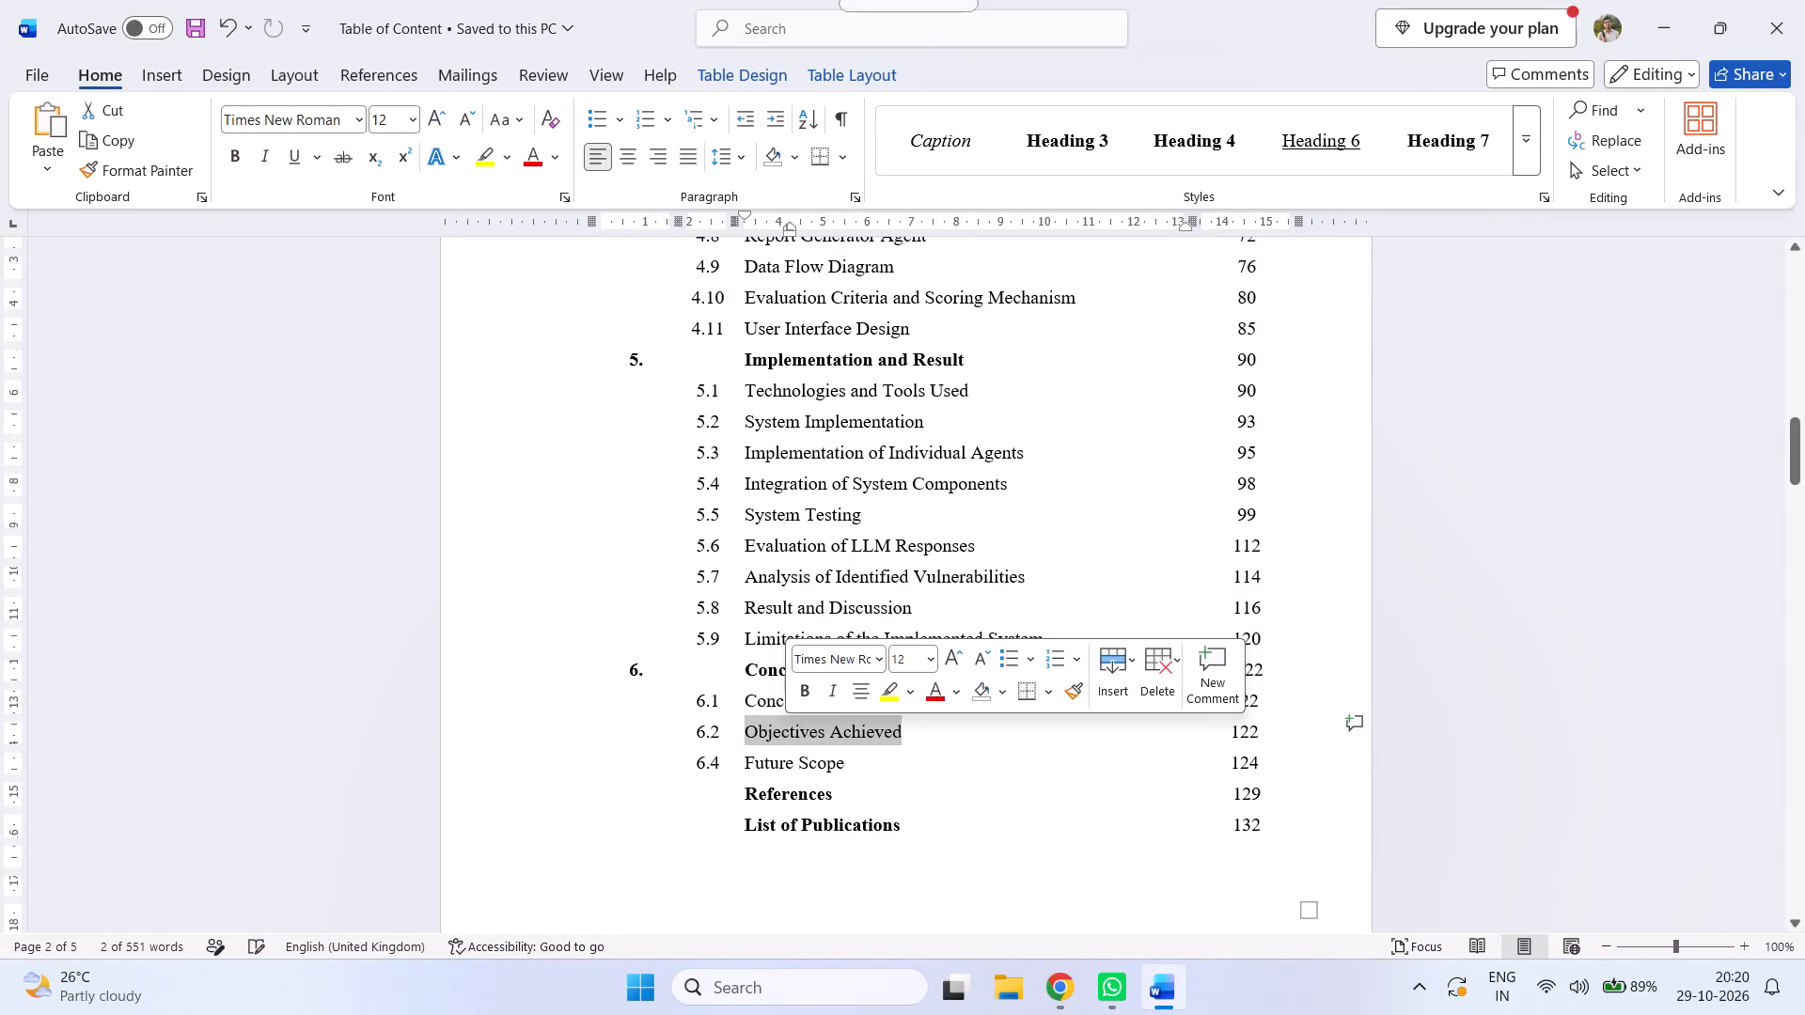
Delete the title text "Objectives Achieved" from entry 6.2 in the table of contents.
{"action": "key", "text": "BackSpace"}
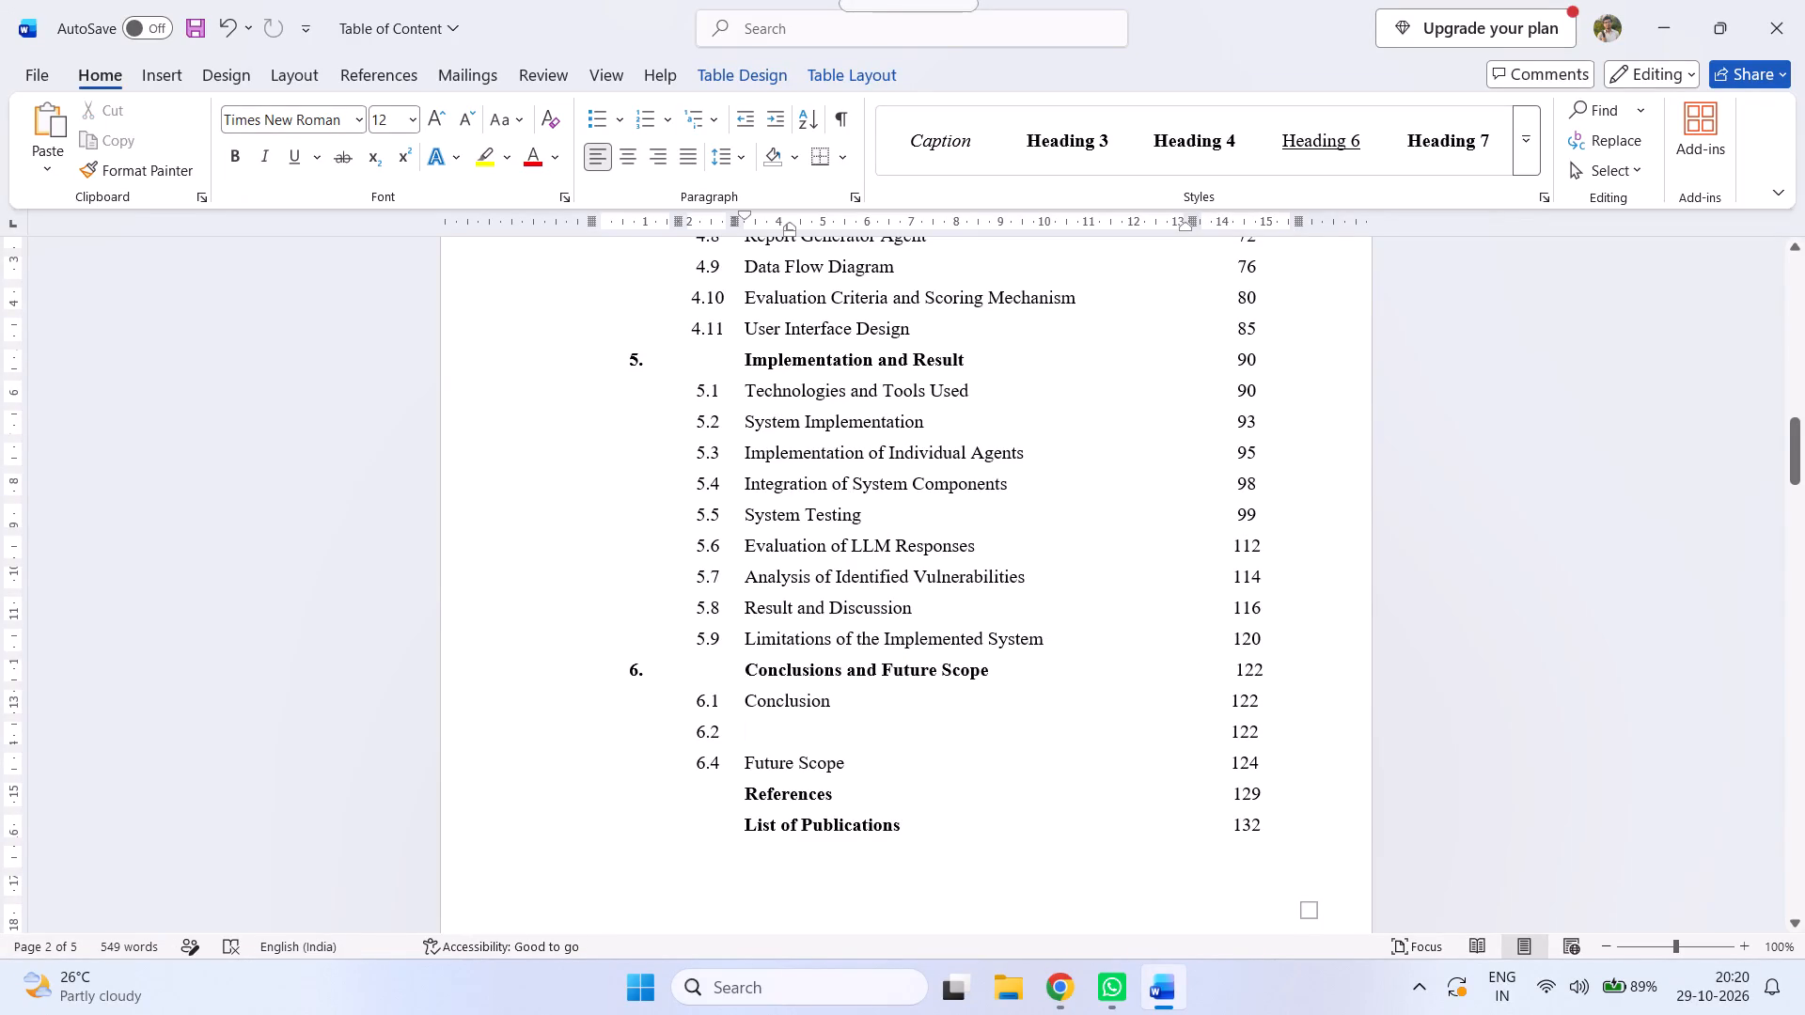
{"action": "key", "text": "BackSpace"}
{"action": "key", "text": "BackSpace"}
{"action": "key", "text": "BackSpace"}
Clear the page number of entry 6.2 in the table of contents.
{"action": "left_click", "coordinate": [1264, 739]}
{"action": "key", "text": "ctrl+BackSpace"}
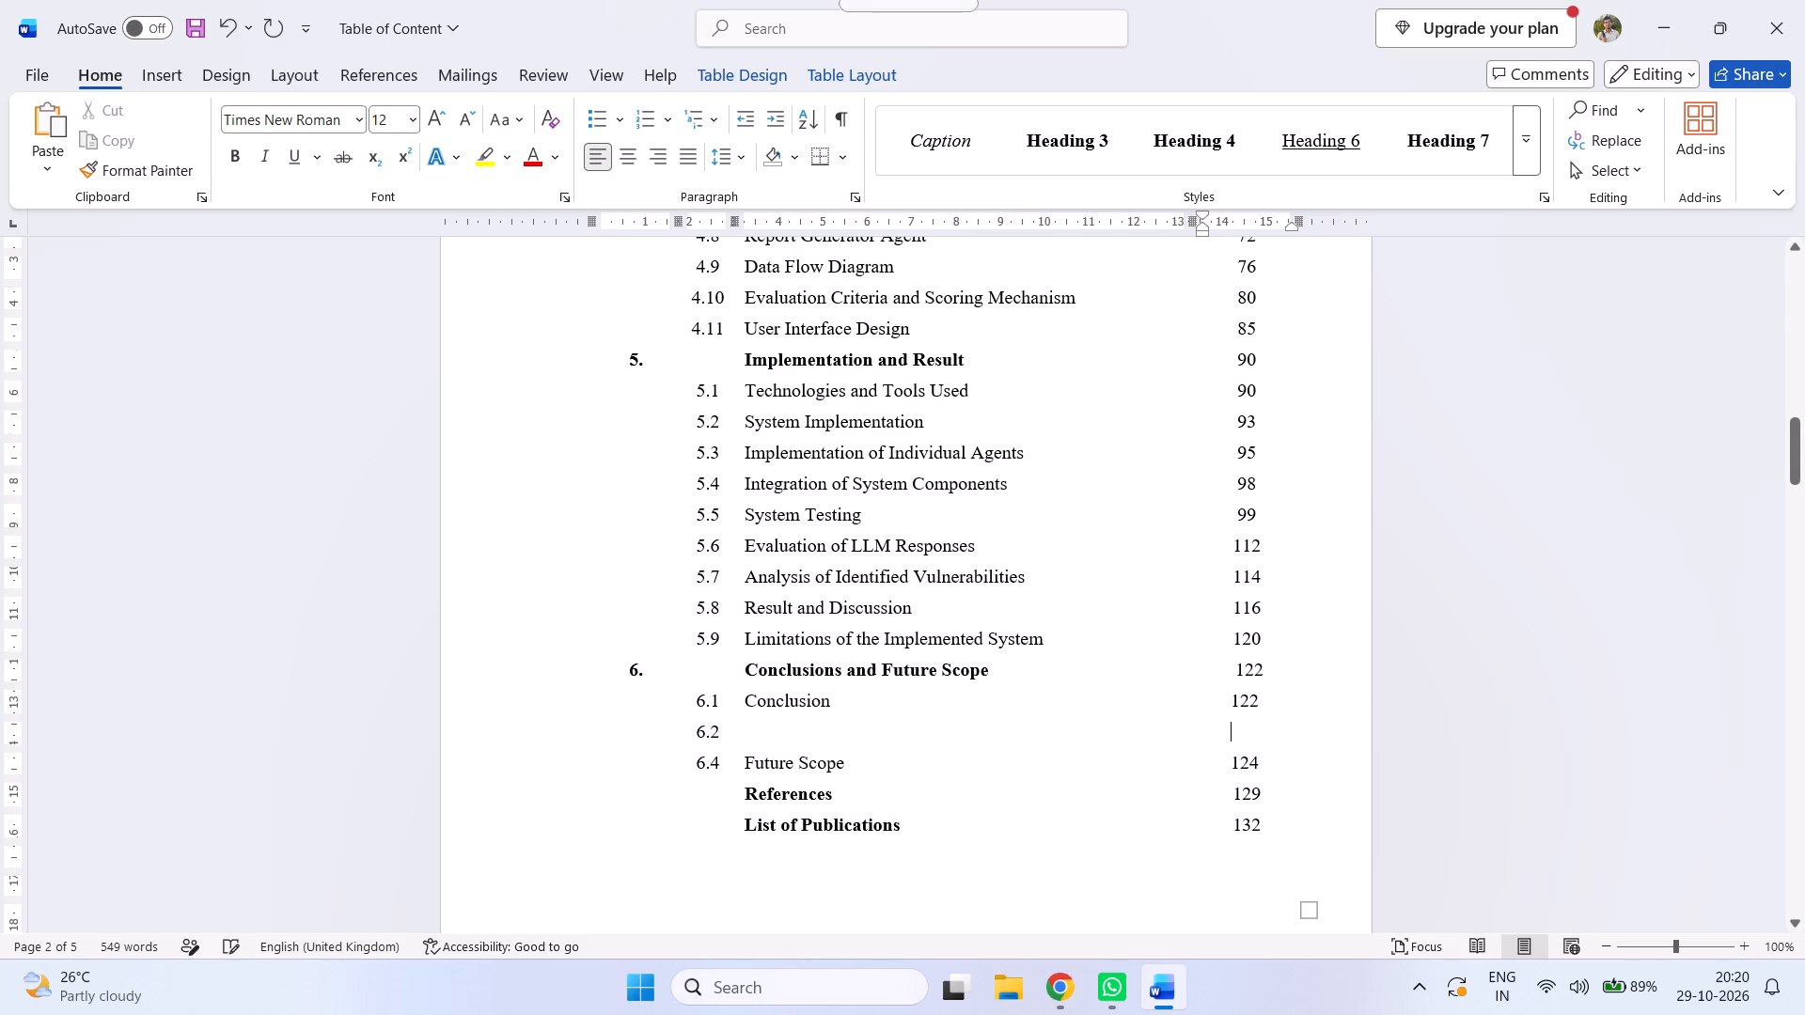
{"action": "key", "text": "ctrl+BackSpace"}
{"action": "key", "text": "ctrl+BackSpace"}
{"action": "key", "text": "ctrl+BackSpace"}
{"action": "key", "text": "ctrl+BackSpace"}
{"action": "key", "text": "ctrl+BackSpace"}
{"action": "key", "text": "ctrl+BackSpace"}
{"action": "key", "text": "ctrl+BackSpace"}
{"action": "key", "text": "ctrl+BackSpace"}
{"action": "key", "text": "ctrl+BackSpace"}
{"action": "key", "text": "ctrl+BackSpace"}
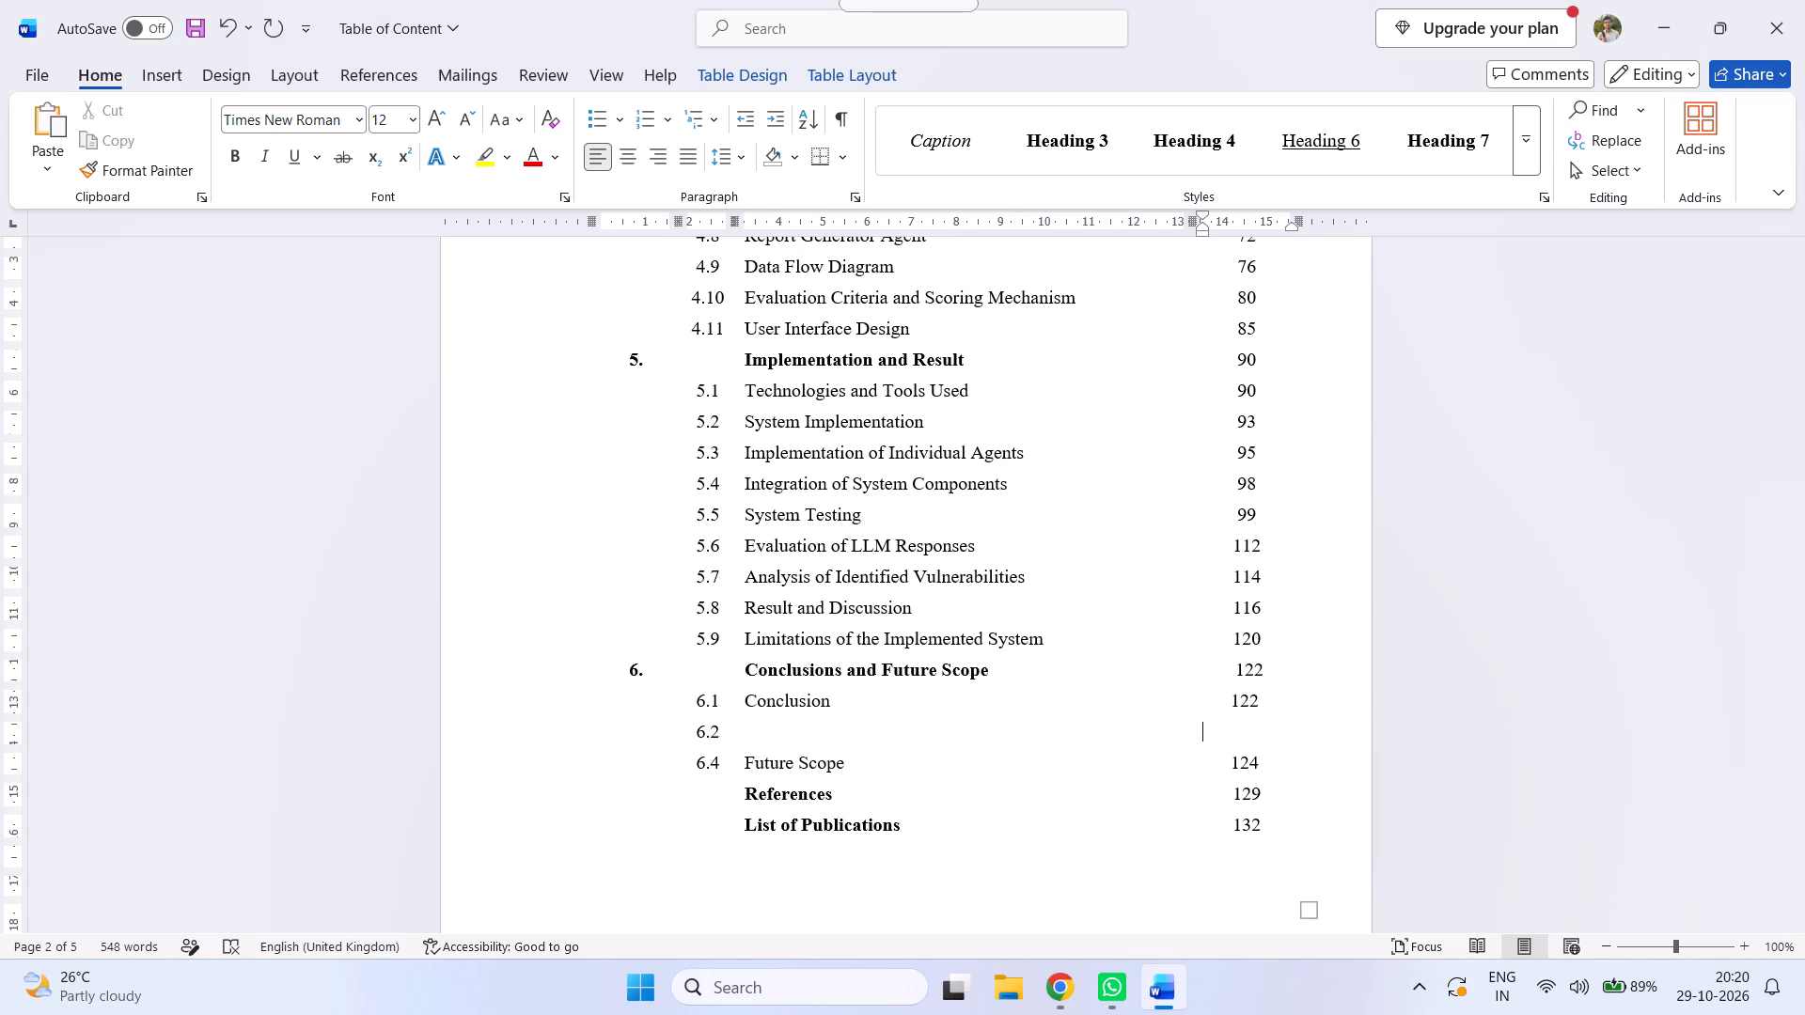
Clear the section number 6.2 from its cell, leaving the row between Conclusion and Future Scope empty.
{"action": "left_click", "coordinate": [723, 726]}
{"action": "key", "text": "BackSpace"}
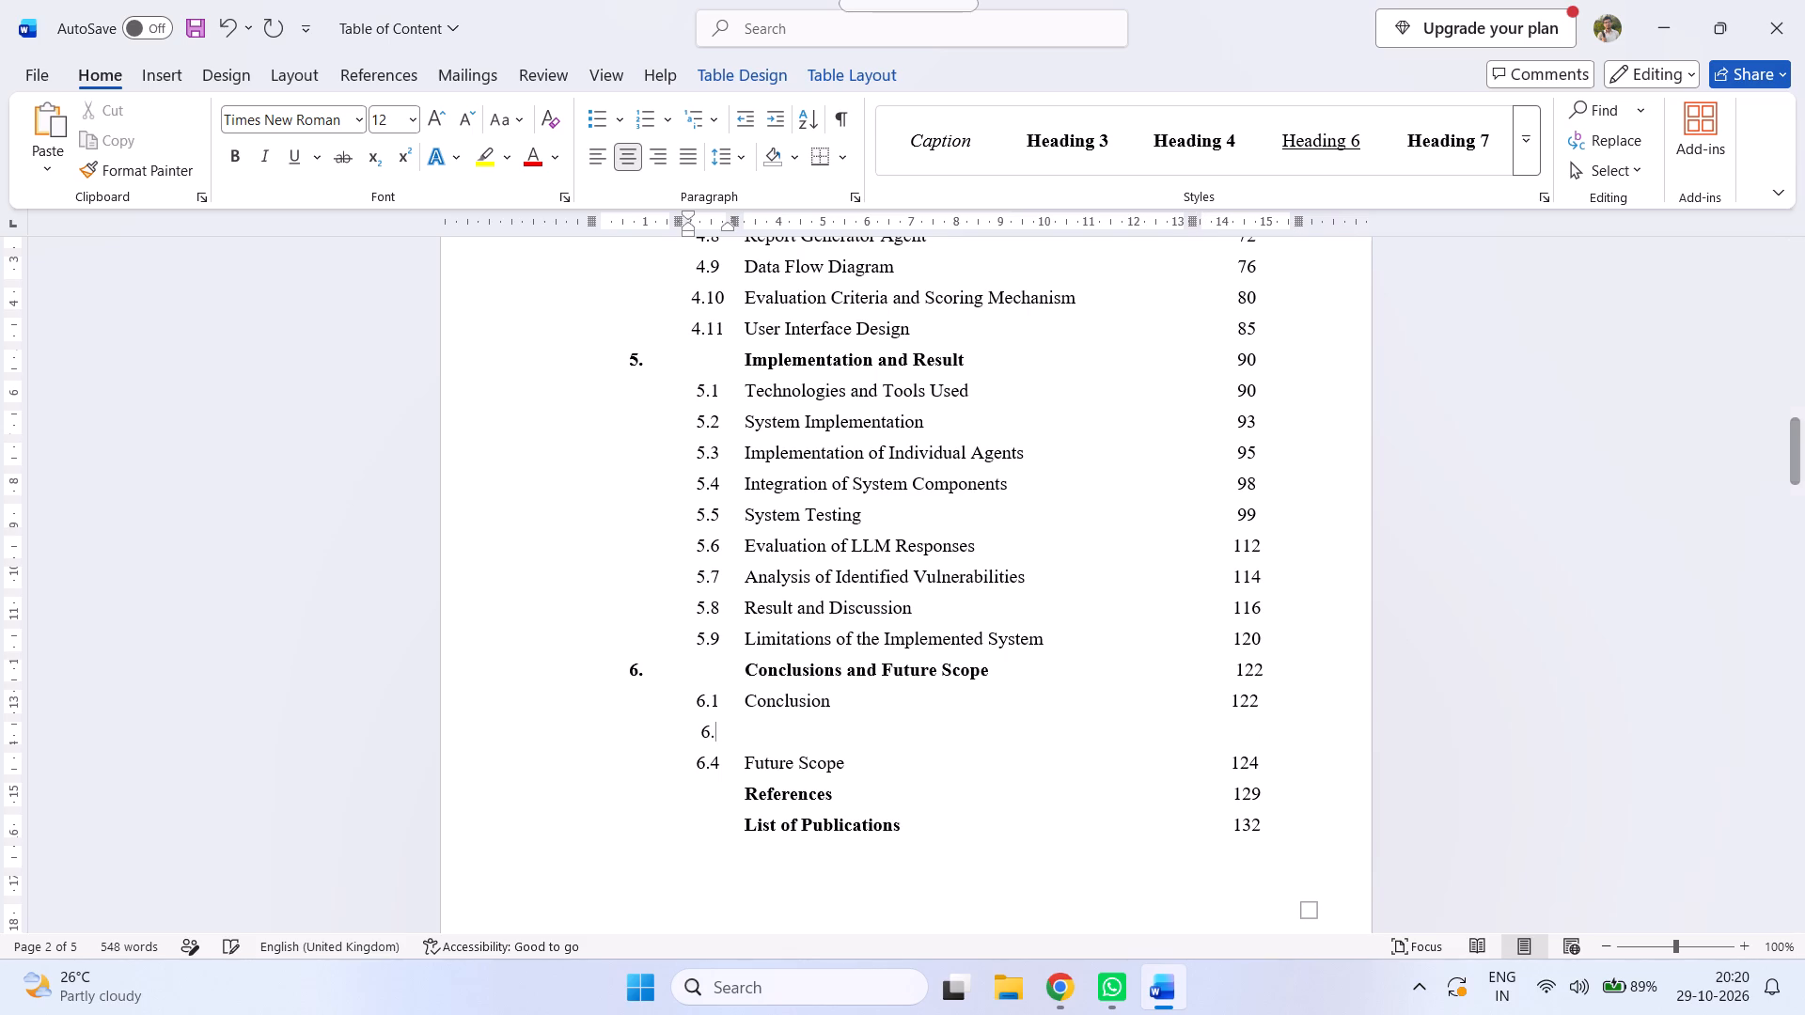
{"action": "key", "text": "BackSpace"}
{"action": "key", "text": "BackSpace"}
{"action": "key", "text": "BackSpace"}
{"action": "key", "text": "BackSpace"}
{"action": "key", "text": "BackSpace"}
{"action": "key", "text": "BackSpace"}
{"action": "key", "text": "BackSpace"}
{"action": "key", "text": "BackSpace"}
{"action": "key", "text": "BackSpace"}
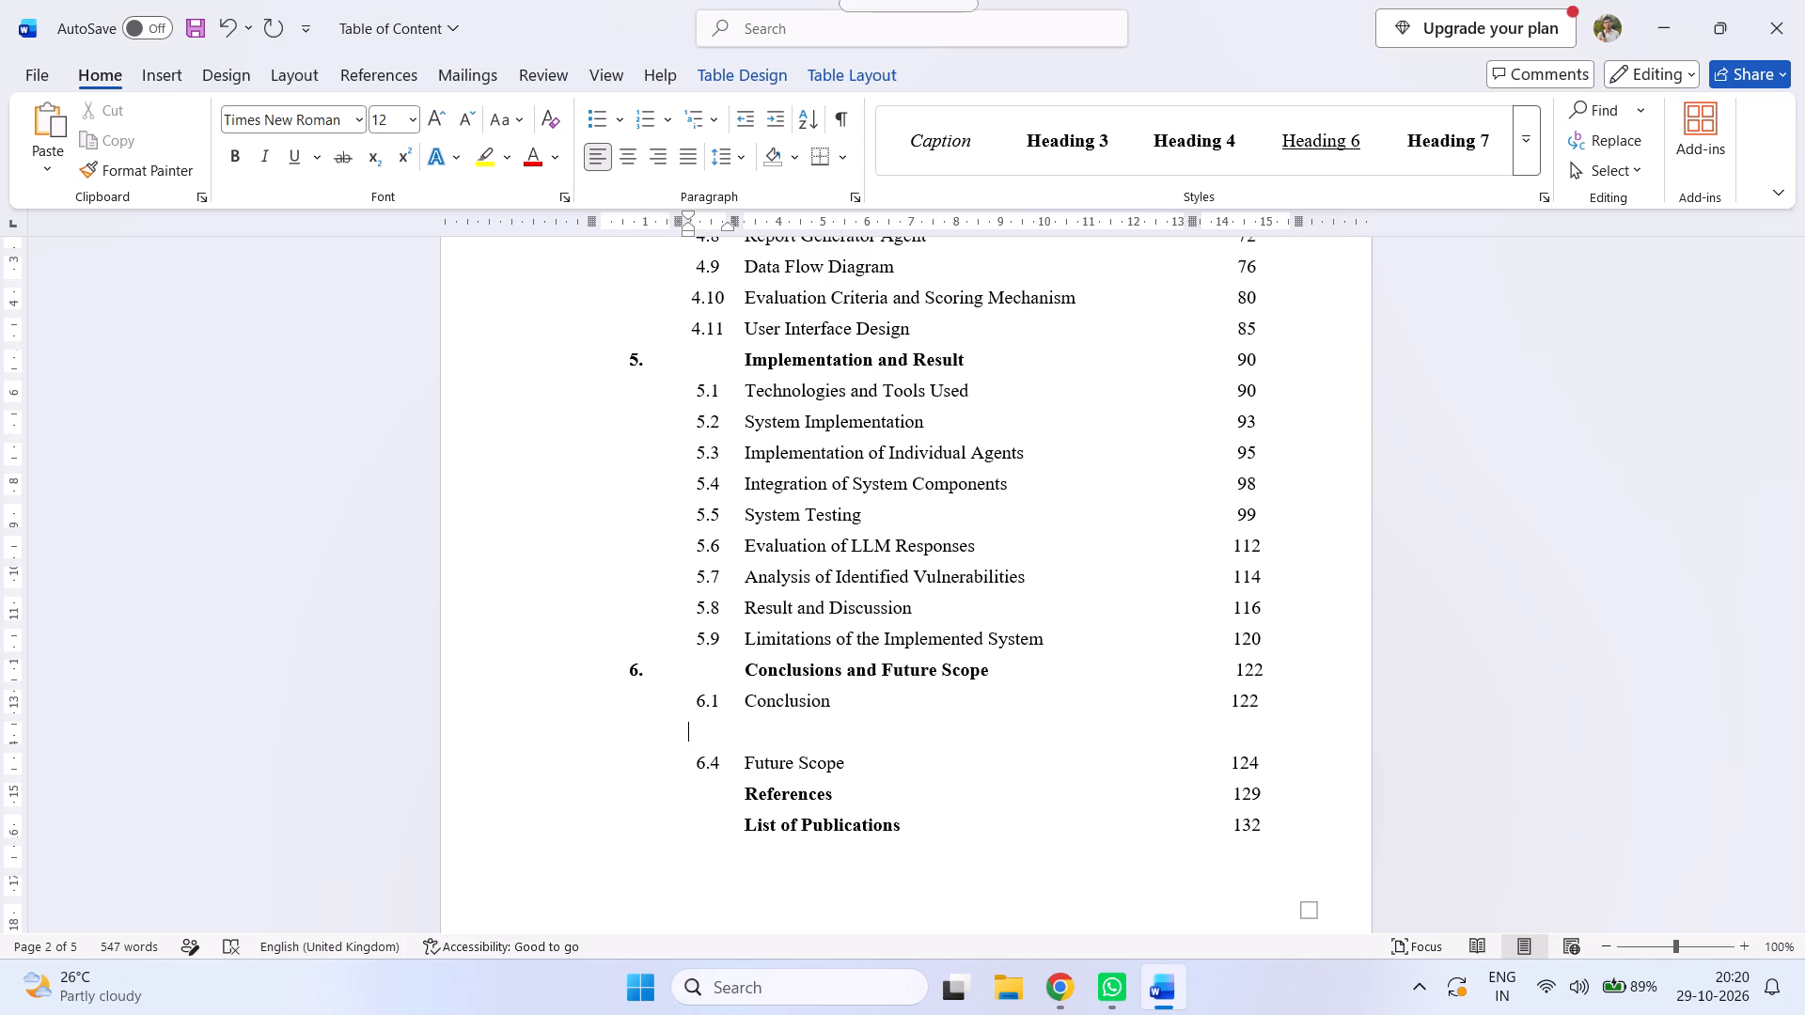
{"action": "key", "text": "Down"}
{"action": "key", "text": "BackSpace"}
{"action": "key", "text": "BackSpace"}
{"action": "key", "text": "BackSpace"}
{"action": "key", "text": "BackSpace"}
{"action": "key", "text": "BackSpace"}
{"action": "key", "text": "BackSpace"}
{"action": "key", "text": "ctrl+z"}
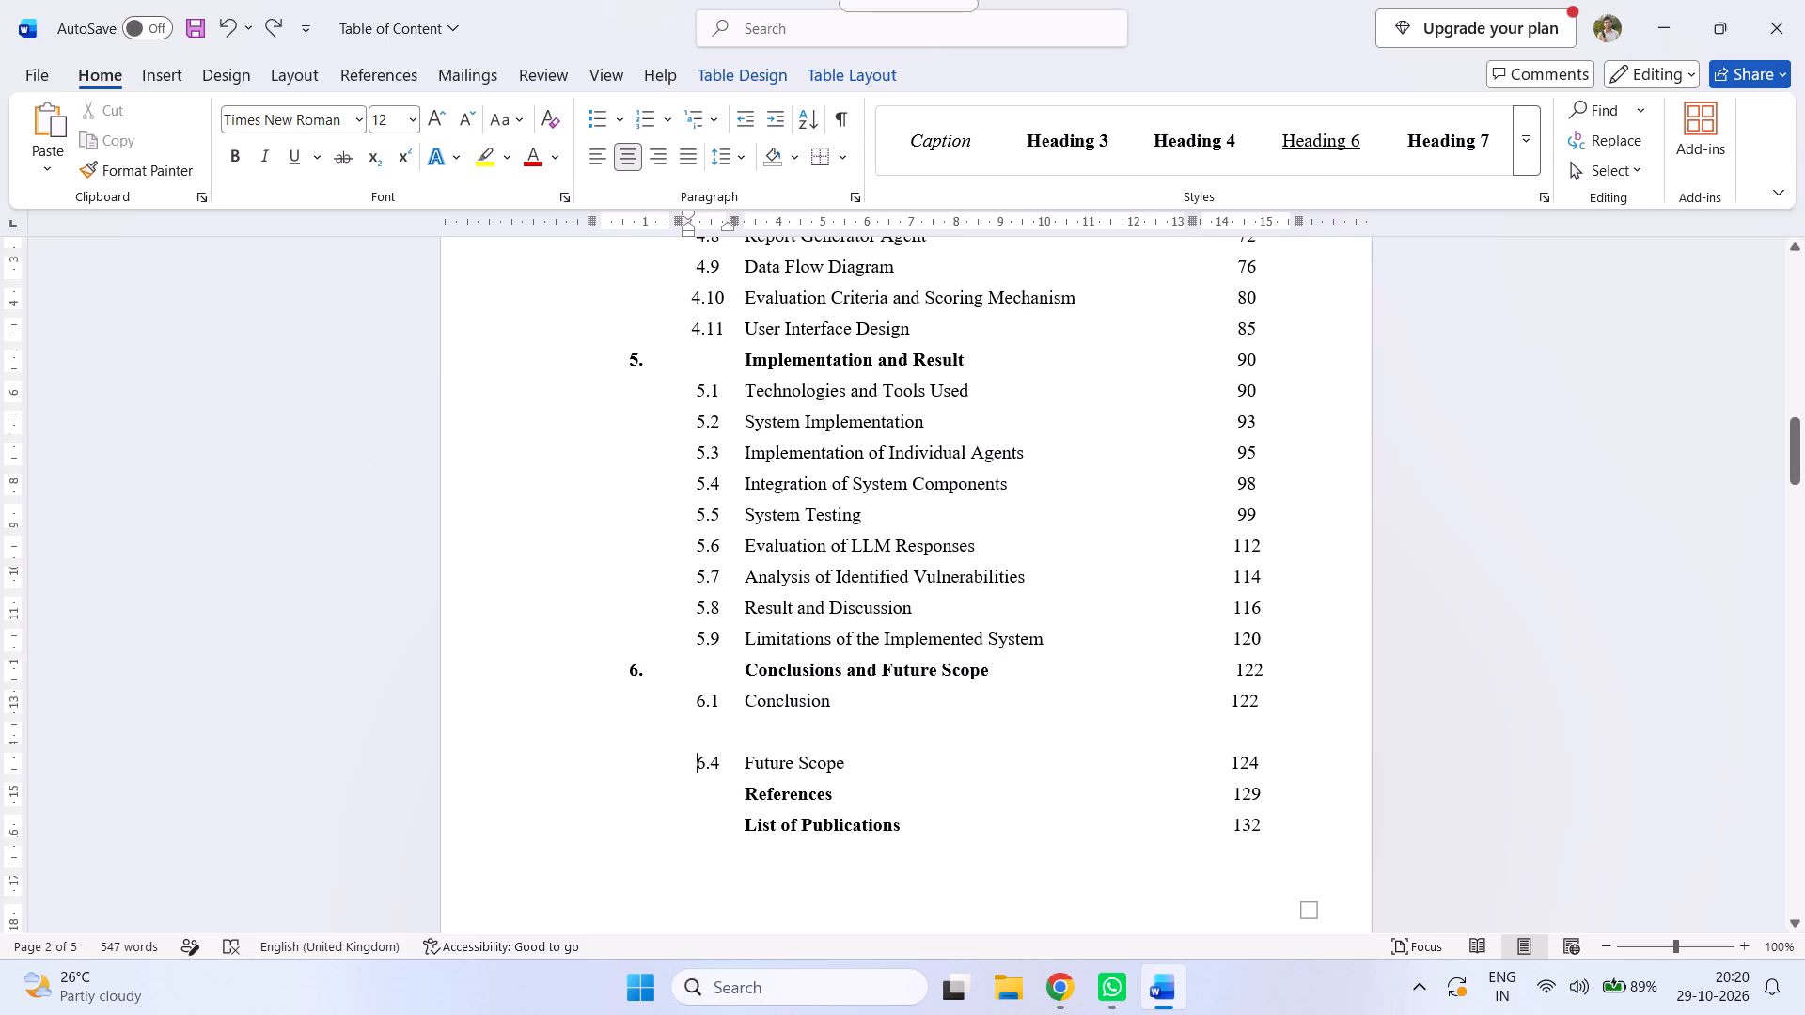
Delete the emptied table row between the Conclusion and Future Scope entries.
{"action": "left_click", "coordinate": [722, 728]}
{"action": "left_click", "coordinate": [616, 736]}
{"action": "left_click", "coordinate": [560, 727]}
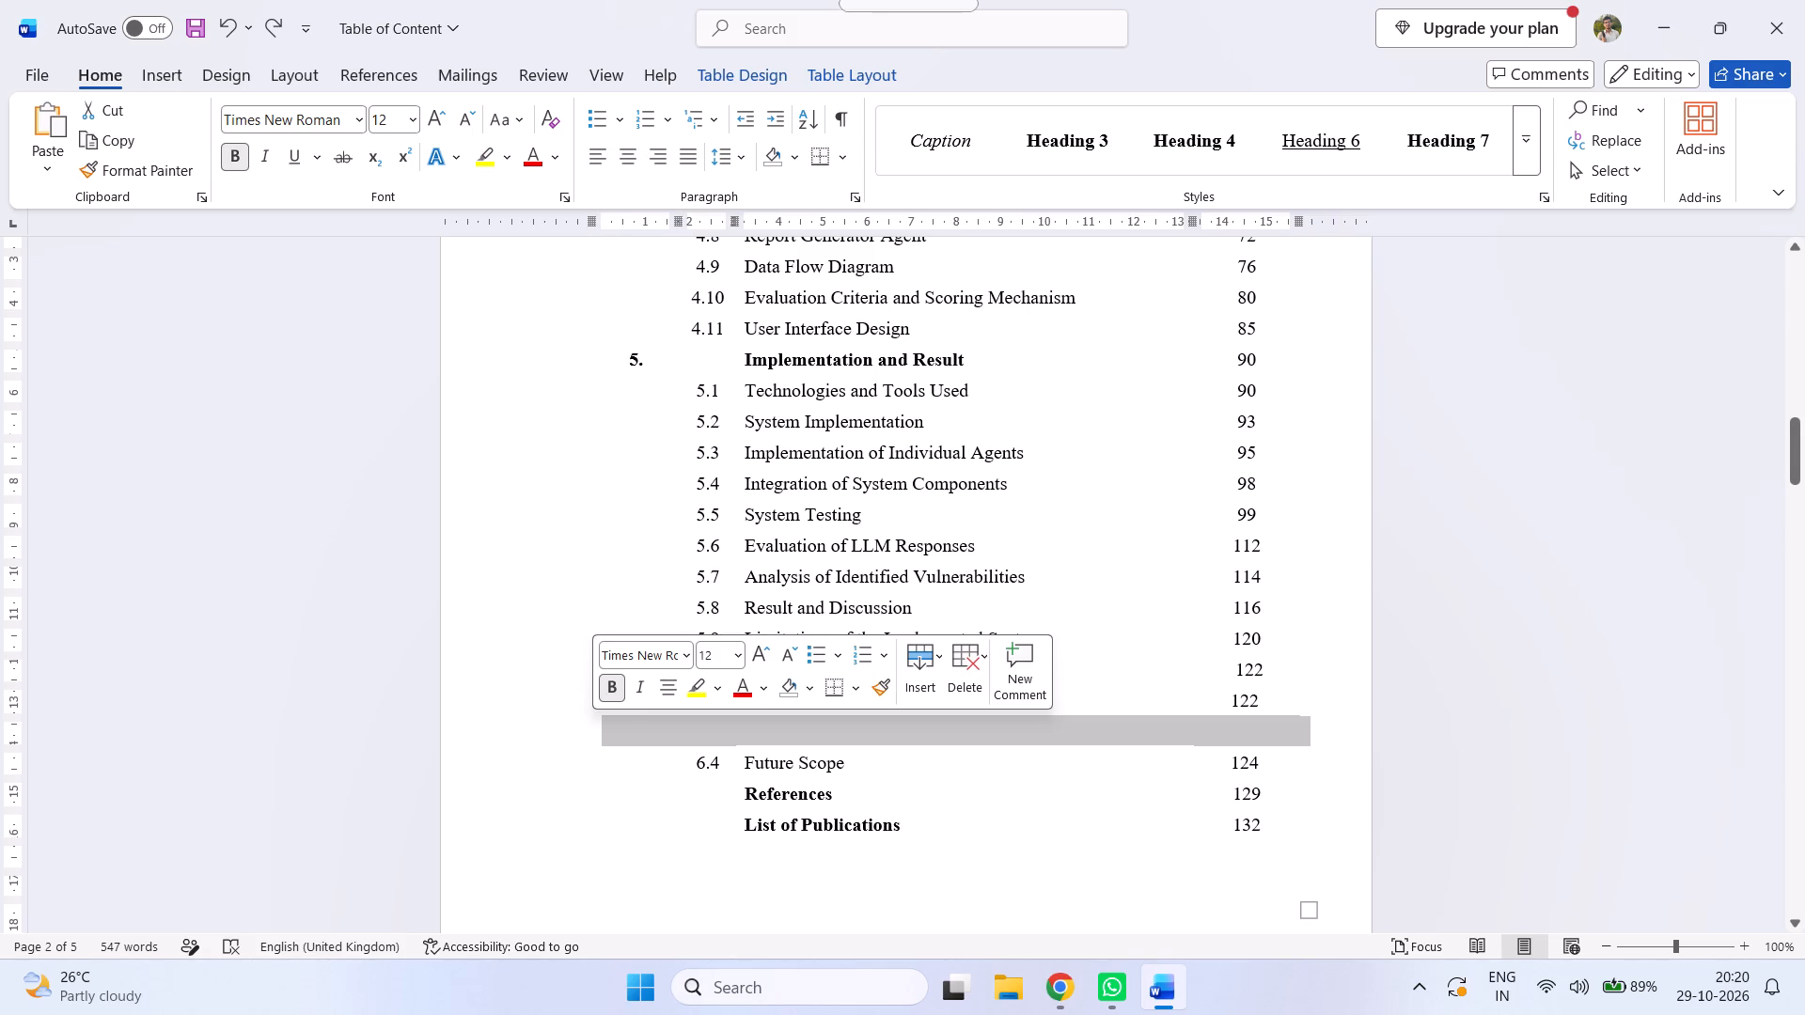
{"action": "key", "text": "BackSpace"}
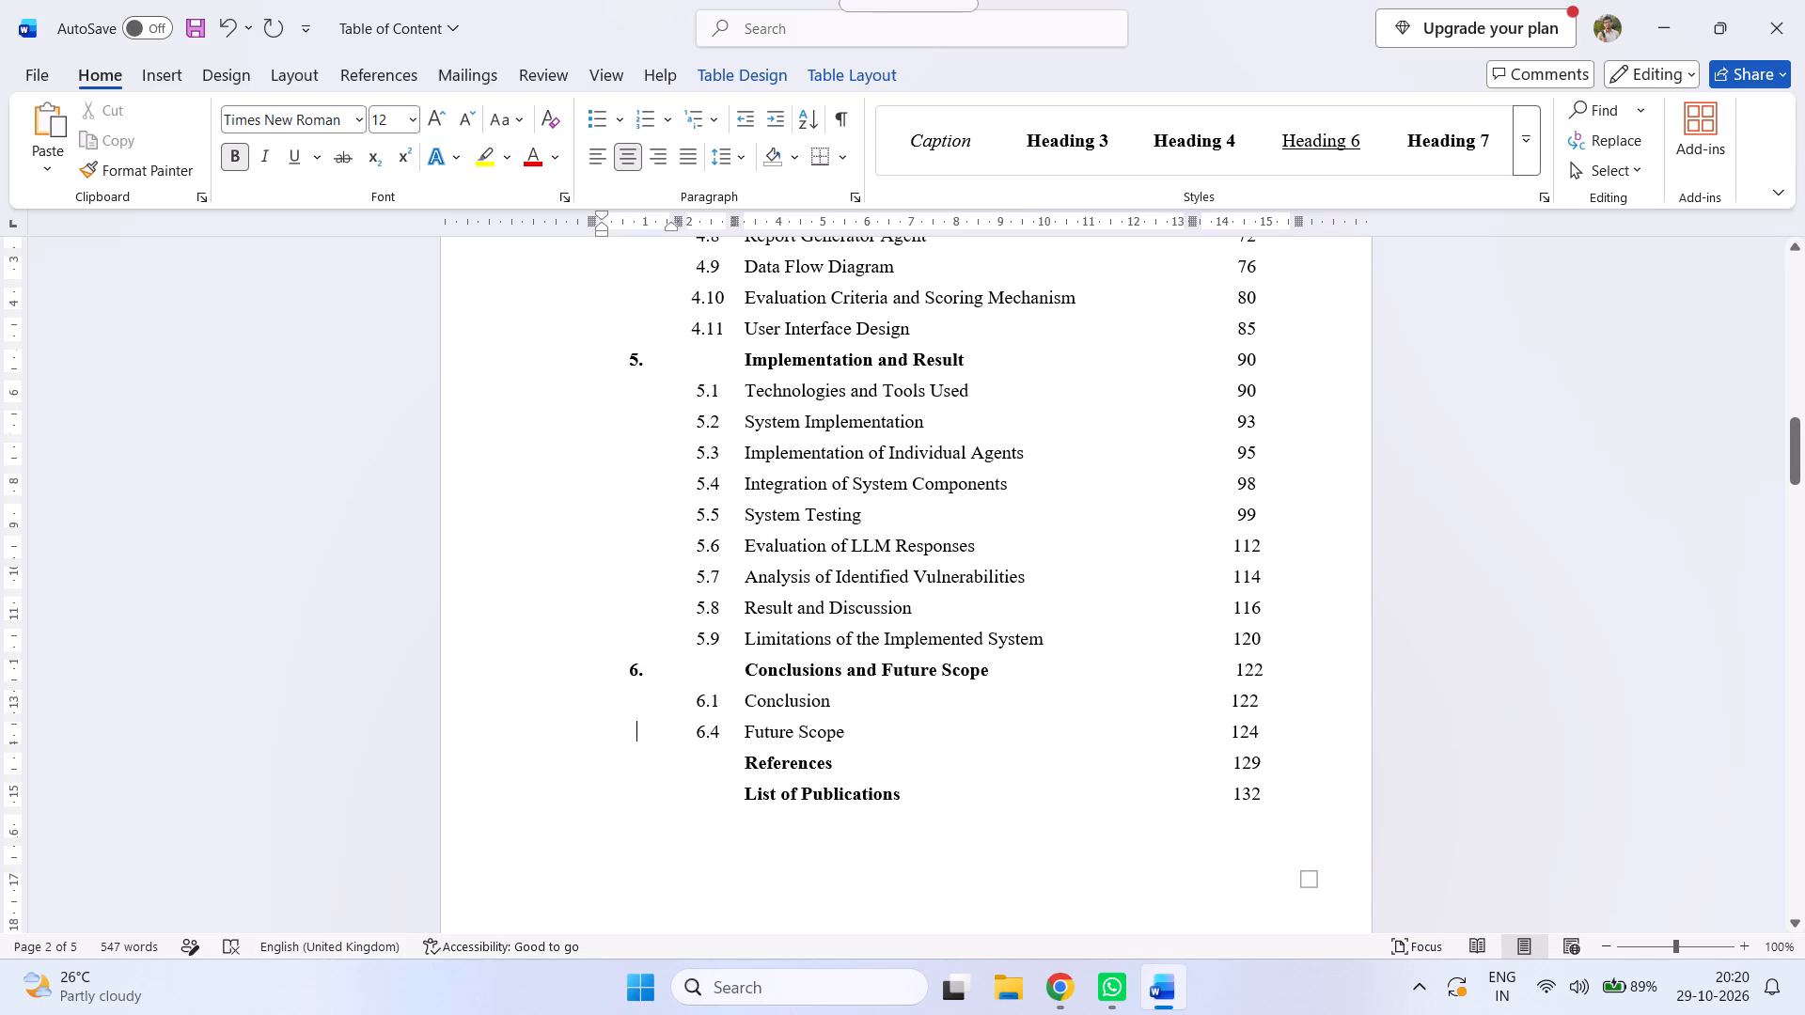
Renumber the Future Scope entry as 6.2.
{"action": "left_click", "coordinate": [719, 727]}
{"action": "key", "text": "BackSpace"}
{"action": "key", "text": "2"}
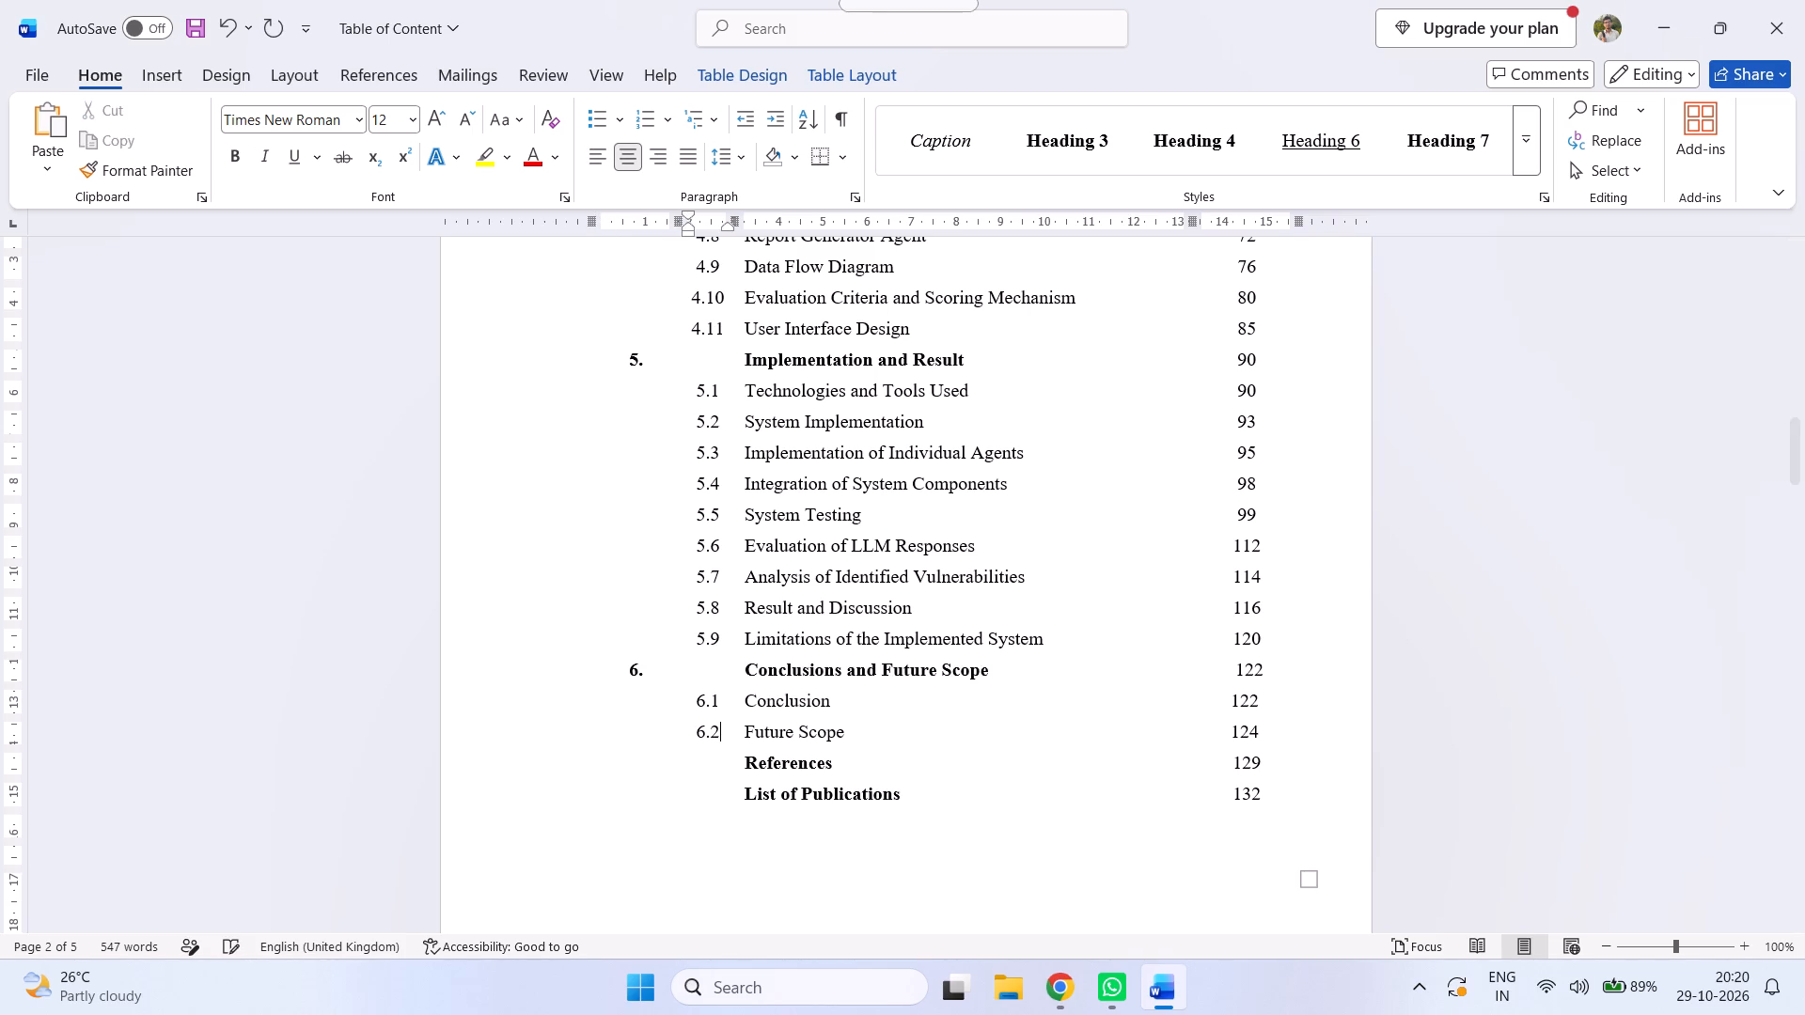
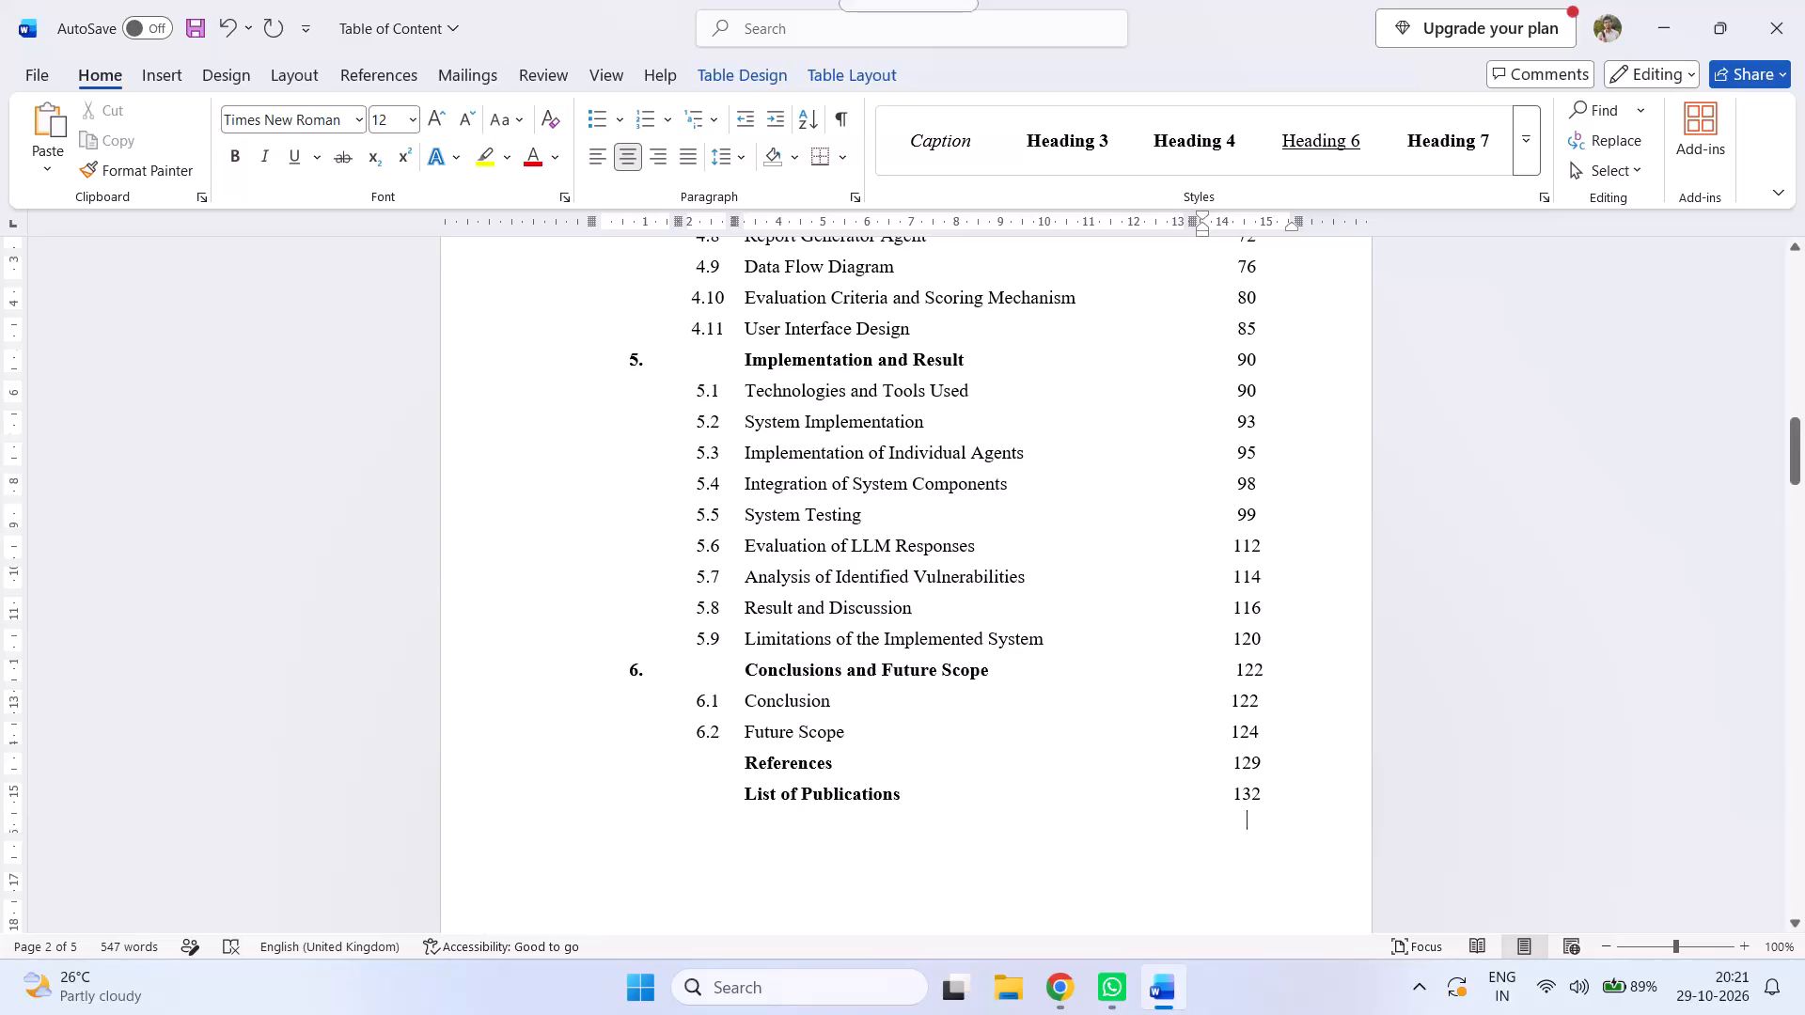
Add a "Resume" entry on a new line below List of Publications in the table of contents.
{"action": "left_click", "coordinate": [887, 792]}
{"action": "left_click", "coordinate": [904, 795]}
{"action": "key", "text": "Return"}
{"action": "type", "text": "RE"}
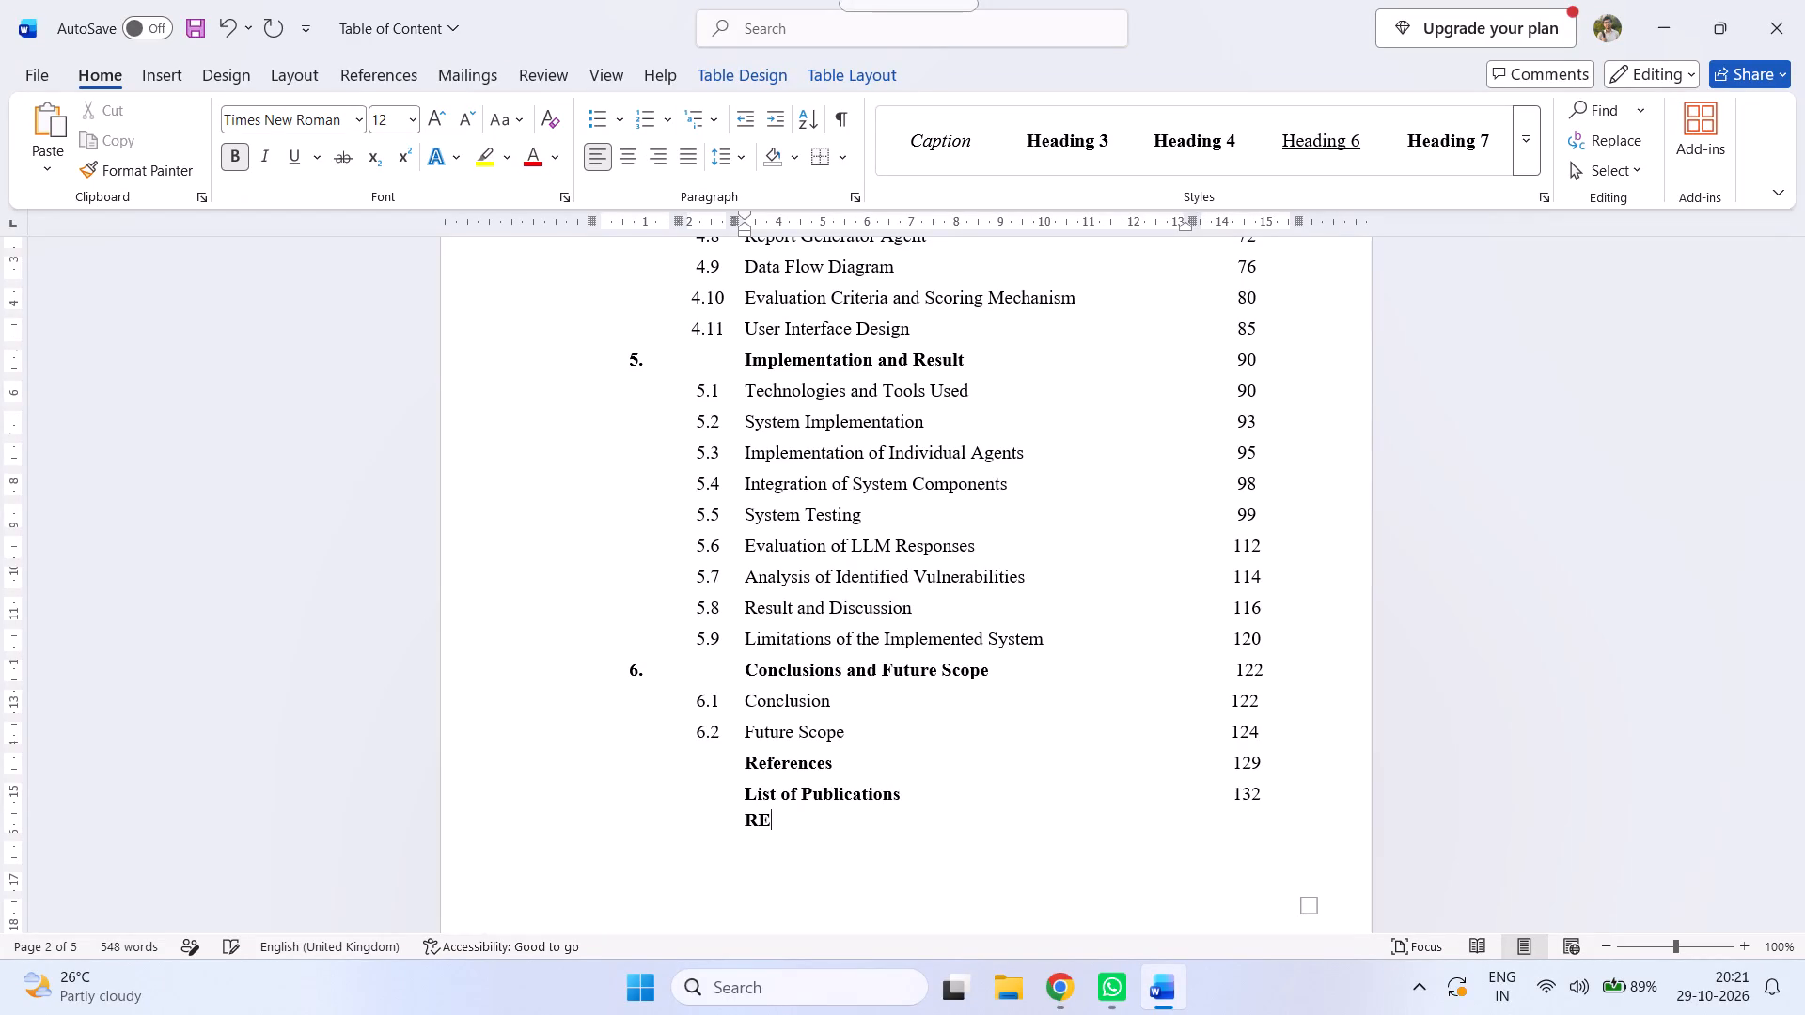
{"action": "key", "text": "BackSpace"}
{"action": "type", "text": "esume"}
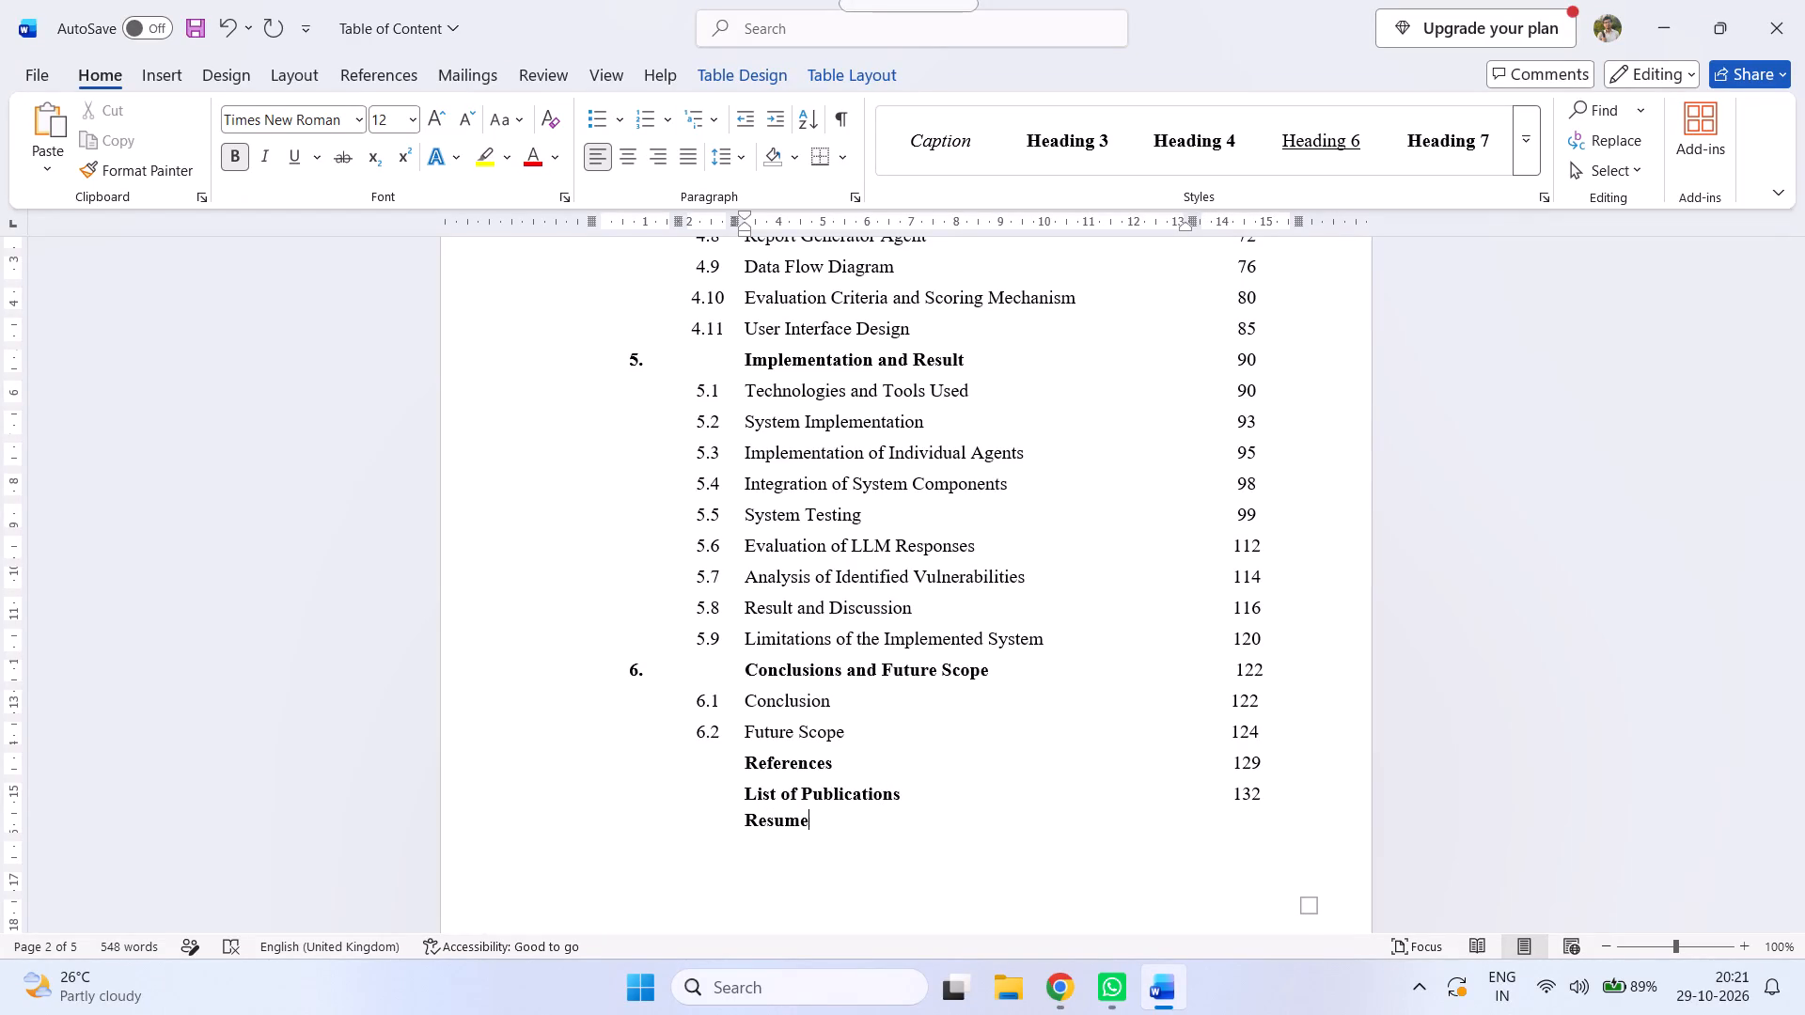
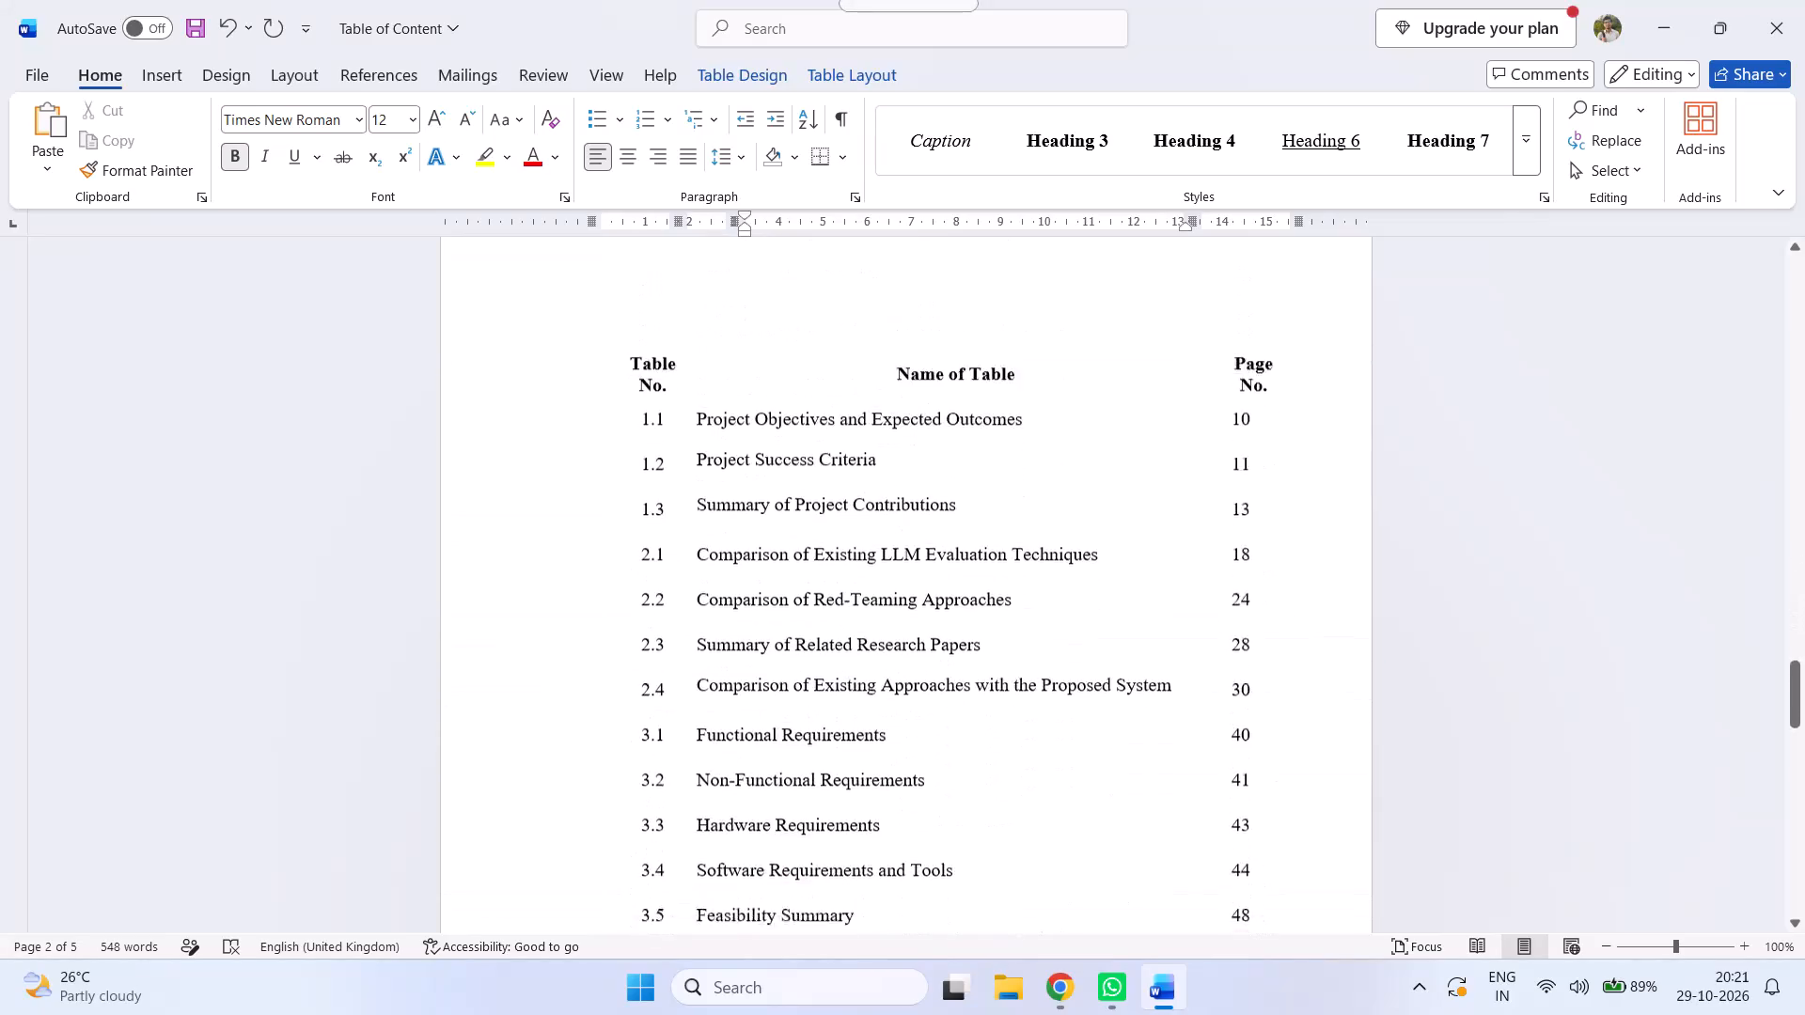
Insert a blank line before the "List of Screenshot" heading to move it onto the same page as its table, and save the document.
{"action": "scroll", "coordinate": [931, 573], "scroll_direction": "down", "scroll_amount": 8}
{"action": "scroll", "coordinate": [931, 573], "scroll_direction": "up", "scroll_amount": 8}
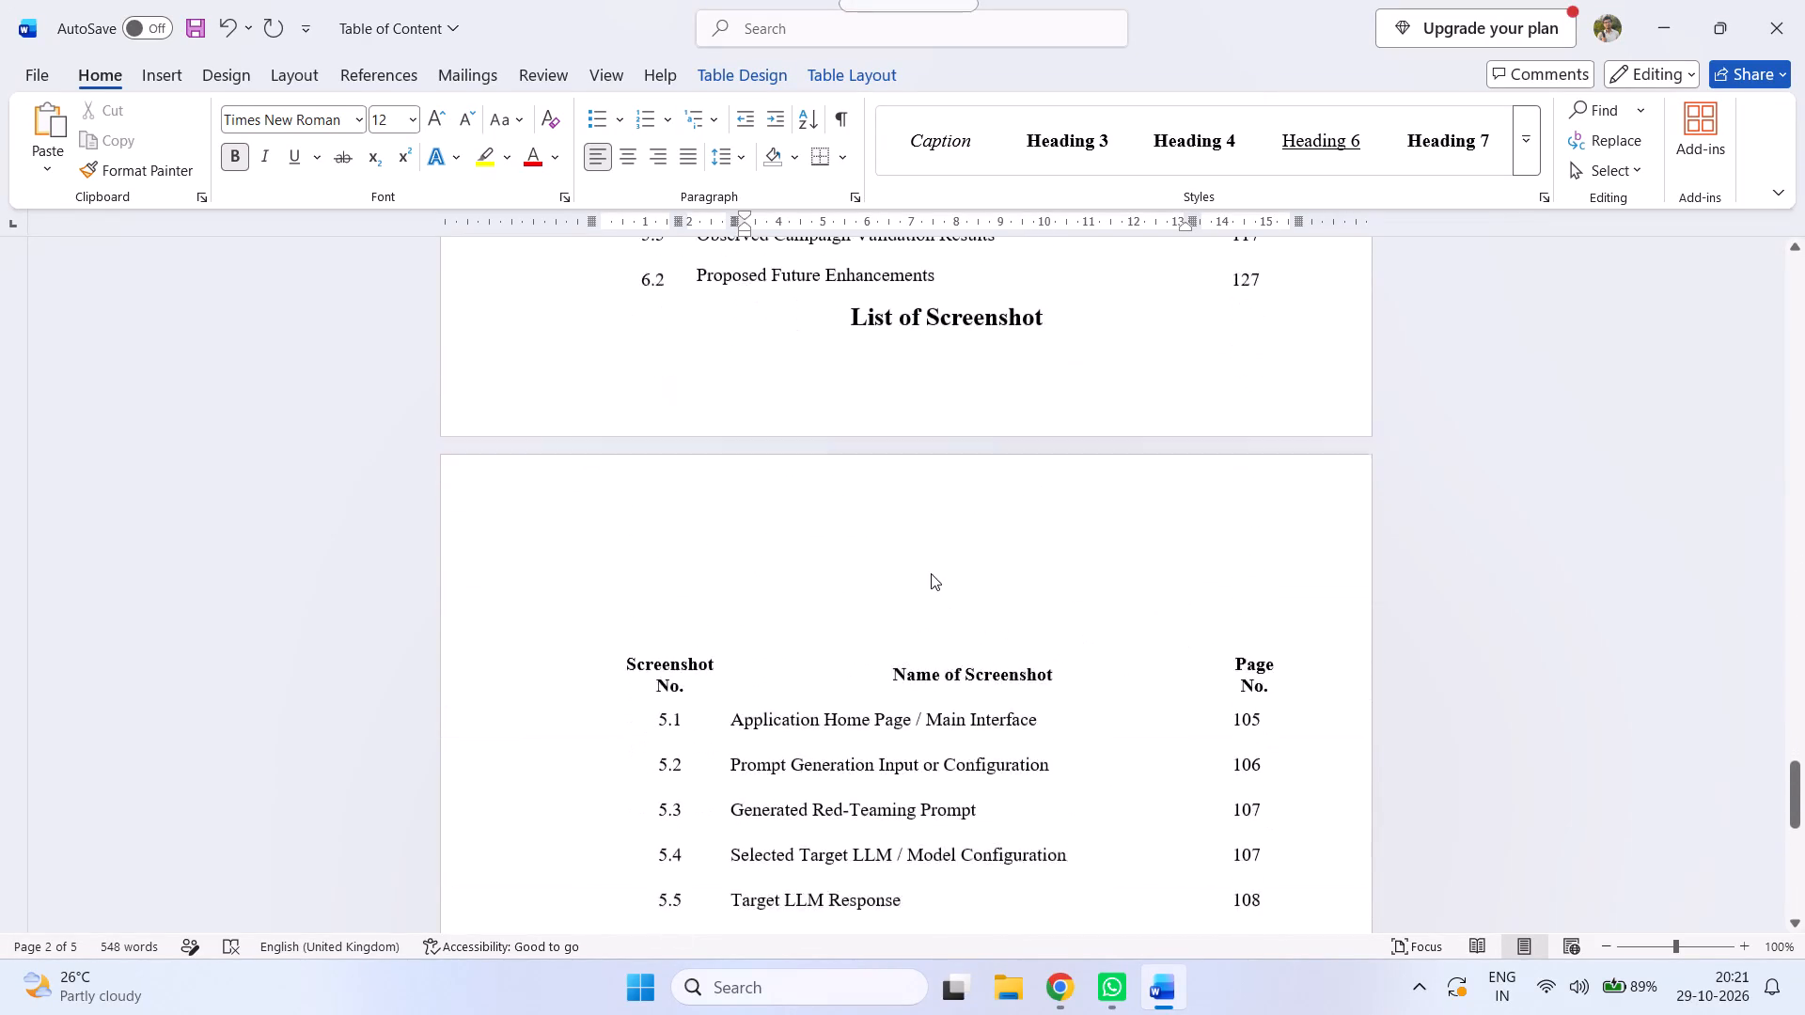
{"action": "scroll", "coordinate": [931, 573], "scroll_direction": "up", "scroll_amount": 4}
{"action": "left_click", "coordinate": [1041, 529]}
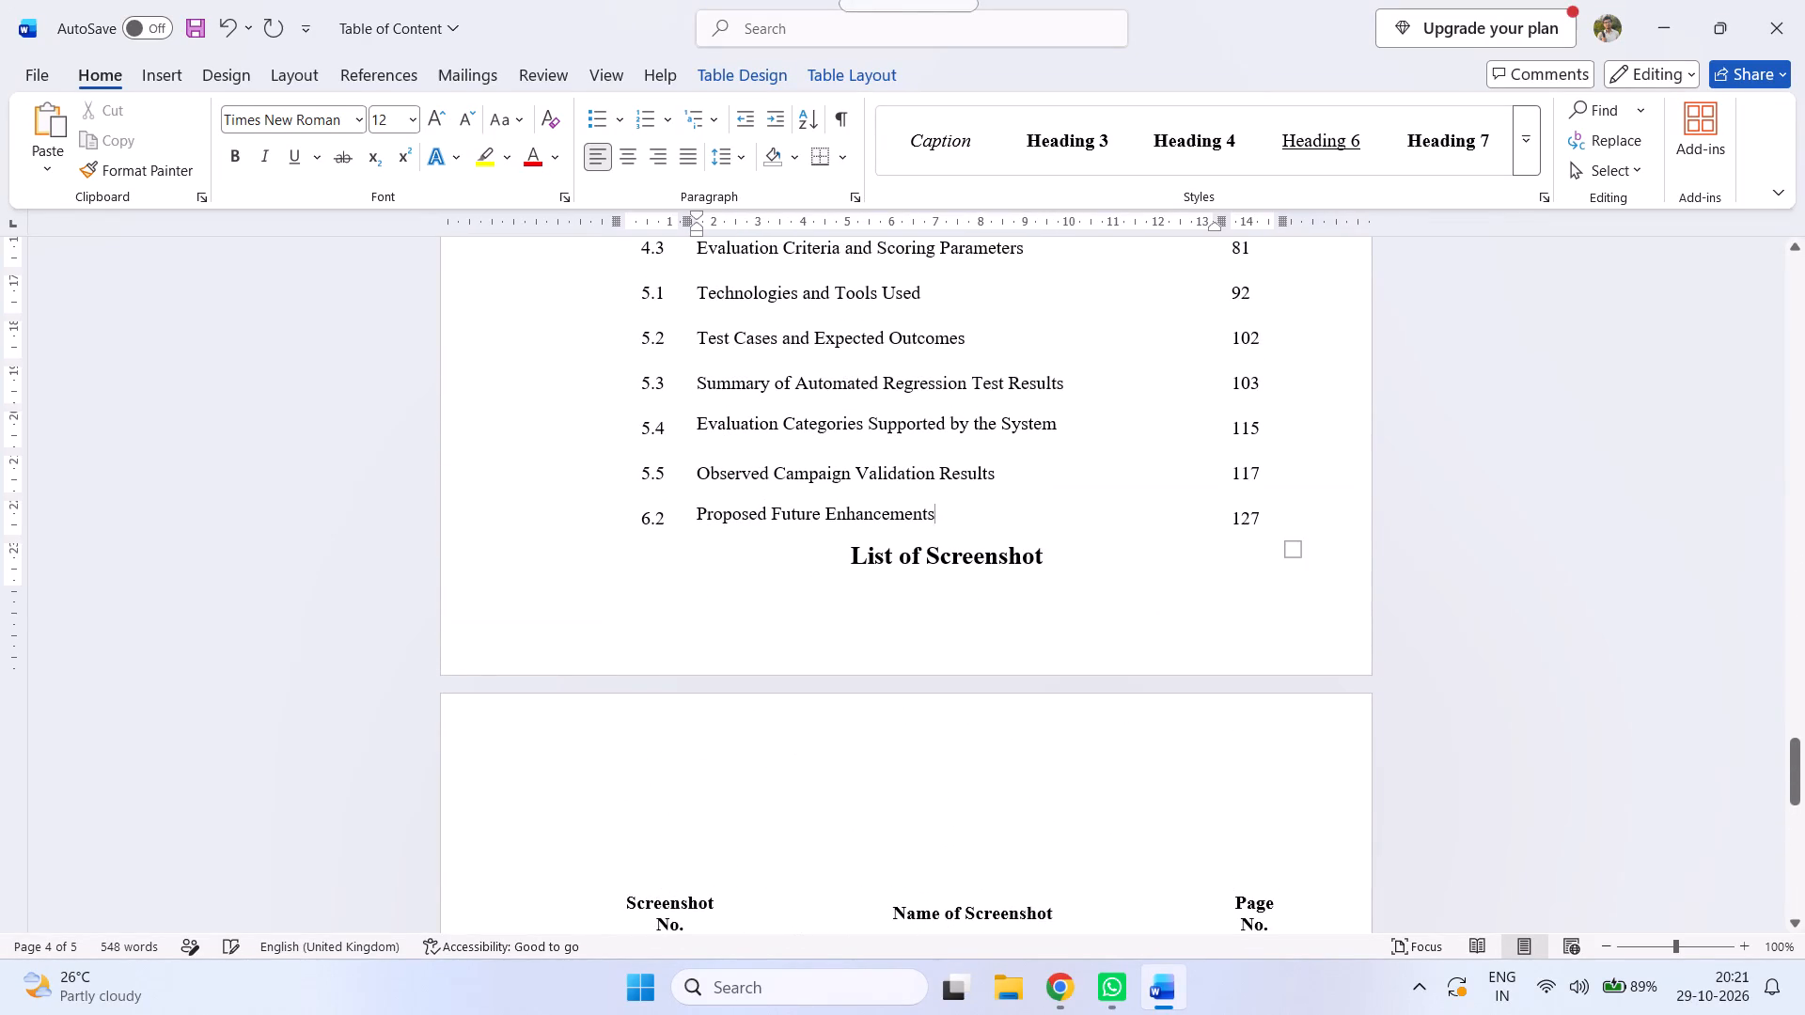
{"action": "left_click", "coordinate": [1296, 509]}
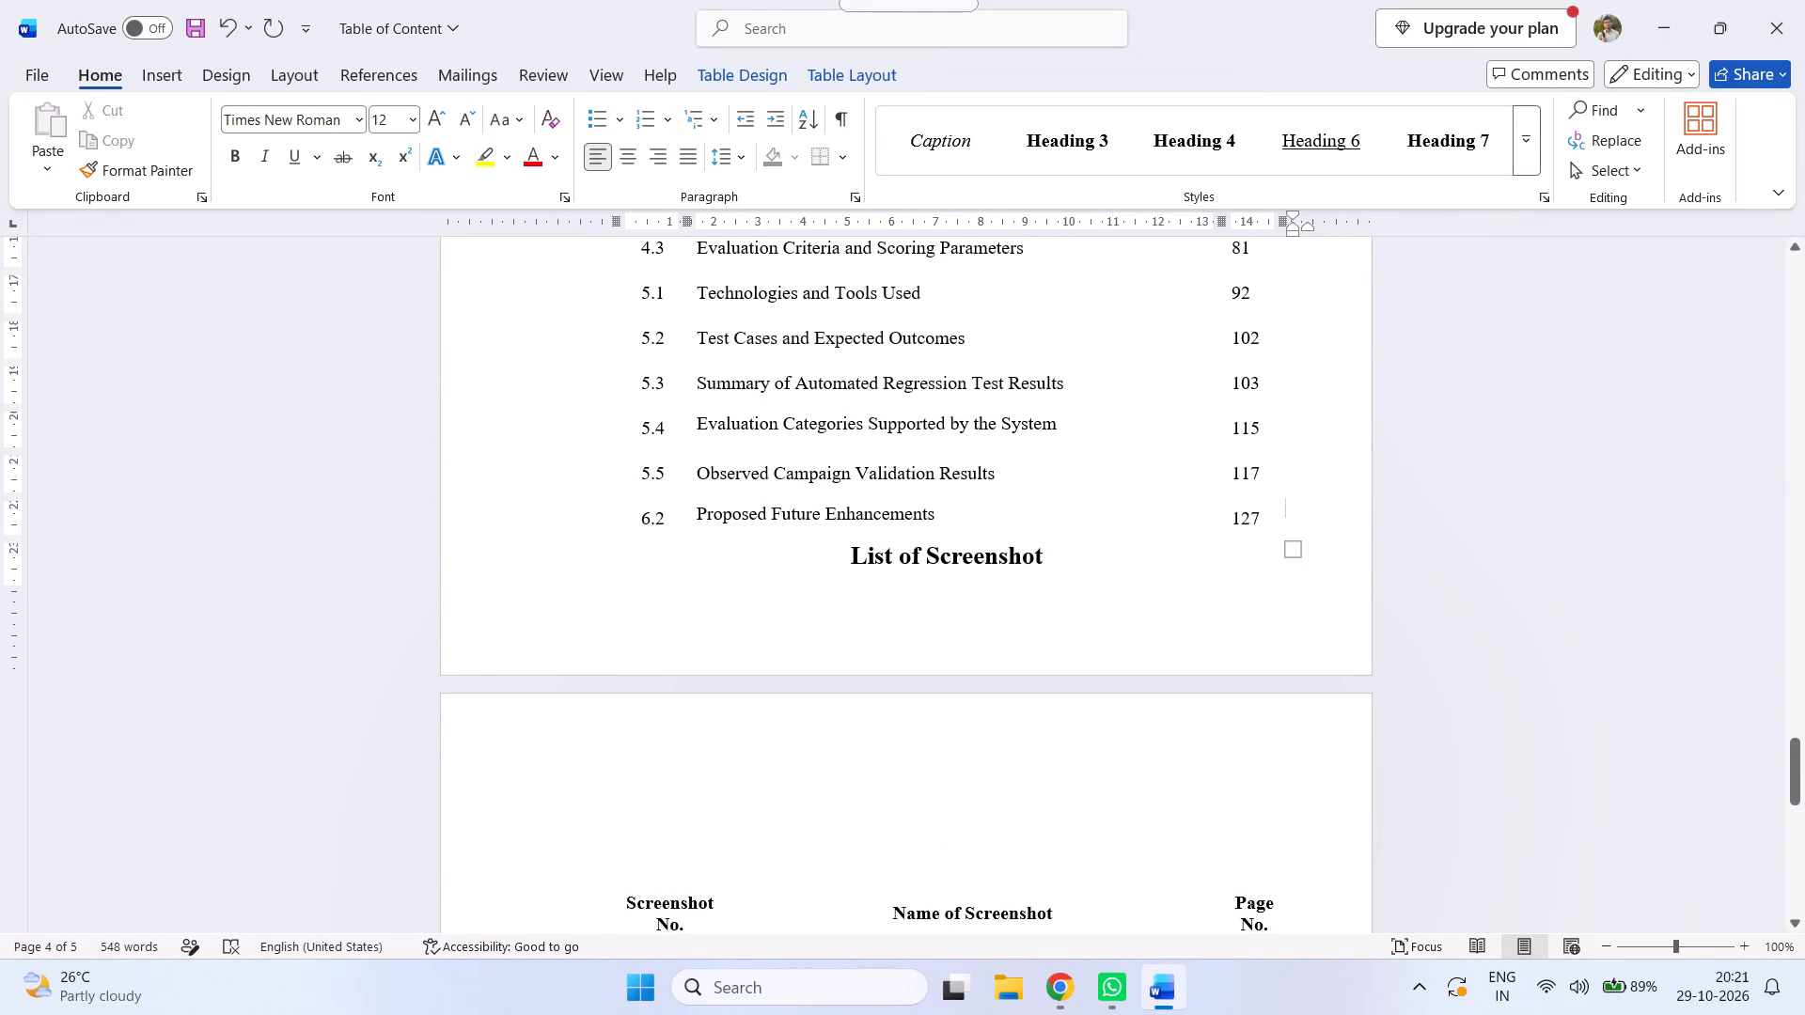
{"action": "left_click", "coordinate": [846, 558]}
{"action": "key", "text": "Return"}
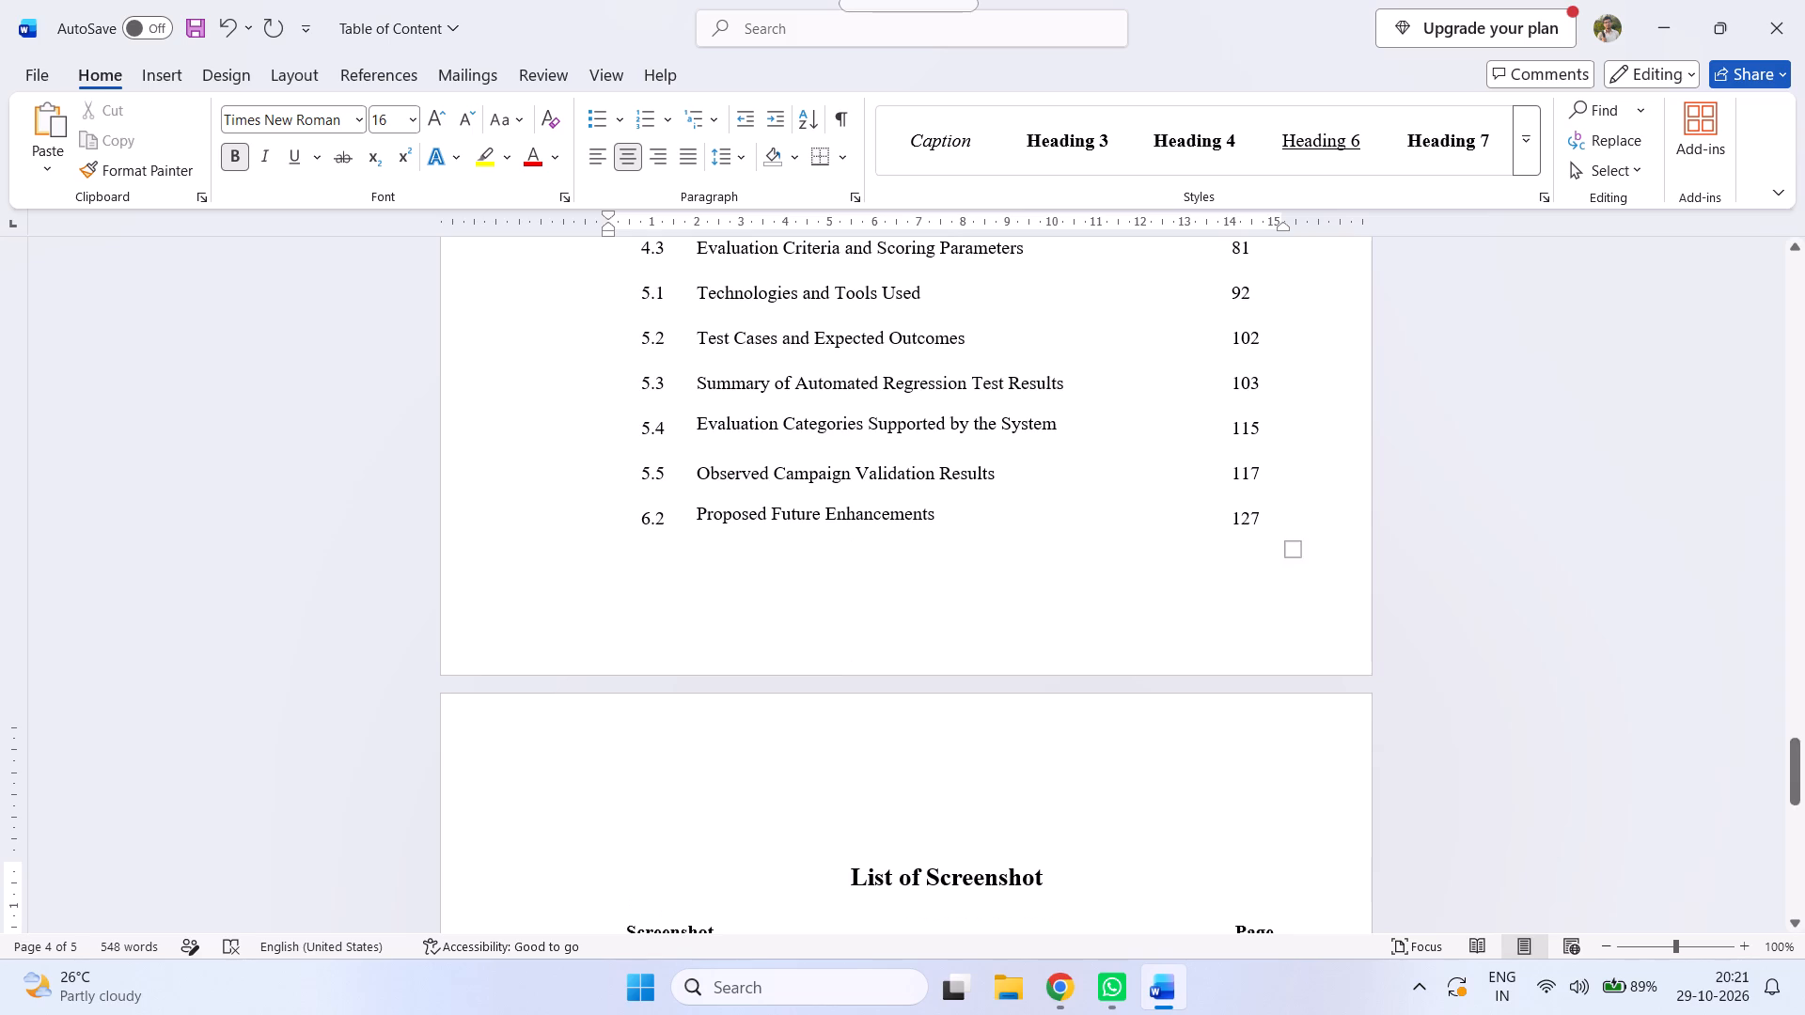
{"action": "scroll", "coordinate": [1123, 519], "scroll_direction": "down", "scroll_amount": 20}
{"action": "scroll", "coordinate": [1122, 521], "scroll_direction": "down", "scroll_amount": 7}
{"action": "scroll", "coordinate": [1122, 521], "scroll_direction": "up", "scroll_amount": 7}
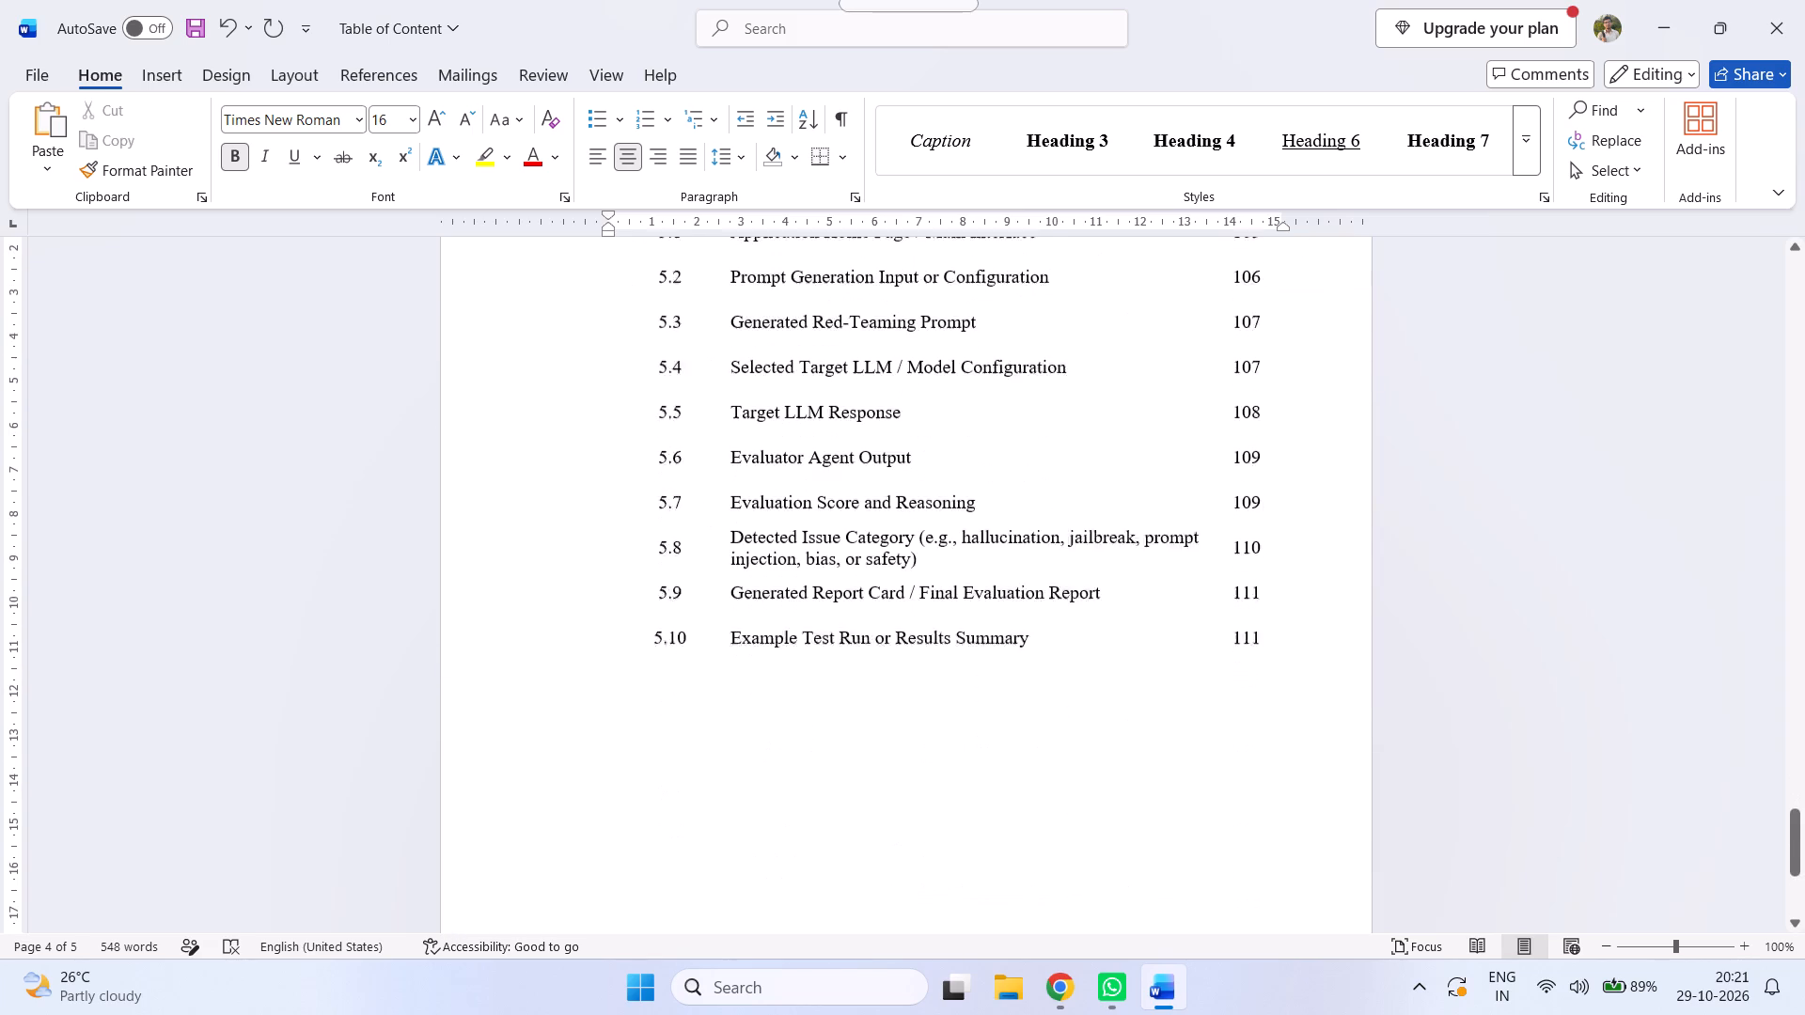
{"action": "key", "text": "ctrl+s"}
Add a blank line above the "List of Table" heading to push it onto the page with its table.
{"action": "scroll", "coordinate": [1122, 521], "scroll_direction": "up", "scroll_amount": 18}
{"action": "scroll", "coordinate": [1190, 632], "scroll_direction": "up", "scroll_amount": 3}
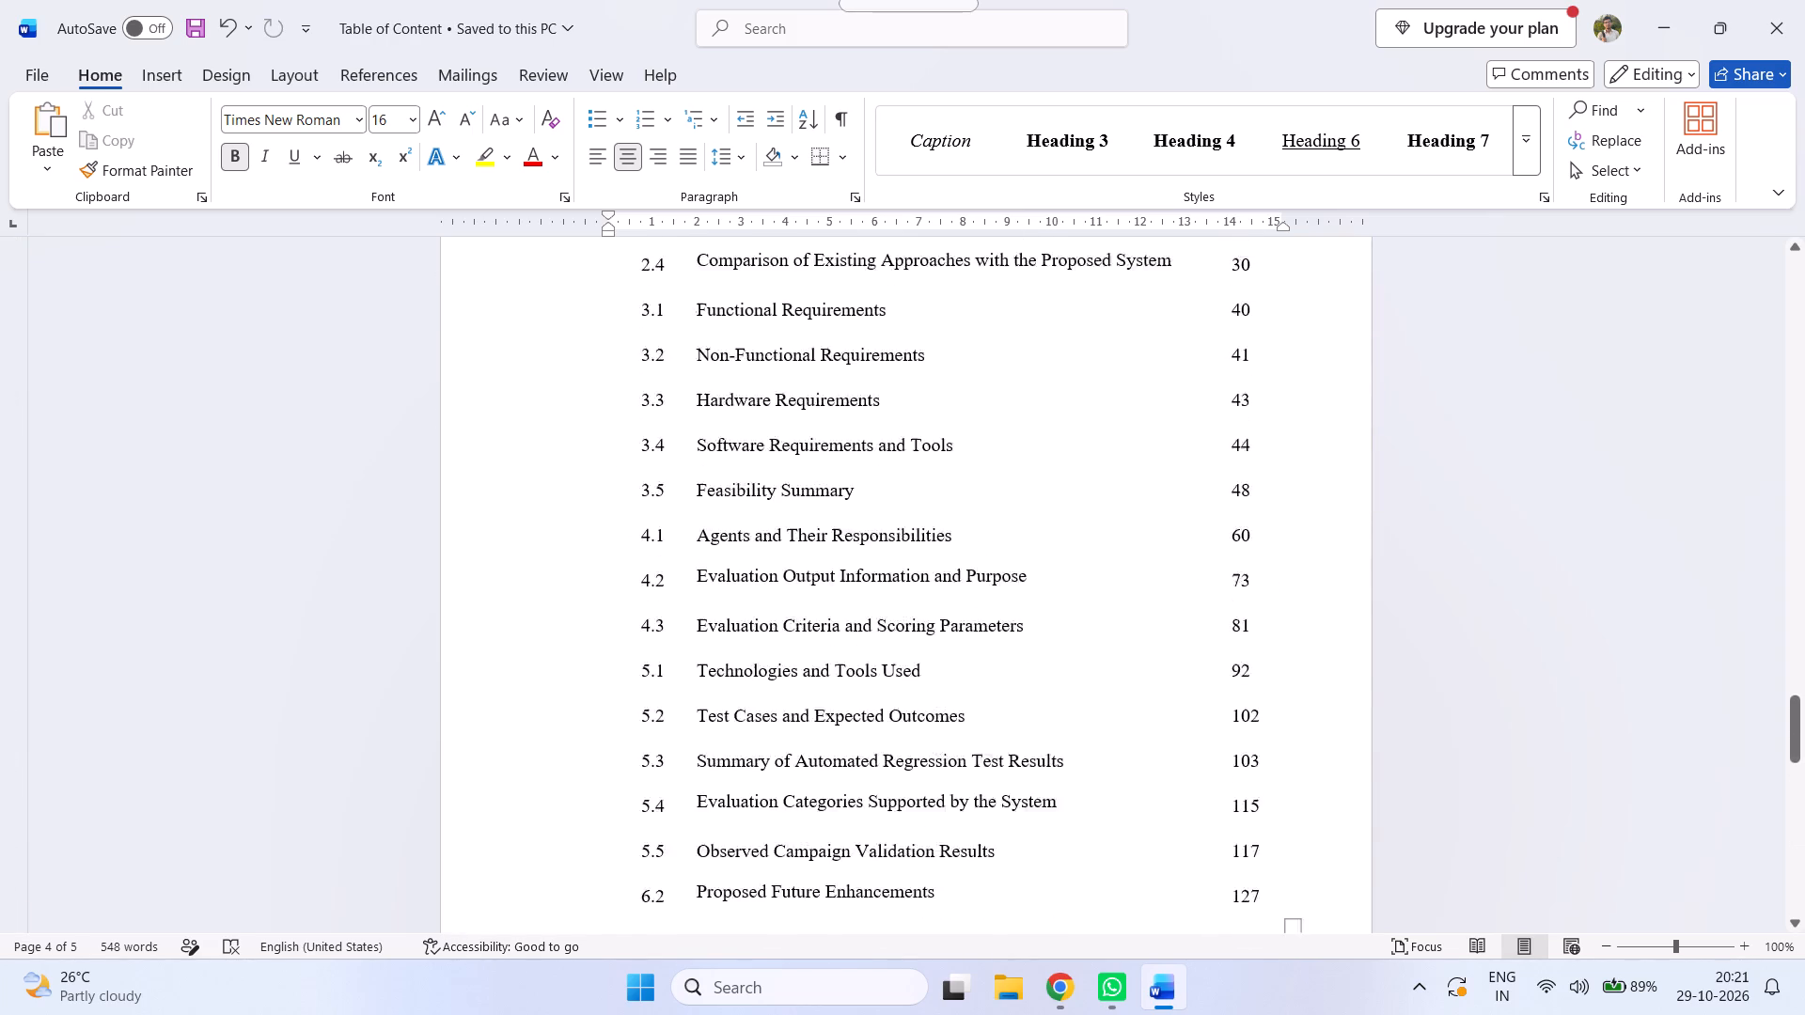
{"action": "scroll", "coordinate": [1191, 632], "scroll_direction": "up", "scroll_amount": 20}
{"action": "scroll", "coordinate": [1193, 632], "scroll_direction": "down", "scroll_amount": 2}
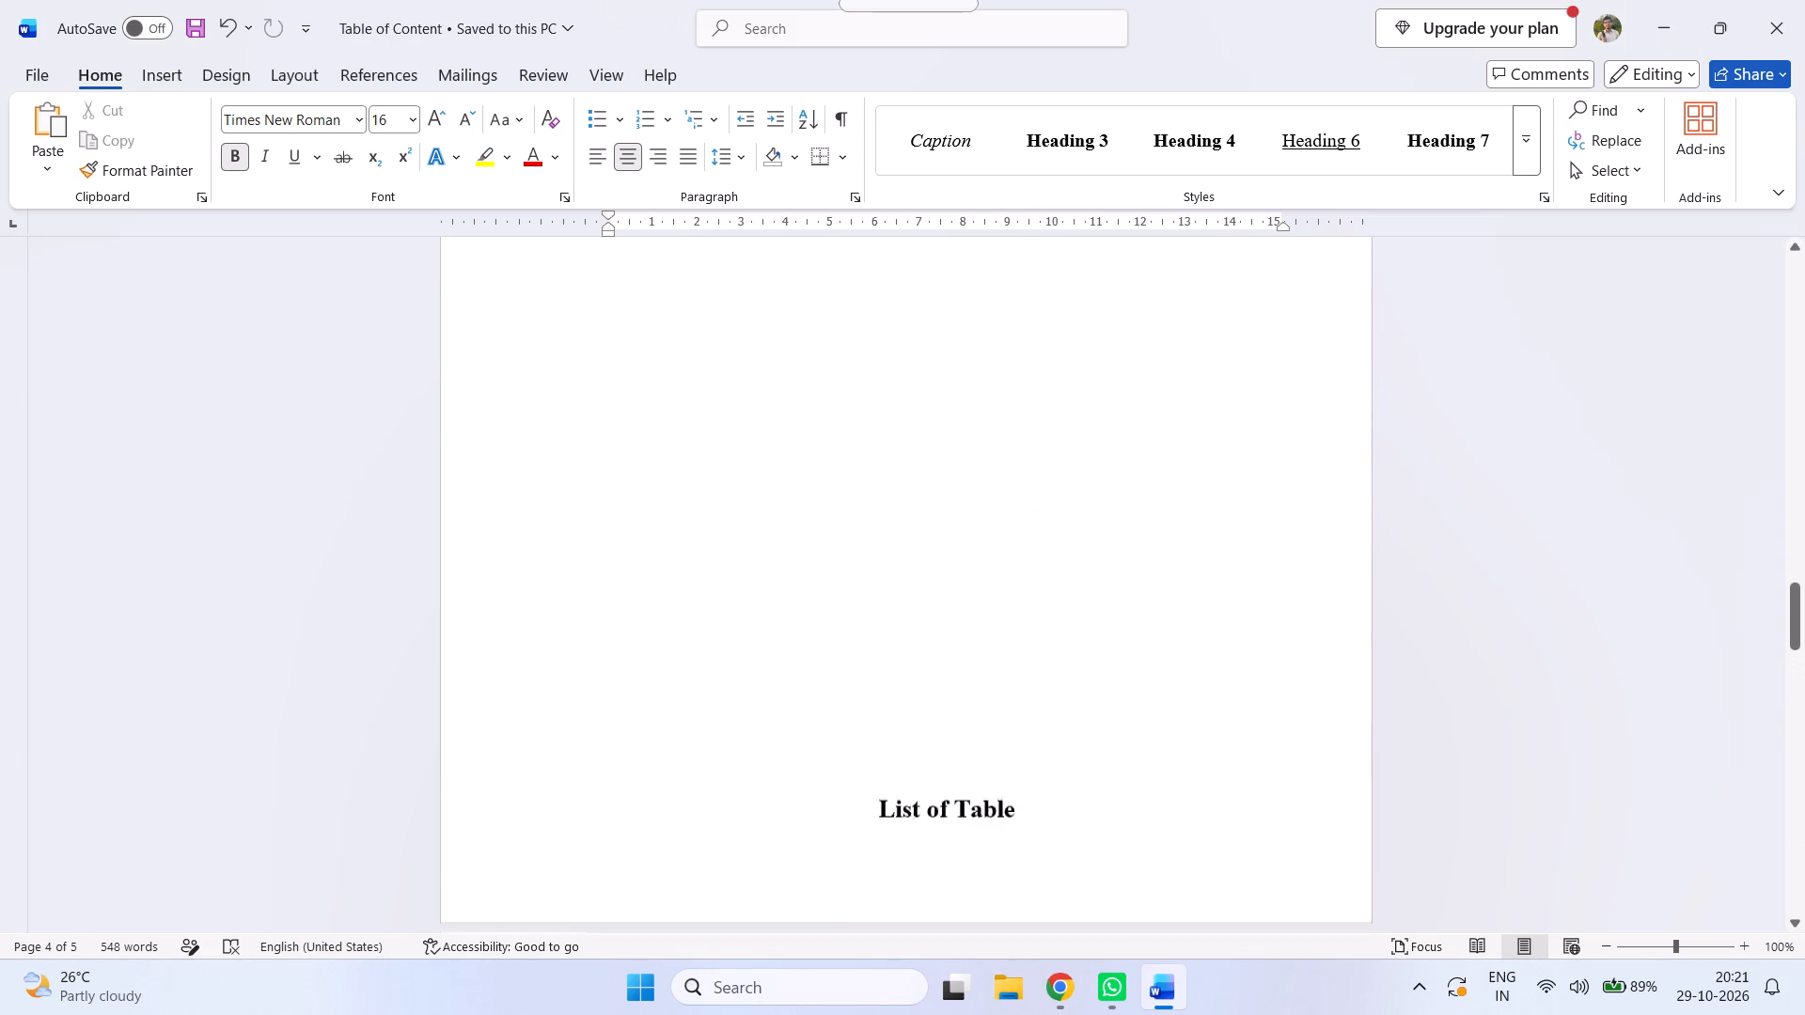
{"action": "left_click", "coordinate": [915, 651]}
{"action": "key", "text": "Return"}
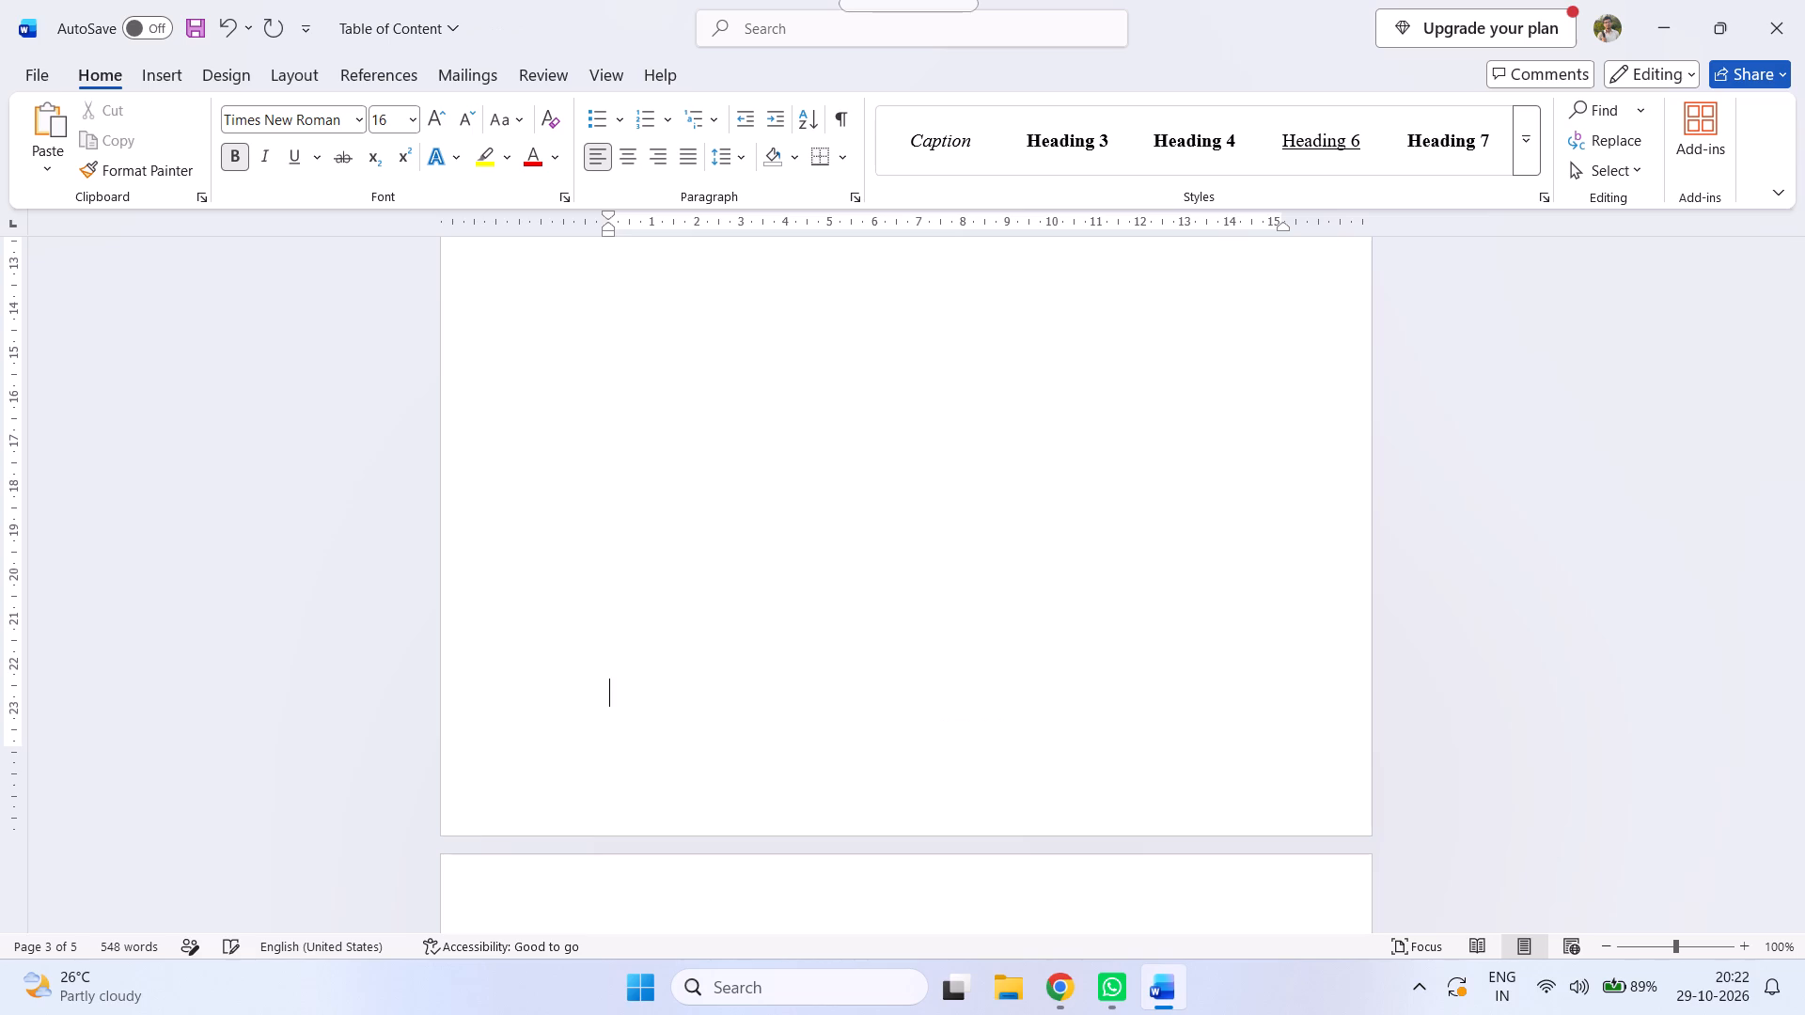
Delete the extra blank line above the "List of Screenshot" heading and save the document.
{"action": "scroll", "coordinate": [1044, 642], "scroll_direction": "down", "scroll_amount": 20}
{"action": "scroll", "coordinate": [1044, 642], "scroll_direction": "down", "scroll_amount": 11}
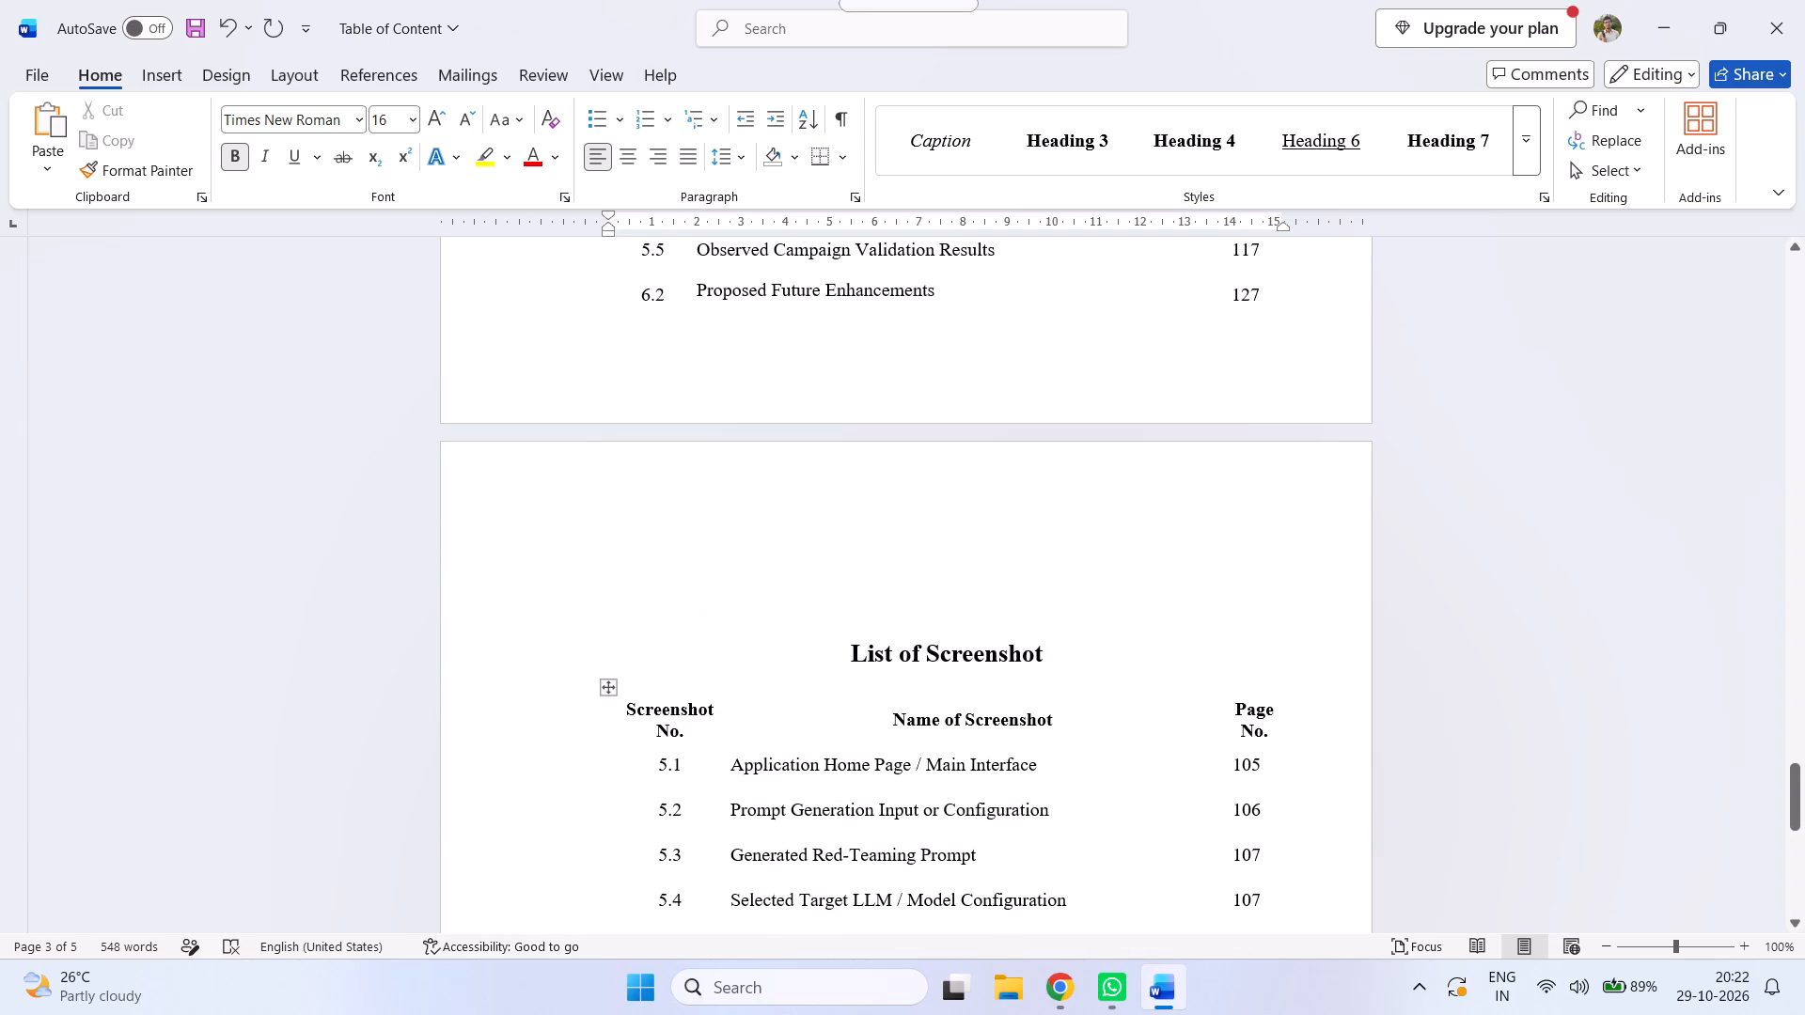
{"action": "left_click", "coordinate": [869, 570]}
{"action": "key", "text": "BackSpace"}
{"action": "key", "text": "BackSpace"}
{"action": "key", "text": "BackSpace"}
{"action": "key", "text": "BackSpace"}
{"action": "key", "text": "BackSpace"}
{"action": "key", "text": "Delete"}
{"action": "key", "text": "ctrl+s"}
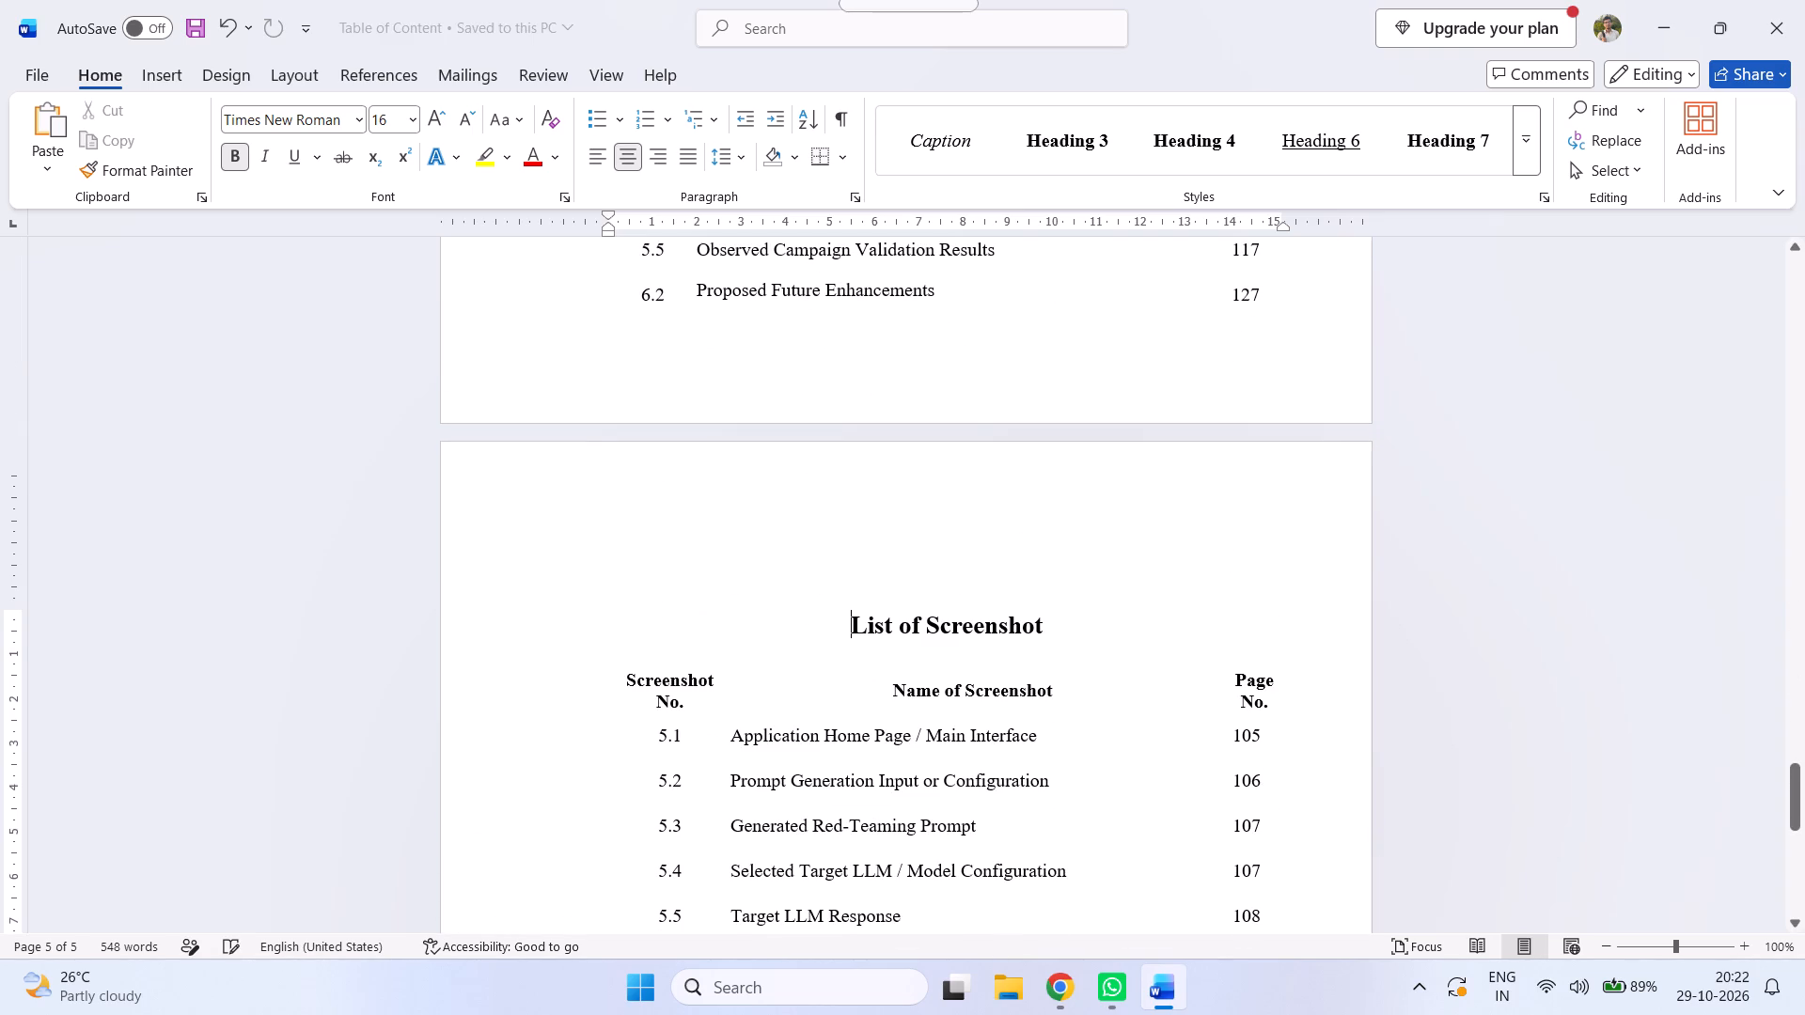
Add a blank line above the "List of Figures" heading to push it onto the page with its table.
{"action": "scroll", "coordinate": [1244, 617], "scroll_direction": "up", "scroll_amount": 12}
{"action": "scroll", "coordinate": [1244, 617], "scroll_direction": "down", "scroll_amount": 4}
{"action": "scroll", "coordinate": [1244, 617], "scroll_direction": "up", "scroll_amount": 10}
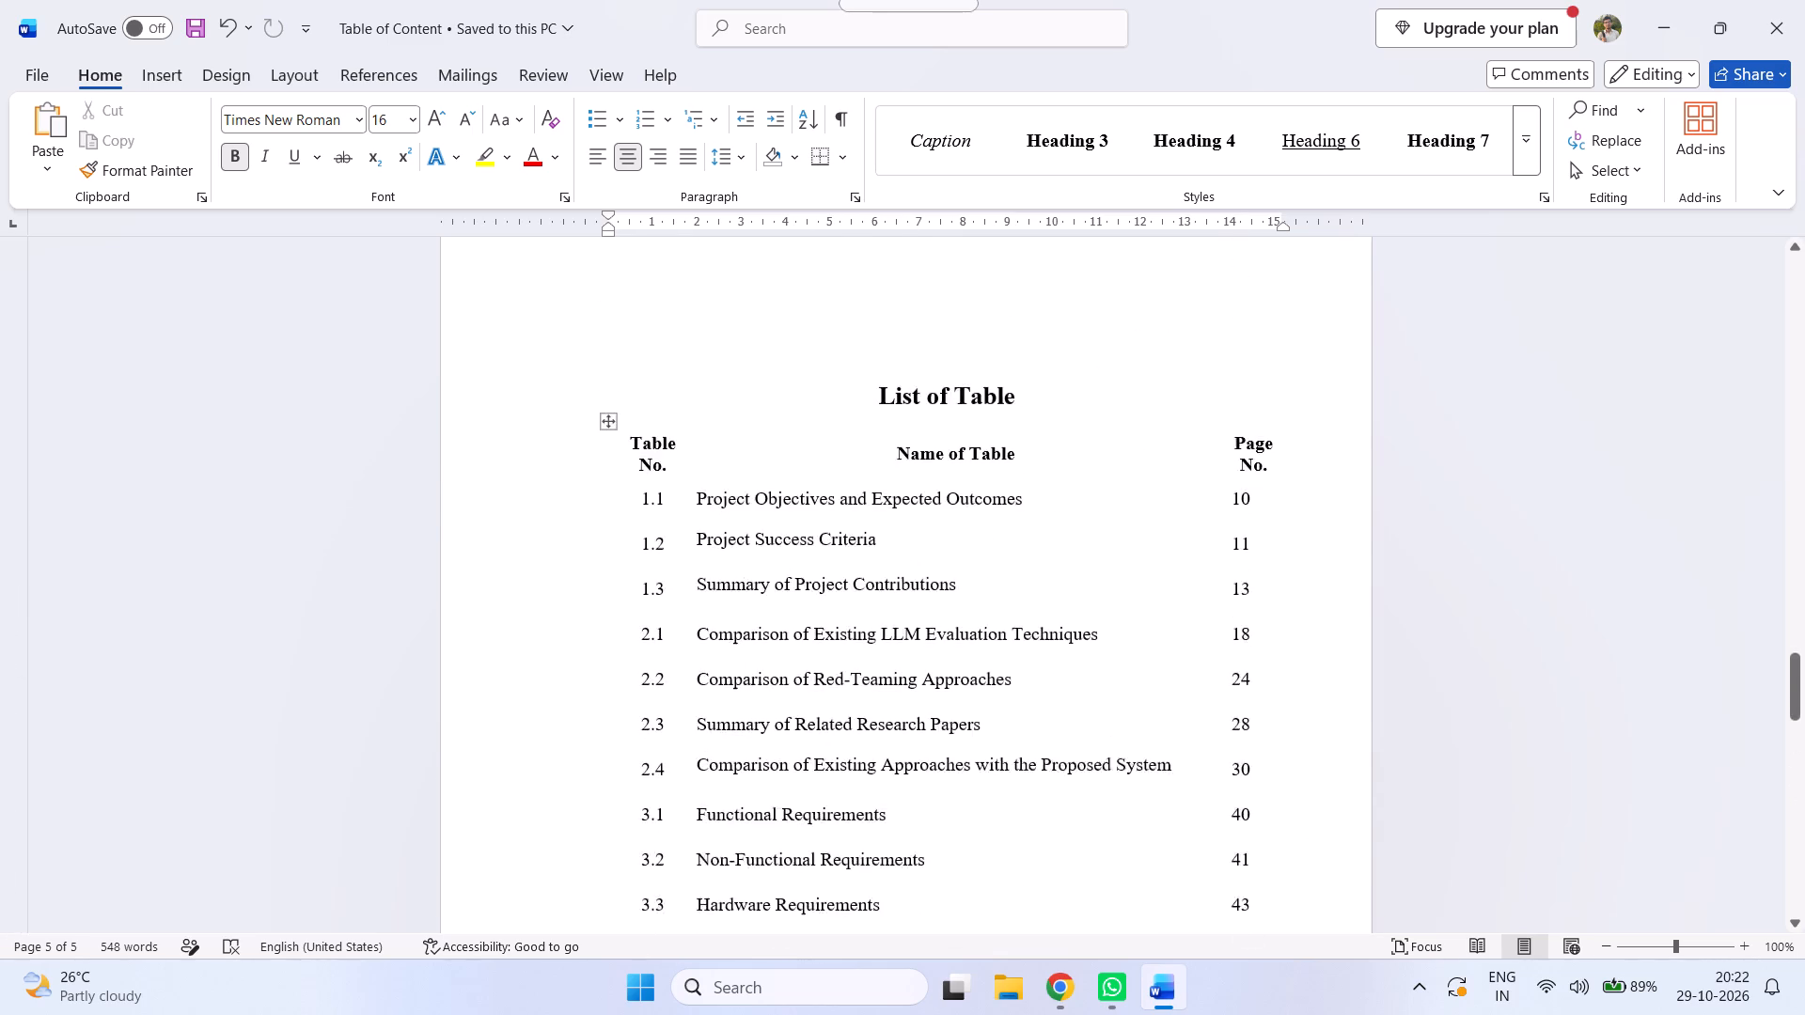
{"action": "scroll", "coordinate": [1244, 617], "scroll_direction": "up", "scroll_amount": 20}
{"action": "scroll", "coordinate": [1244, 617], "scroll_direction": "up", "scroll_amount": 16}
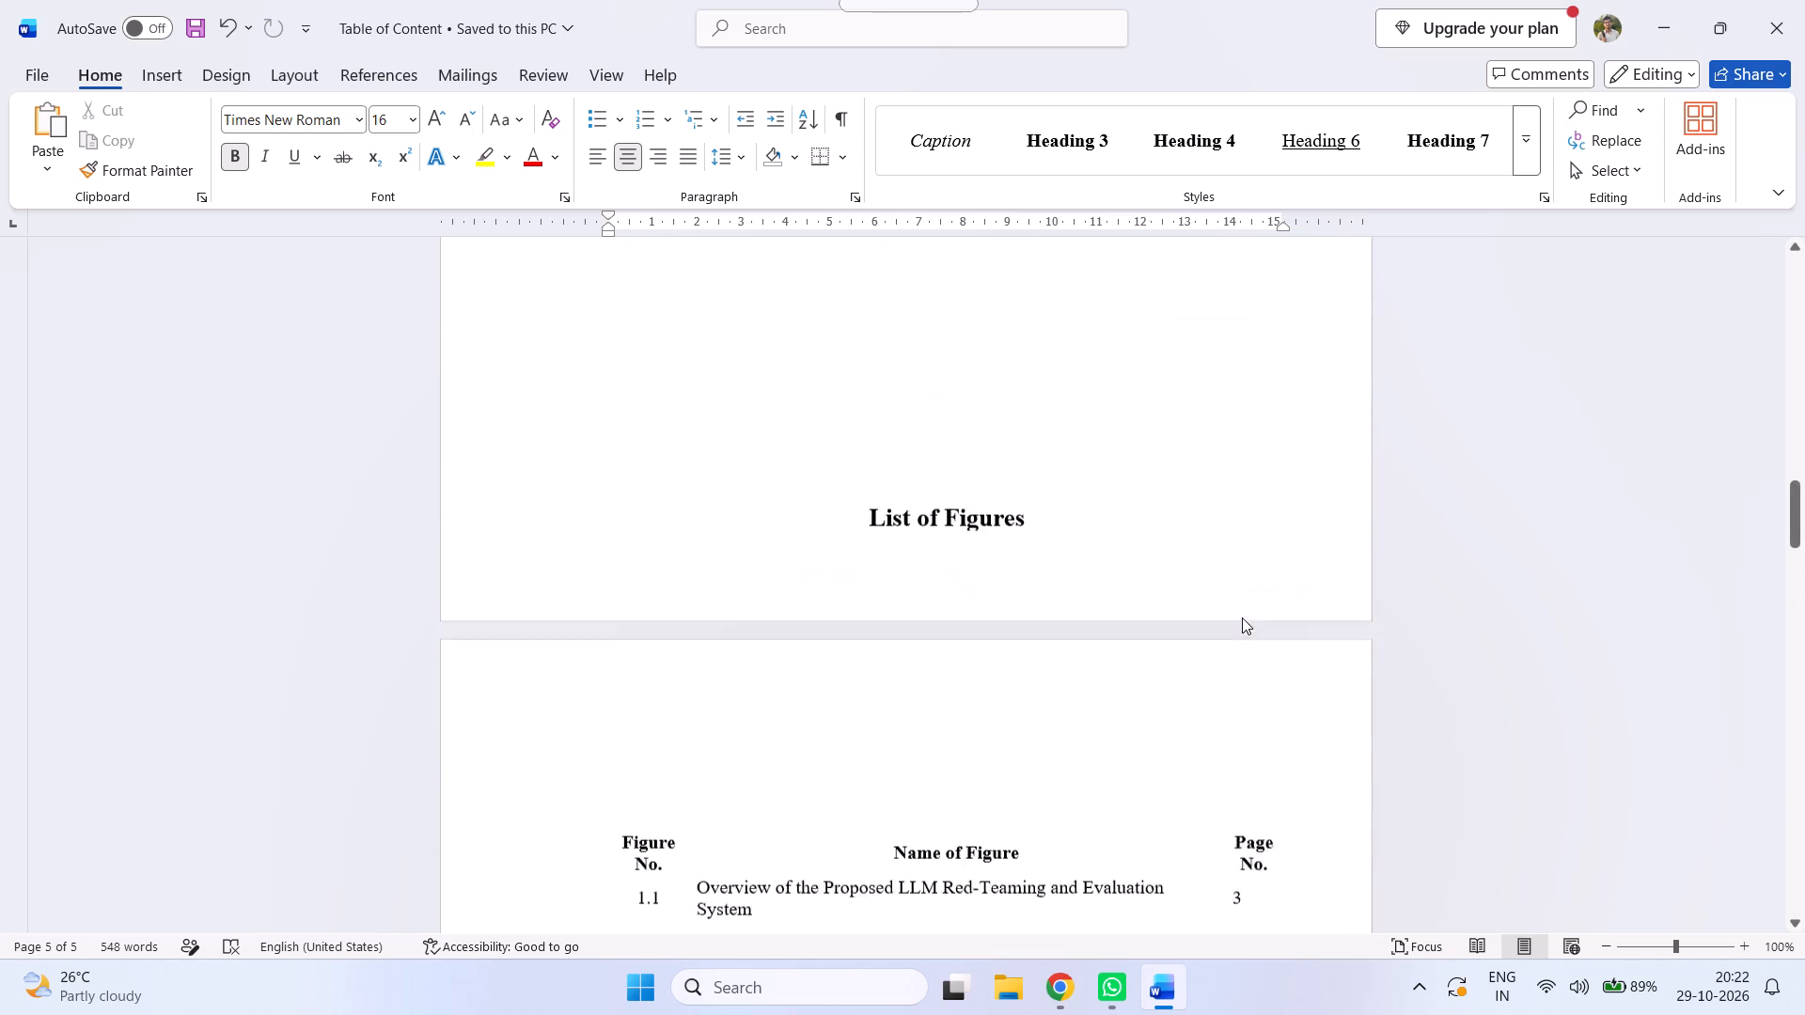
{"action": "scroll", "coordinate": [1242, 617], "scroll_direction": "up", "scroll_amount": 3}
{"action": "scroll", "coordinate": [1234, 624], "scroll_direction": "down", "scroll_amount": 3}
{"action": "left_click", "coordinate": [1059, 631]}
{"action": "key", "text": "Return"}
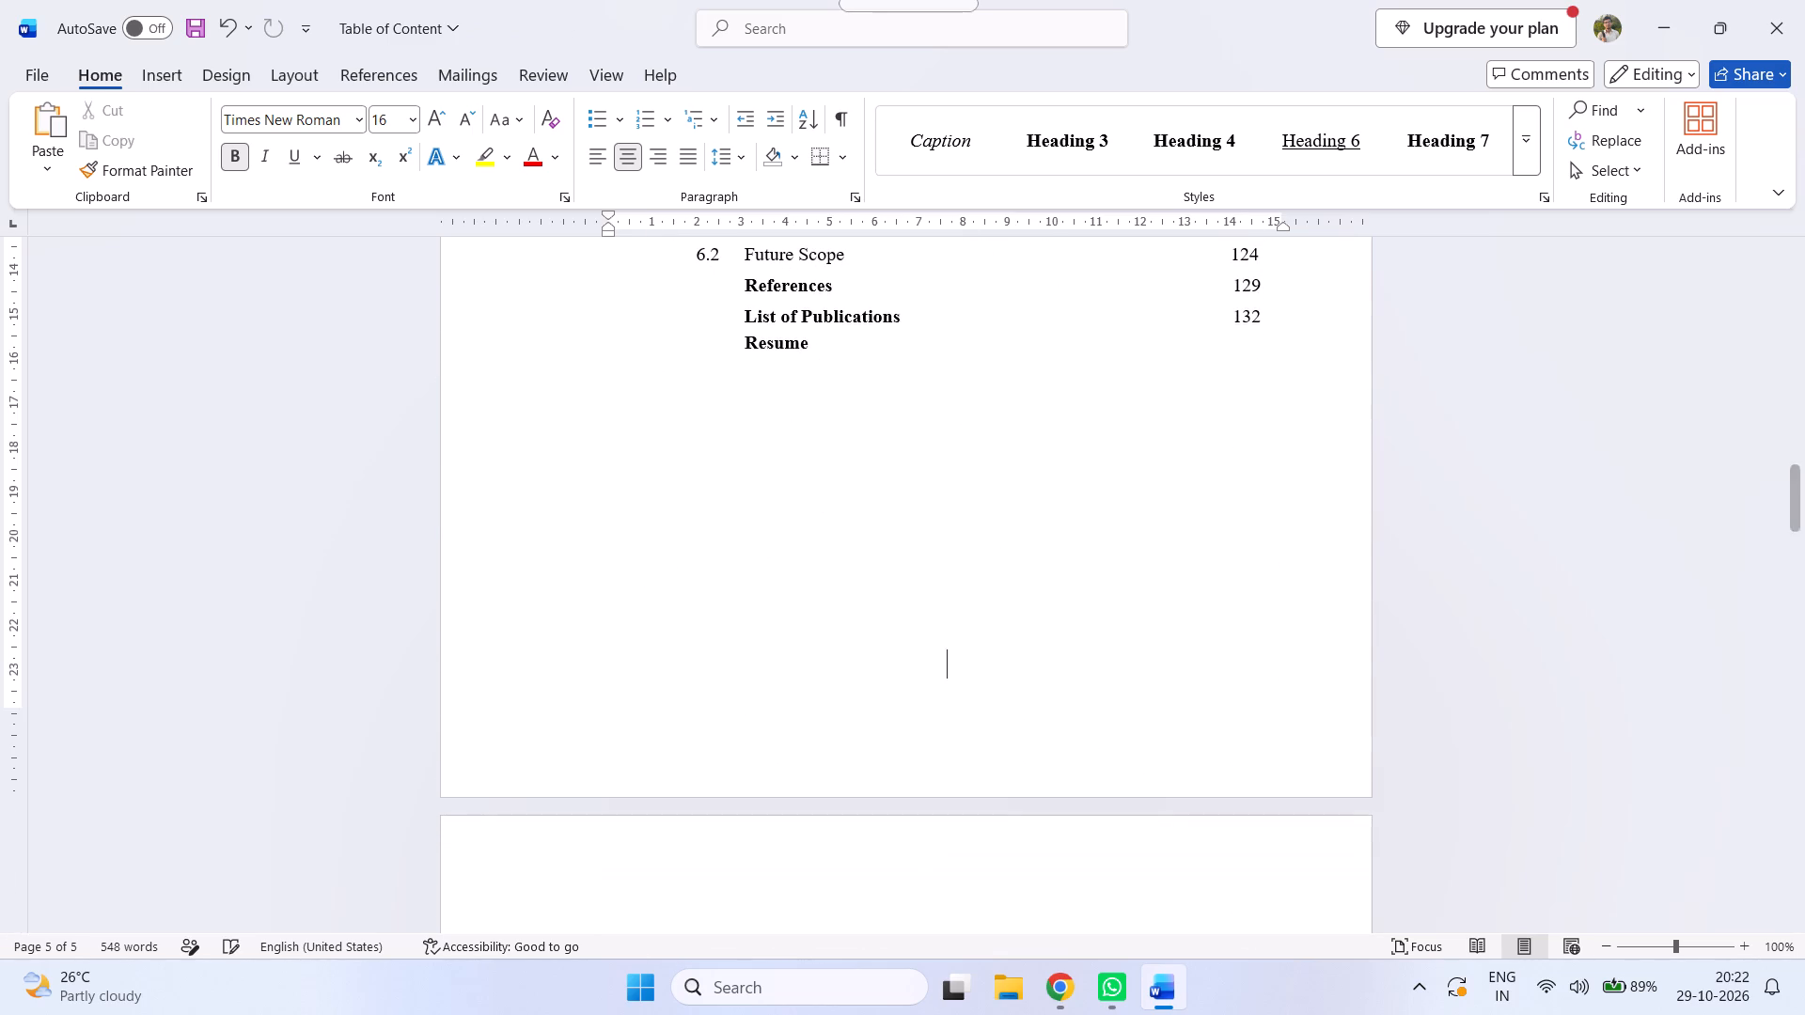
Remove the extra blank line above the "List of Table" heading and save the document.
{"action": "scroll", "coordinate": [1294, 630], "scroll_direction": "down", "scroll_amount": 11}
{"action": "scroll", "coordinate": [1292, 630], "scroll_direction": "down", "scroll_amount": 15}
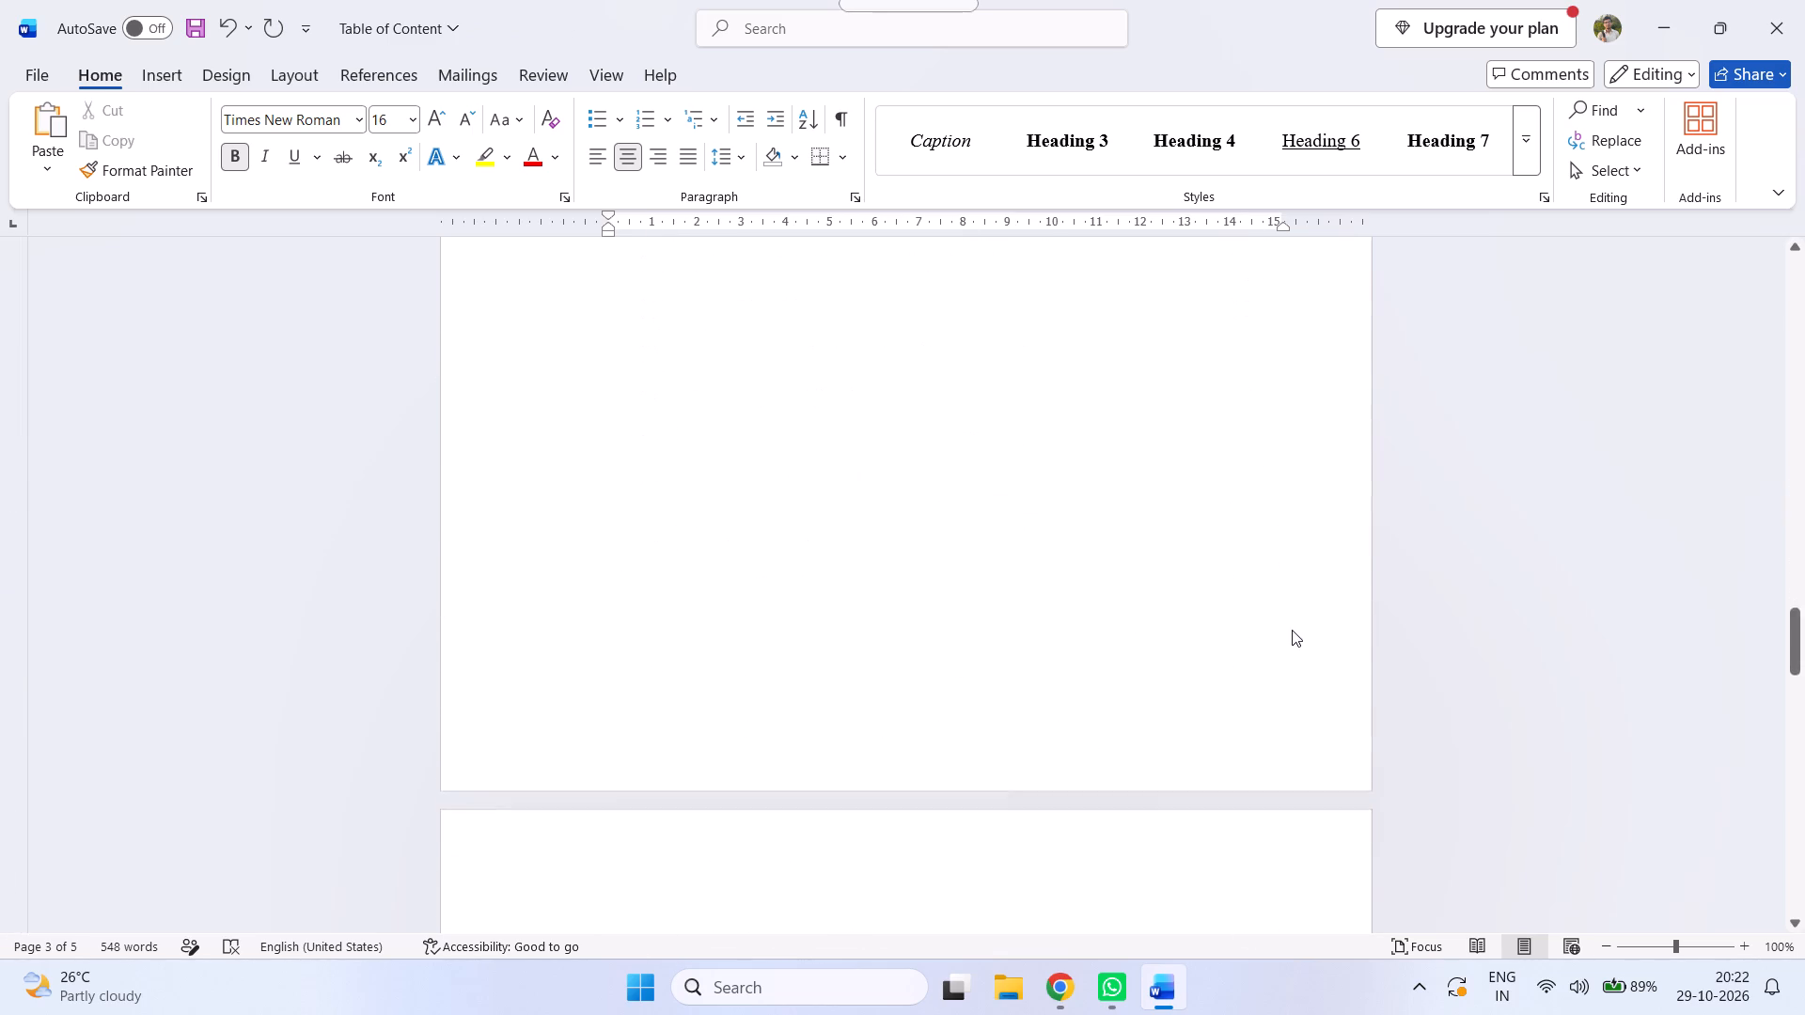
{"action": "scroll", "coordinate": [1292, 630], "scroll_direction": "down", "scroll_amount": 7}
{"action": "left_click", "coordinate": [983, 435]}
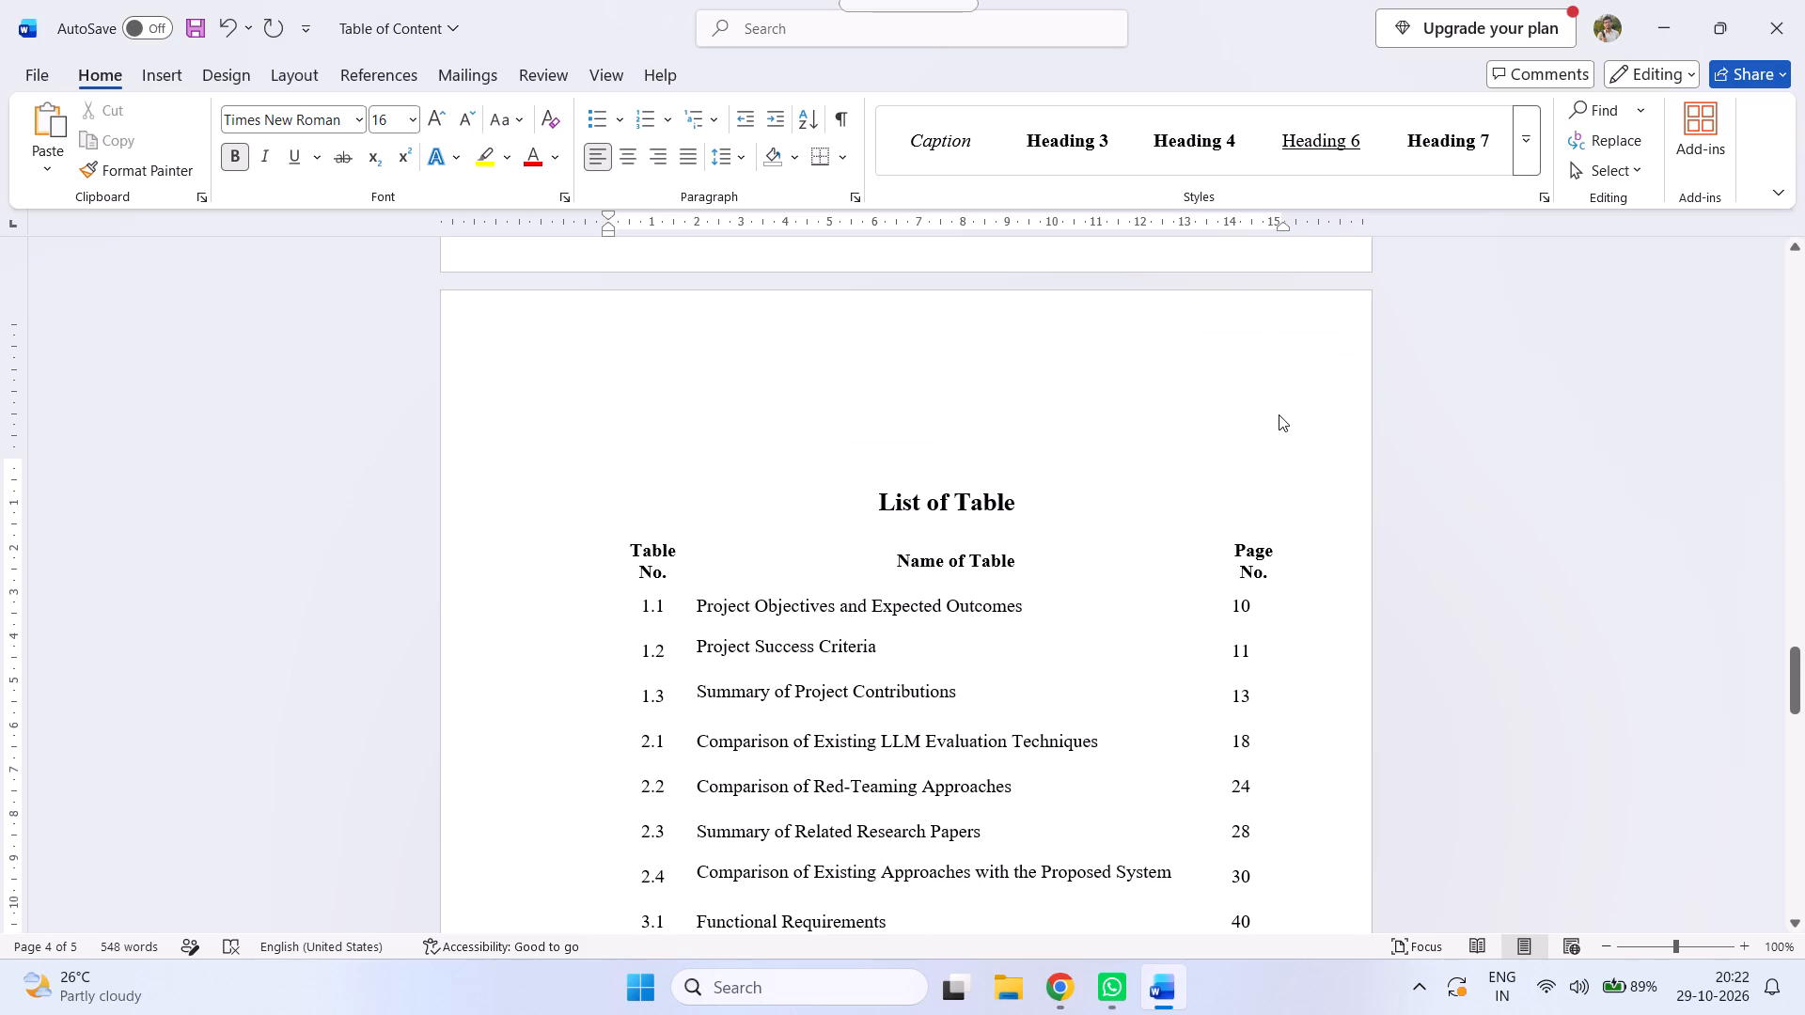
{"action": "key", "text": "BackSpace"}
{"action": "scroll", "coordinate": [1280, 416], "scroll_direction": "down", "scroll_amount": 7}
{"action": "scroll", "coordinate": [1356, 615], "scroll_direction": "down", "scroll_amount": 4}
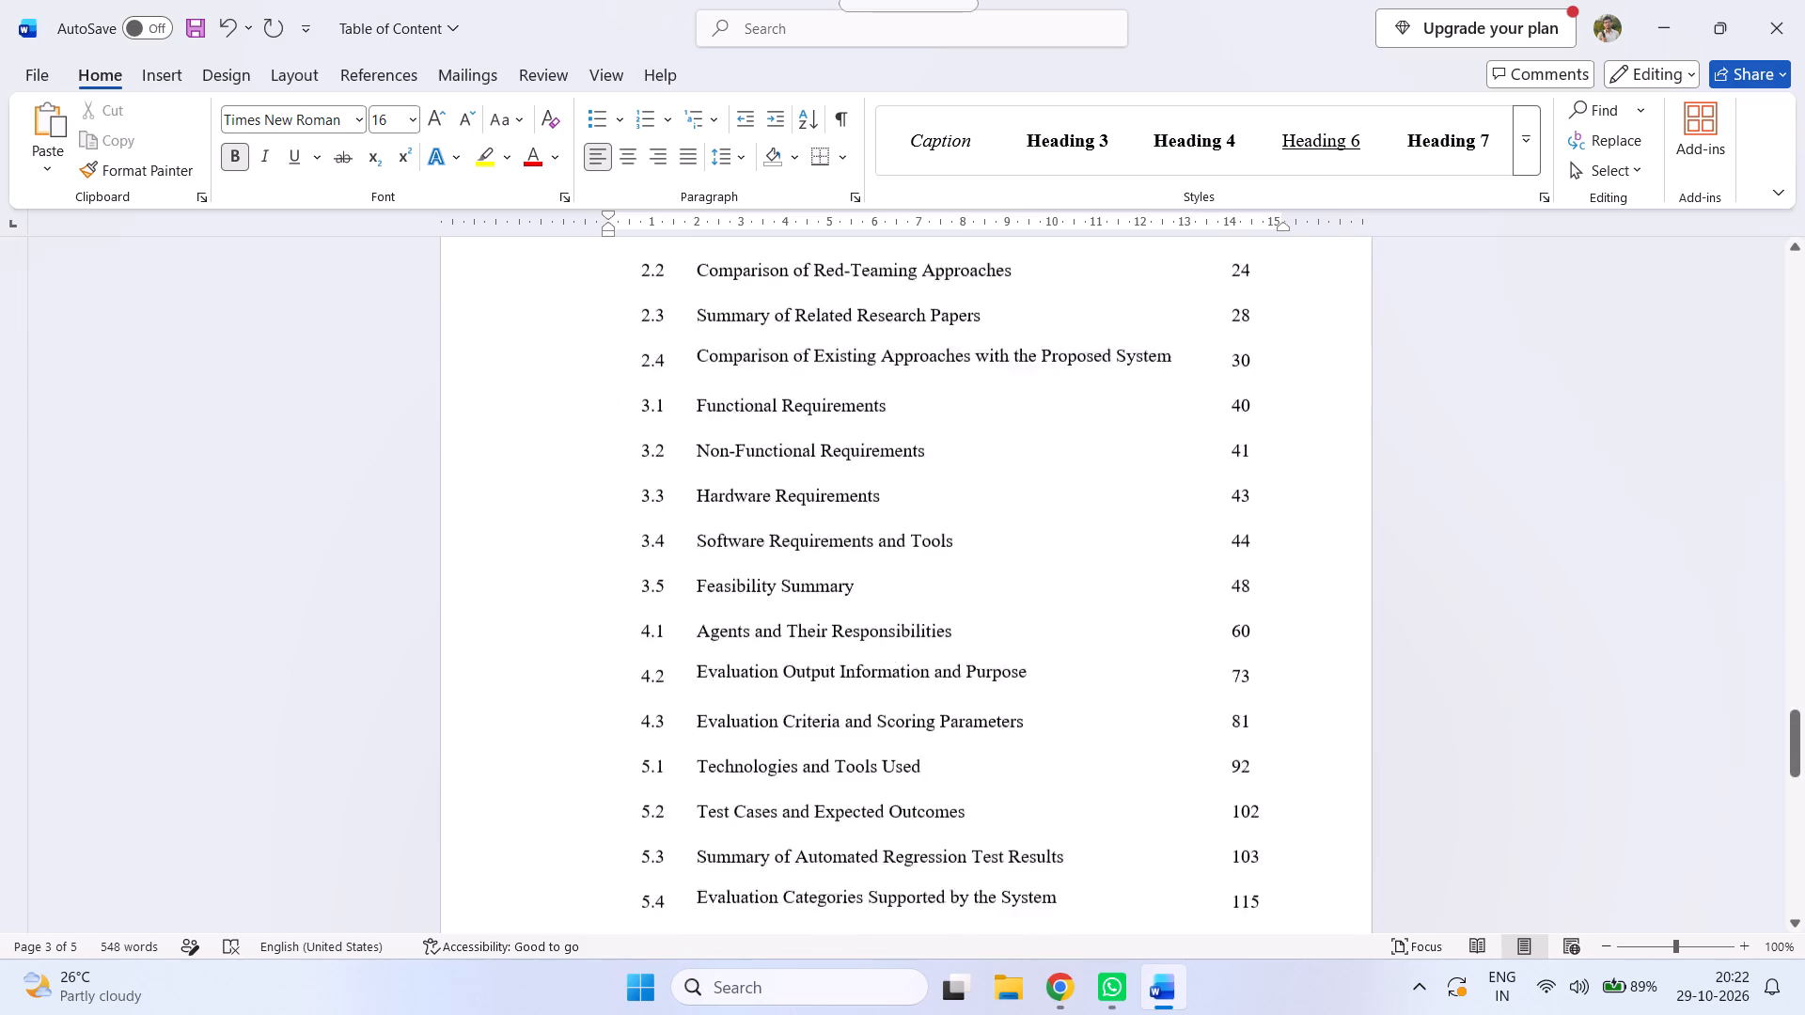
{"action": "scroll", "coordinate": [1359, 630], "scroll_direction": "down", "scroll_amount": 10}
{"action": "scroll", "coordinate": [1363, 636], "scroll_direction": "up", "scroll_amount": 1}
{"action": "key", "text": "ctrl+s"}
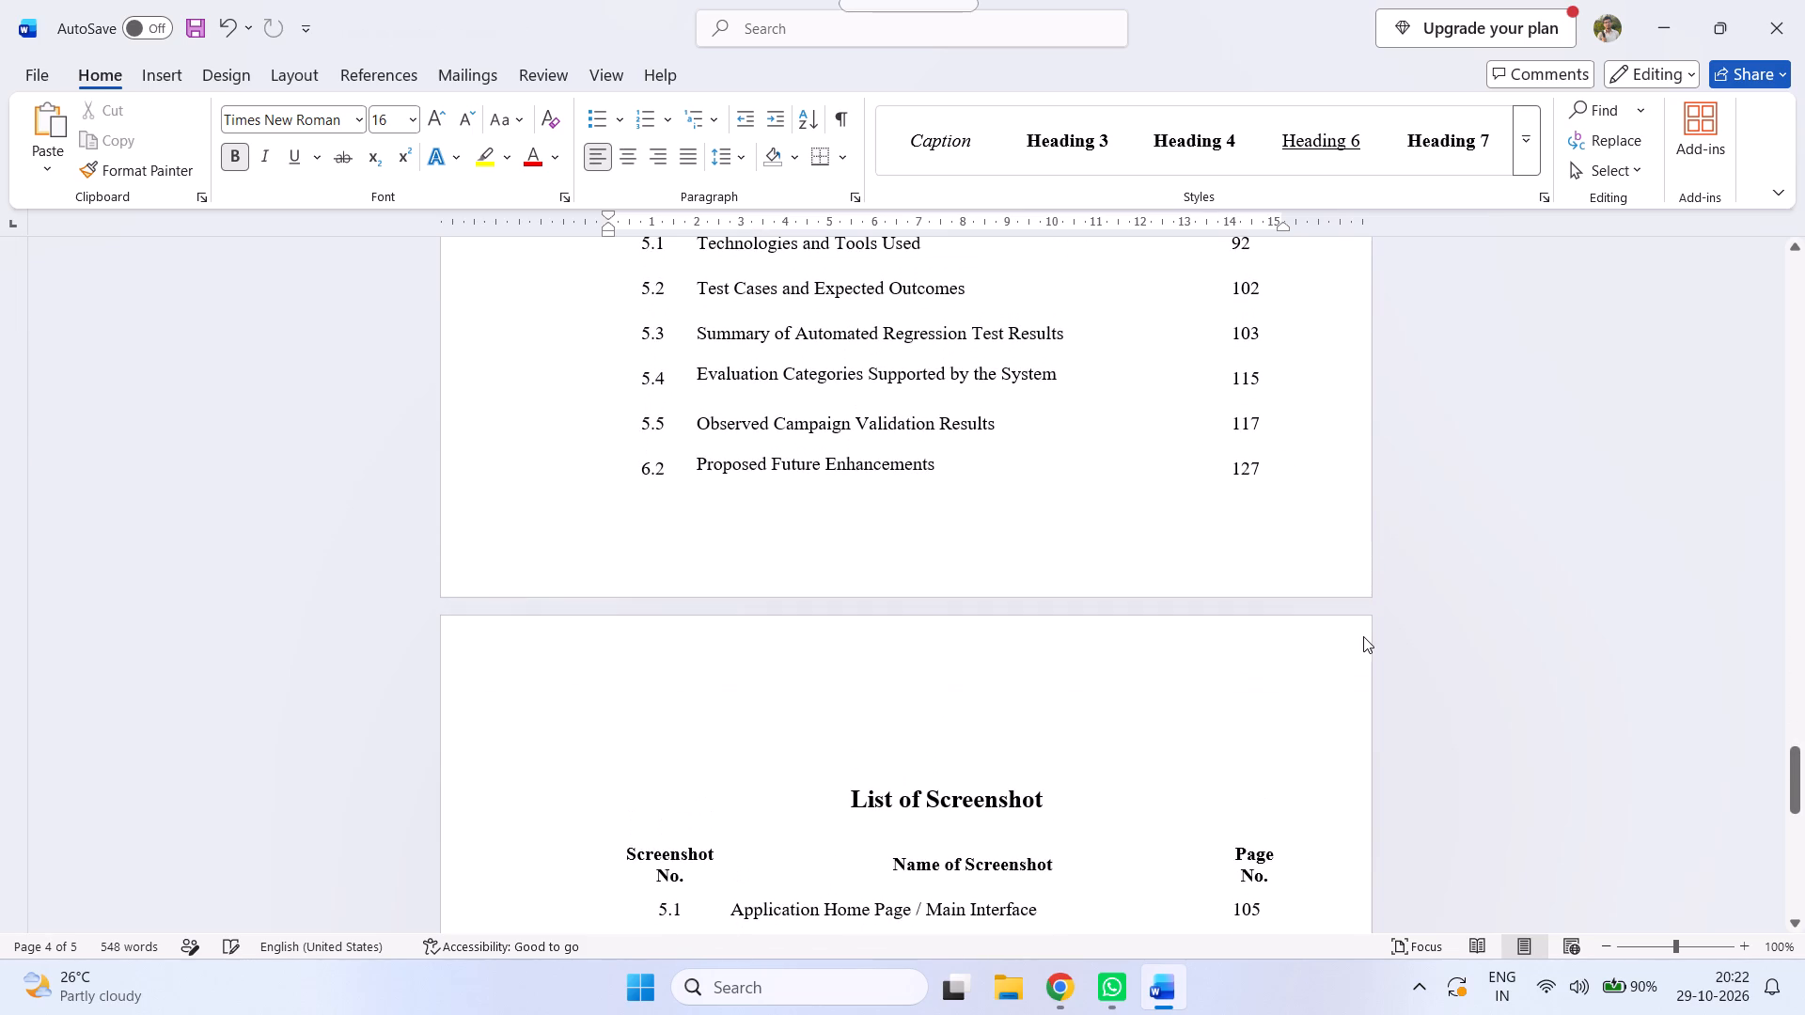
Review the page layout of the table of contents and the lists of figures, tables and screenshots.
{"action": "scroll", "coordinate": [1363, 636], "scroll_direction": "down", "scroll_amount": 15}
{"action": "scroll", "coordinate": [1363, 636], "scroll_direction": "up", "scroll_amount": 19}
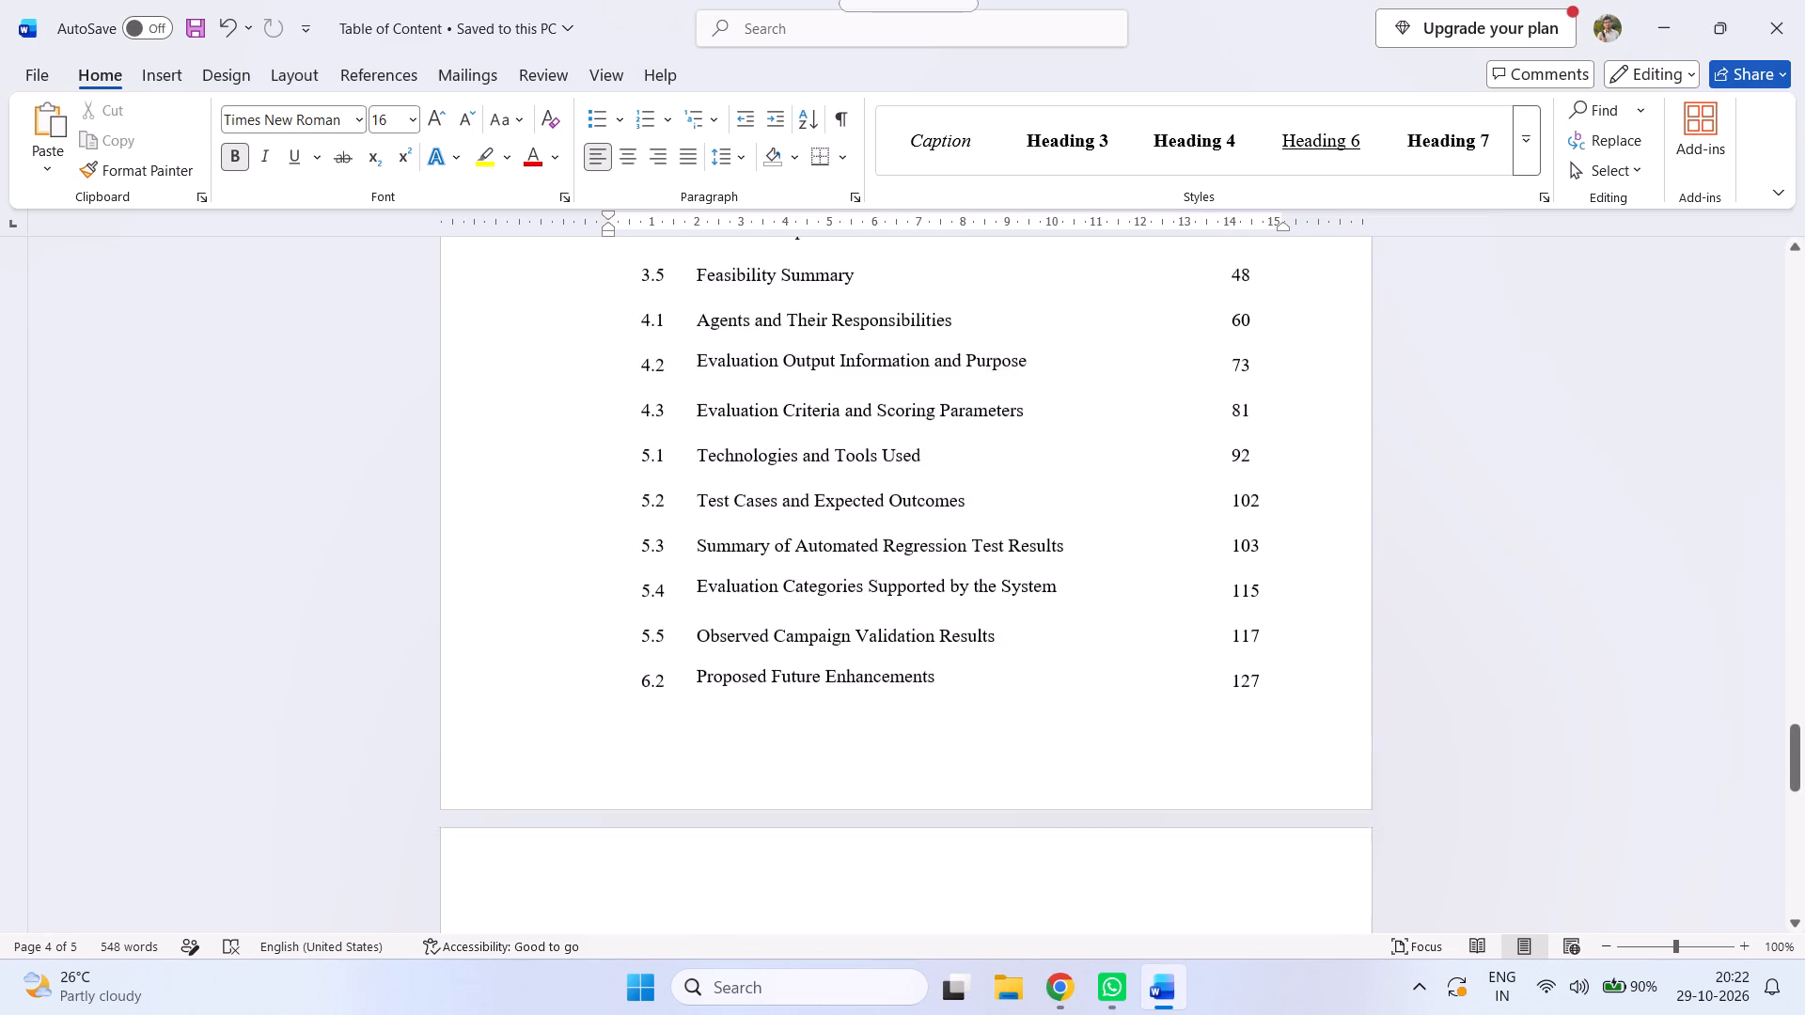
{"action": "scroll", "coordinate": [1363, 636], "scroll_direction": "up", "scroll_amount": 9}
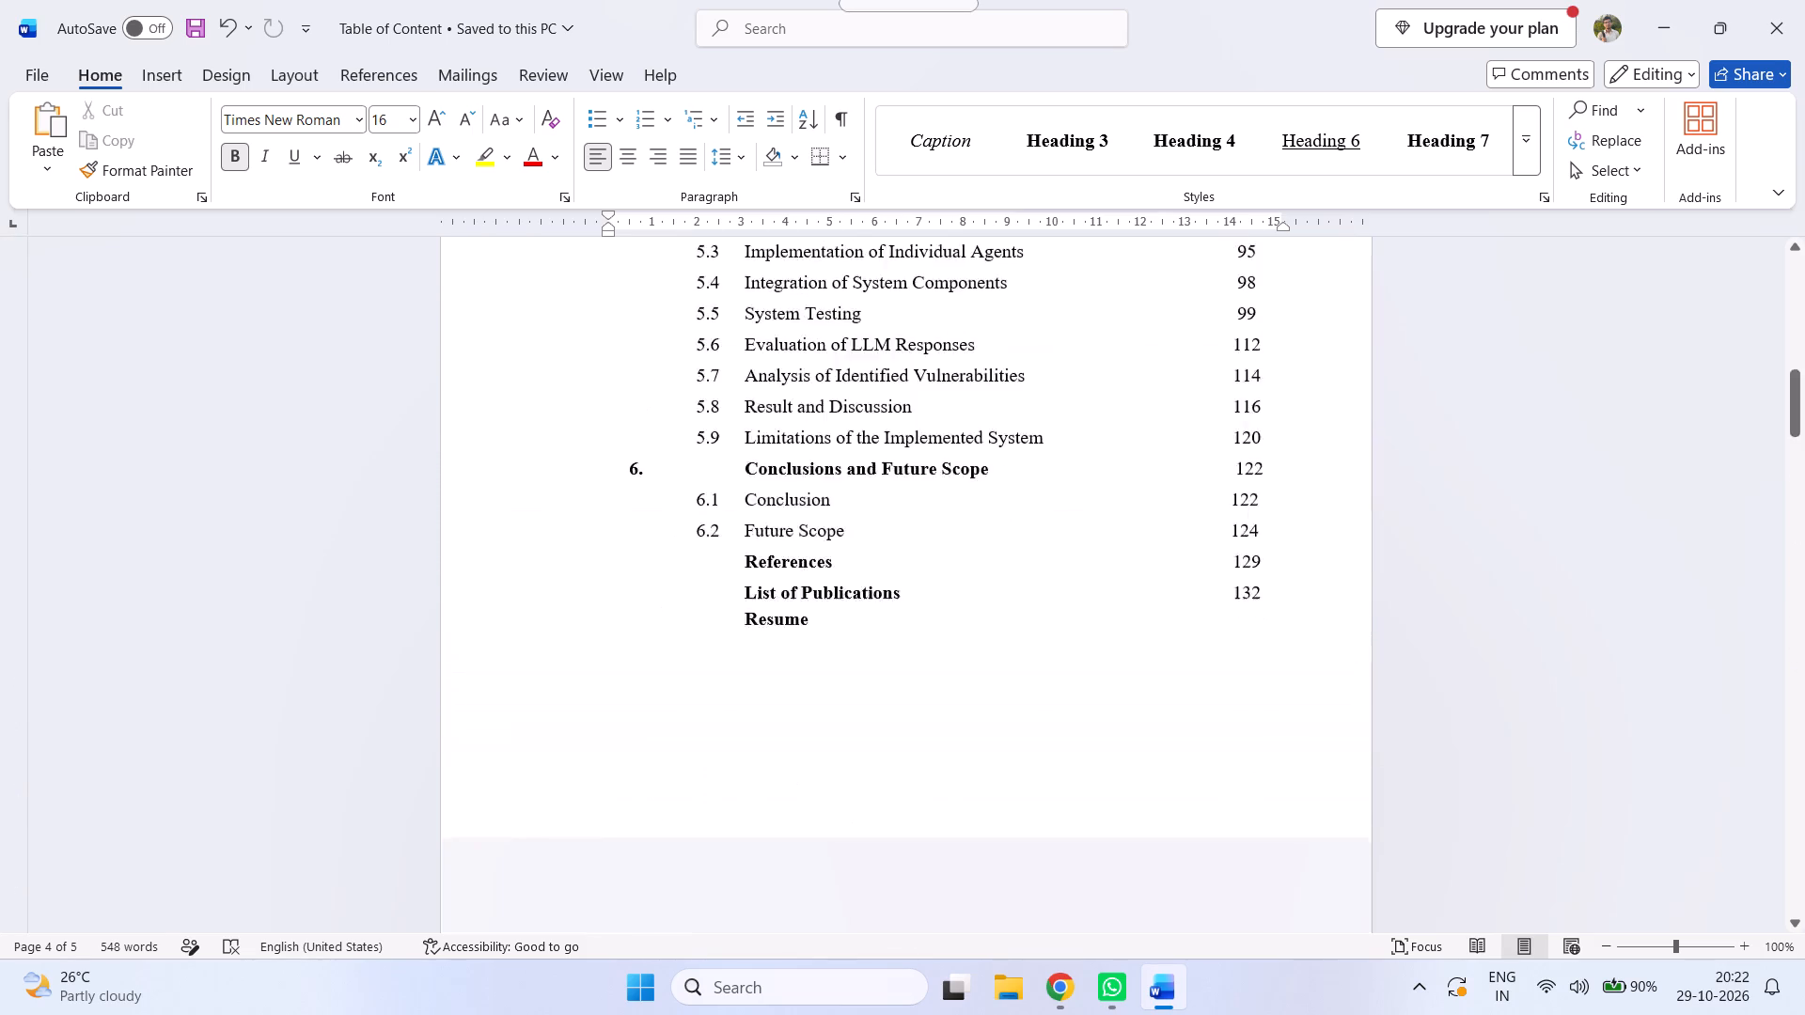
{"action": "scroll", "coordinate": [1363, 636], "scroll_direction": "up", "scroll_amount": 3}
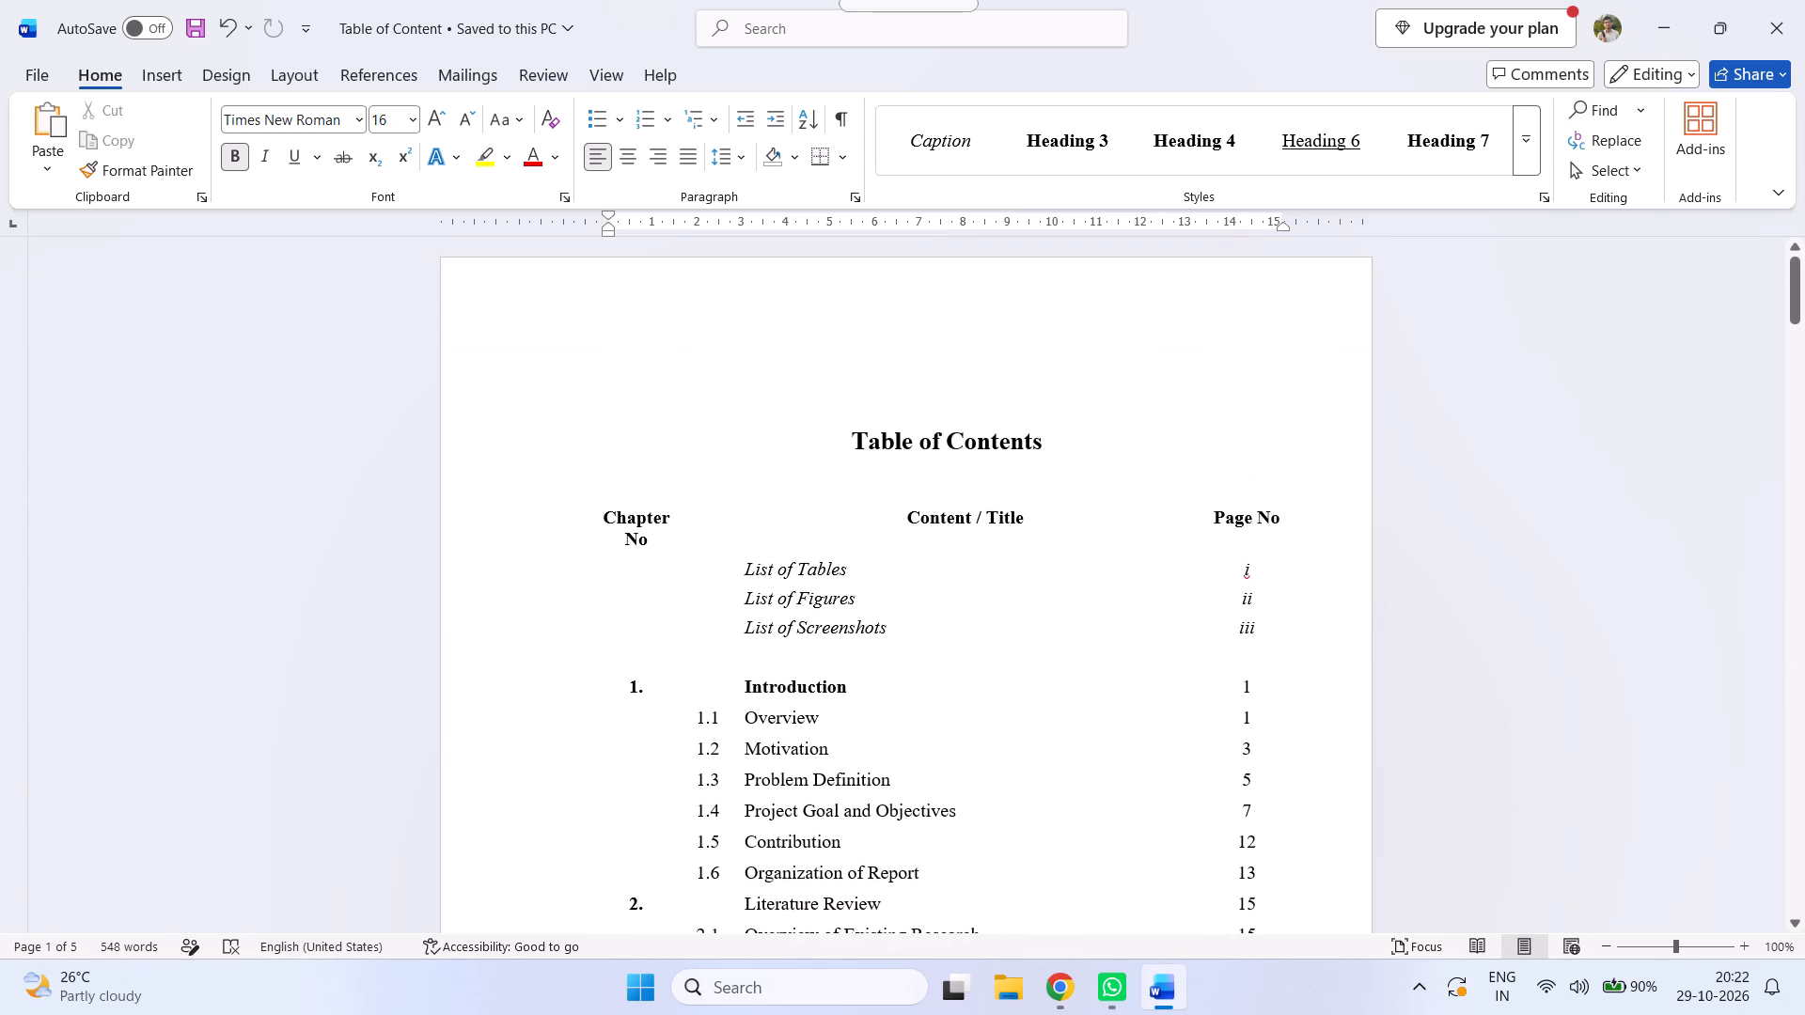
{"action": "scroll", "coordinate": [1363, 636], "scroll_direction": "down", "scroll_amount": 2}
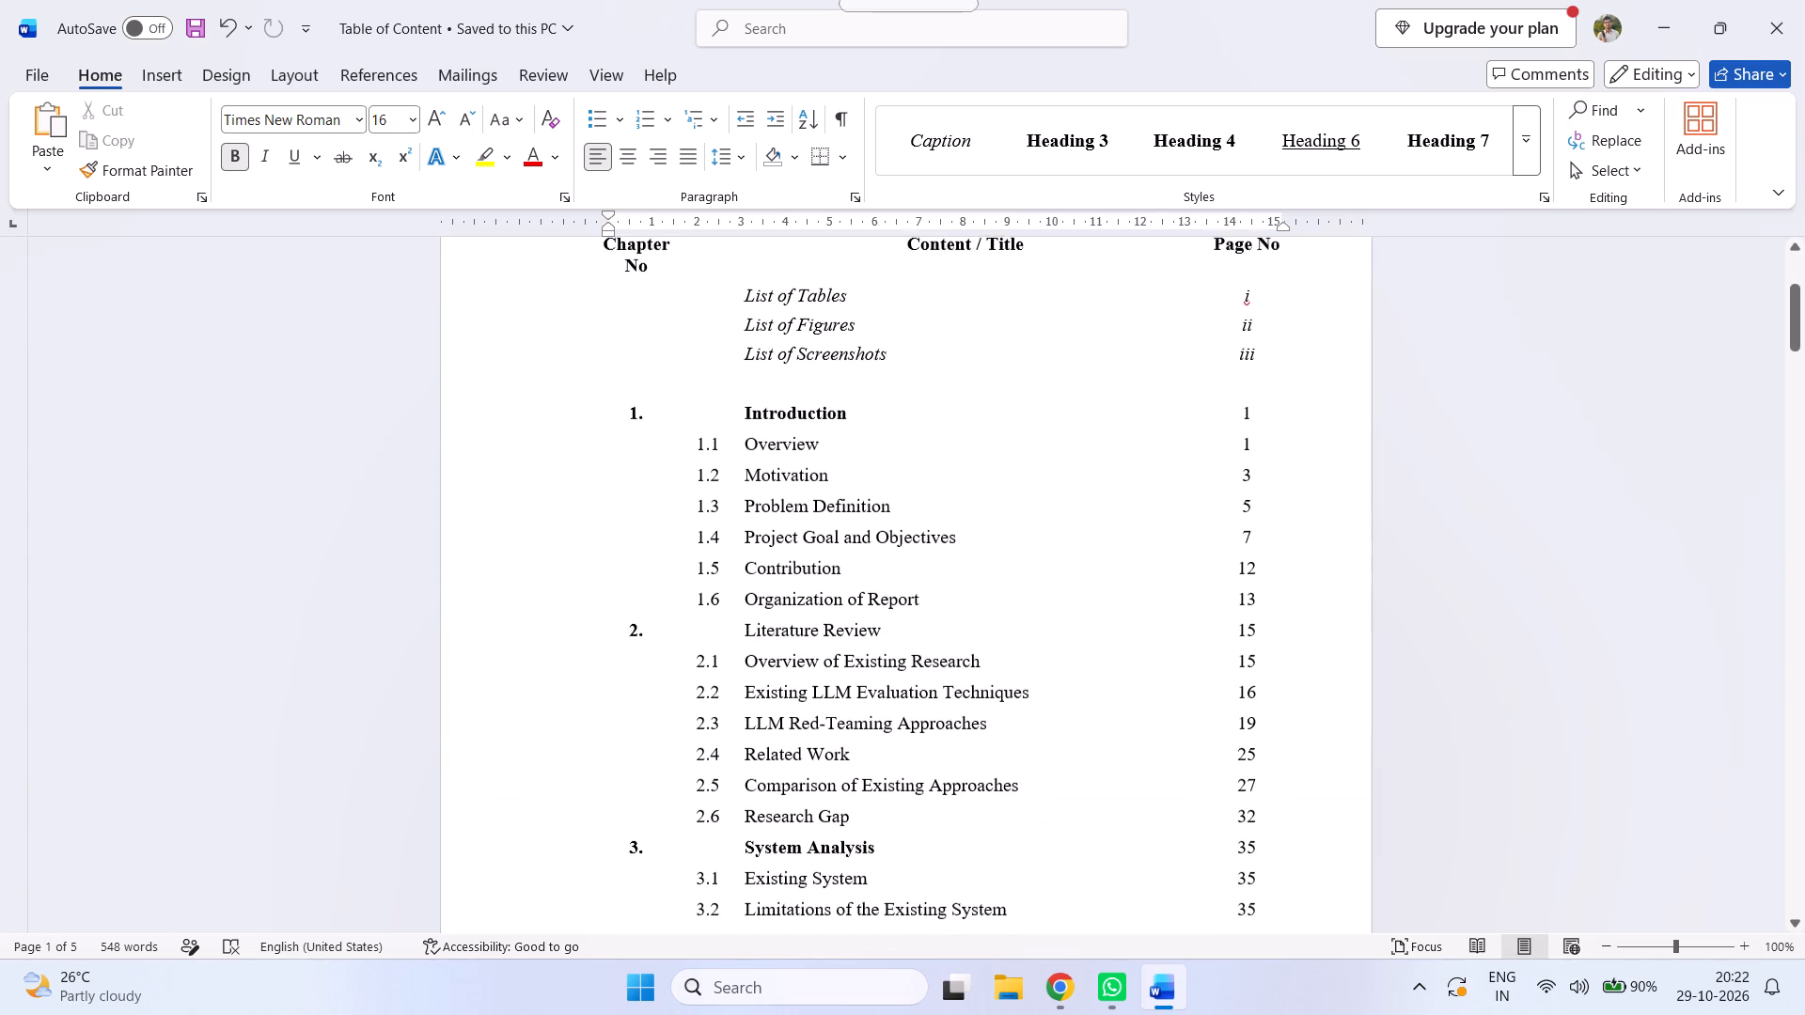
{"action": "scroll", "coordinate": [1363, 636], "scroll_direction": "down", "scroll_amount": 6}
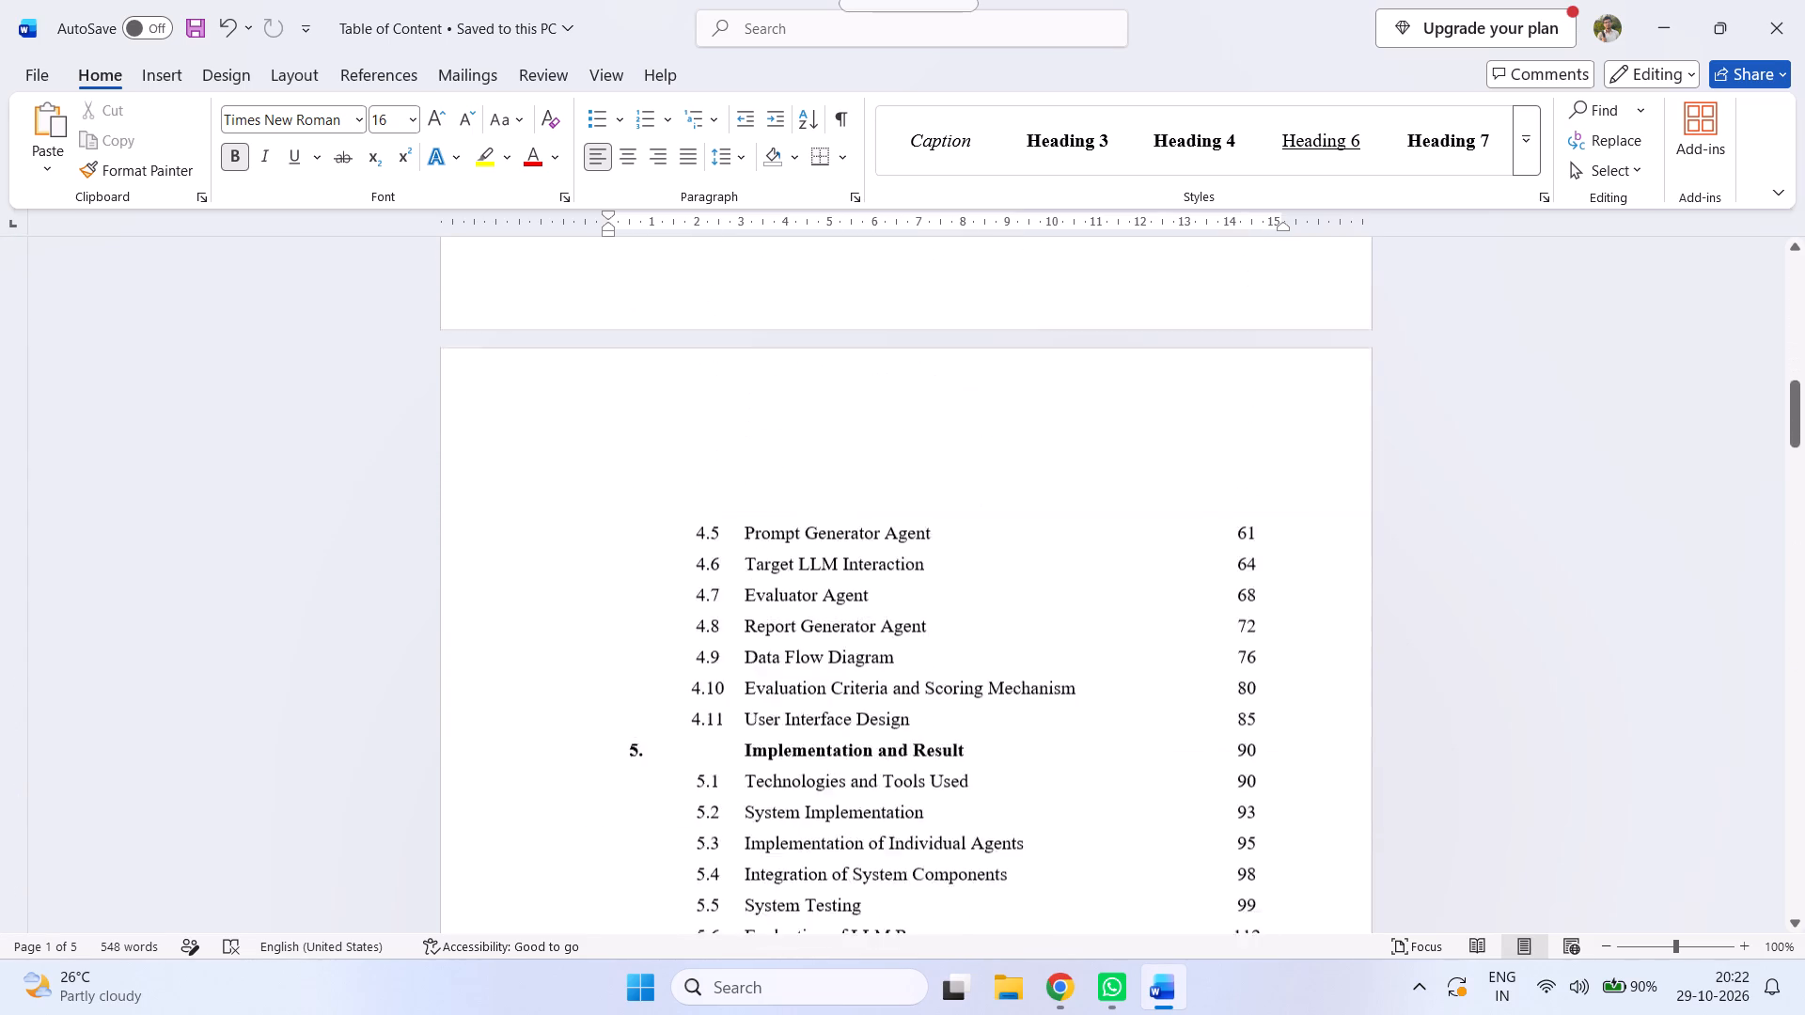
{"action": "scroll", "coordinate": [1363, 636], "scroll_direction": "down", "scroll_amount": 4}
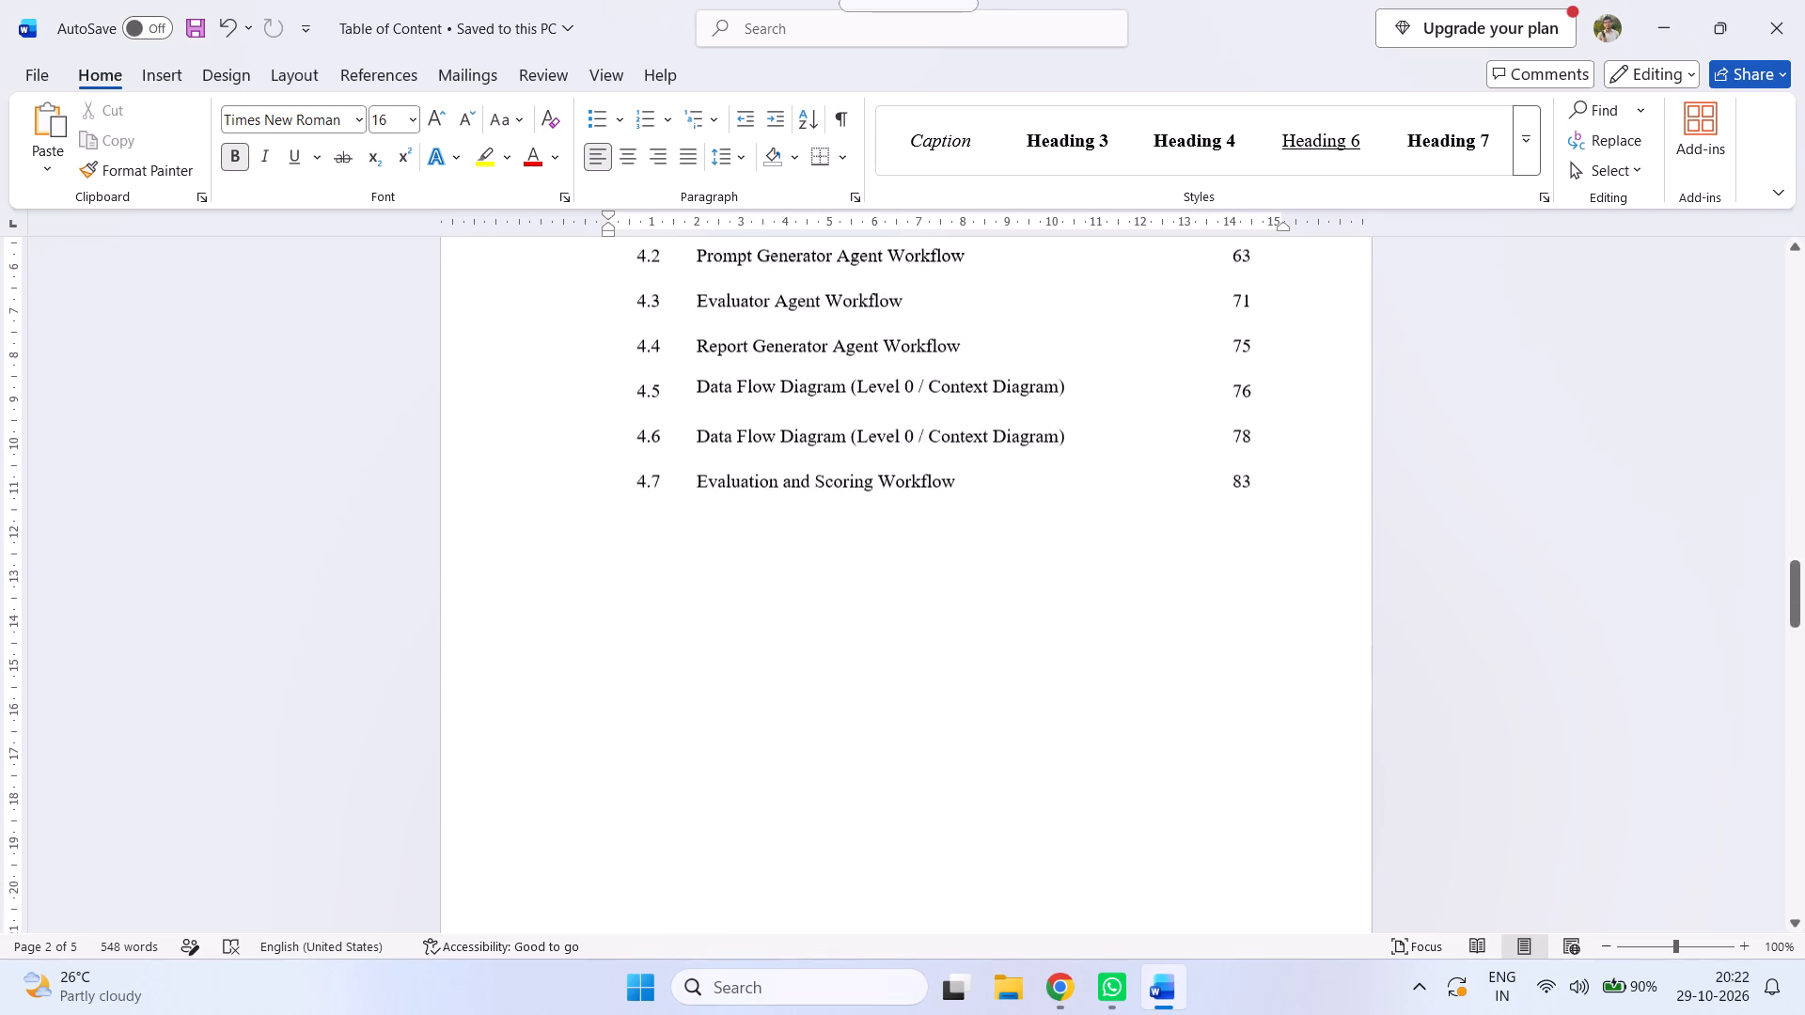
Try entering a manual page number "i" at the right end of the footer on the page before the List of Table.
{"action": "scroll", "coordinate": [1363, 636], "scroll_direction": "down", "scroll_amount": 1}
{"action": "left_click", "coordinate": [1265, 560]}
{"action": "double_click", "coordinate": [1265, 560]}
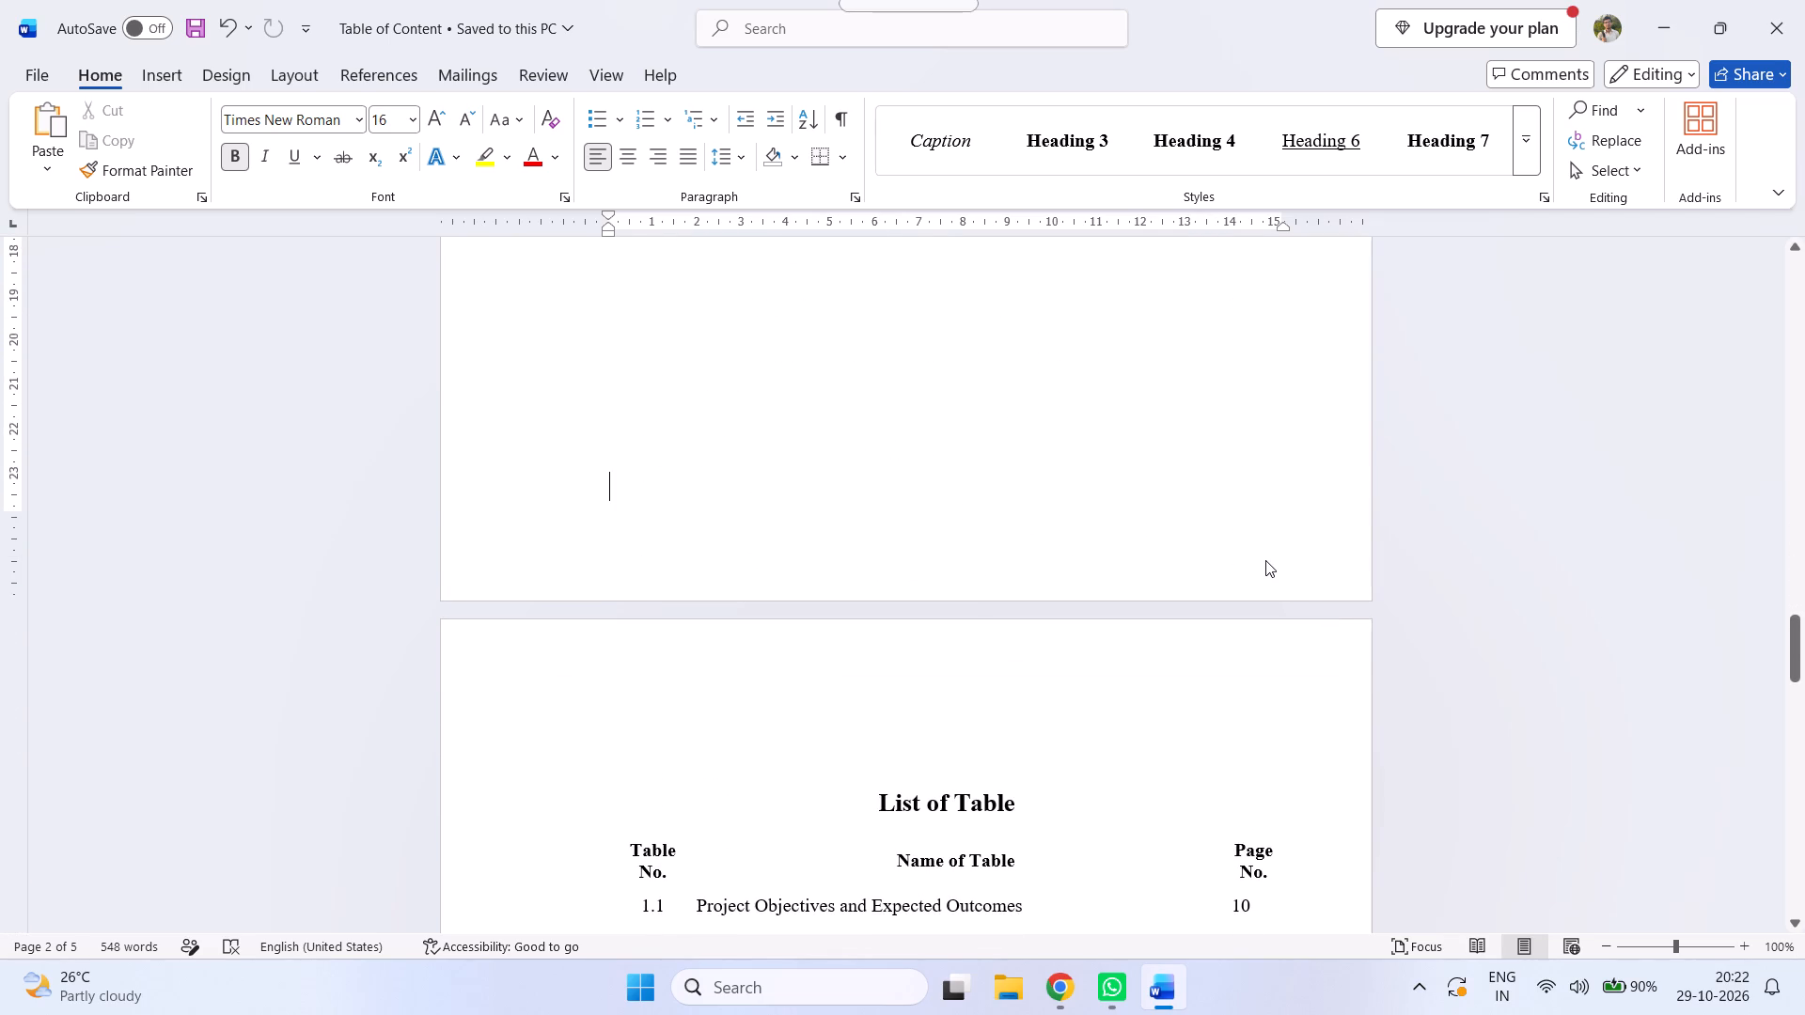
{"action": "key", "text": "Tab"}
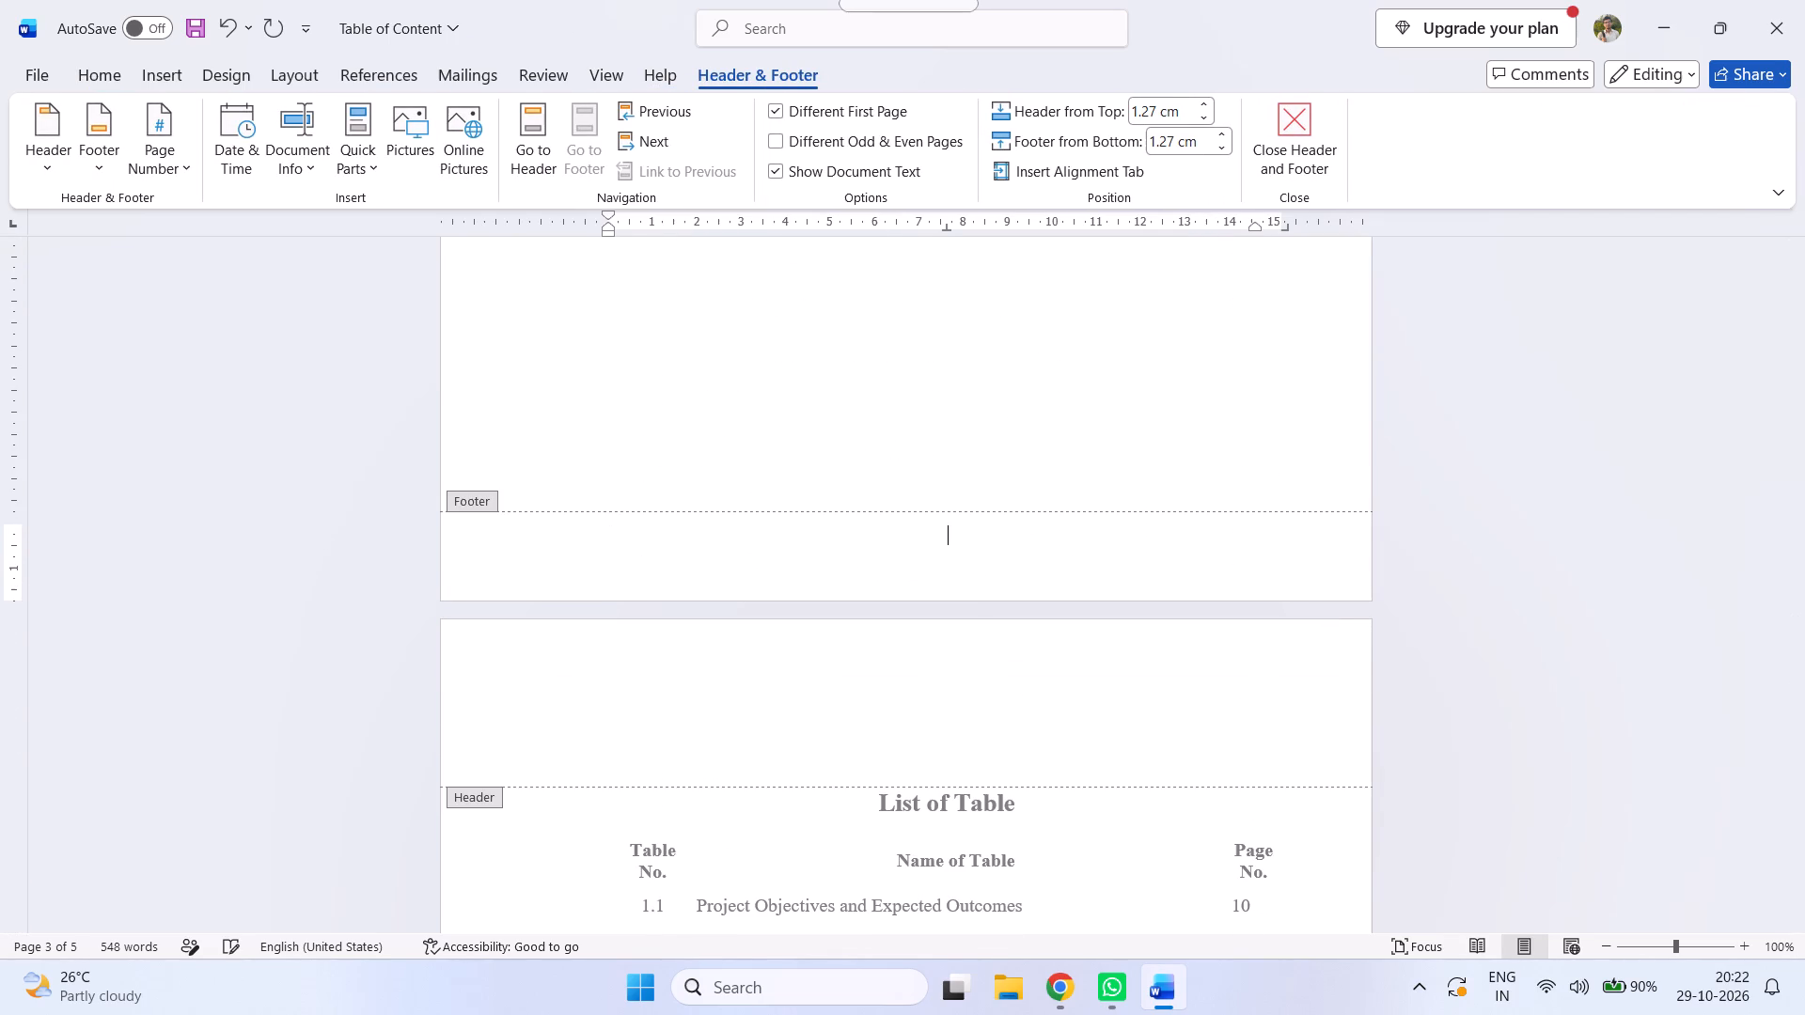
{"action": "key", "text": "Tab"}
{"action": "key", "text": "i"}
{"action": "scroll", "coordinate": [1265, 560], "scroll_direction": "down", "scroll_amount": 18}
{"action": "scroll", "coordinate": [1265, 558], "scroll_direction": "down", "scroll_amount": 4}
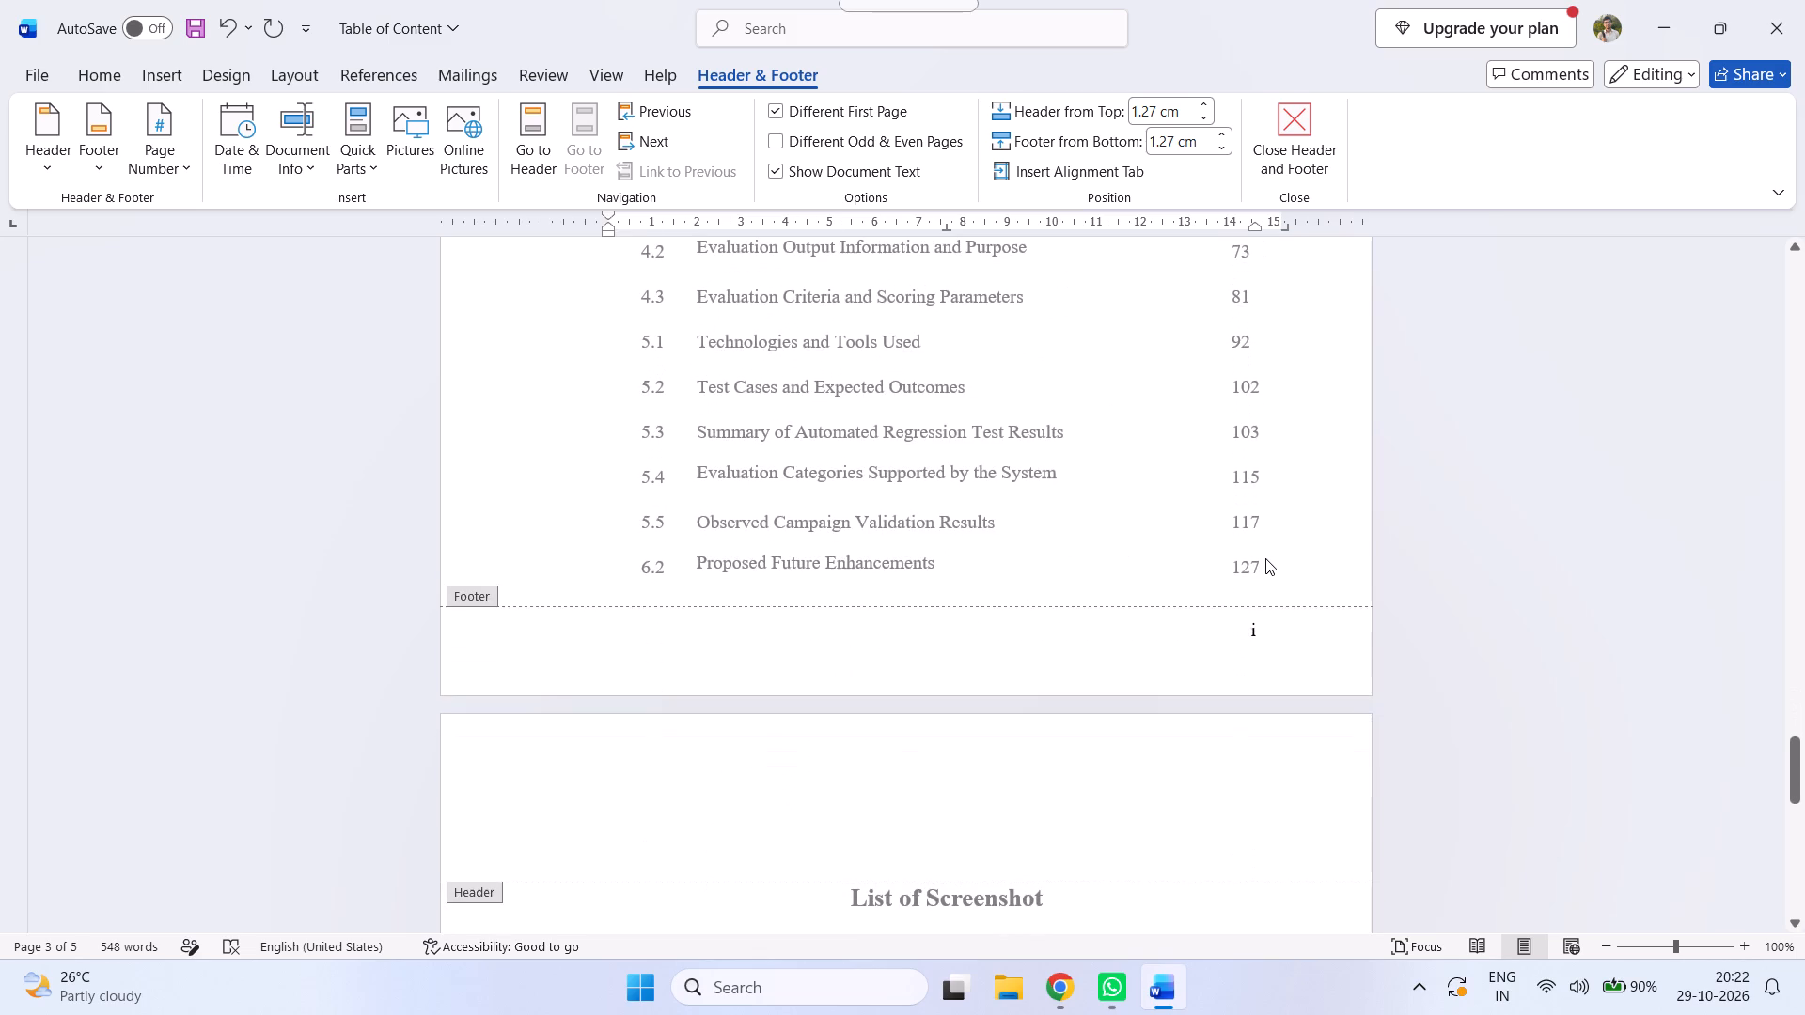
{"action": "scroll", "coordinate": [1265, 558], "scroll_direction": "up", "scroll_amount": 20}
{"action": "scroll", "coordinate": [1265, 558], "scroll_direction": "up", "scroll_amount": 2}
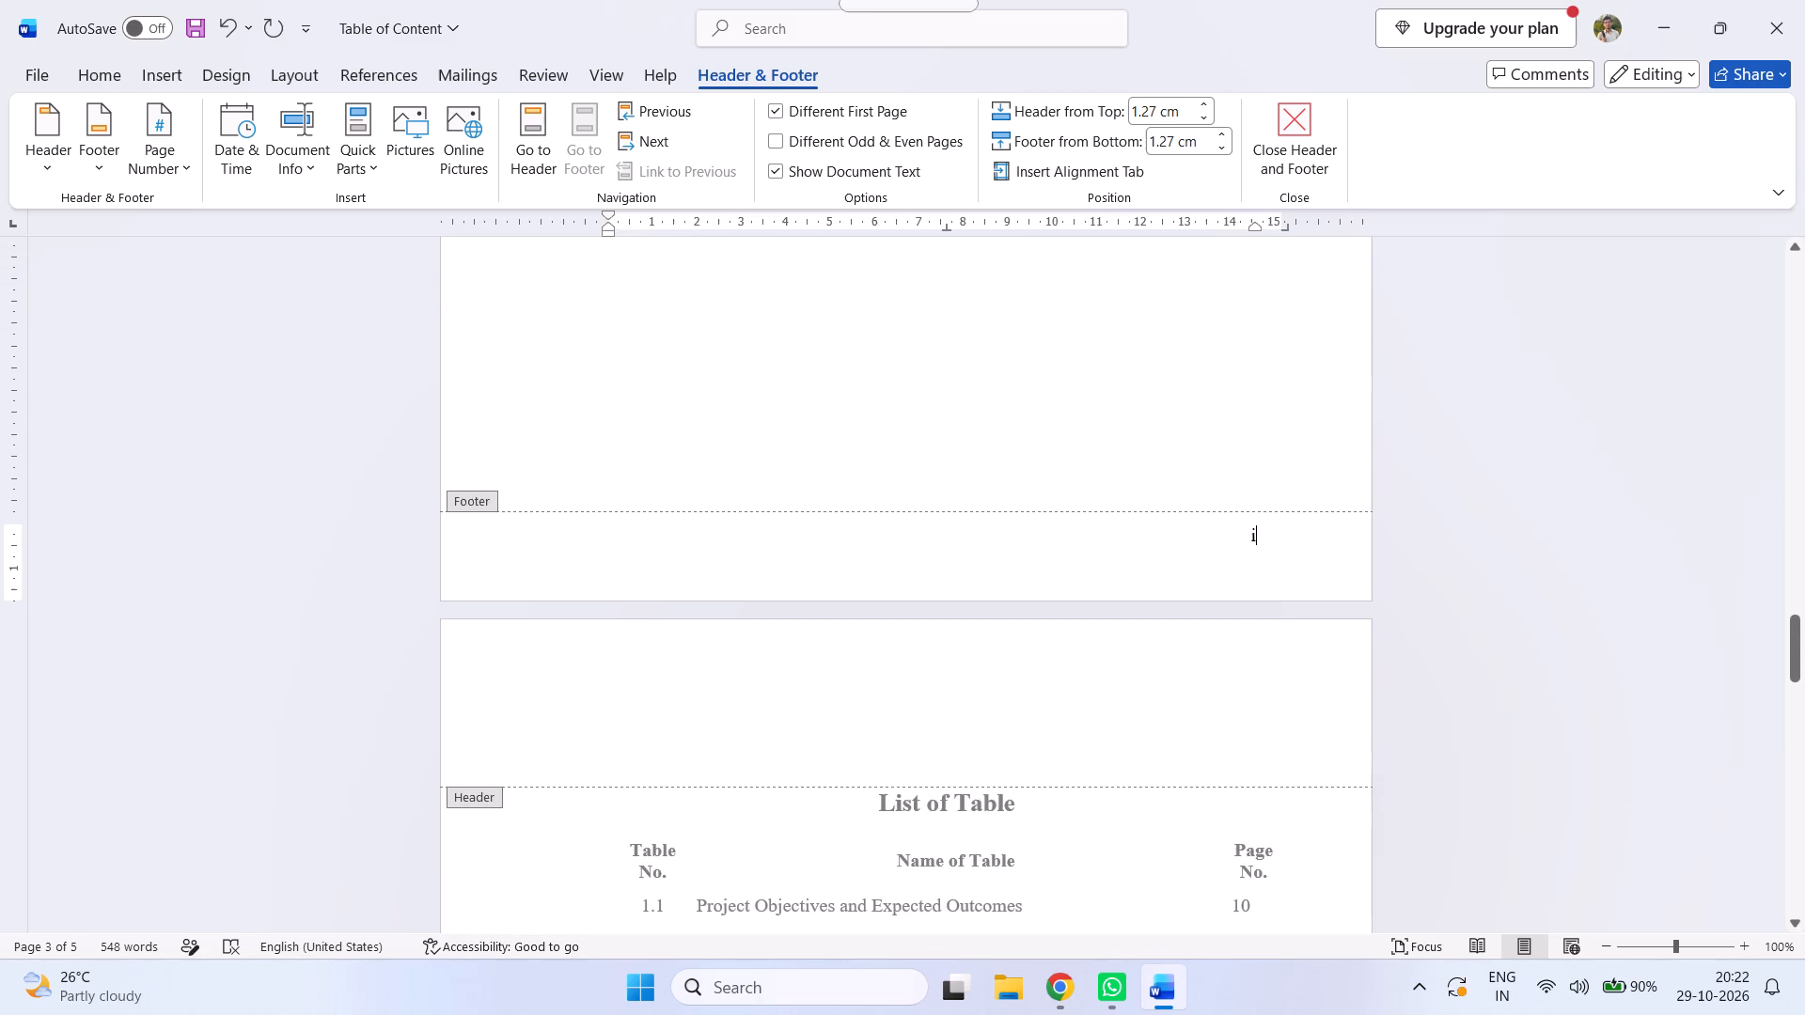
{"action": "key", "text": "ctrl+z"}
Align the footer's insertion point at the right end and apply the page number format i, ii, iii starting at i.
{"action": "key", "text": "Tab"}
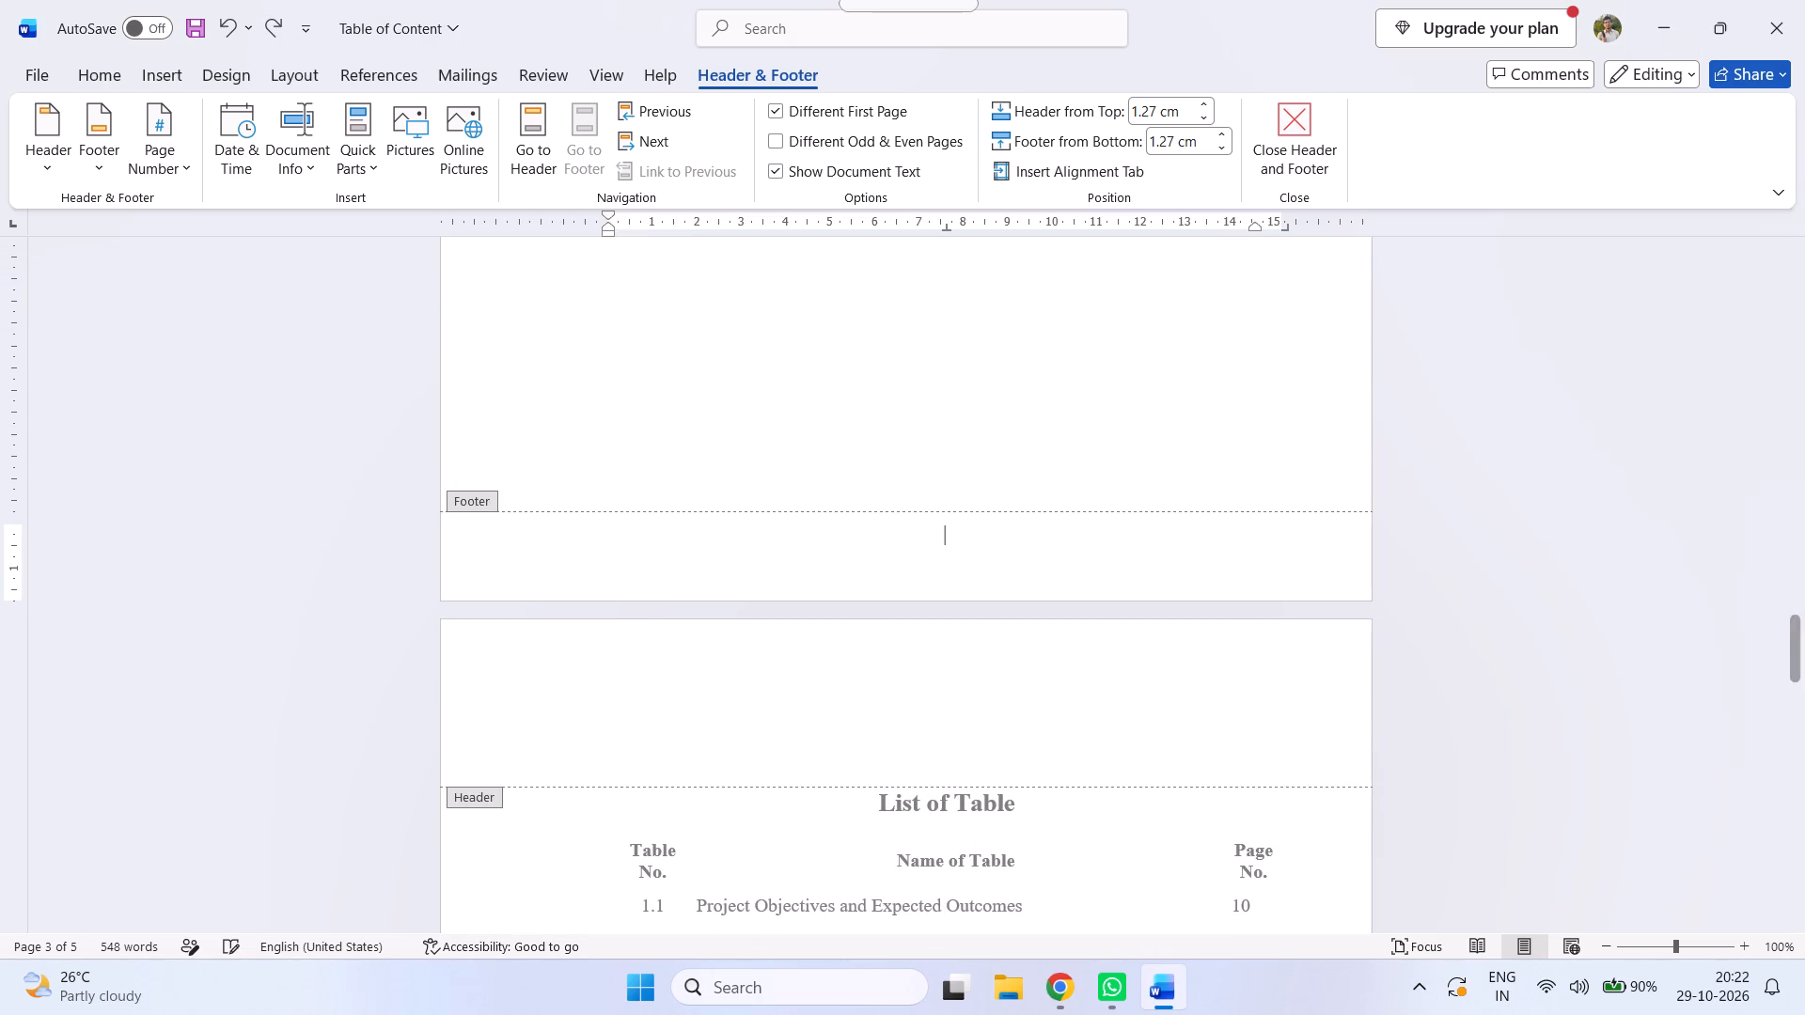
{"action": "key", "text": "Tab"}
{"action": "left_click", "coordinate": [171, 154]}
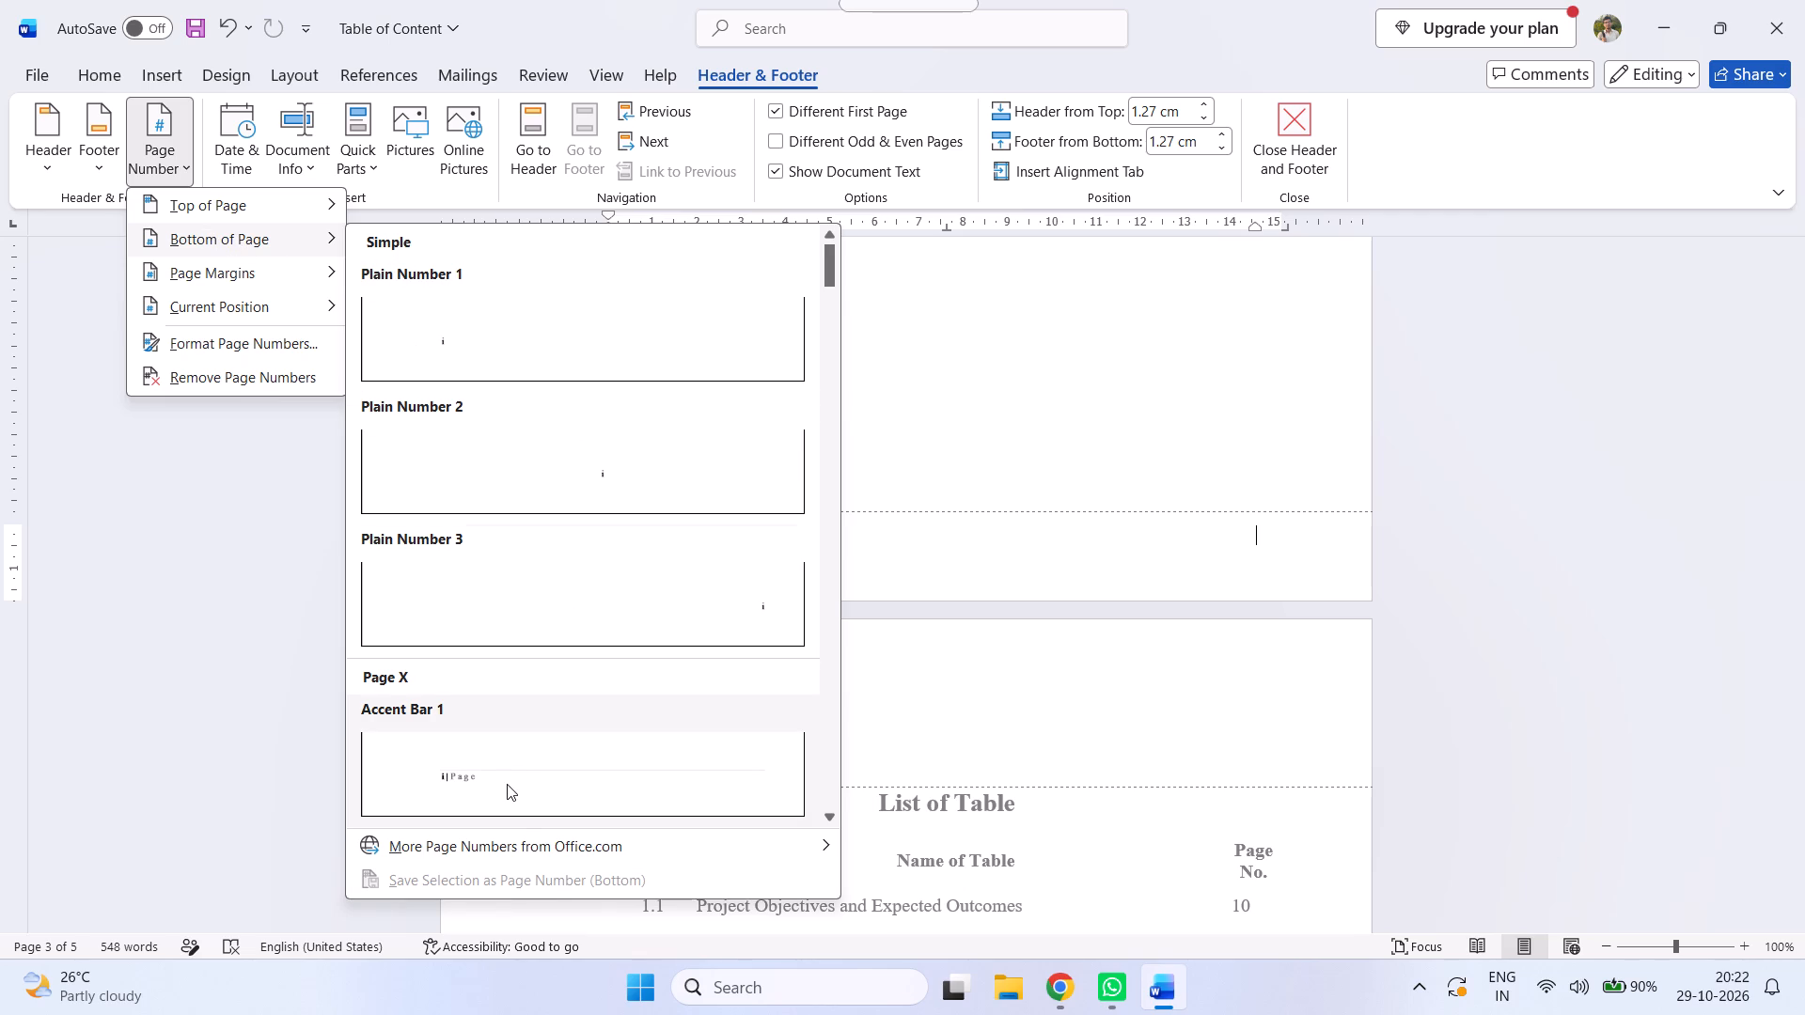
{"action": "scroll", "coordinate": [477, 654], "scroll_direction": "down", "scroll_amount": 17}
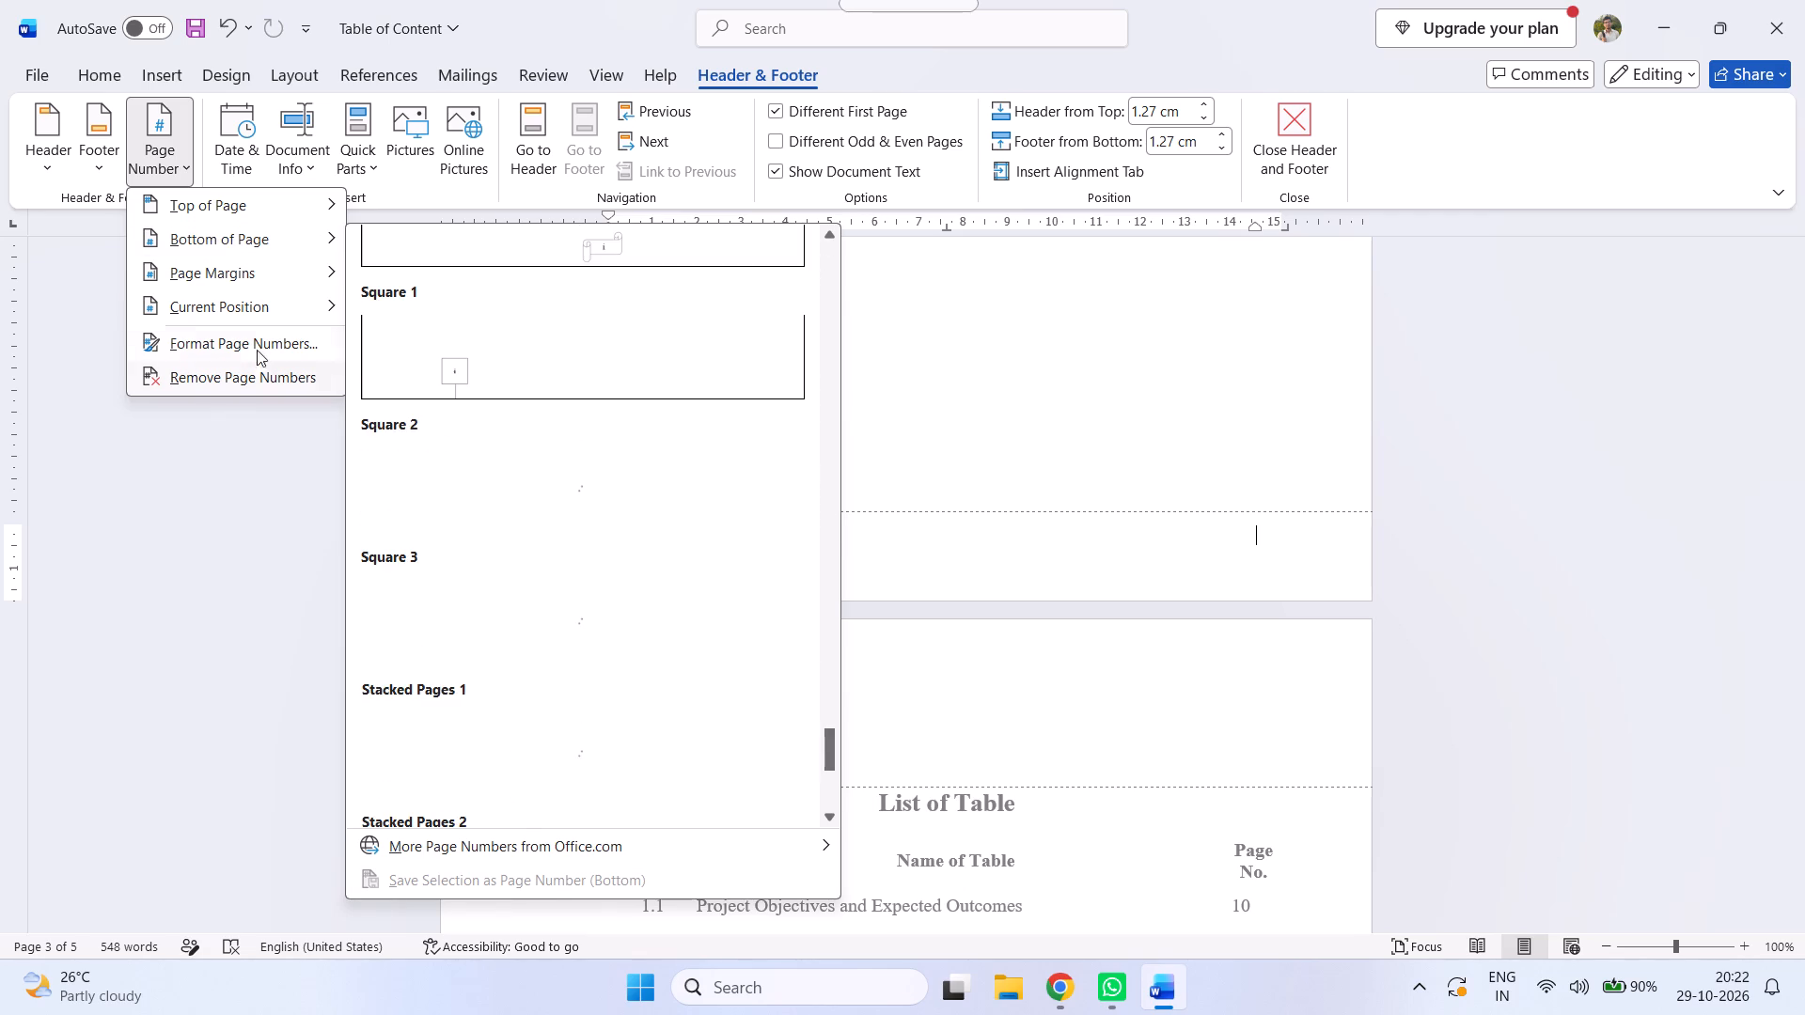
{"action": "left_click", "coordinate": [262, 343]}
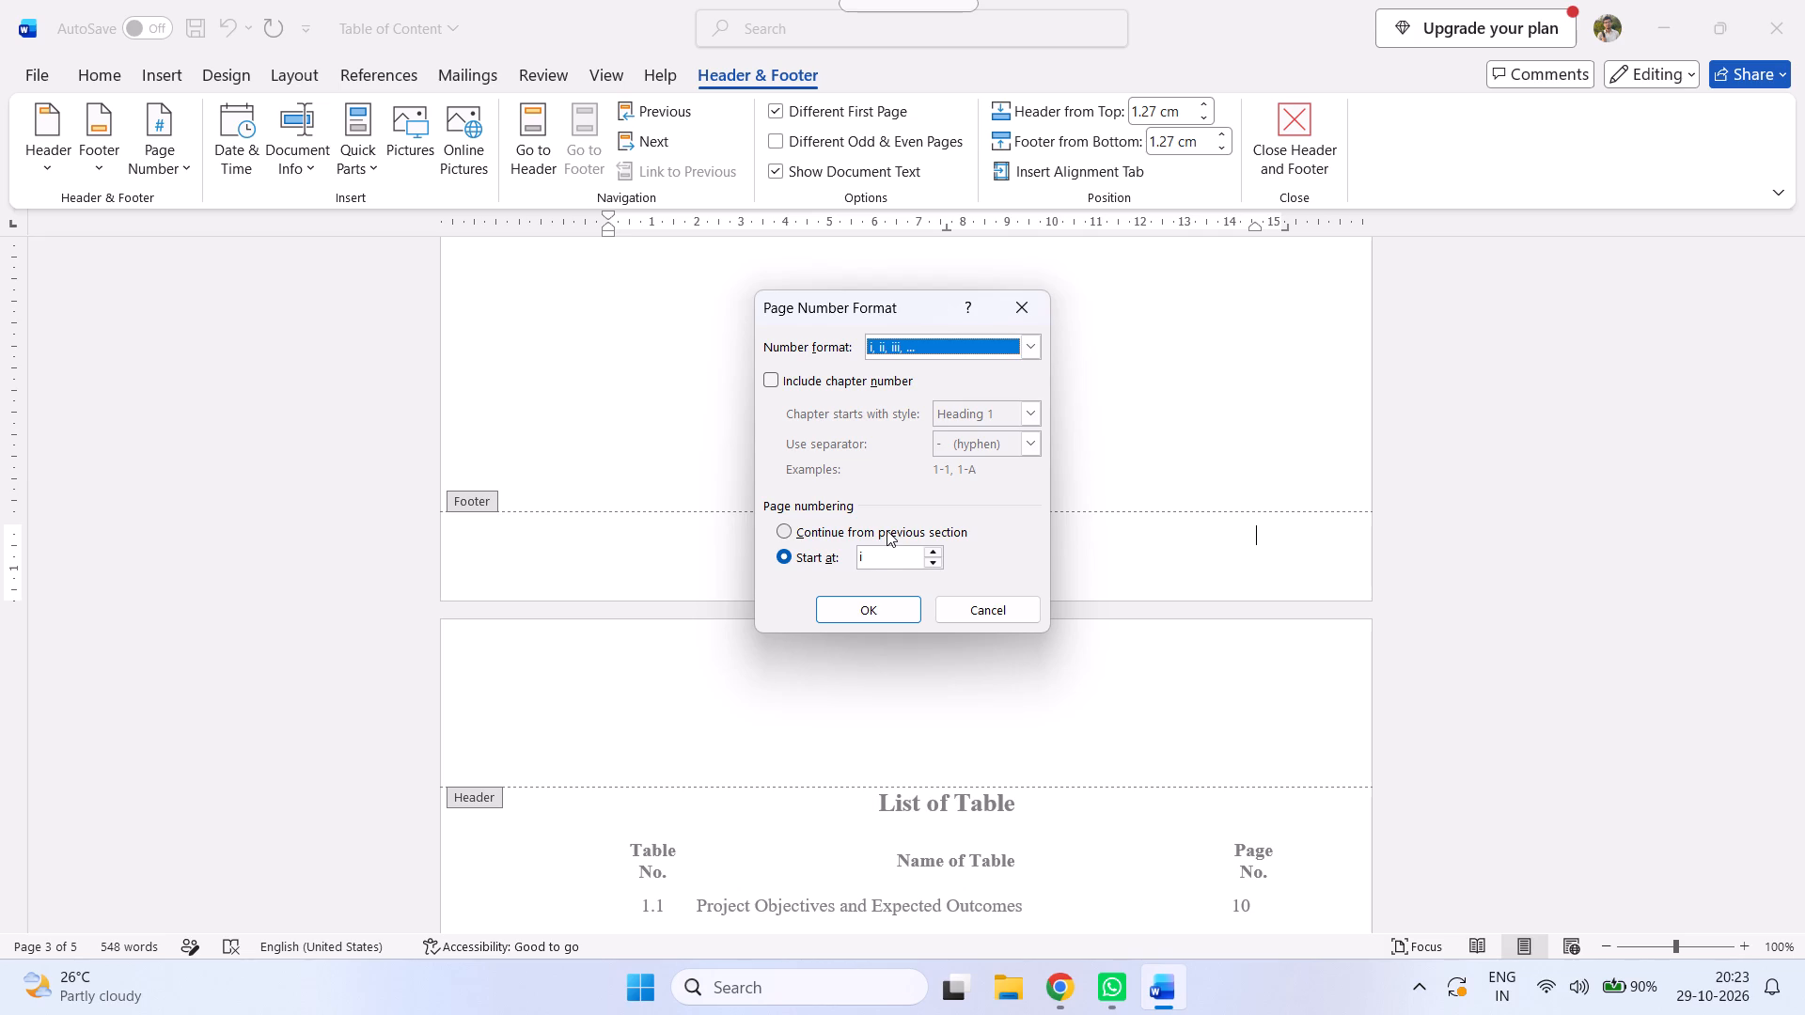
{"action": "left_click", "coordinate": [875, 613]}
{"action": "scroll", "coordinate": [1235, 638], "scroll_direction": "down", "scroll_amount": 8}
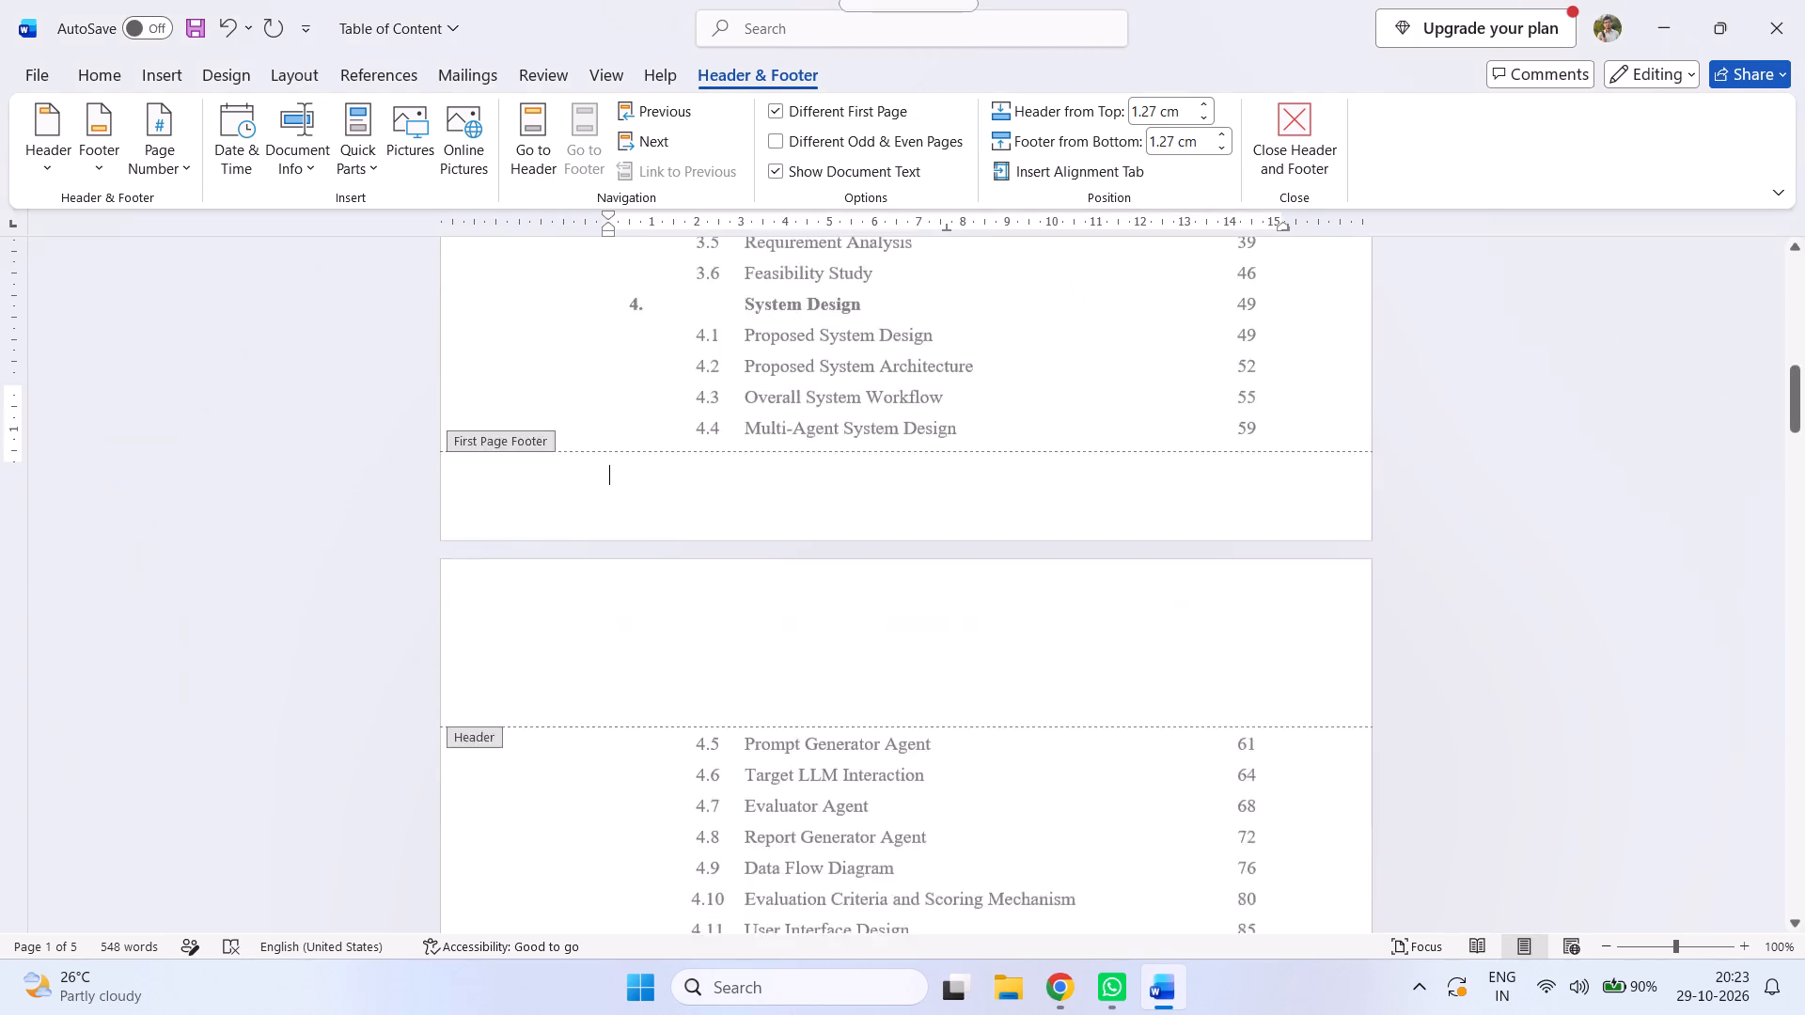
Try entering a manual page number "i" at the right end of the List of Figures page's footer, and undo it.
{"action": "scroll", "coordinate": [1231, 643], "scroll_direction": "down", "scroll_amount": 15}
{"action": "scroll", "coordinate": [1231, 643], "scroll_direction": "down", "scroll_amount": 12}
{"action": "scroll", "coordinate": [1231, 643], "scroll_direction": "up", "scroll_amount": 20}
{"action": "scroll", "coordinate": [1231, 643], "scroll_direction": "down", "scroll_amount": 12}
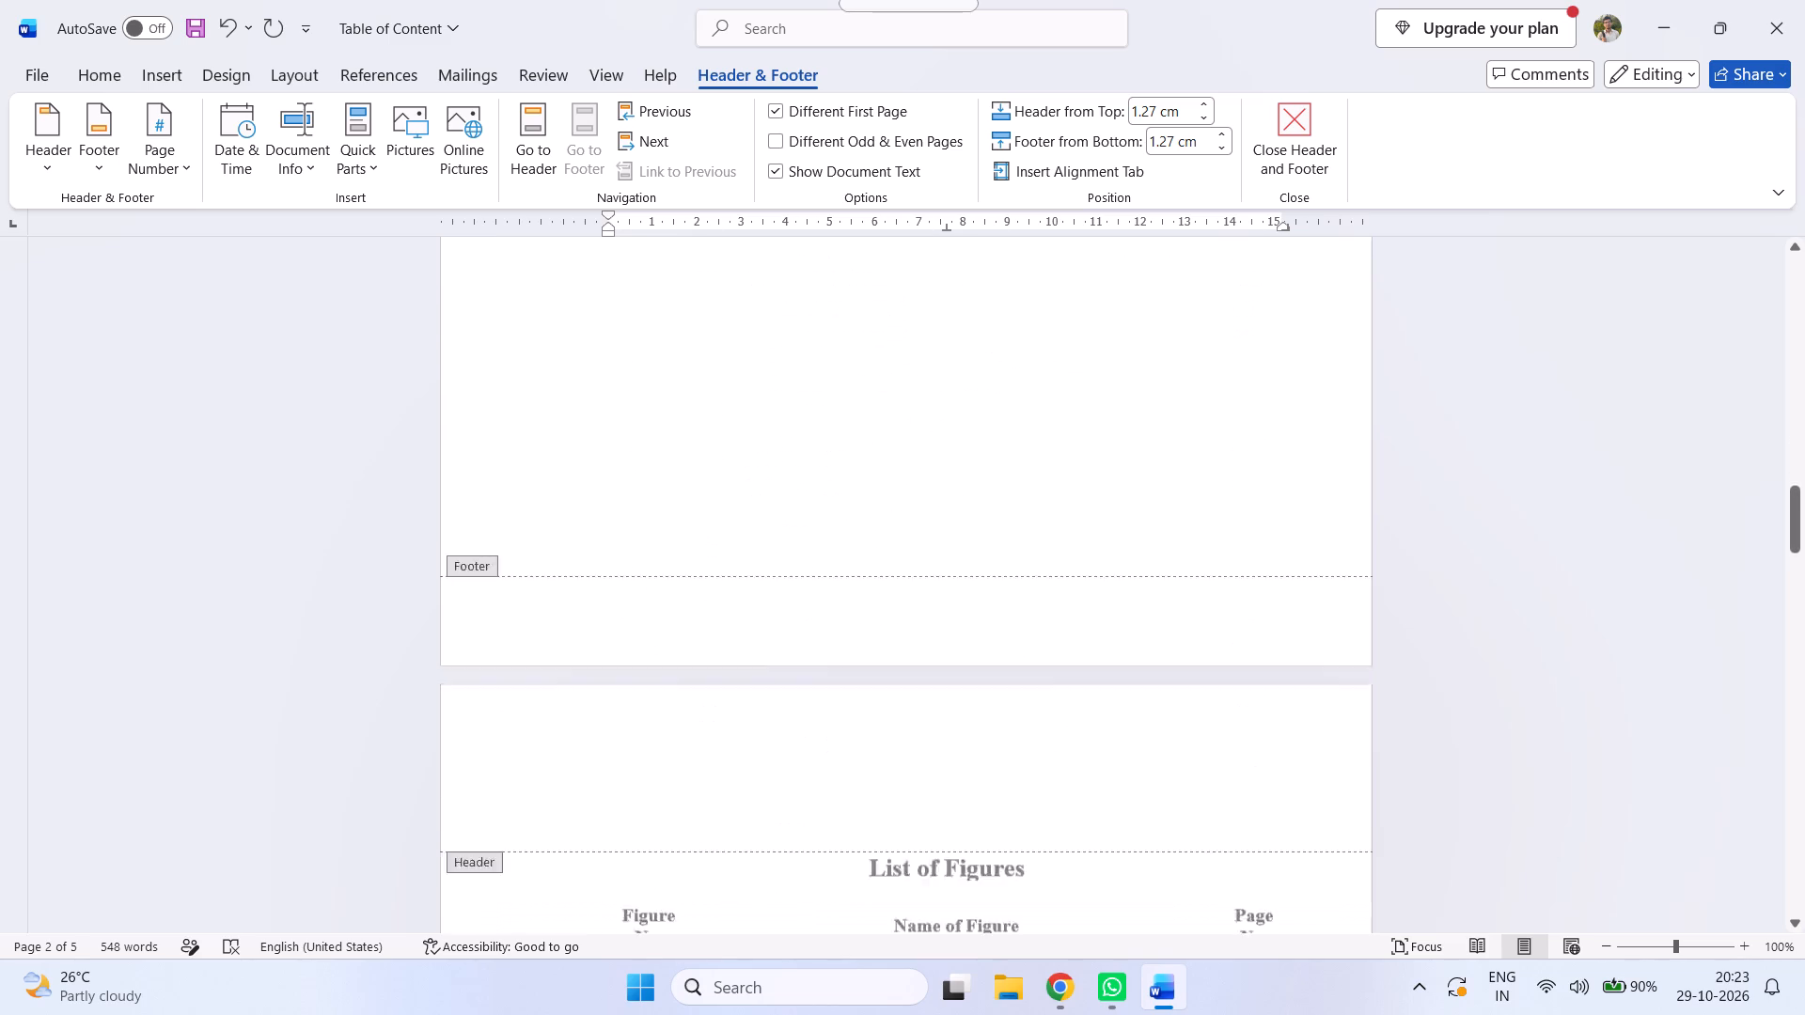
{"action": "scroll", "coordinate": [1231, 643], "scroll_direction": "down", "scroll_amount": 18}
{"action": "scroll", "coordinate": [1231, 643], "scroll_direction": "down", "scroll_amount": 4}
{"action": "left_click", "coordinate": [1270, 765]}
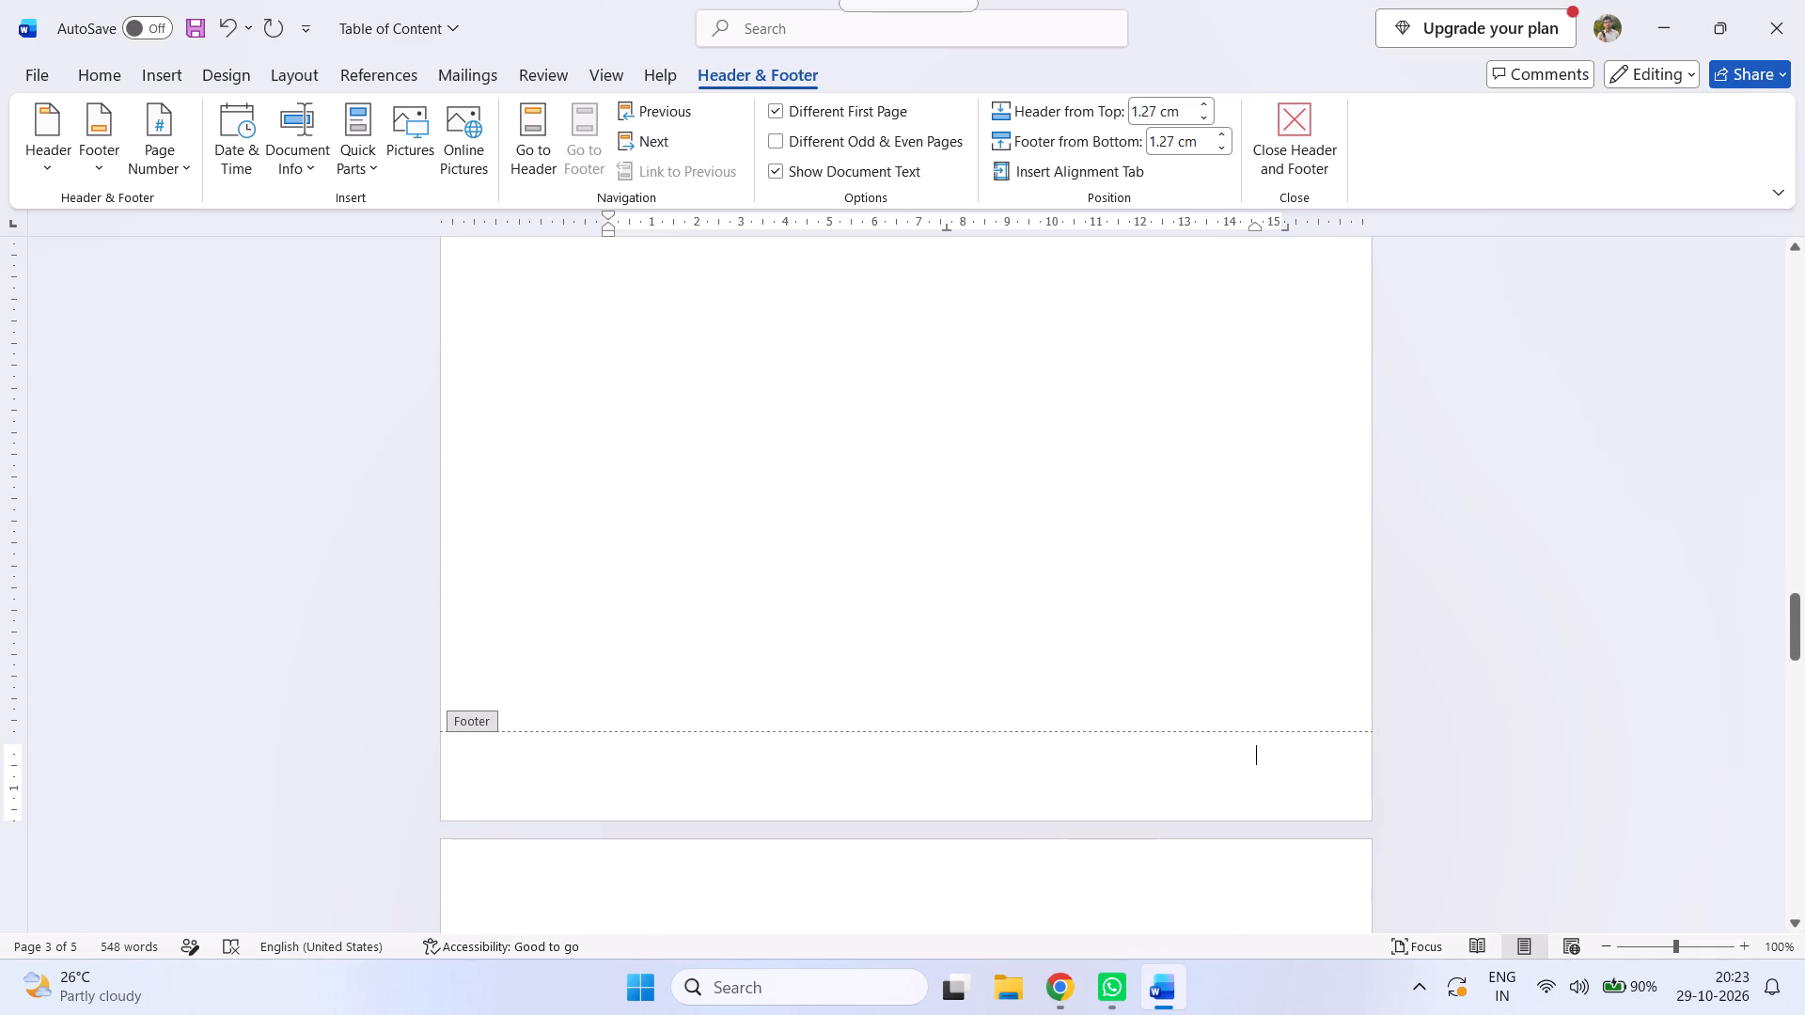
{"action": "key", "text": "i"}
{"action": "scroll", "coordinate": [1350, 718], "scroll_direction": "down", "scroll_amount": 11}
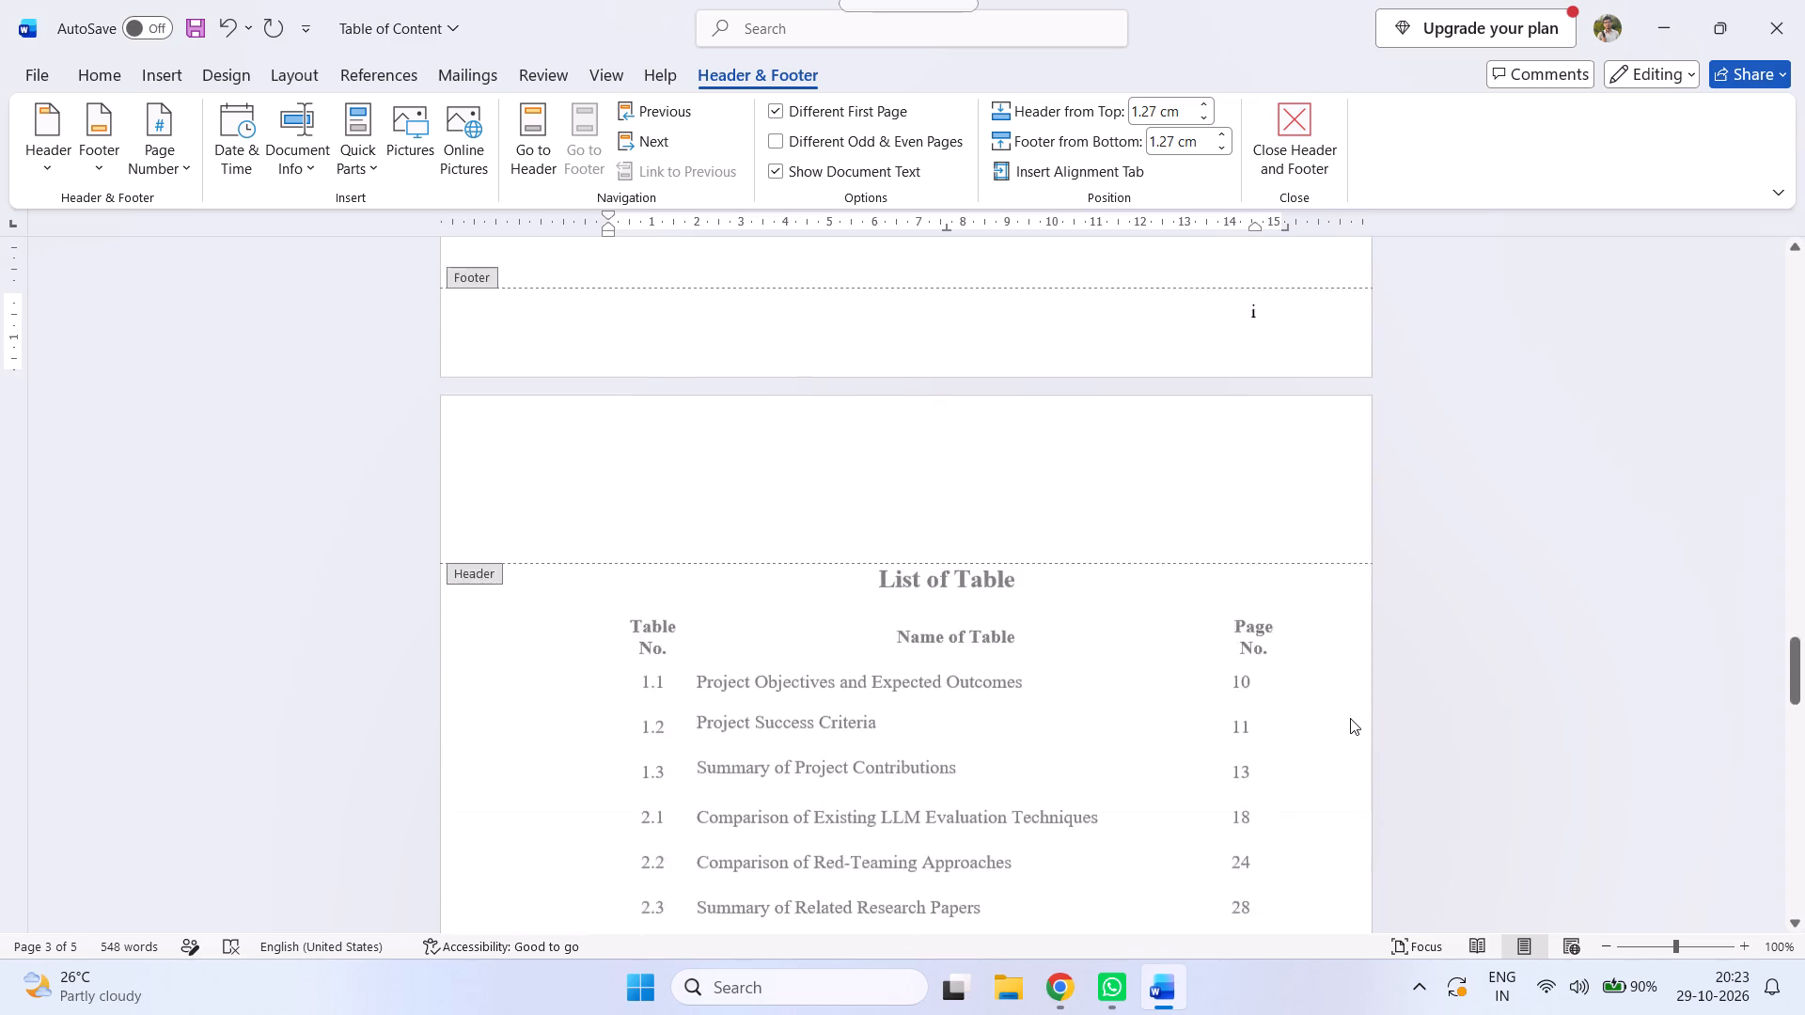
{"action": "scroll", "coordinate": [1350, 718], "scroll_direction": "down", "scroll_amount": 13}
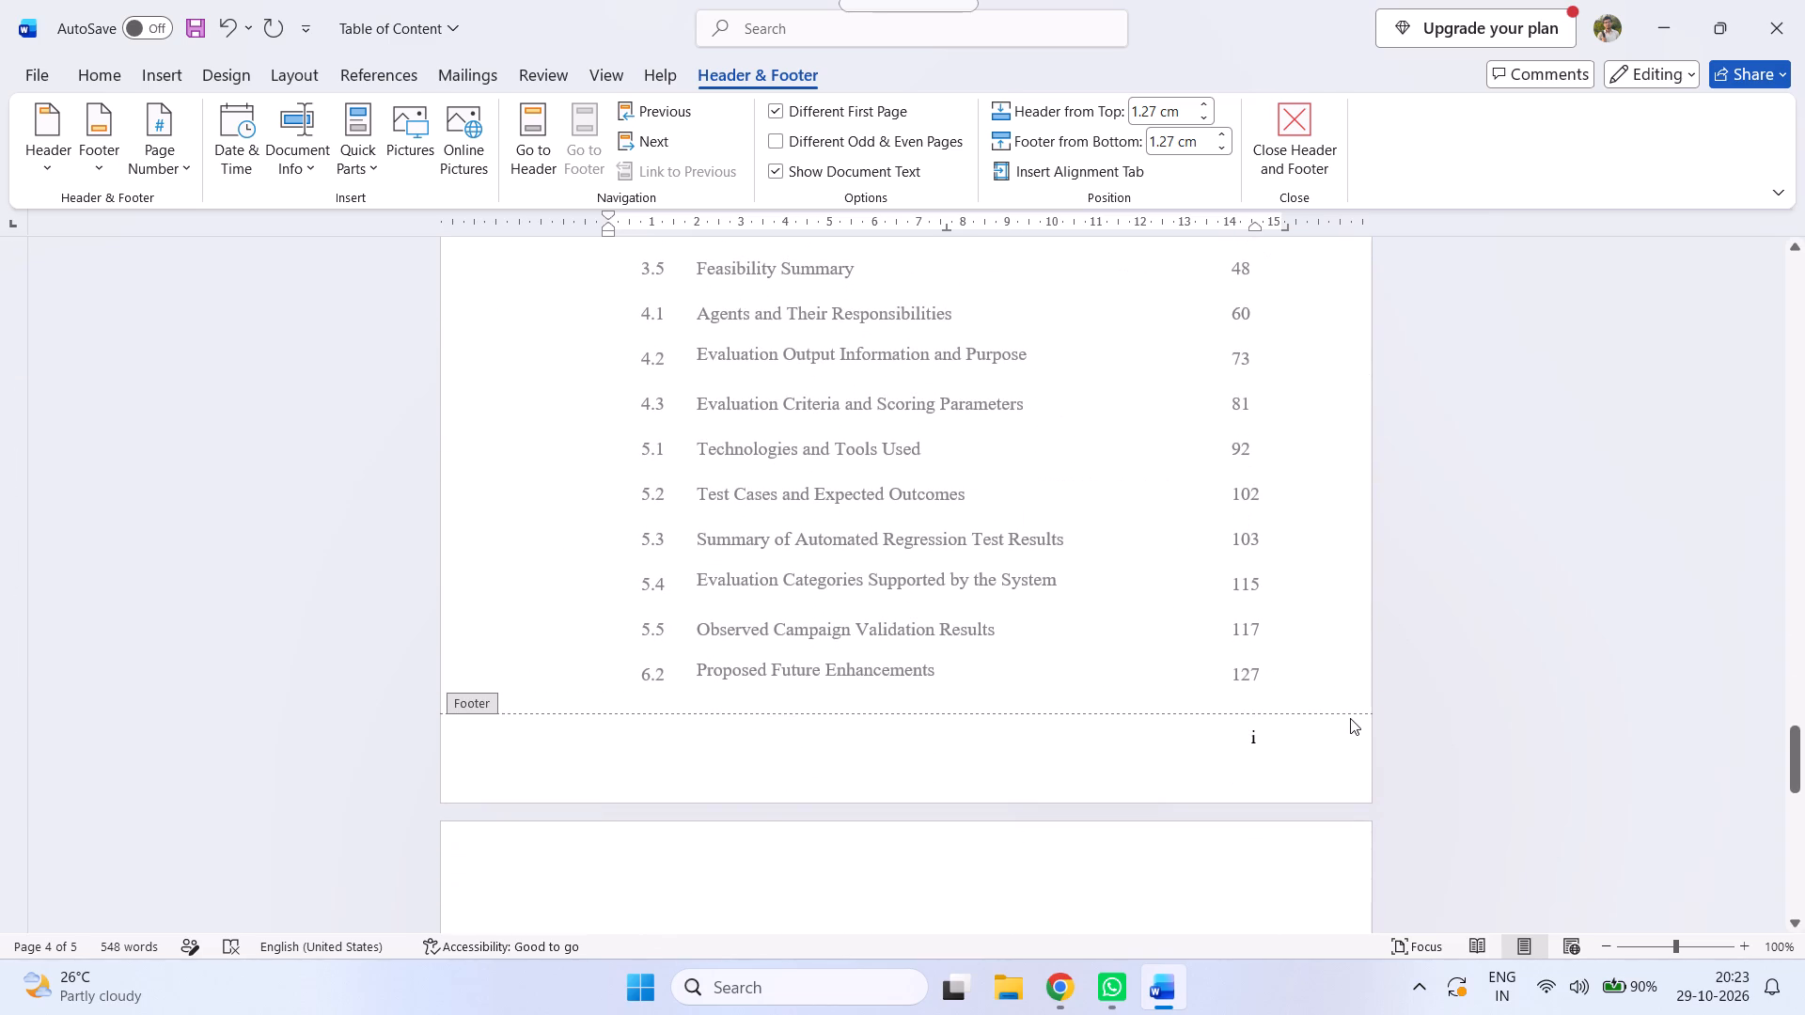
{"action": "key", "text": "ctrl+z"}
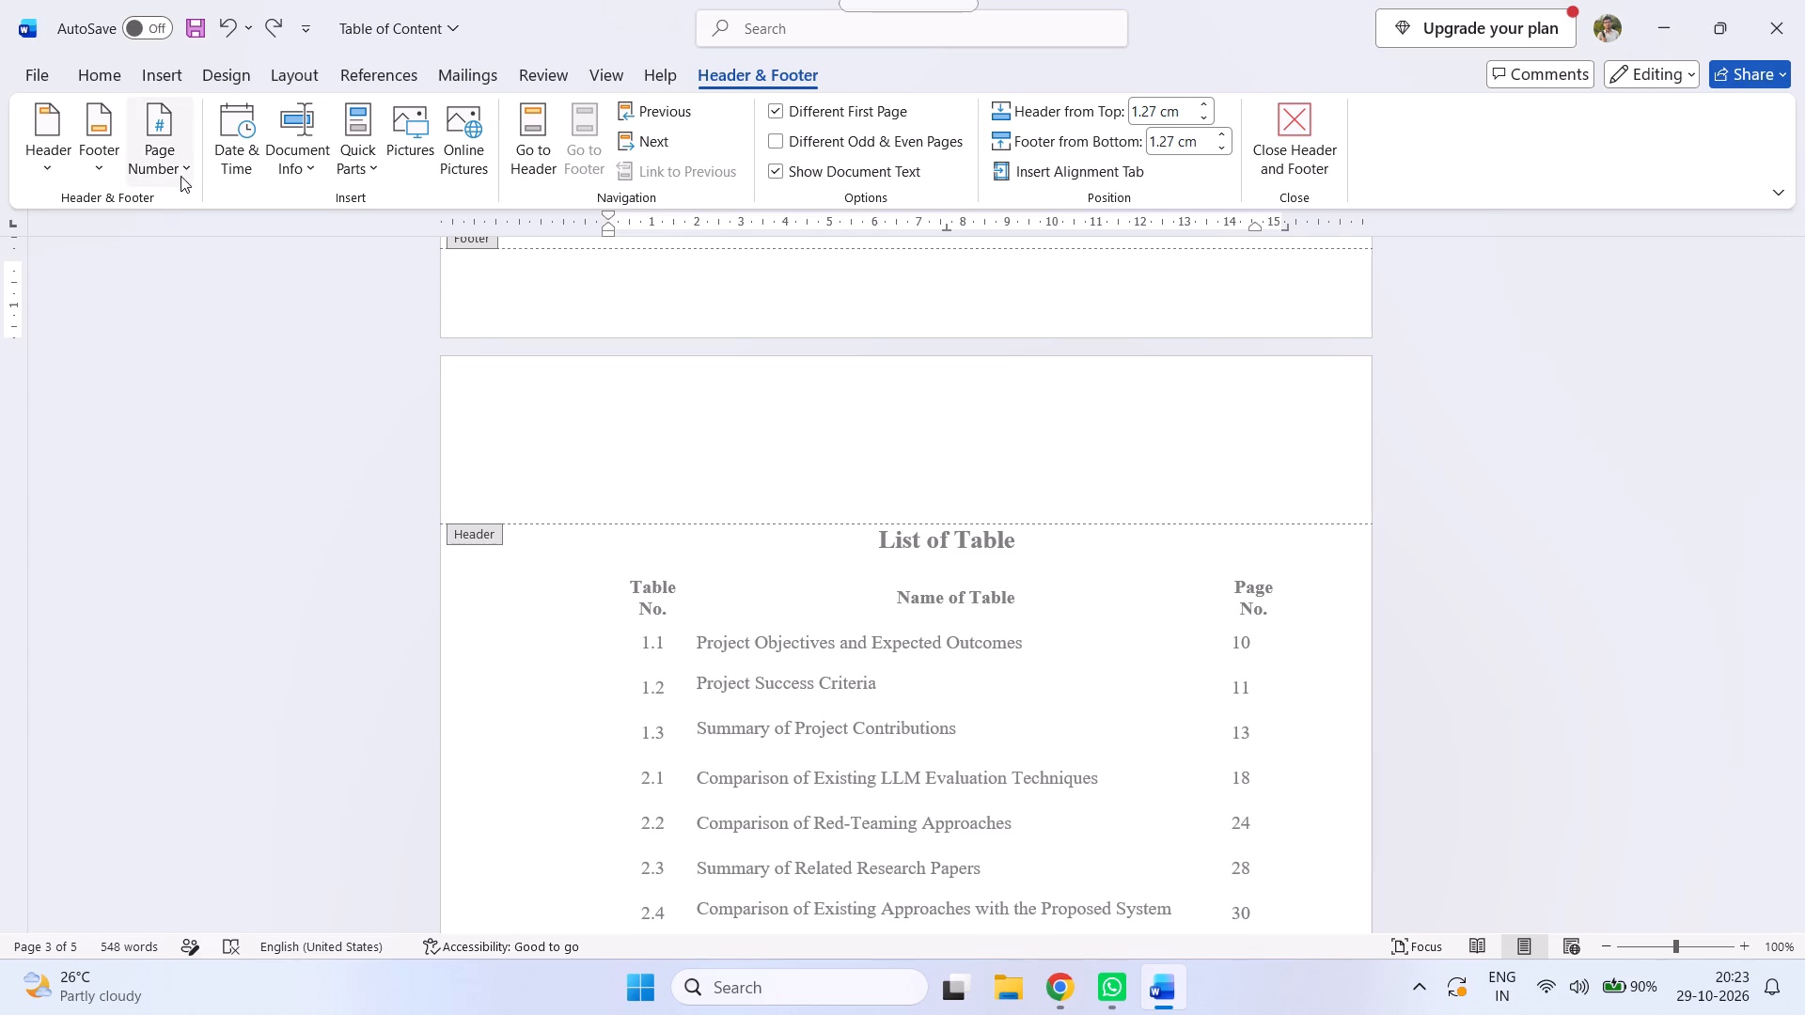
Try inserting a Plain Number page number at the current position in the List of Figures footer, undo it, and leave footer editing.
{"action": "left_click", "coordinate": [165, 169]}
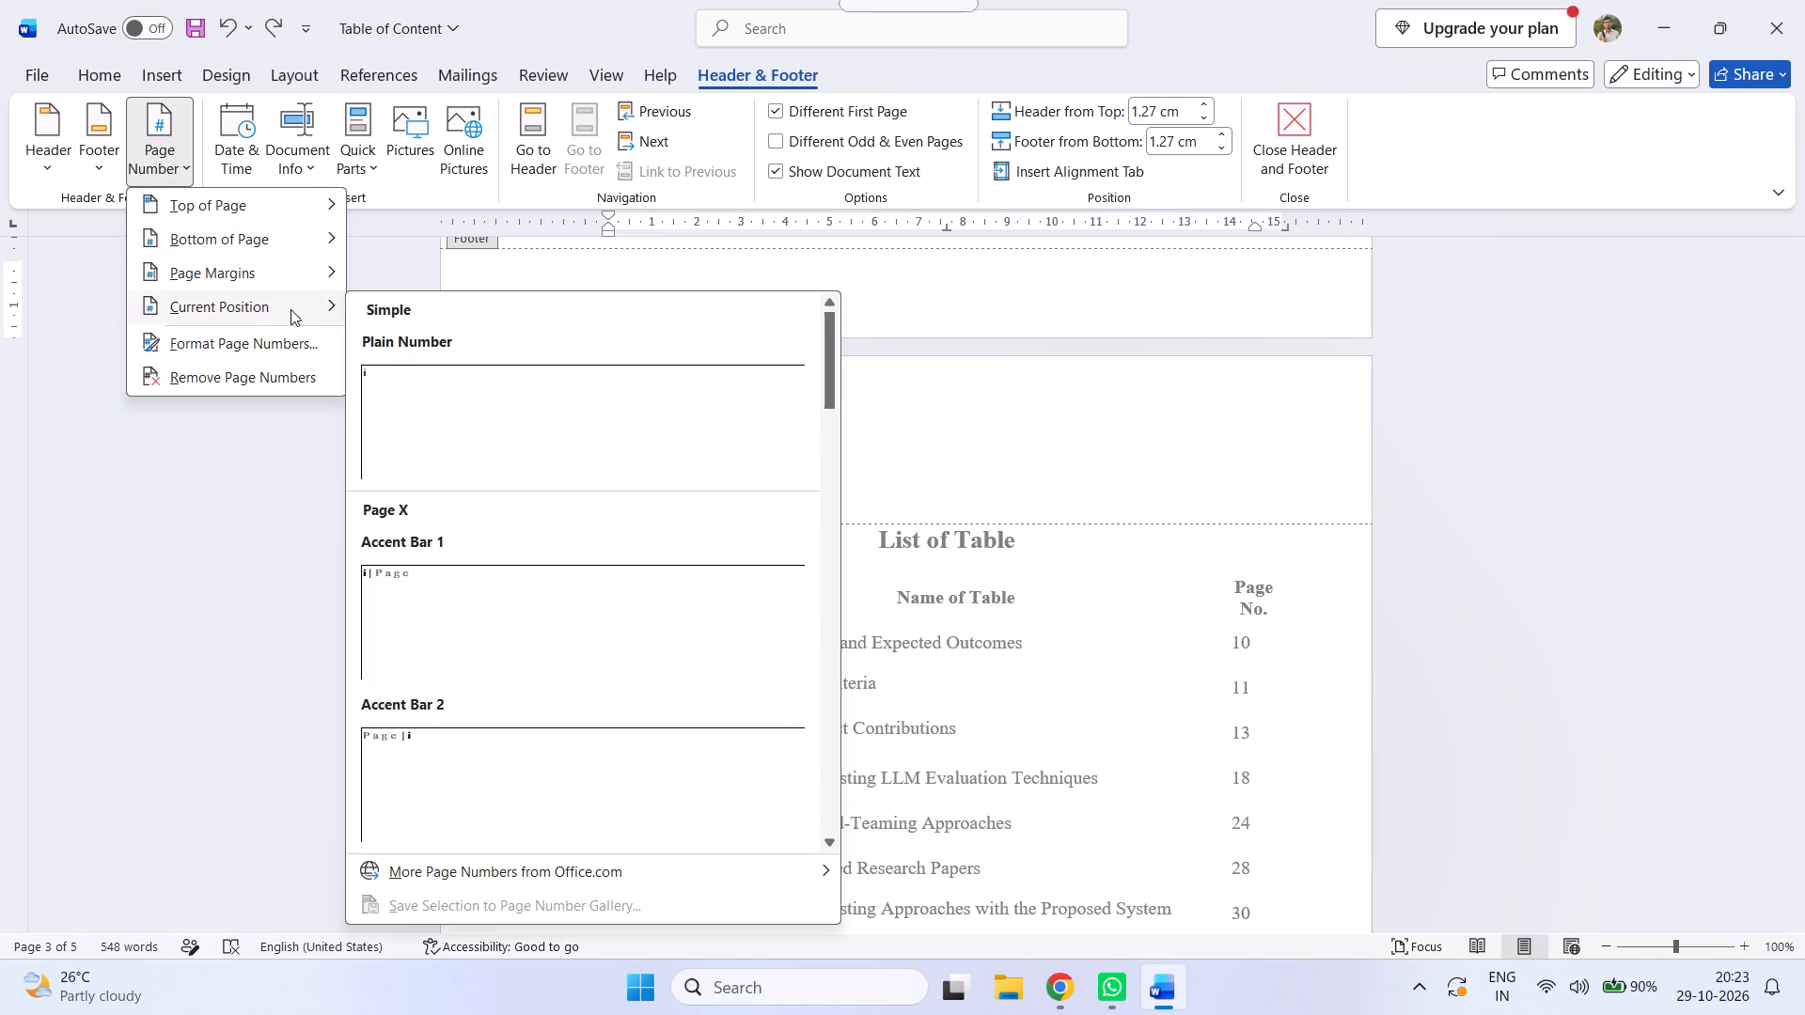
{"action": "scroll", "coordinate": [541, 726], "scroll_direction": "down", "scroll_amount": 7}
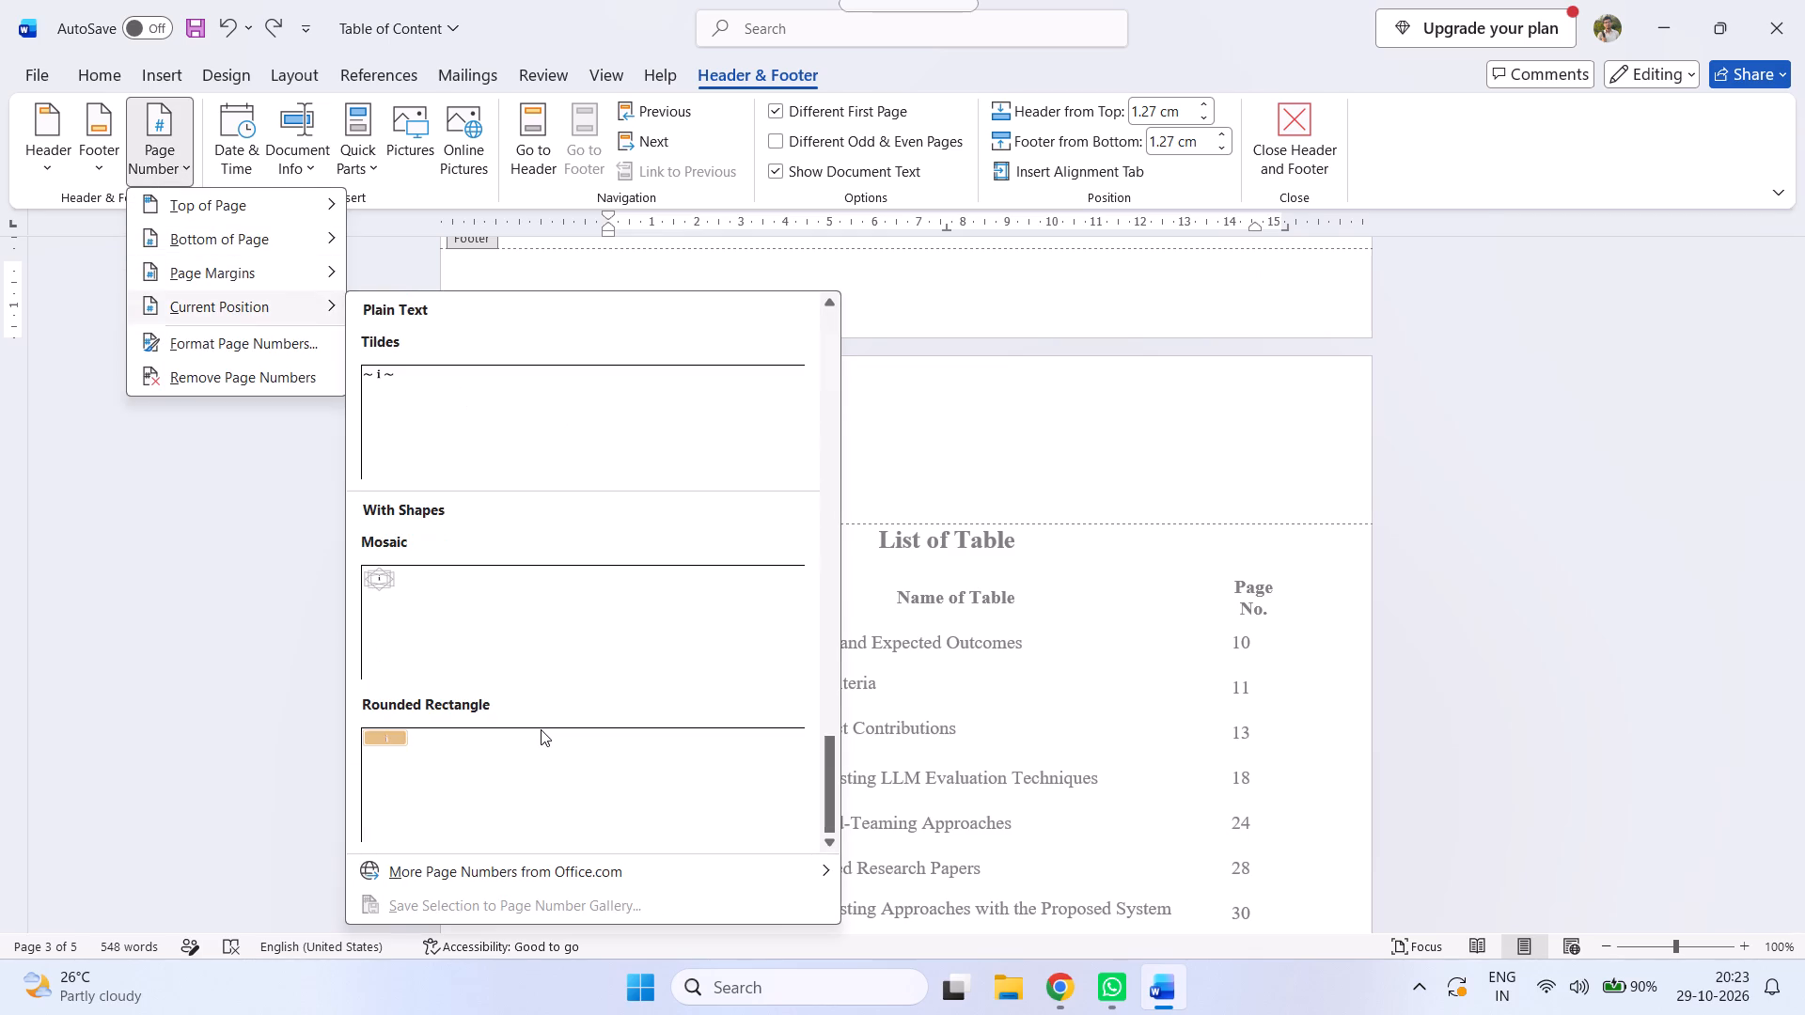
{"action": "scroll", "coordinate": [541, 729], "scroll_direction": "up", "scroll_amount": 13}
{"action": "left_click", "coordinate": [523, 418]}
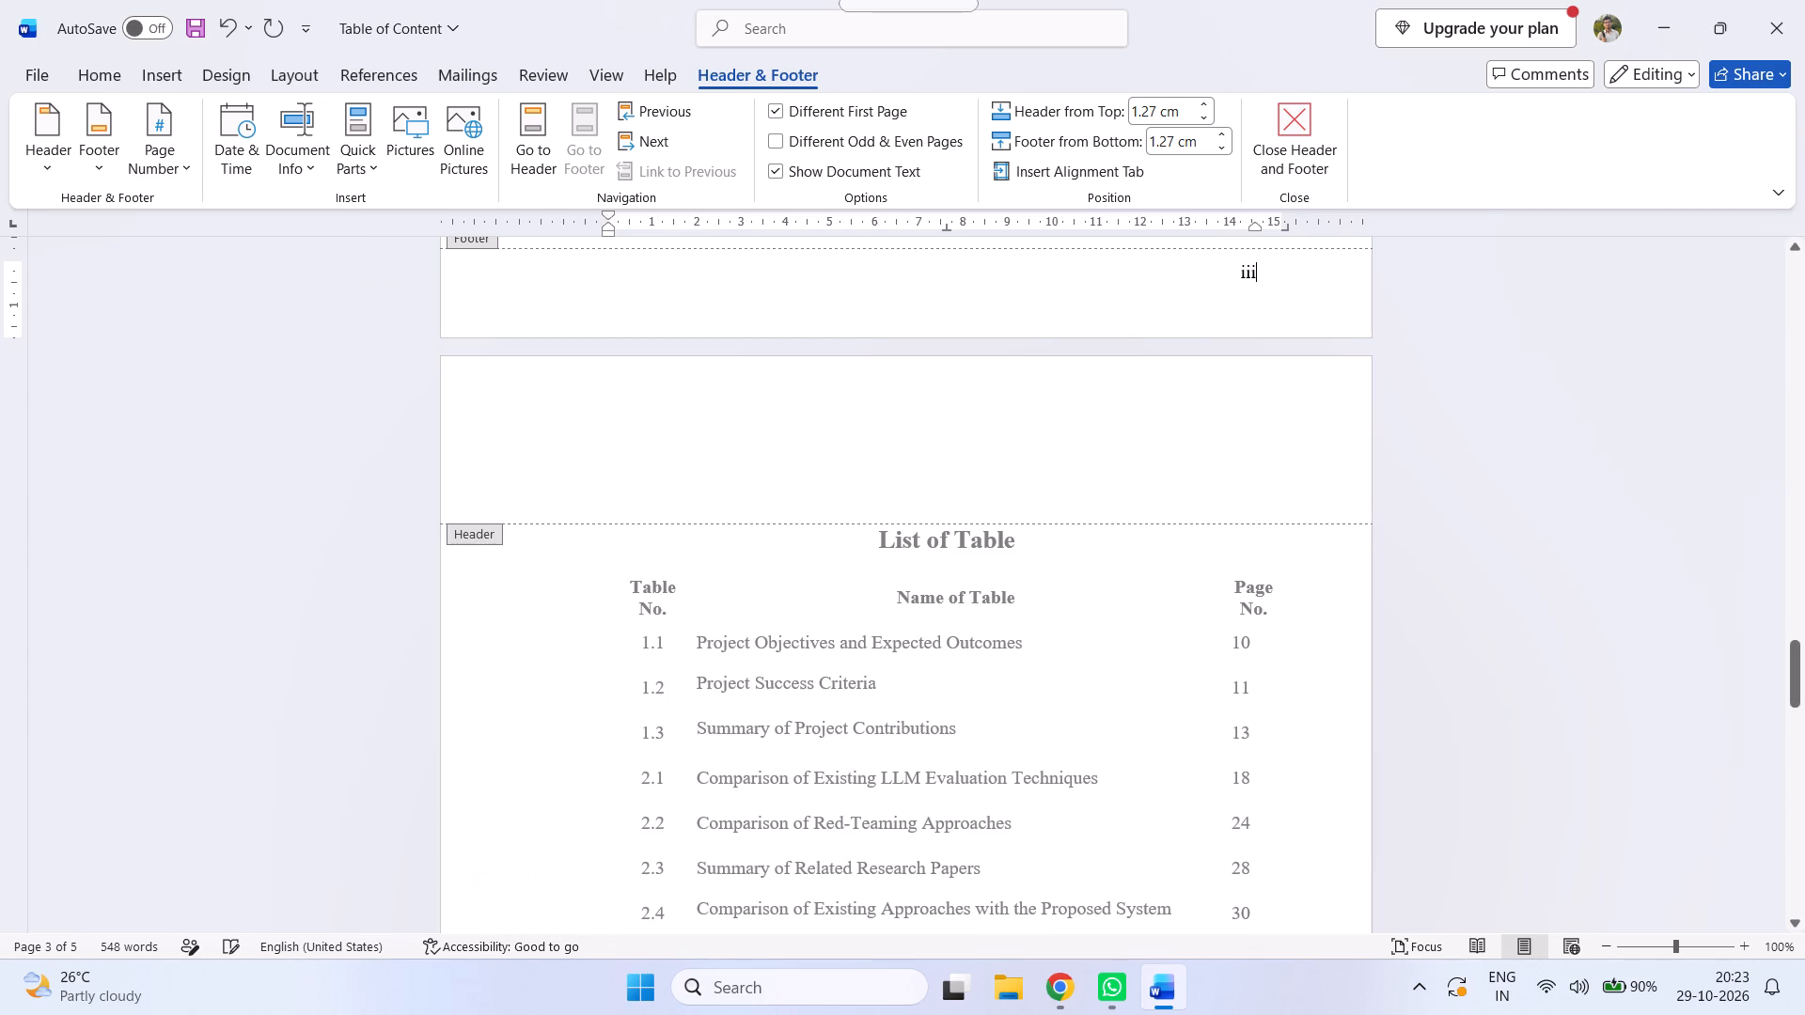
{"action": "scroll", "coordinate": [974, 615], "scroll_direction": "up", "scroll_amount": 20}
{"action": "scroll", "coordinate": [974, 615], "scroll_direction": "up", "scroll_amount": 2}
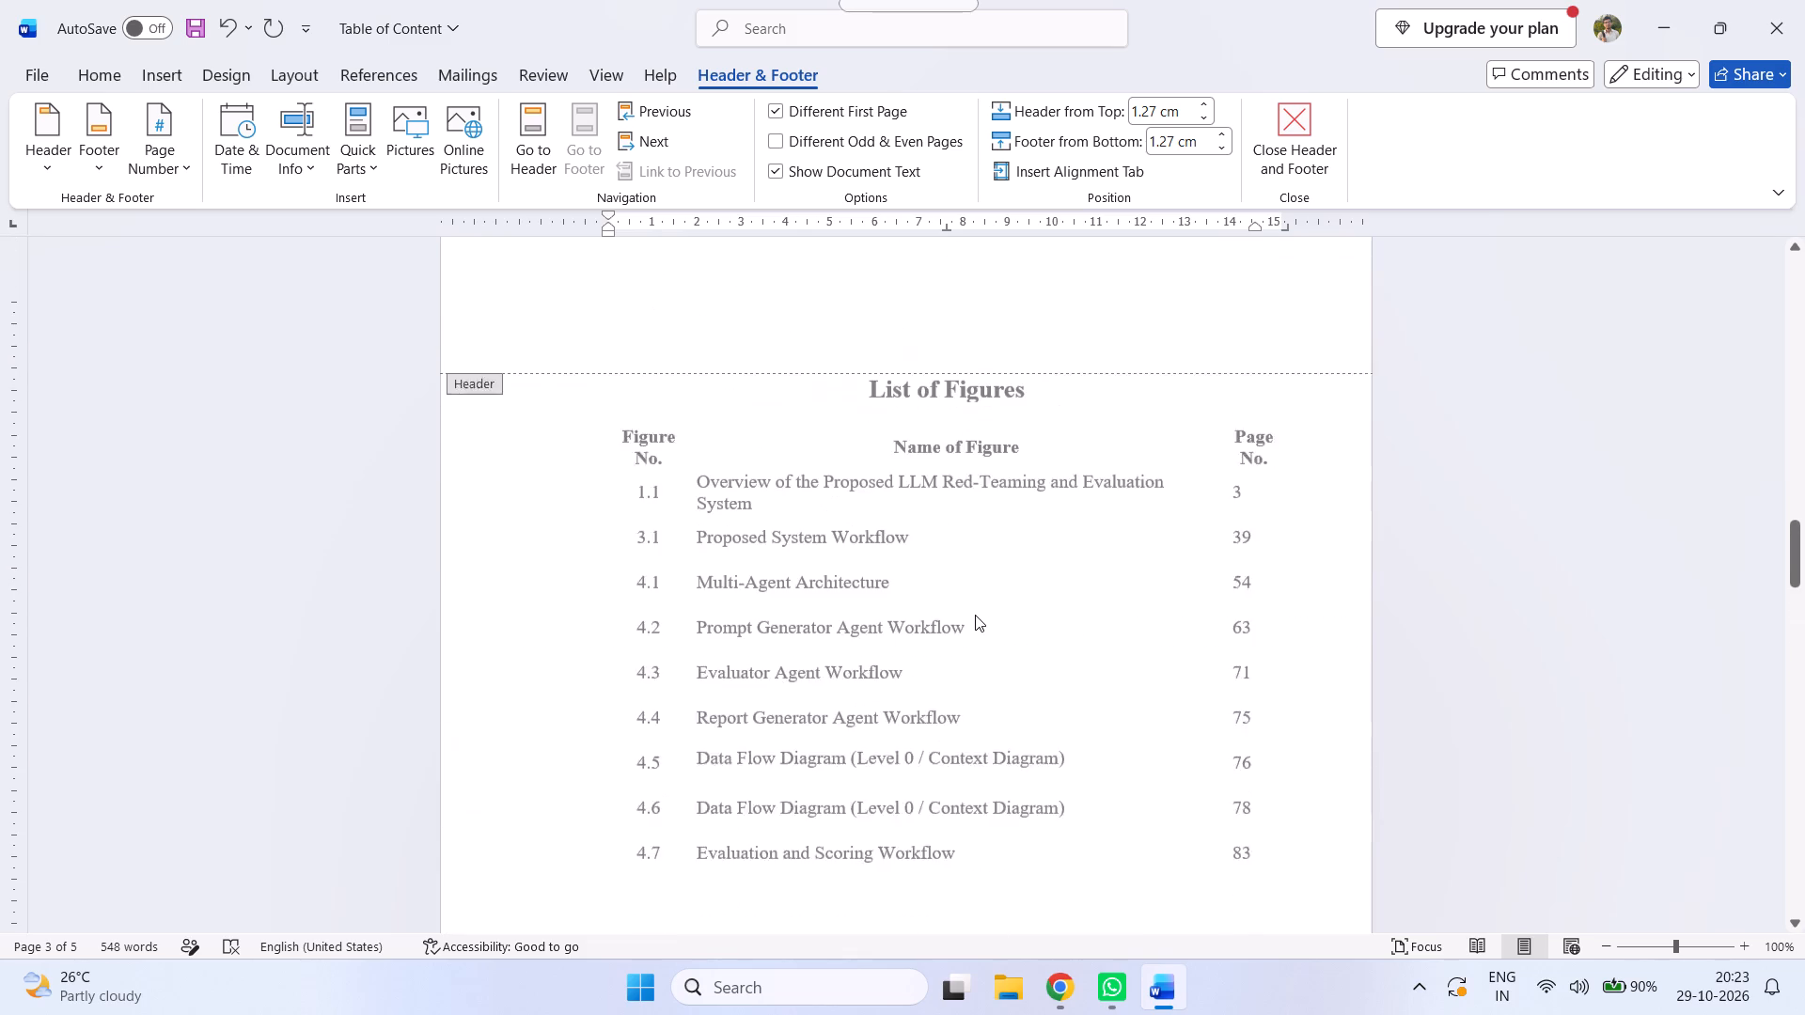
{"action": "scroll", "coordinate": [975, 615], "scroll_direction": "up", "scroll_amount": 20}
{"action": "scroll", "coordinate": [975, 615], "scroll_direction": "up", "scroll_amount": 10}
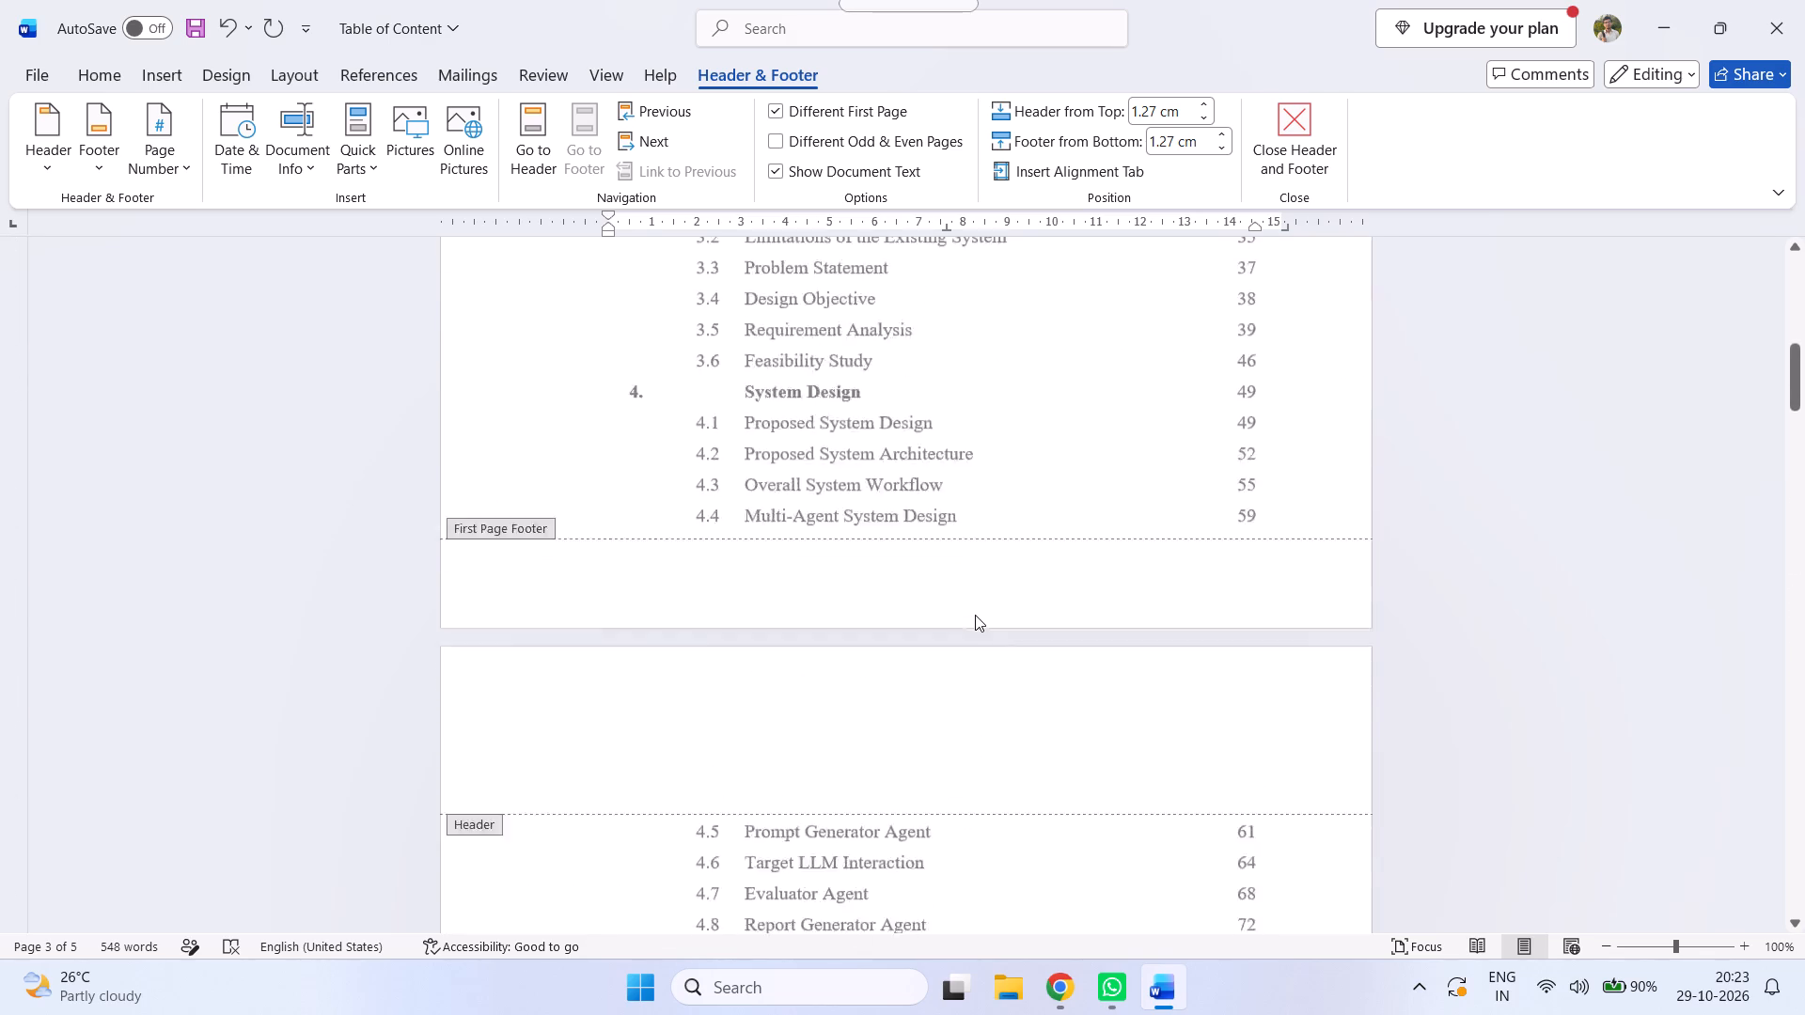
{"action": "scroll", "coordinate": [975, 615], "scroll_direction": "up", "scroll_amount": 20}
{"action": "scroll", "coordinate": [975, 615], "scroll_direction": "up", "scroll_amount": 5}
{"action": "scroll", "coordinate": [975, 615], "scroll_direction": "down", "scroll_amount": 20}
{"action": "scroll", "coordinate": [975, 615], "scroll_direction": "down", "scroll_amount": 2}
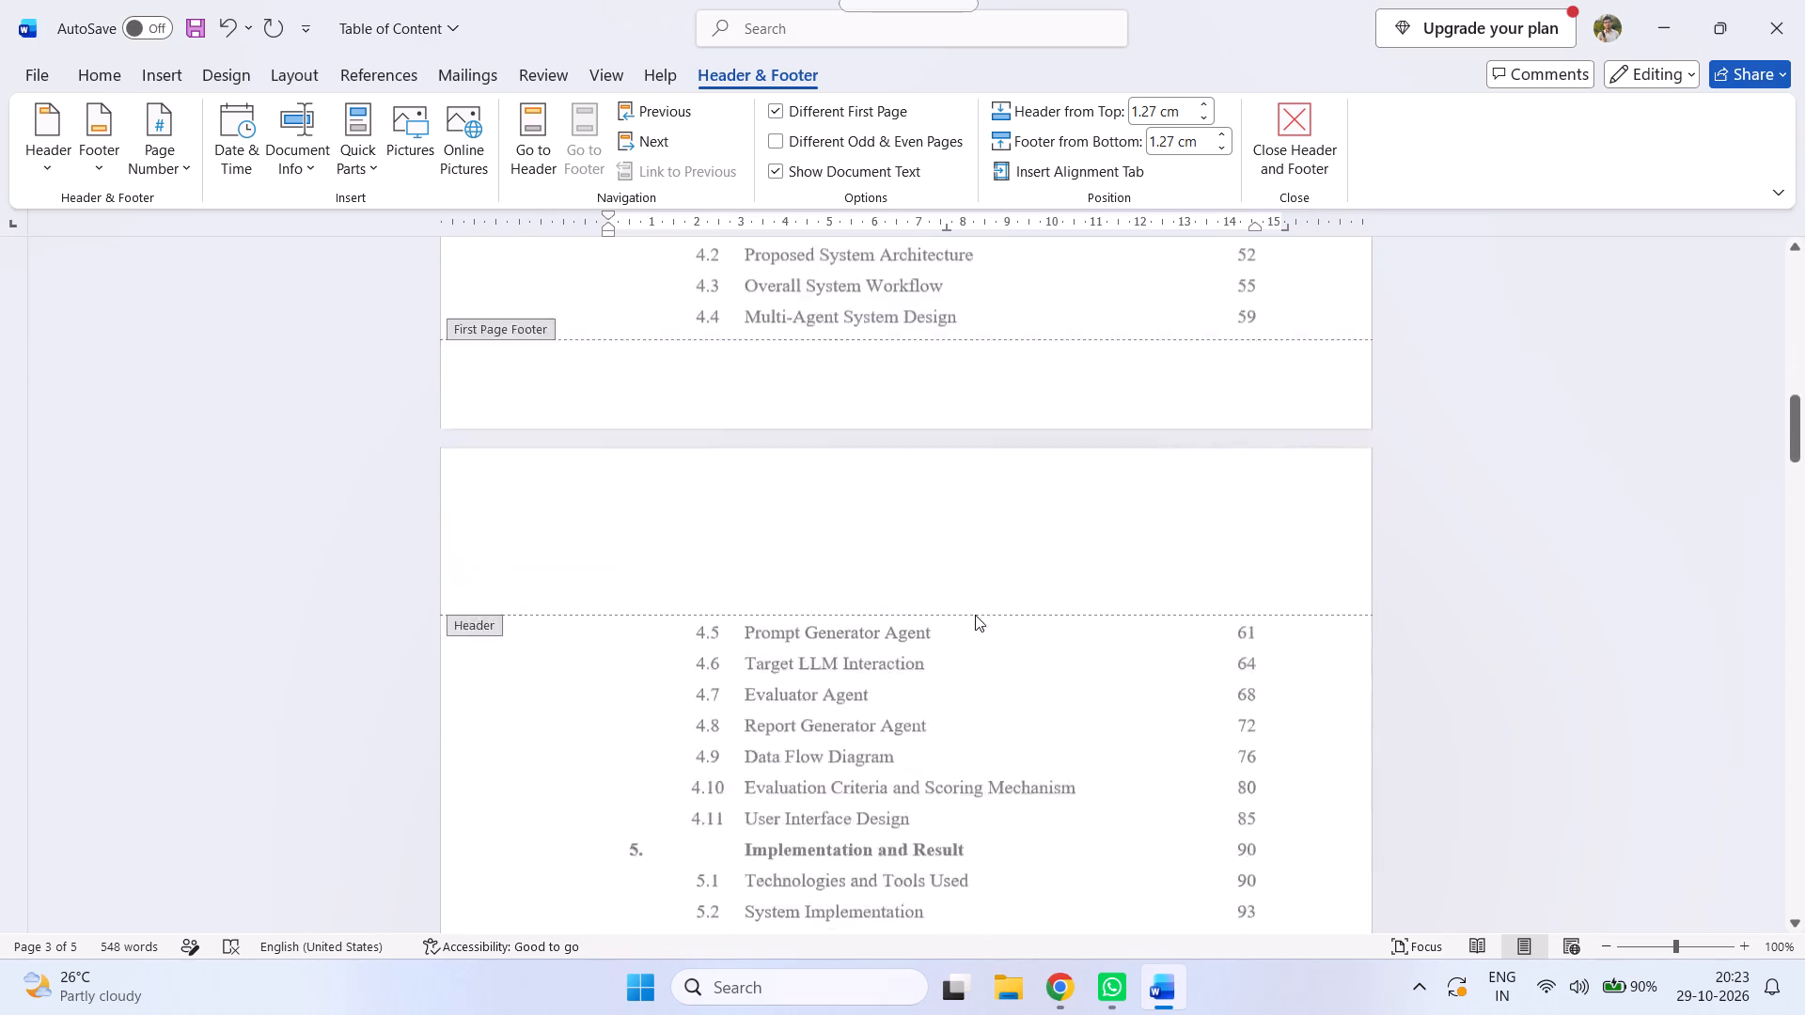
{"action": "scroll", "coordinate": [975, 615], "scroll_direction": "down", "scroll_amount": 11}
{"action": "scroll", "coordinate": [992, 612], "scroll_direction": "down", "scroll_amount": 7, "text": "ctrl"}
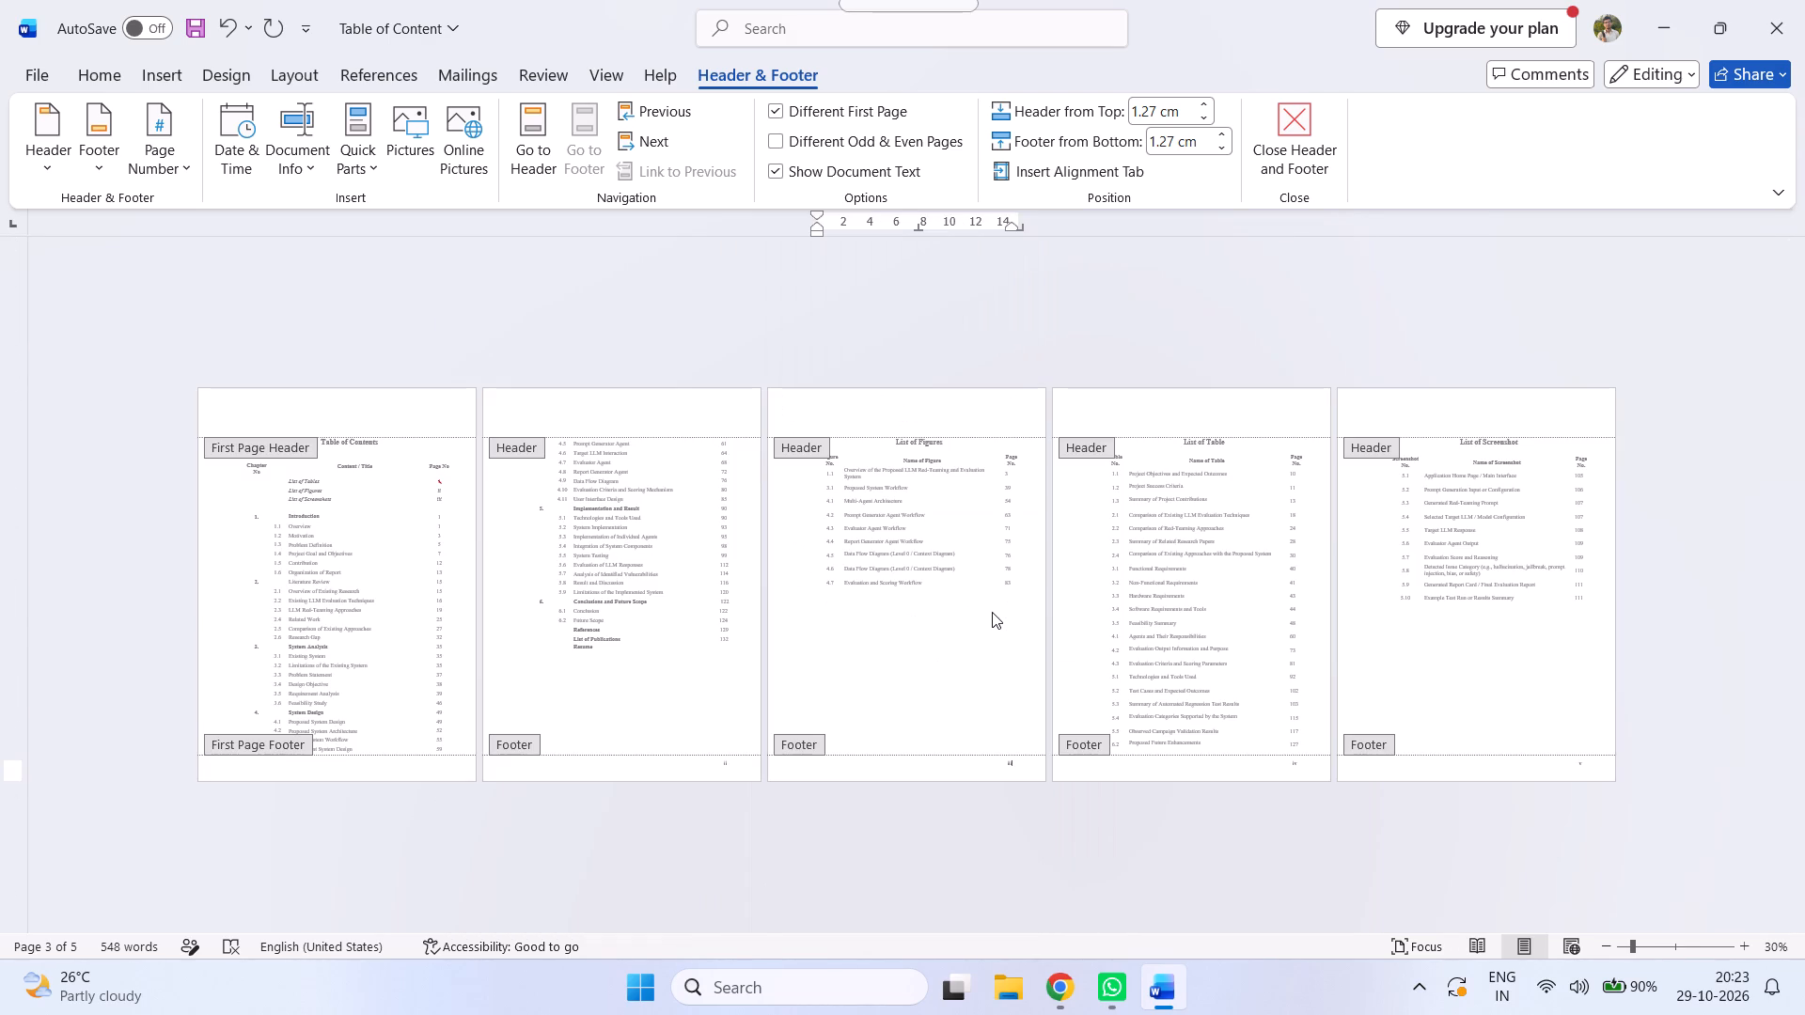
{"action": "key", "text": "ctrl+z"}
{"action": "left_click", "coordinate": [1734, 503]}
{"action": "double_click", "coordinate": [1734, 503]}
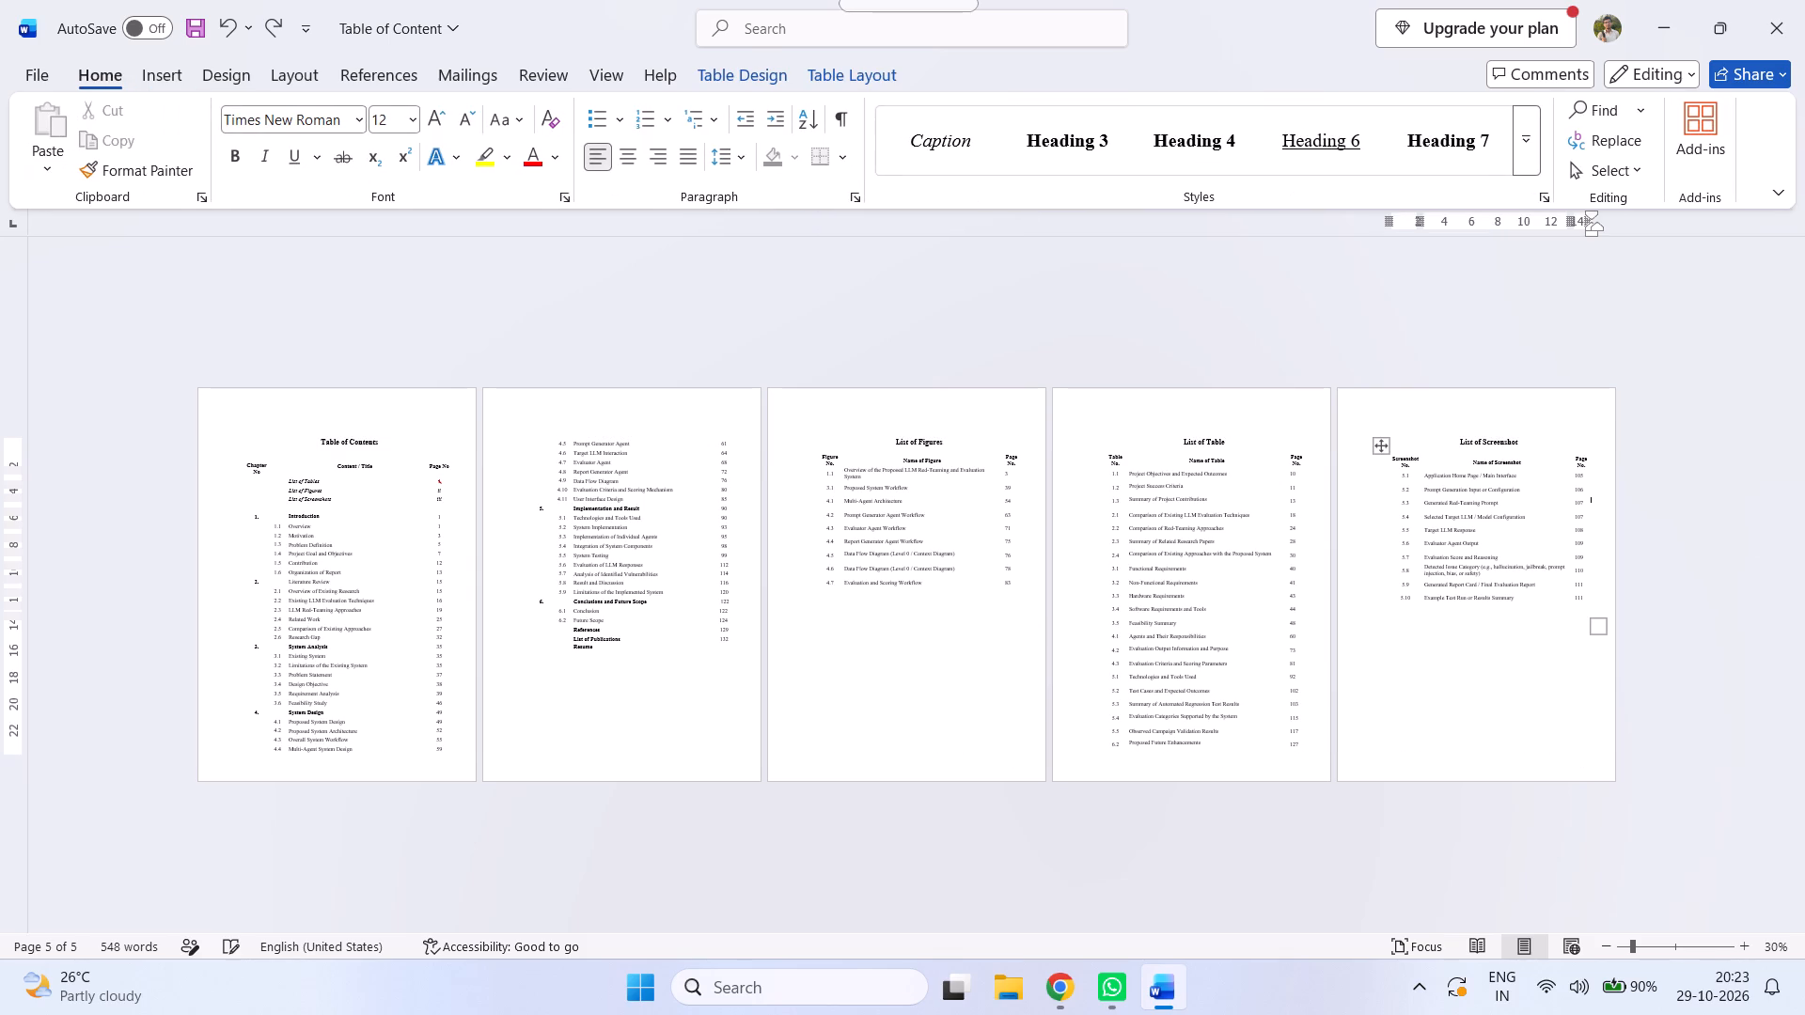
Review the table of contents pages, including the heading, chapter entries and page numbers.
{"action": "scroll", "coordinate": [485, 565], "scroll_direction": "up", "scroll_amount": 3, "text": "ctrl"}
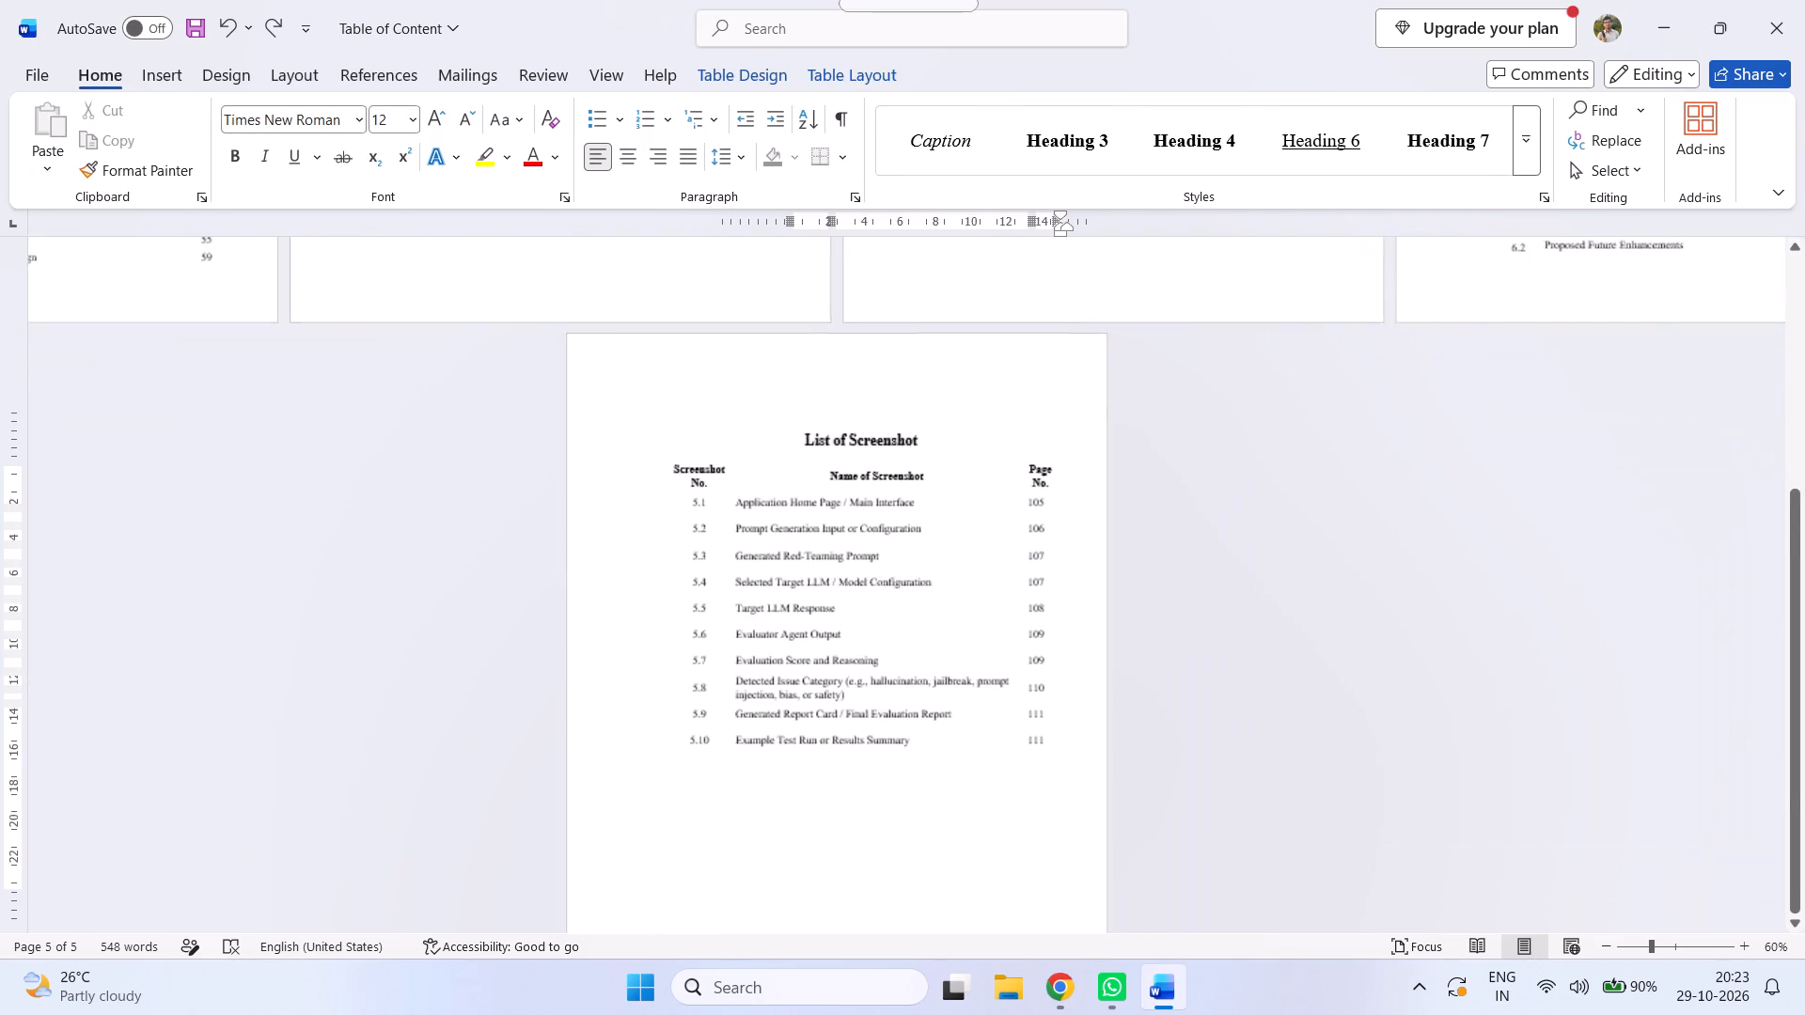
{"action": "scroll", "coordinate": [485, 564], "scroll_direction": "up", "scroll_amount": 3, "text": "ctrl"}
{"action": "scroll", "coordinate": [485, 564], "scroll_direction": "up", "scroll_amount": 11}
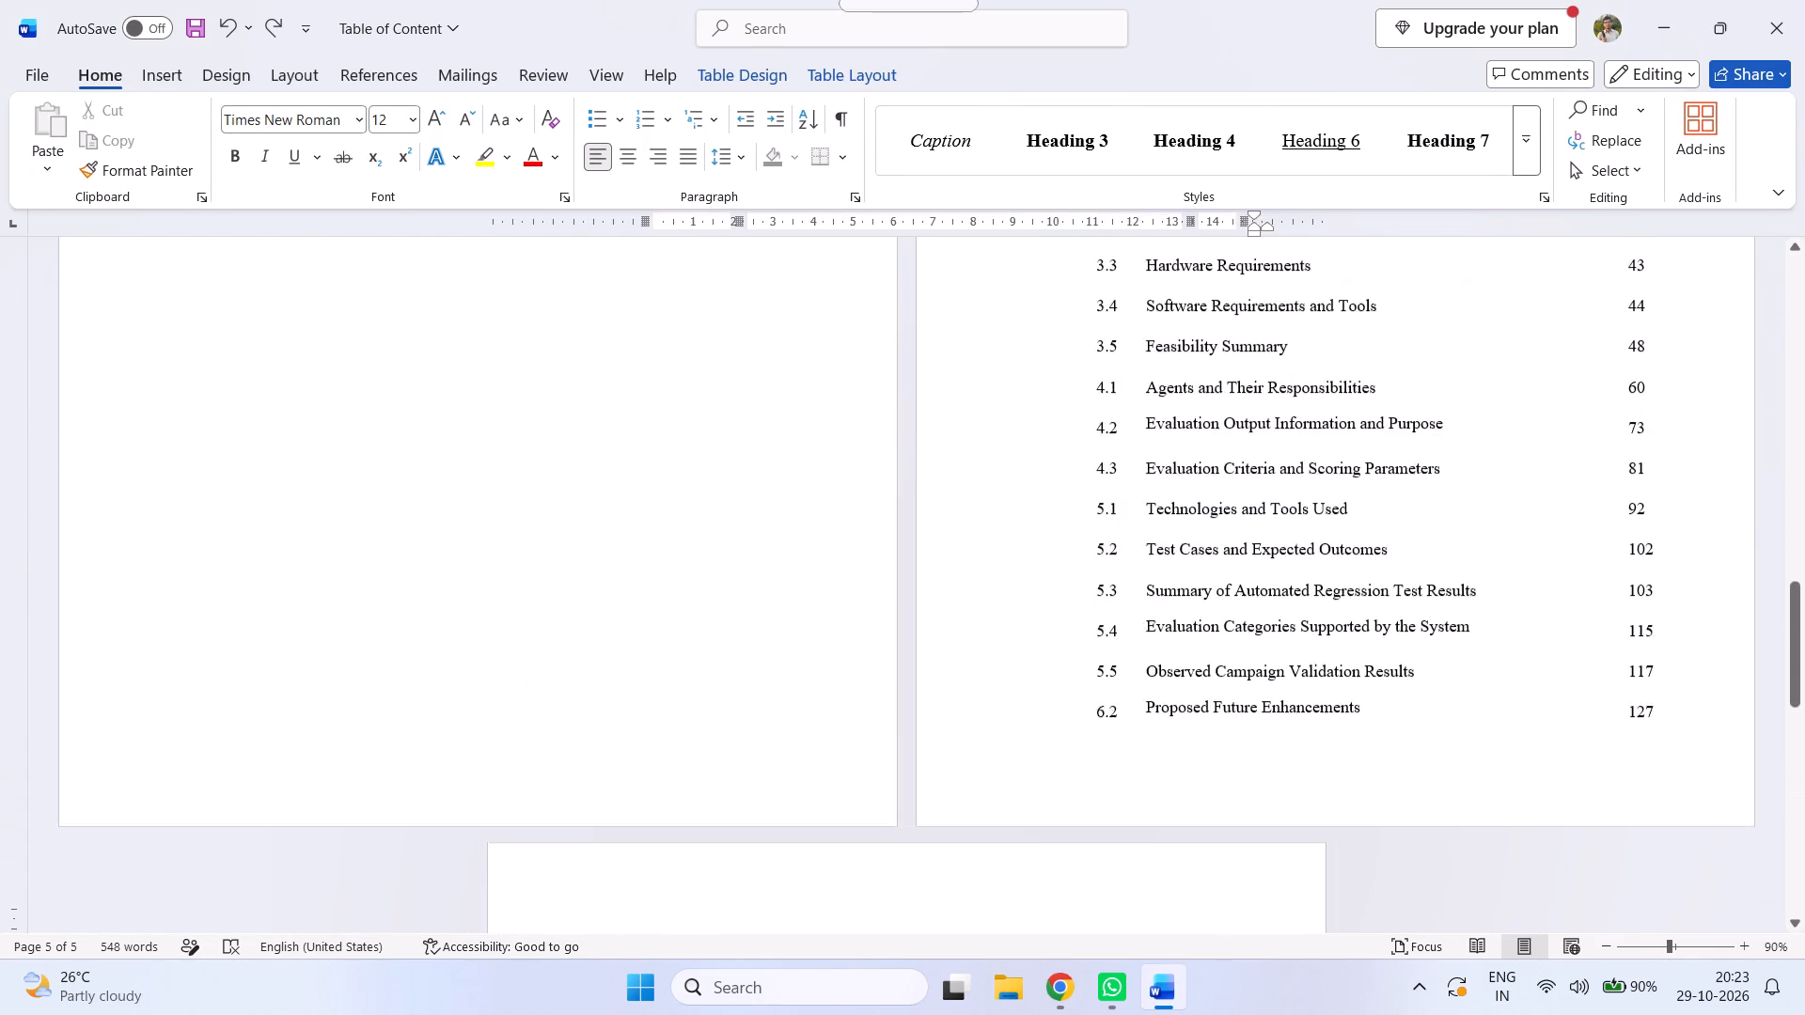
{"action": "scroll", "coordinate": [485, 564], "scroll_direction": "up", "scroll_amount": 20}
{"action": "scroll", "coordinate": [485, 564], "scroll_direction": "up", "scroll_amount": 19}
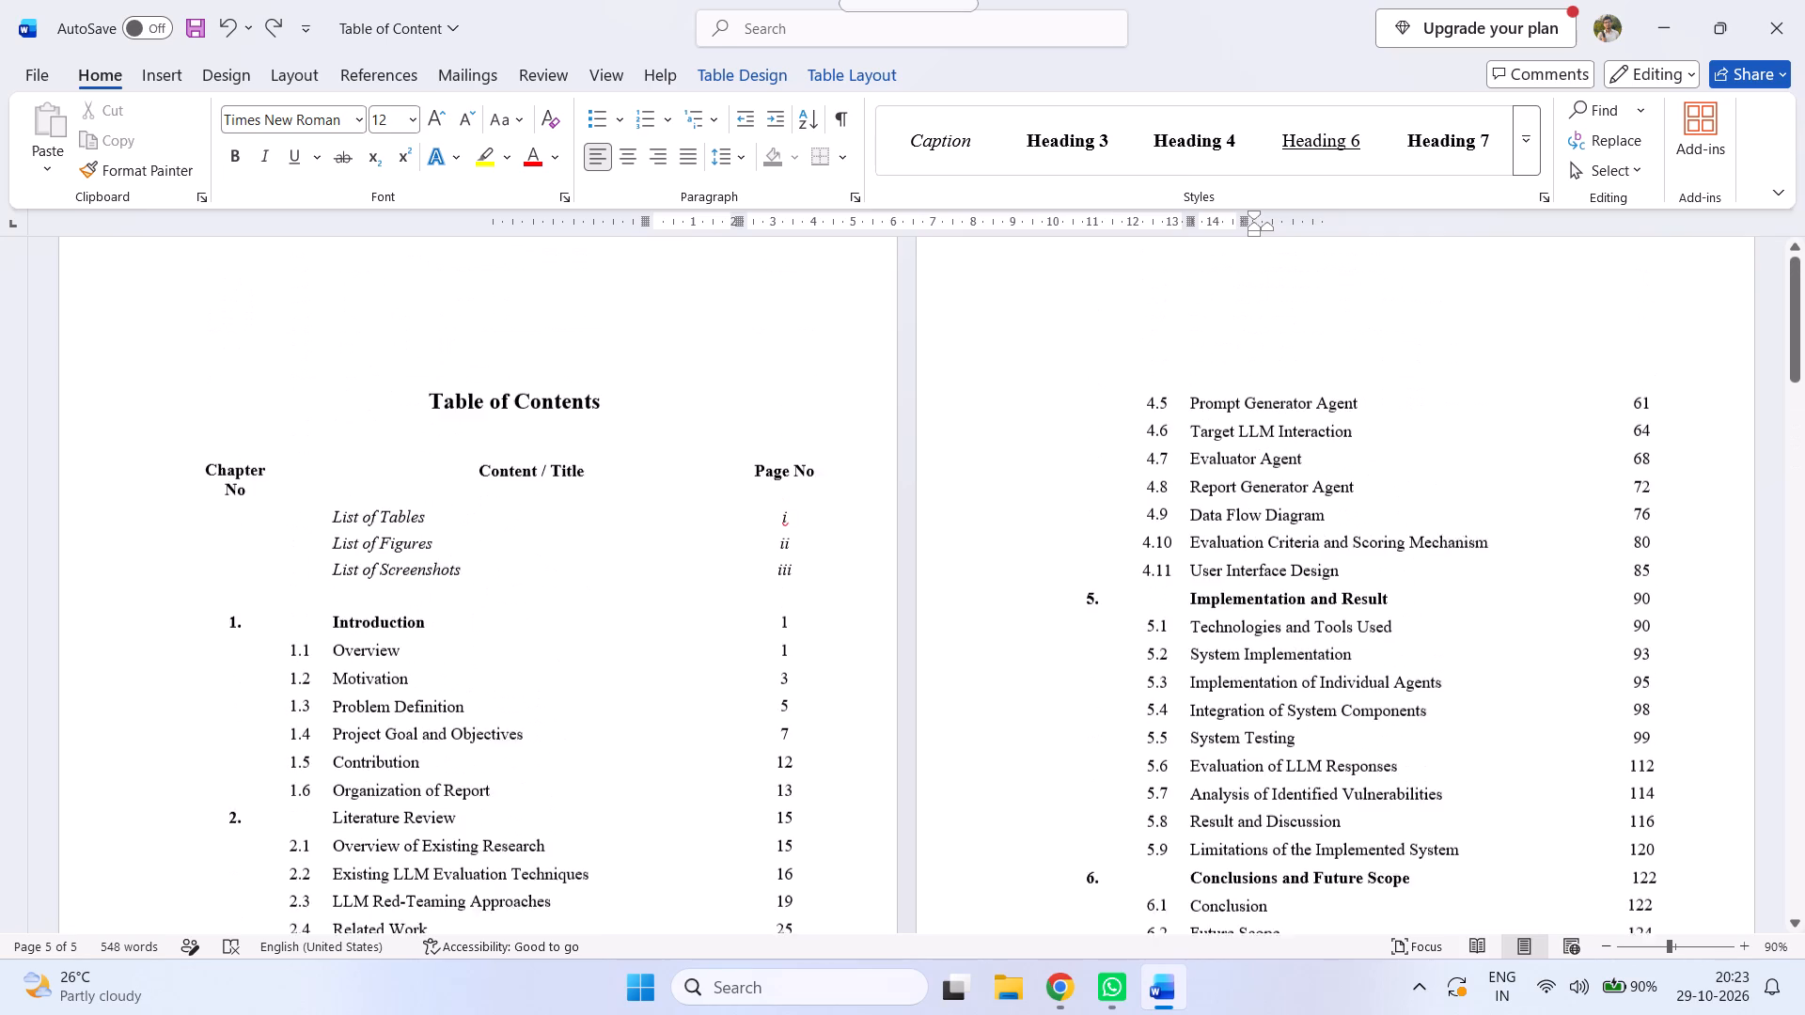
{"action": "scroll", "coordinate": [485, 564], "scroll_direction": "up", "scroll_amount": 7}
{"action": "scroll", "coordinate": [485, 564], "scroll_direction": "down", "scroll_amount": 4}
{"action": "scroll", "coordinate": [485, 564], "scroll_direction": "up", "scroll_amount": 2}
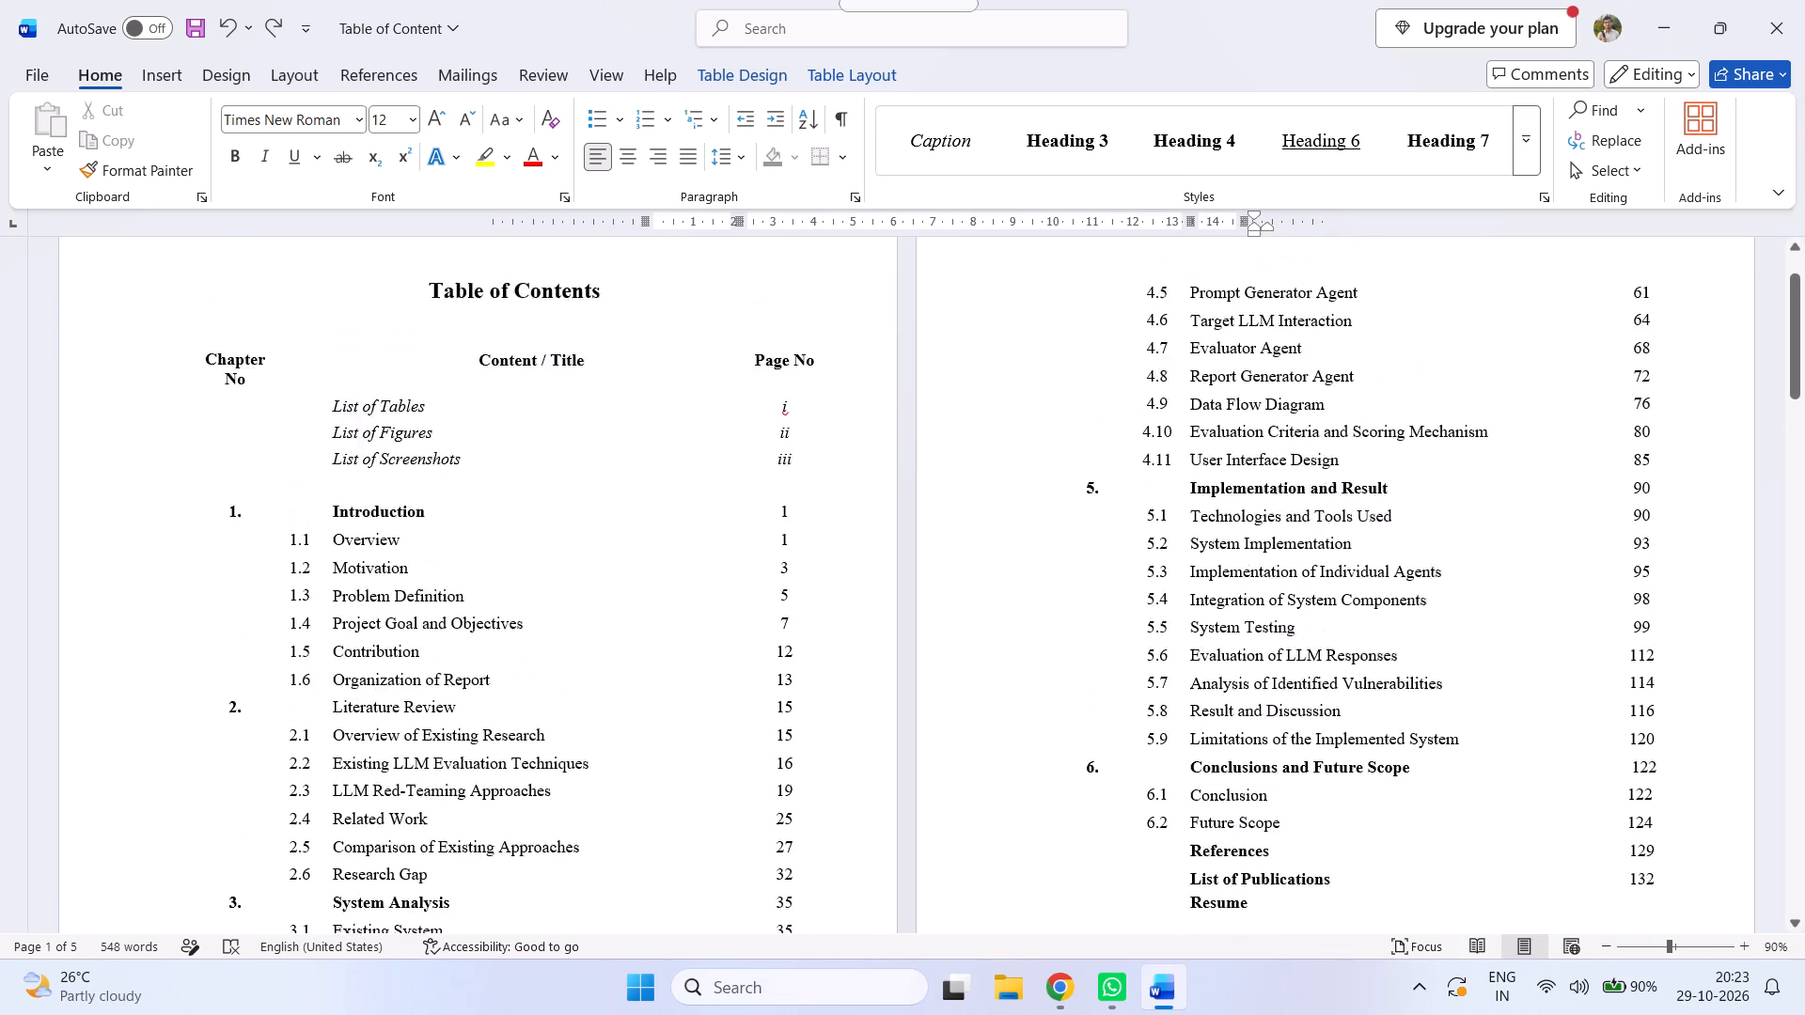
{"action": "scroll", "coordinate": [485, 564], "scroll_direction": "up", "scroll_amount": 3}
{"action": "scroll", "coordinate": [485, 564], "scroll_direction": "down", "scroll_amount": 1}
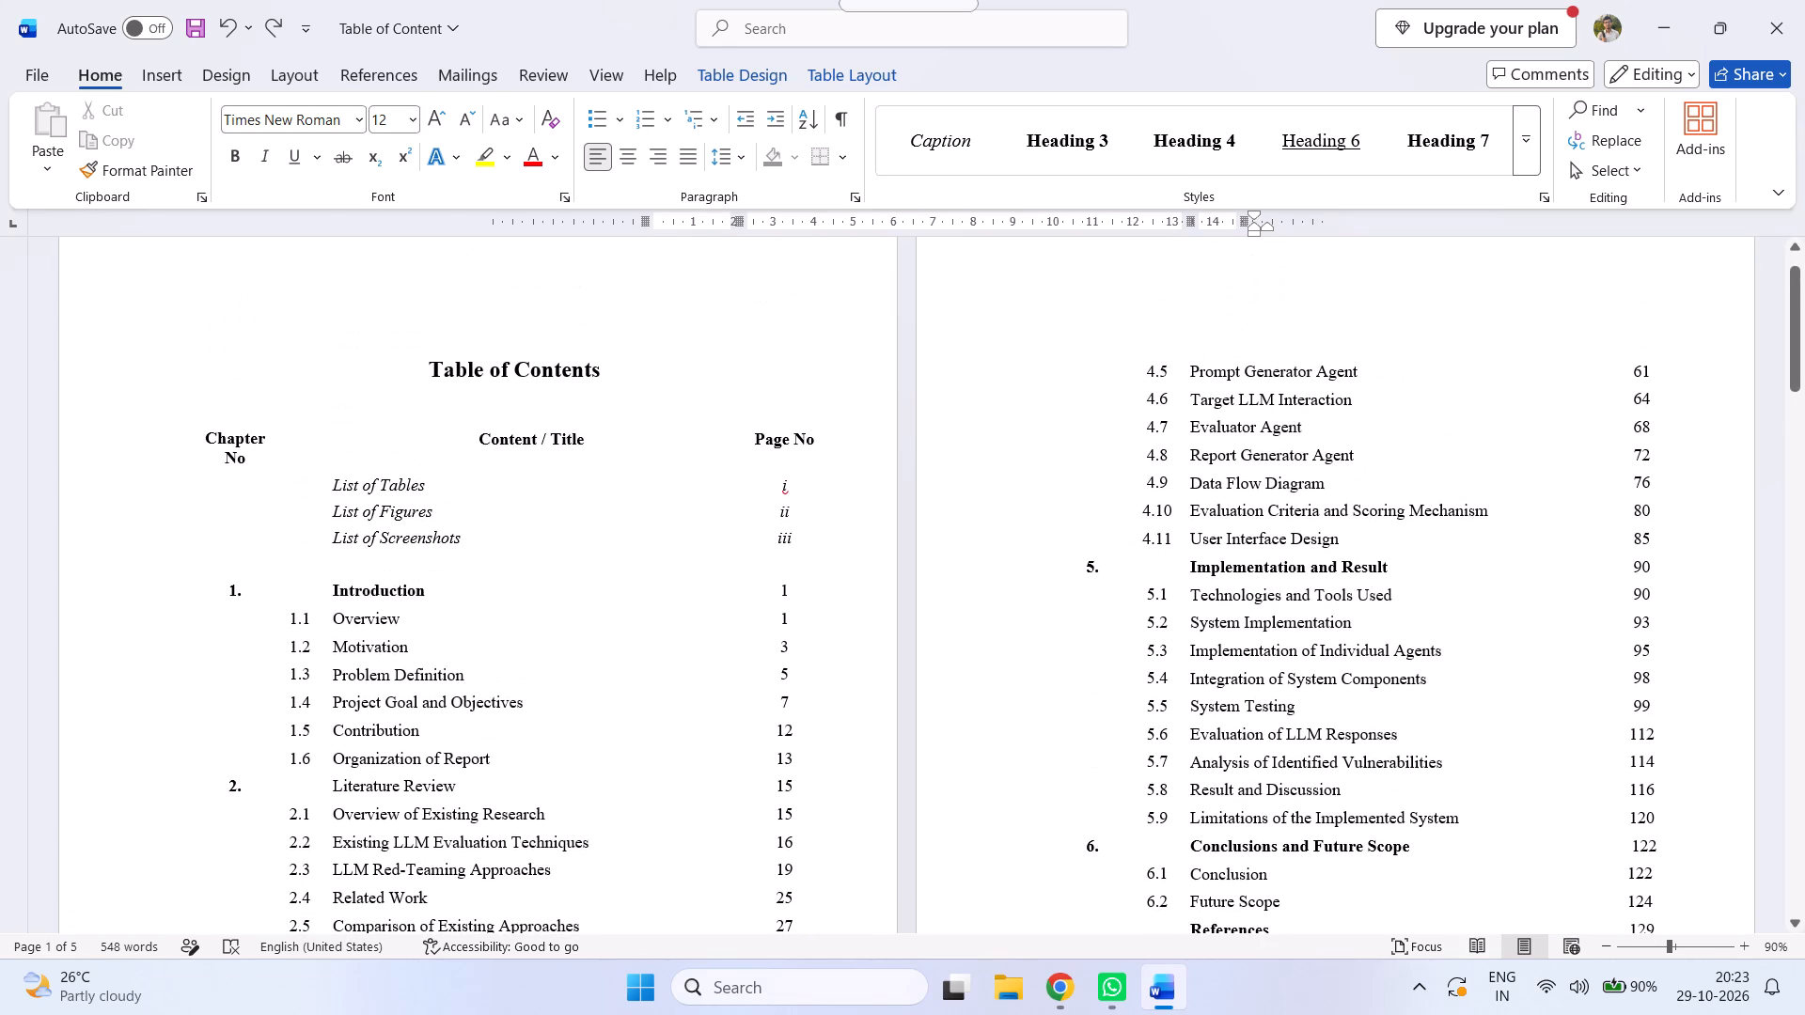
{"action": "left_click", "coordinate": [483, 331]}
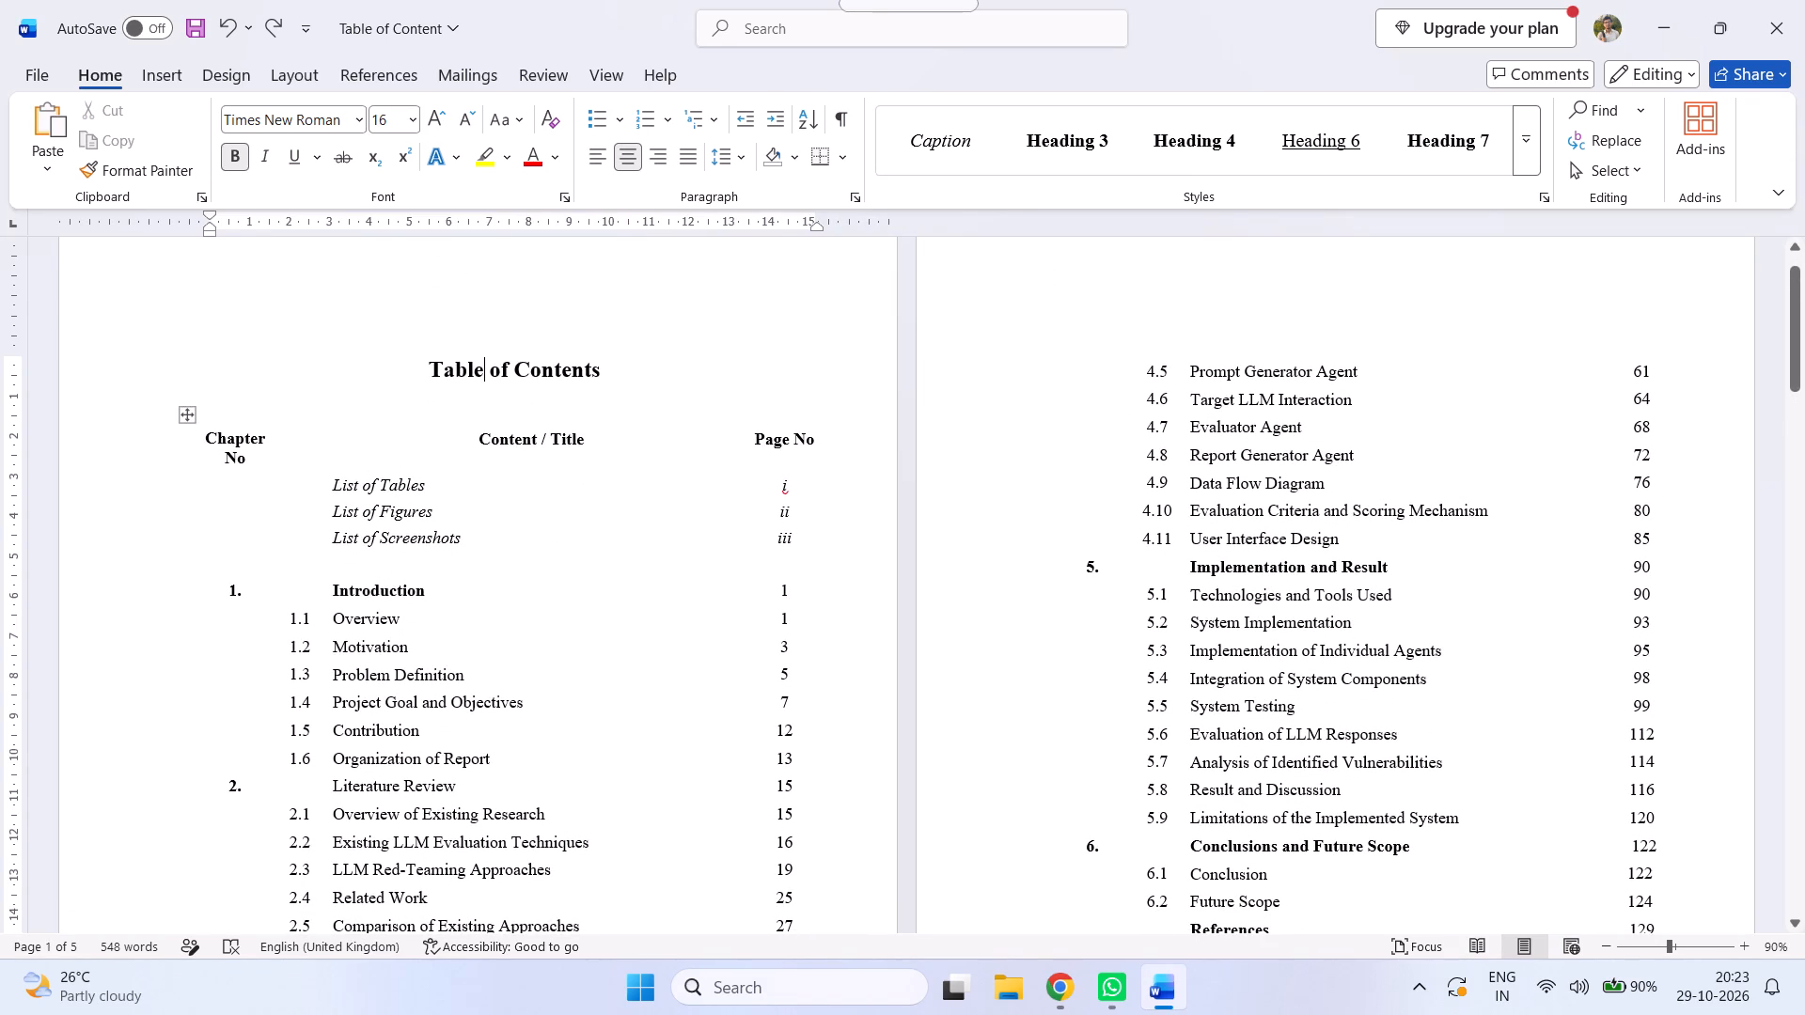
{"action": "scroll", "coordinate": [893, 556], "scroll_direction": "down", "scroll_amount": 6}
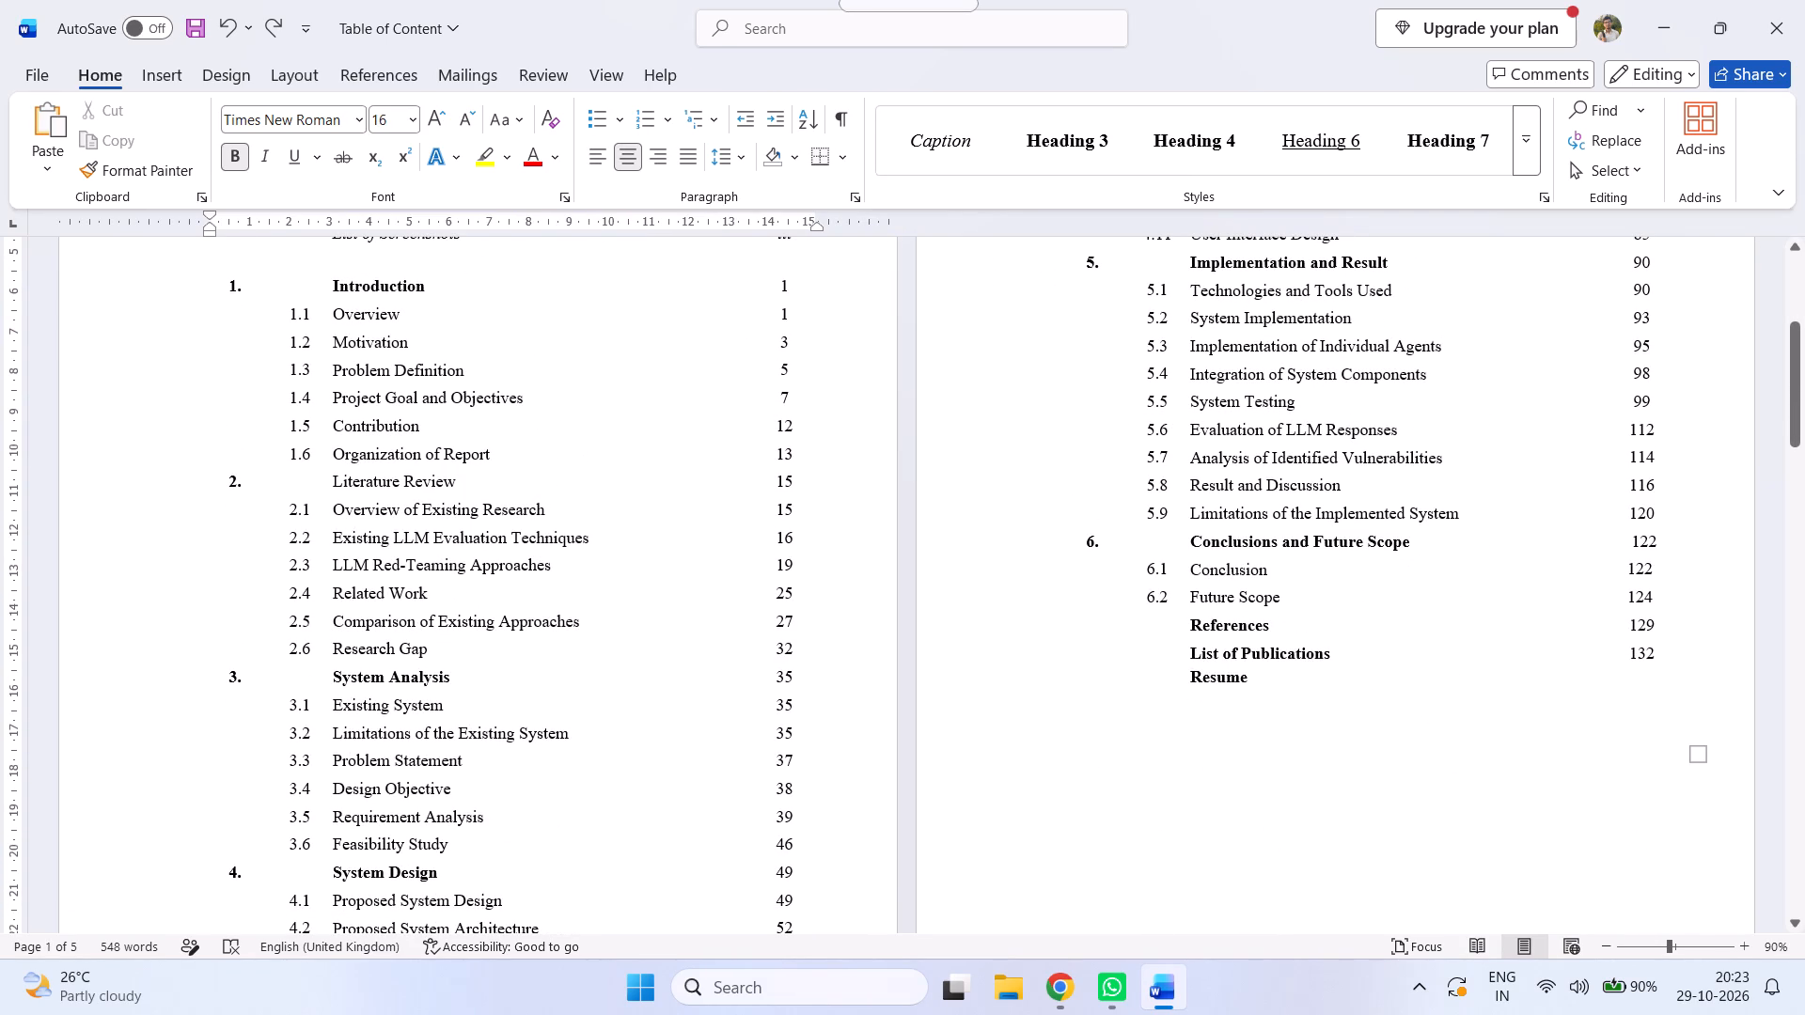
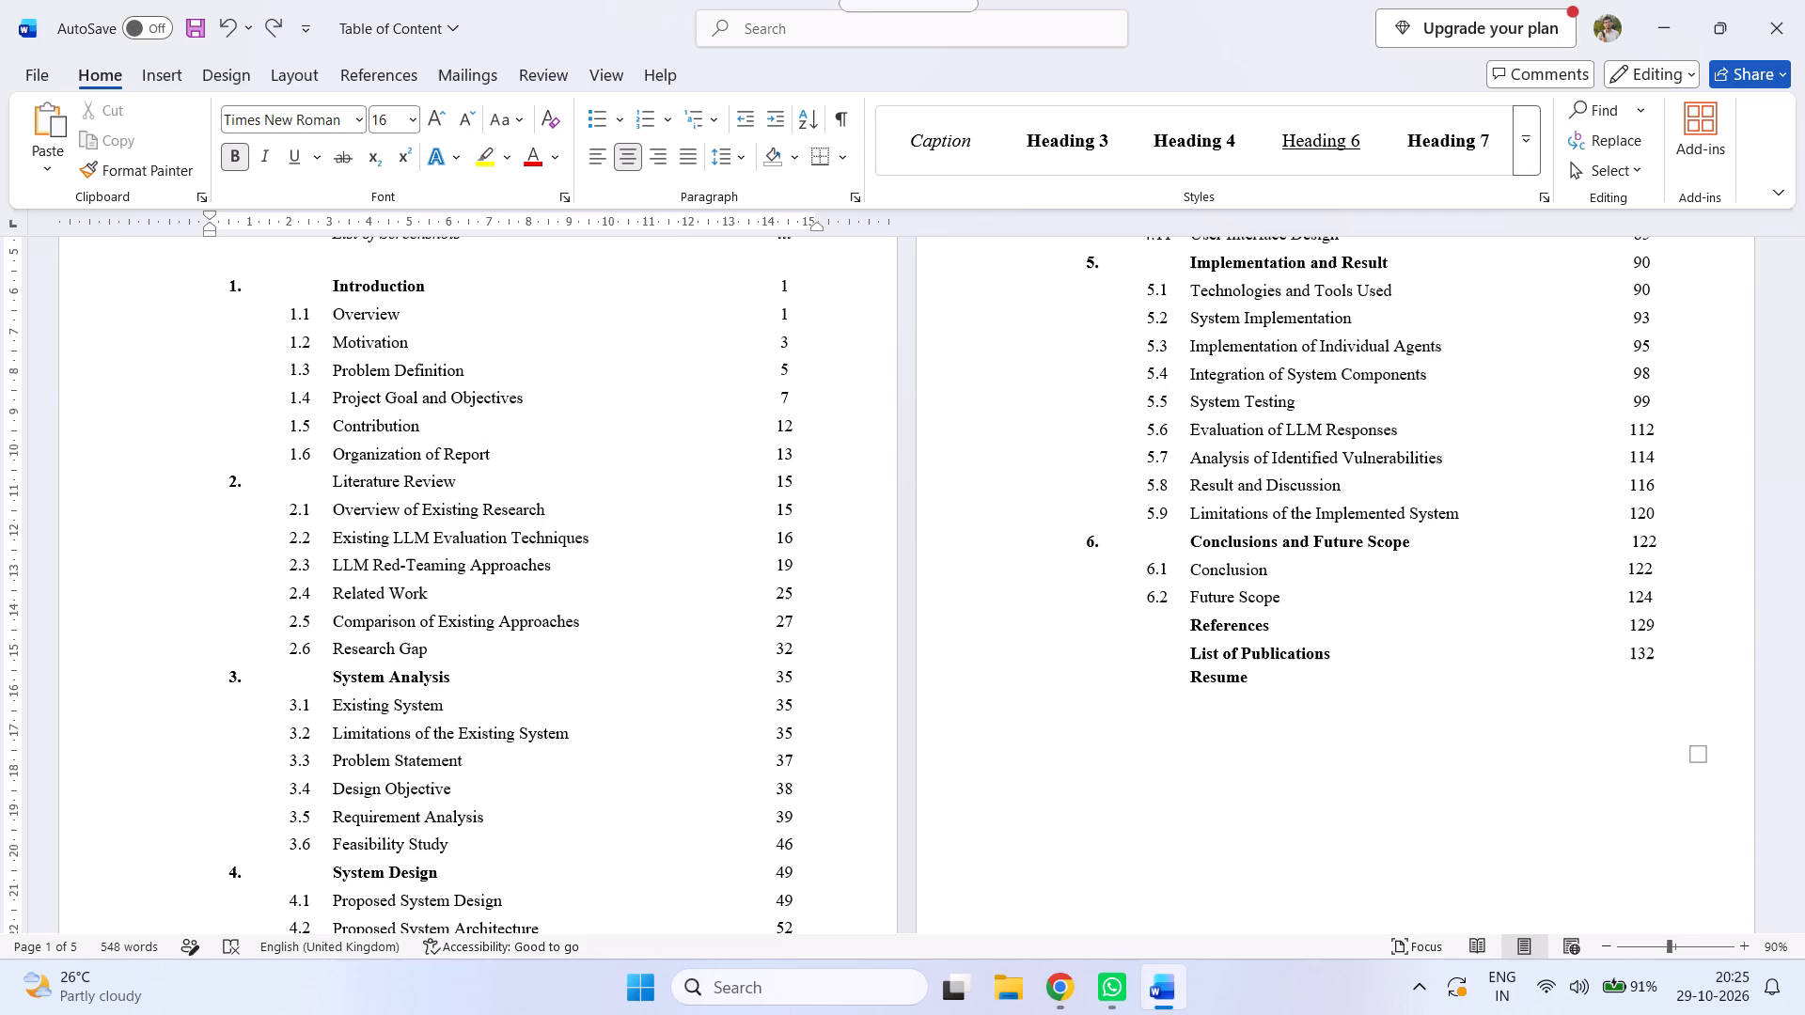
Remove the word "Proposed" from table of contents entry 4.2 so it reads "System Architecture".
{"action": "scroll", "coordinate": [728, 718], "scroll_direction": "down", "scroll_amount": 3}
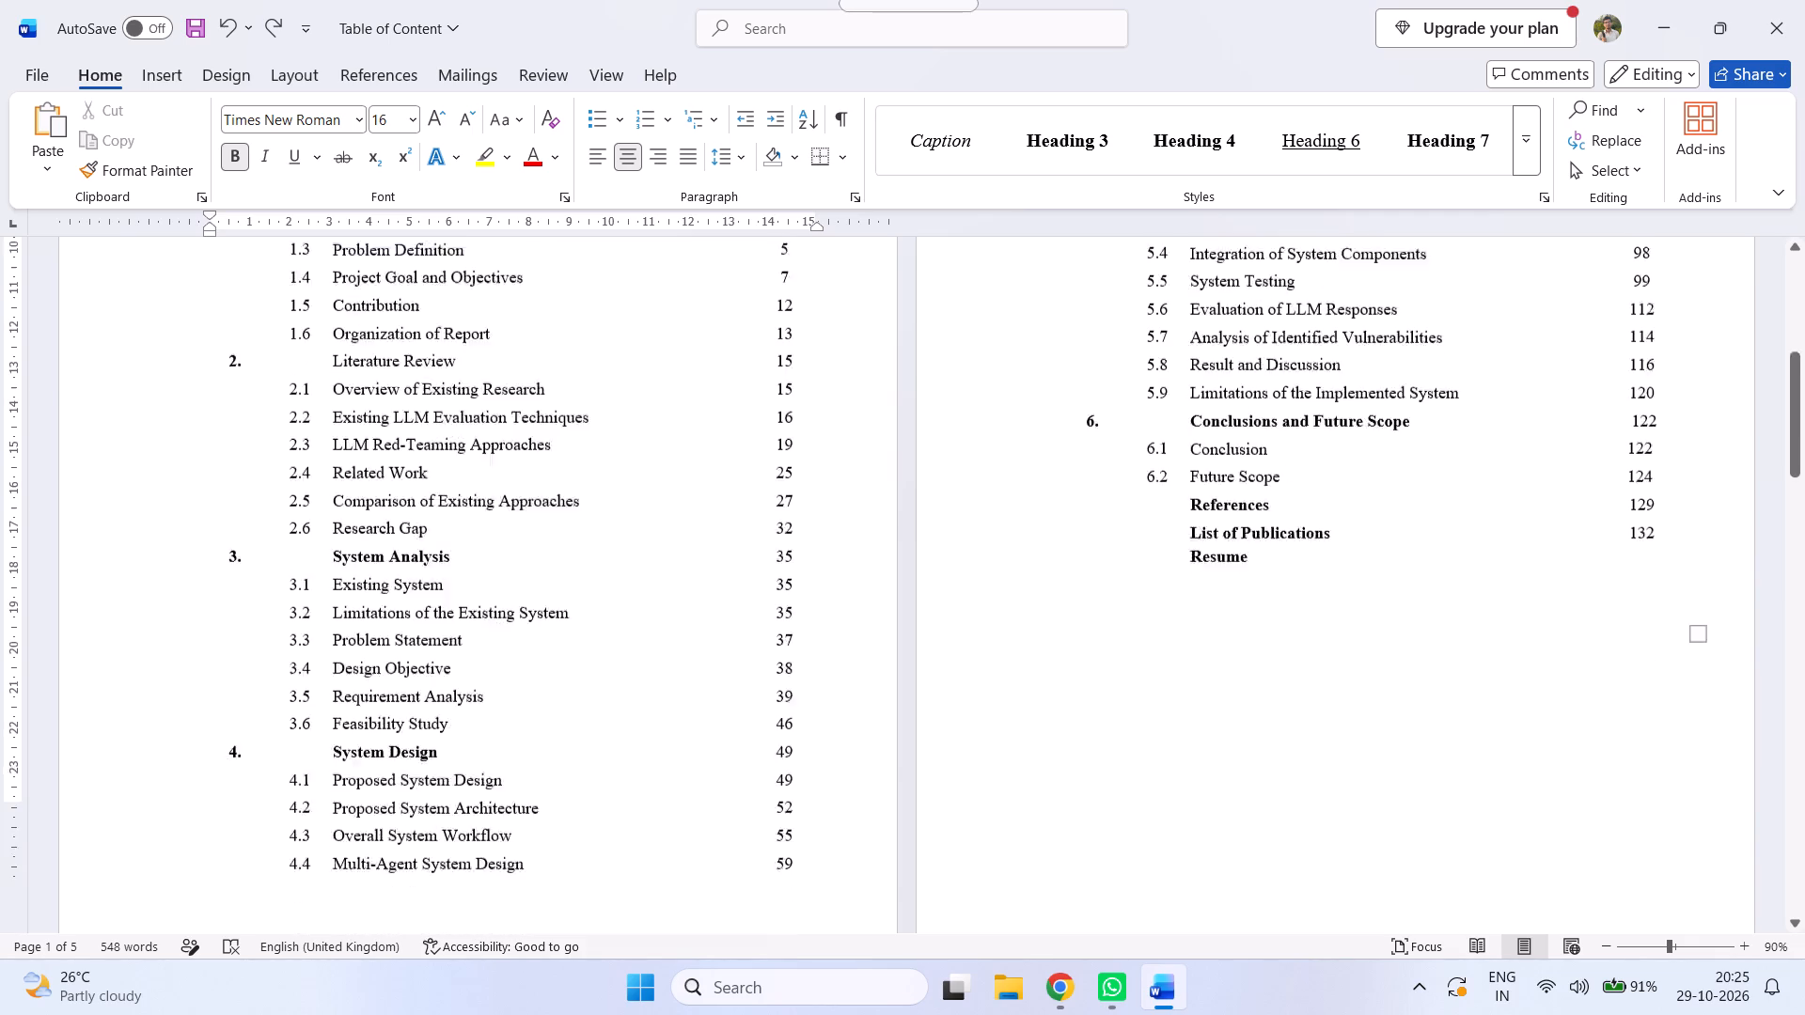
{"action": "scroll", "coordinate": [723, 722], "scroll_direction": "down", "scroll_amount": 2}
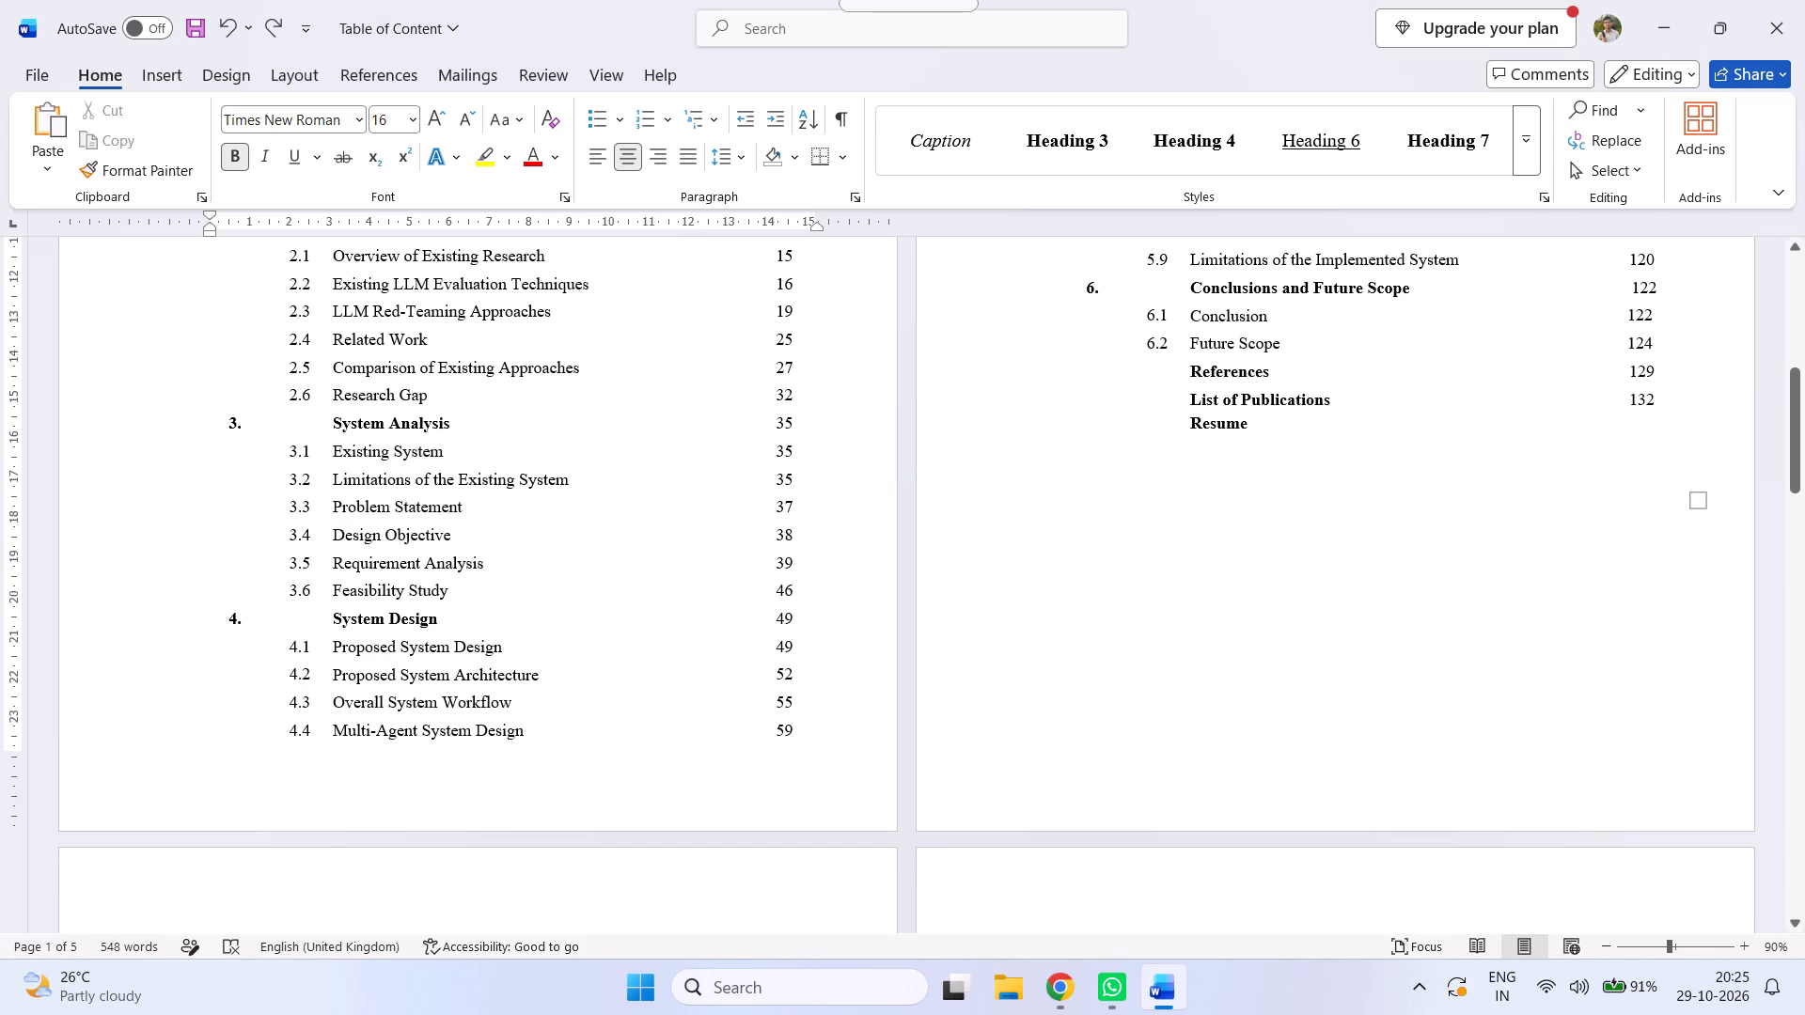
{"action": "left_click", "coordinate": [396, 671]}
{"action": "key", "text": "BackSpace"}
{"action": "key", "text": "BackSpace"}
{"action": "key", "text": "BackSpace"}
{"action": "key", "text": "BackSpace"}
{"action": "key", "text": "BackSpace"}
{"action": "key", "text": "BackSpace"}
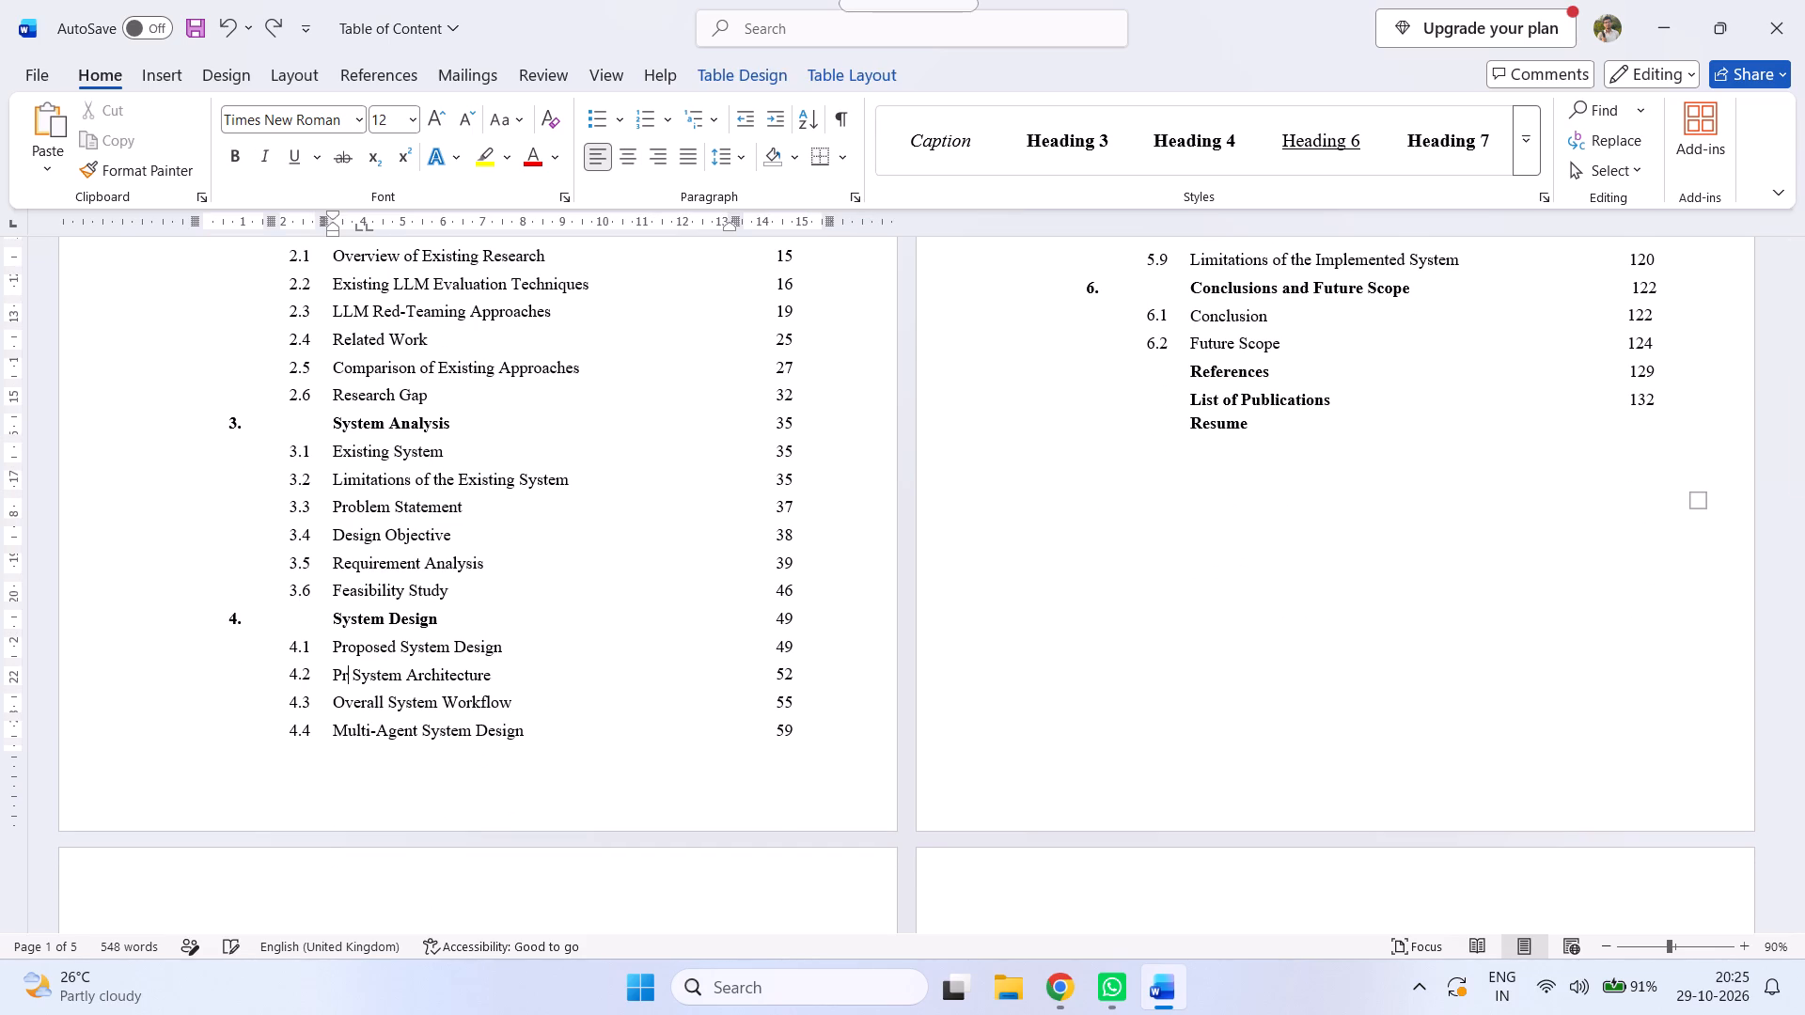
{"action": "key", "text": "BackSpace"}
{"action": "key", "text": "Right"}
{"action": "key", "text": "BackSpace"}
{"action": "key", "text": "BackSpace"}
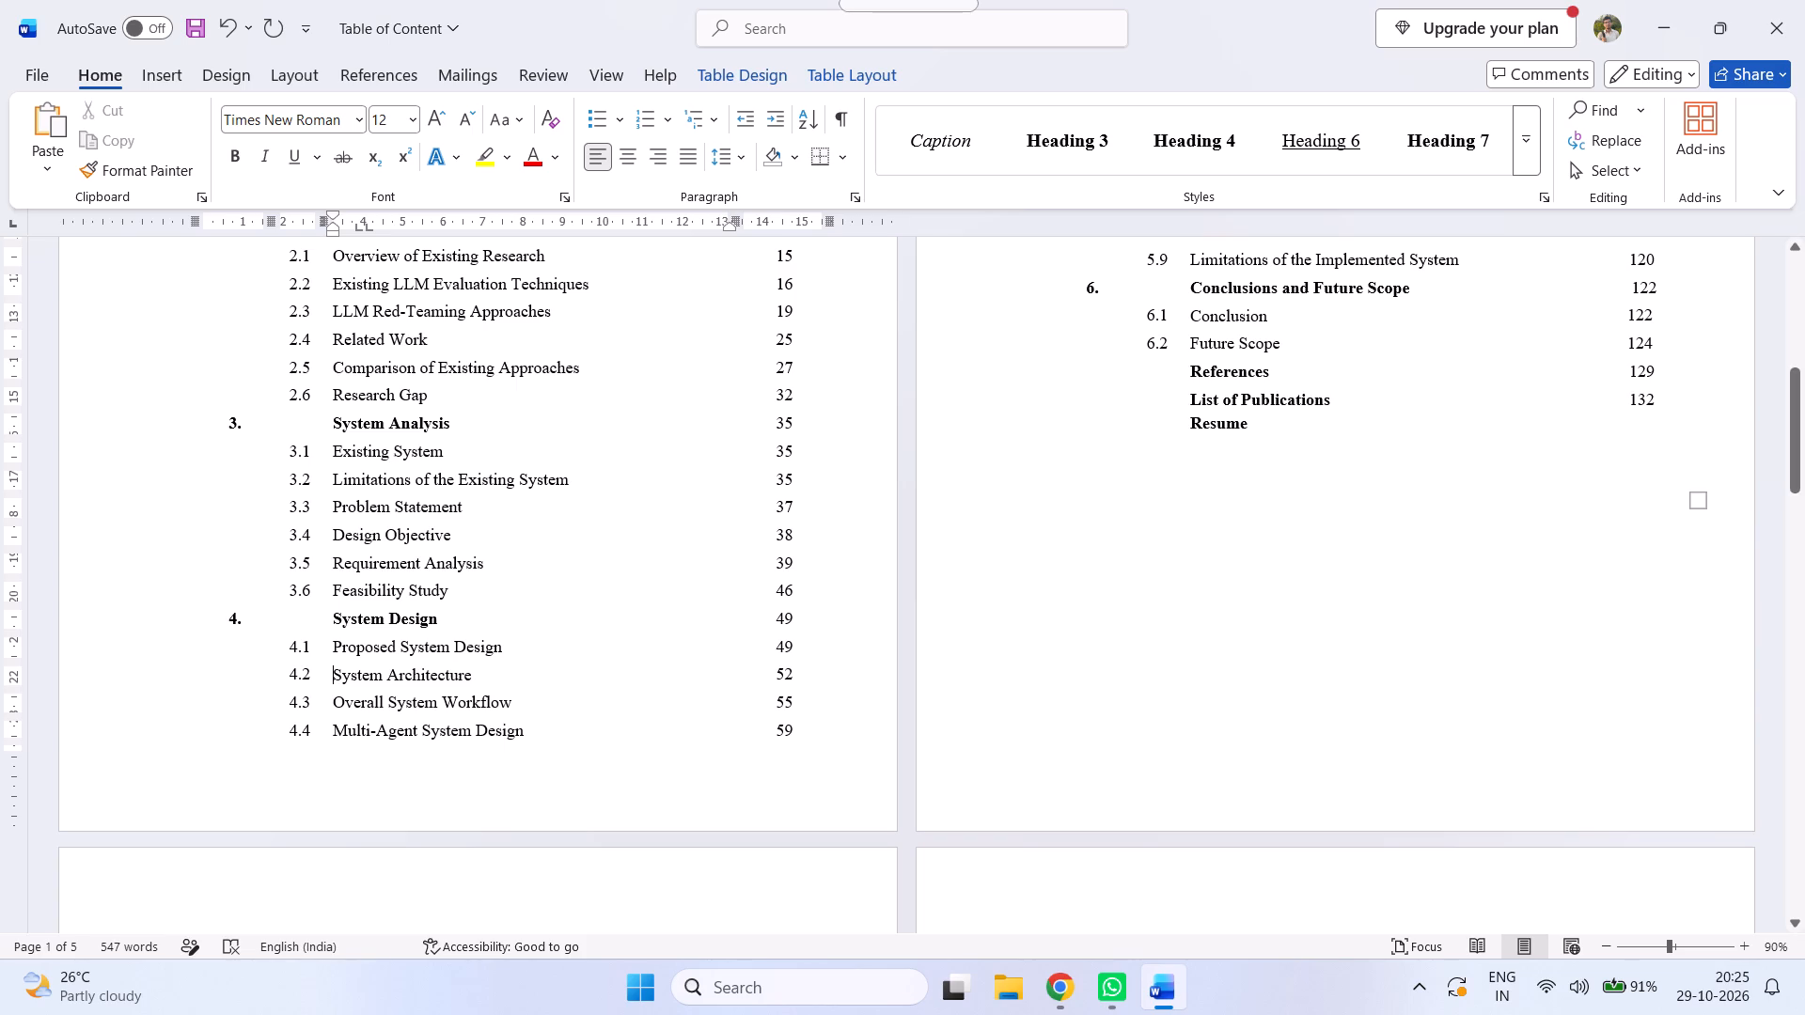
Remove the word "Overall" from table of contents entry 4.3 so it reads "System Workflow".
{"action": "left_click", "coordinate": [389, 700]}
{"action": "key", "text": "BackSpace"}
{"action": "key", "text": "BackSpace"}
{"action": "key", "text": "BackSpace"}
{"action": "key", "text": "BackSpace"}
{"action": "key", "text": "BackSpace"}
{"action": "key", "text": "BackSpace"}
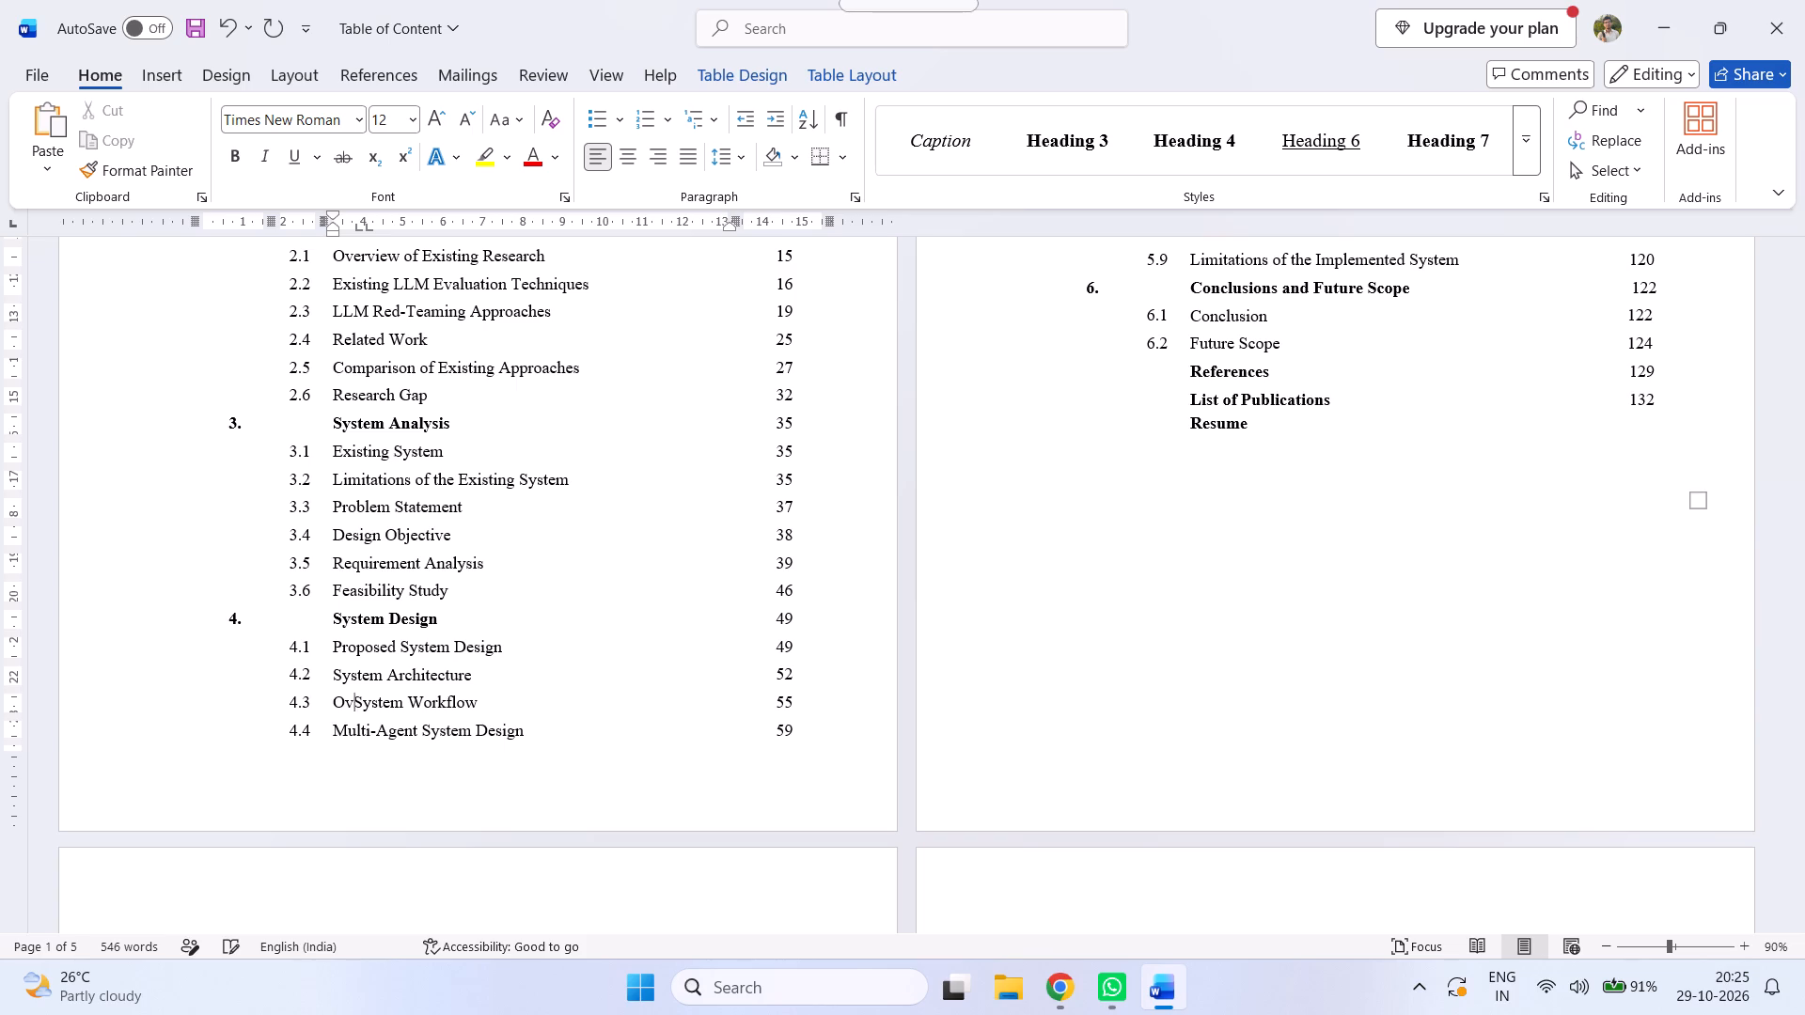
{"action": "key", "text": "BackSpace"}
{"action": "key", "text": "BackSpace"}
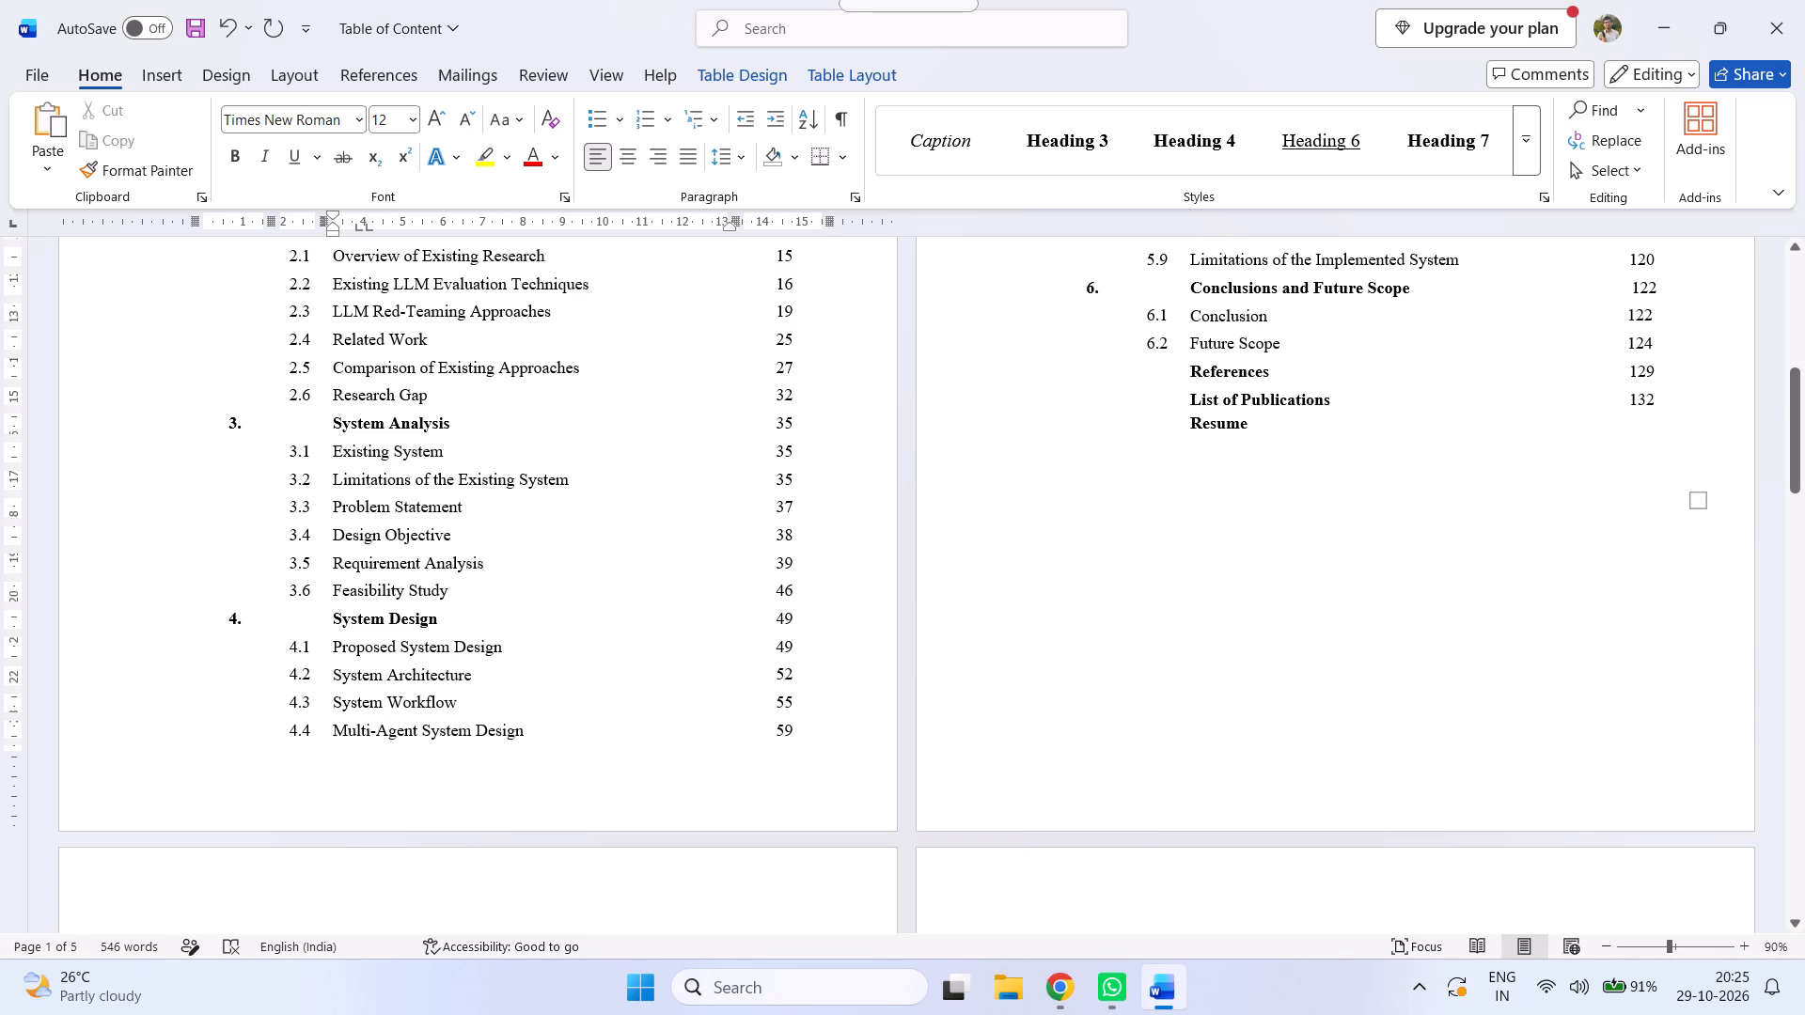
Remove the word "Proposed" from table of contents entry 4.1 so it reads "System Design".
{"action": "left_click", "coordinate": [393, 648]}
{"action": "key", "text": "BackSpace"}
{"action": "key", "text": "BackSpace"}
{"action": "key", "text": "BackSpace"}
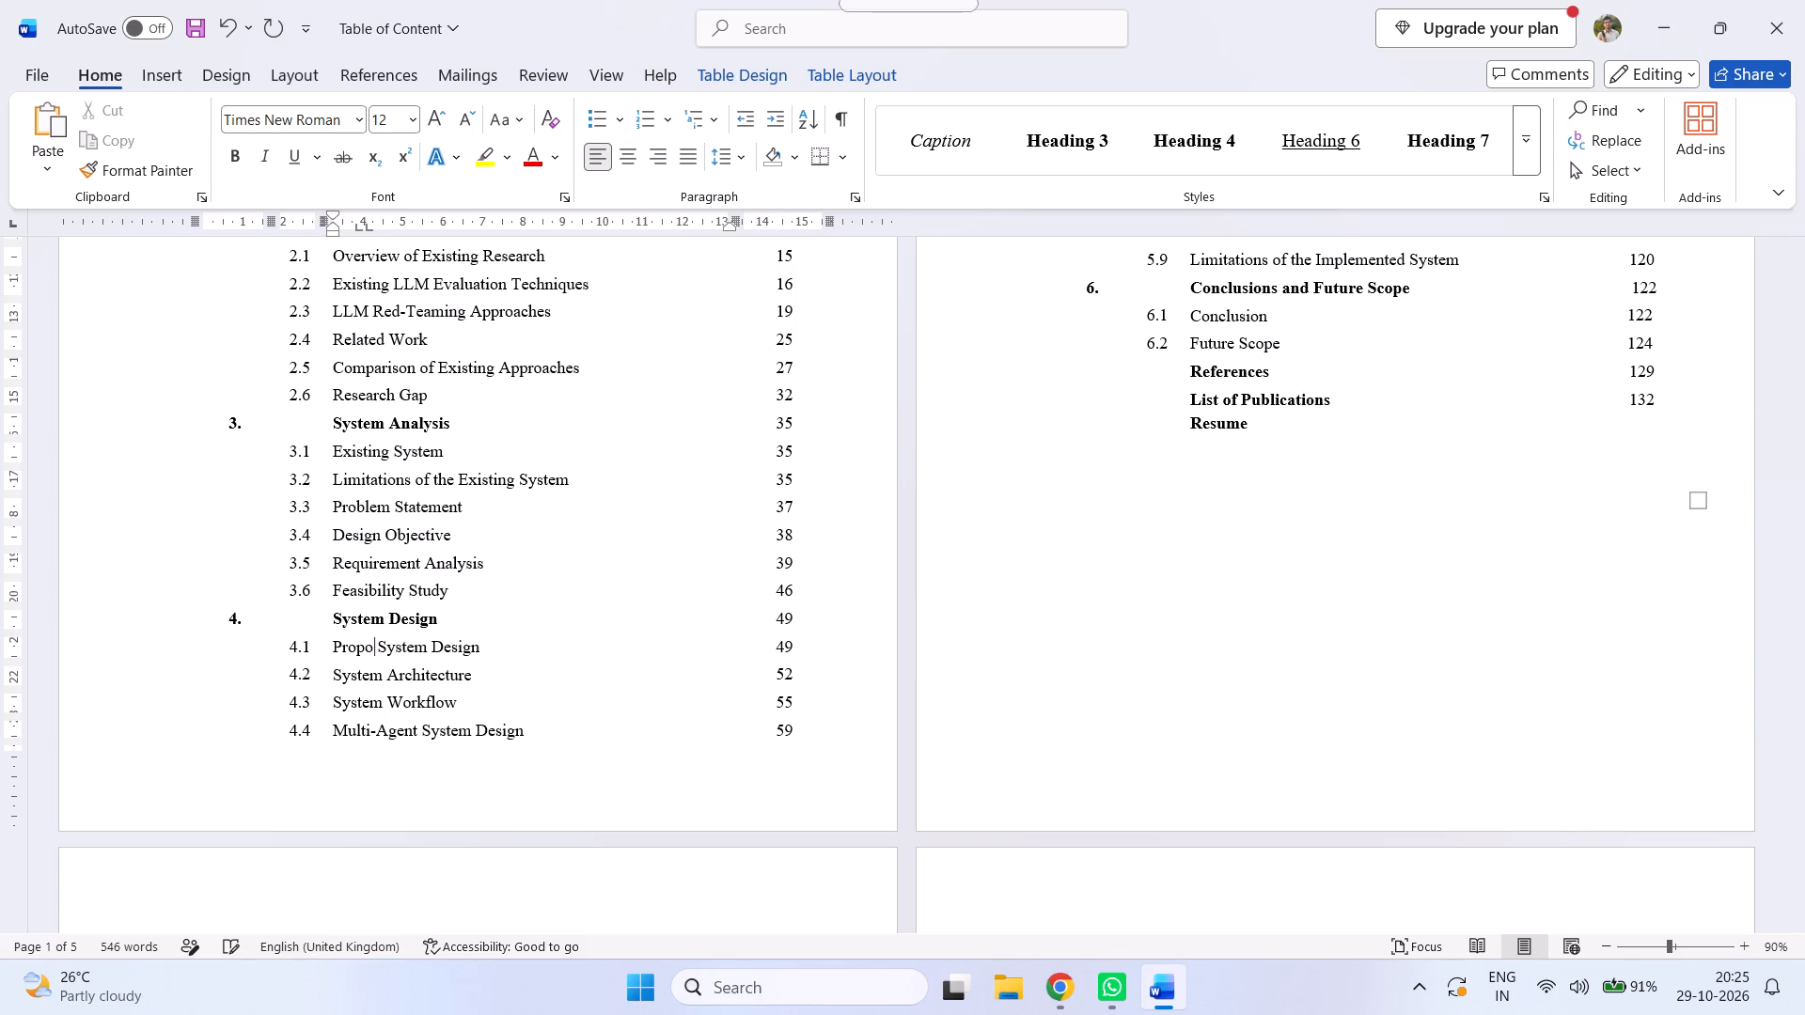
{"action": "key", "text": "Right"}
{"action": "key", "text": "BackSpace"}
{"action": "key", "text": "BackSpace"}
{"action": "key", "text": "BackSpace"}
{"action": "key", "text": "BackSpace"}
{"action": "key", "text": "BackSpace"}
{"action": "key", "text": "BackSpace"}
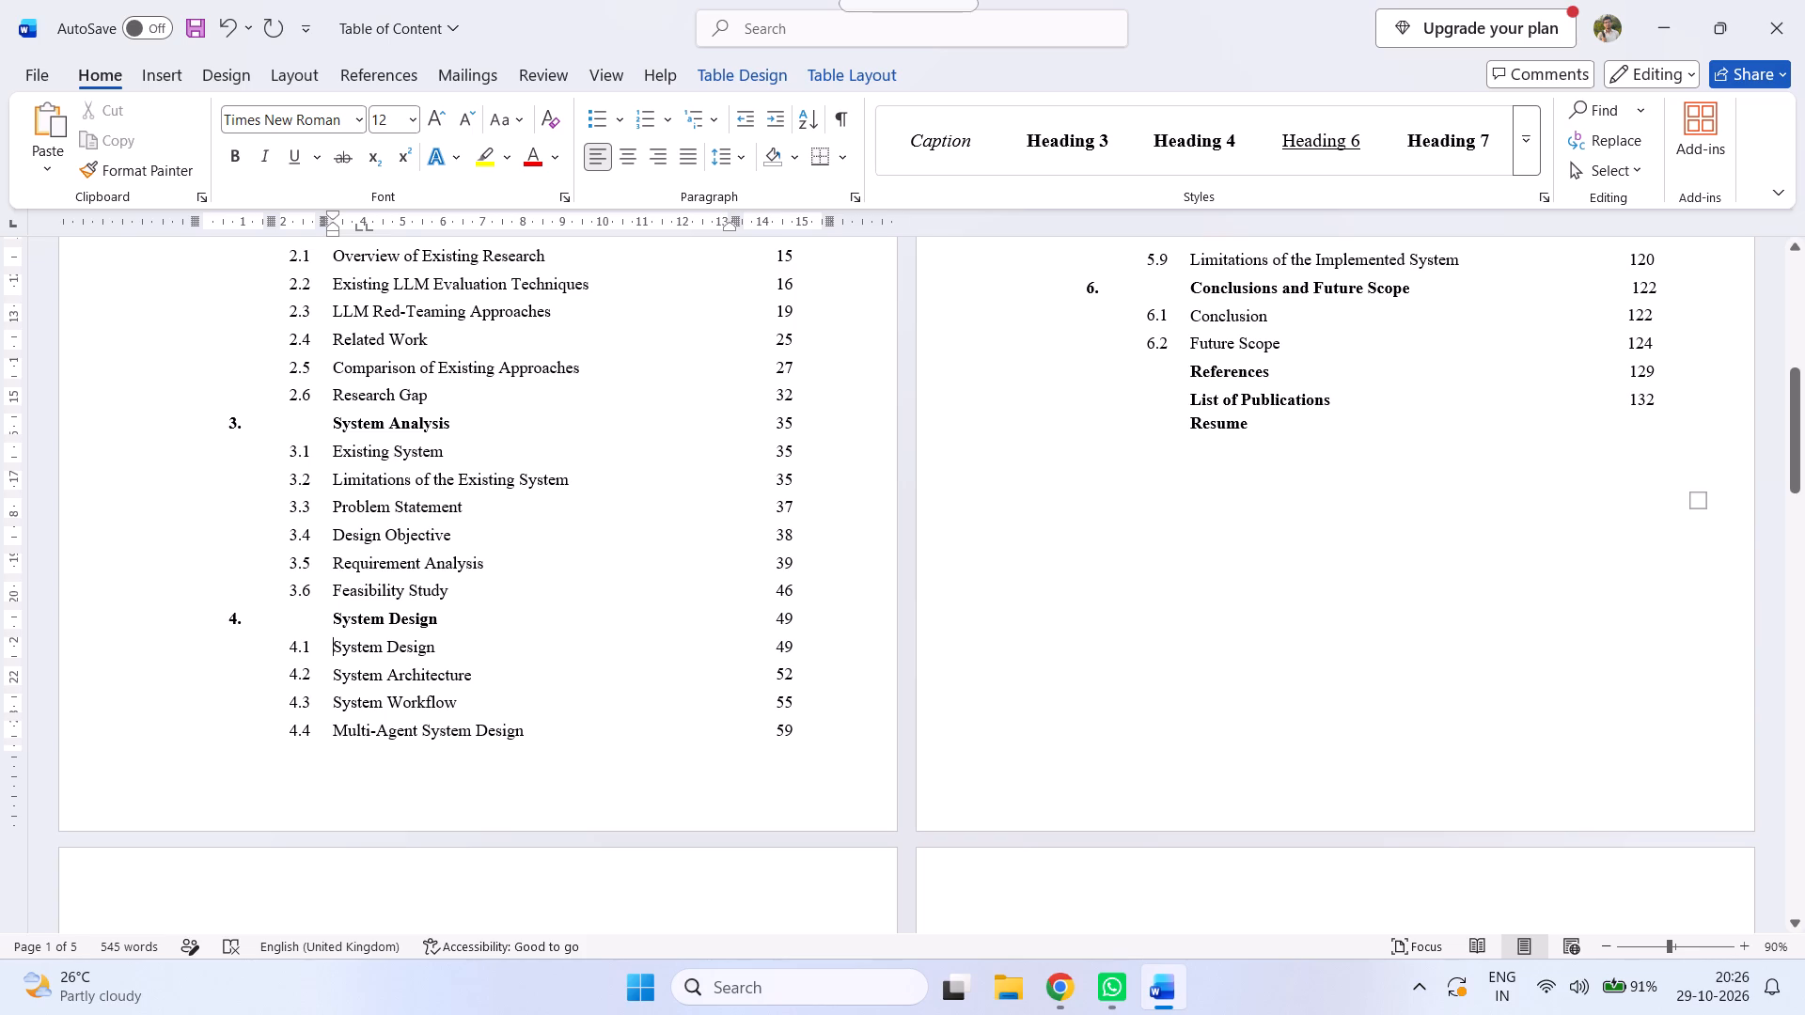
Review the whole document, from the table of contents through the List of Figures, List of Table and List of Screenshot pages.
{"action": "scroll", "coordinate": [565, 789], "scroll_direction": "up", "scroll_amount": 11}
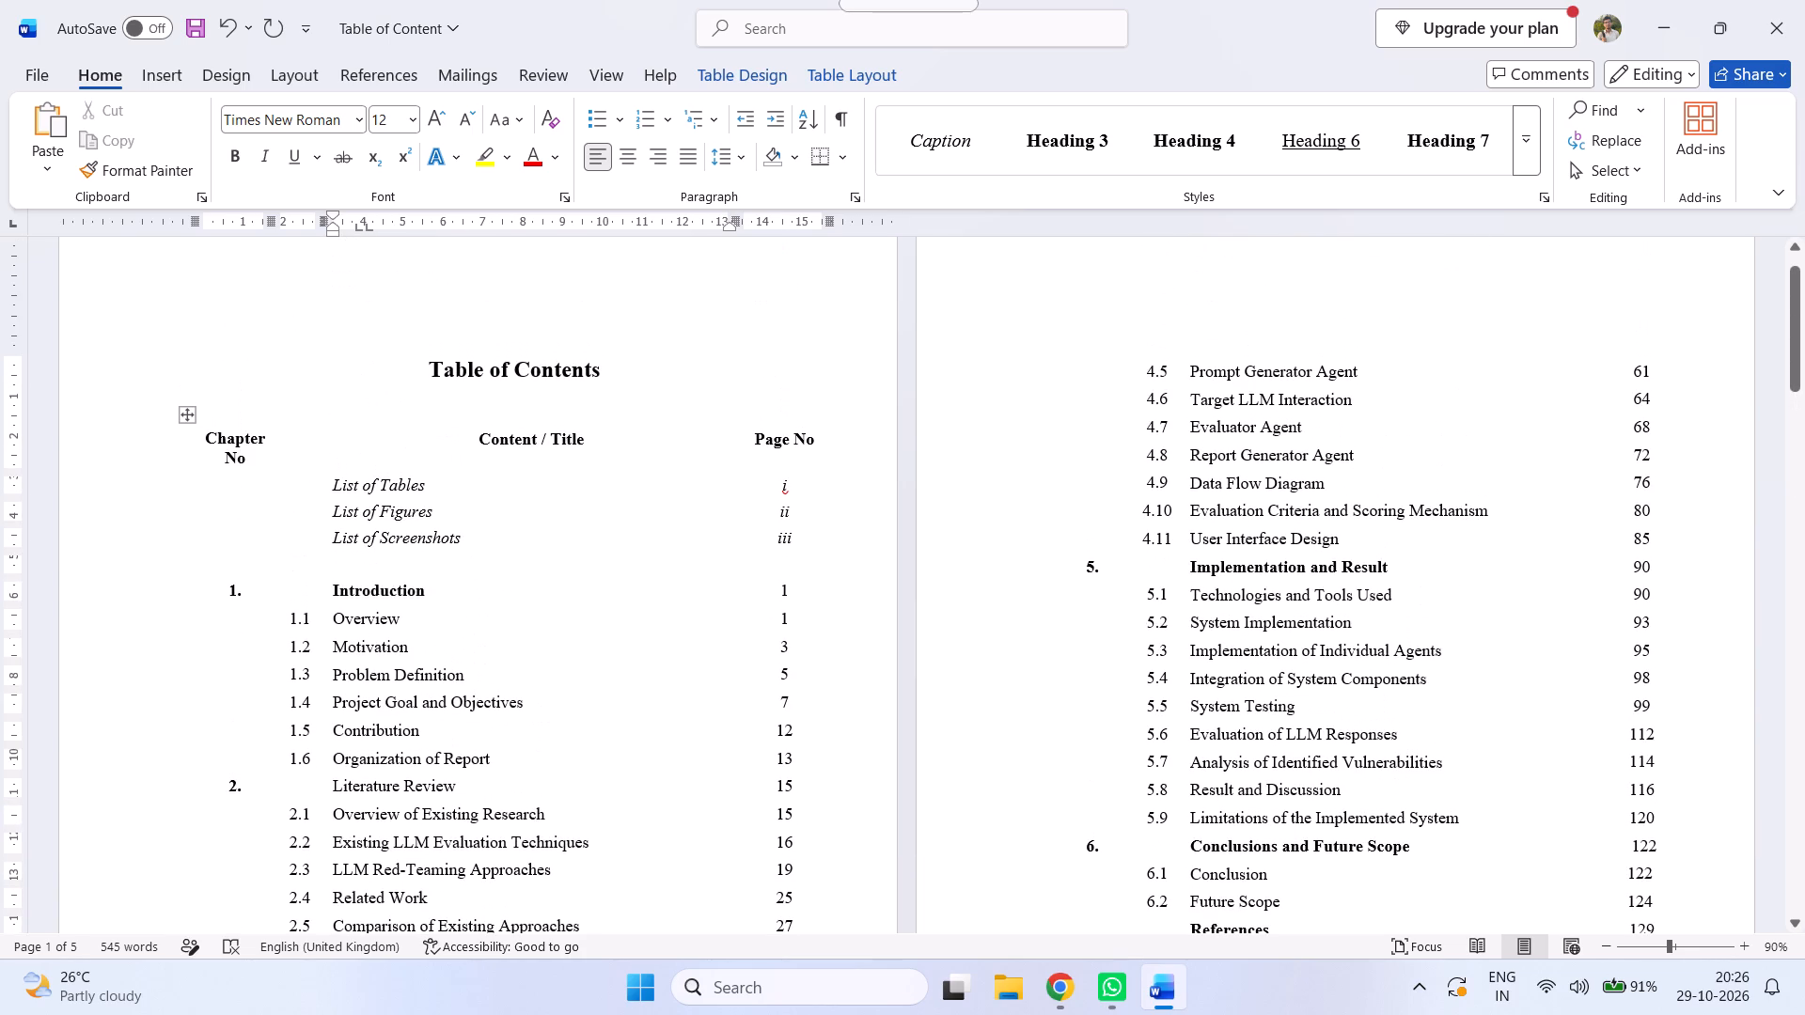
{"action": "scroll", "coordinate": [1036, 742], "scroll_direction": "down", "scroll_amount": 2}
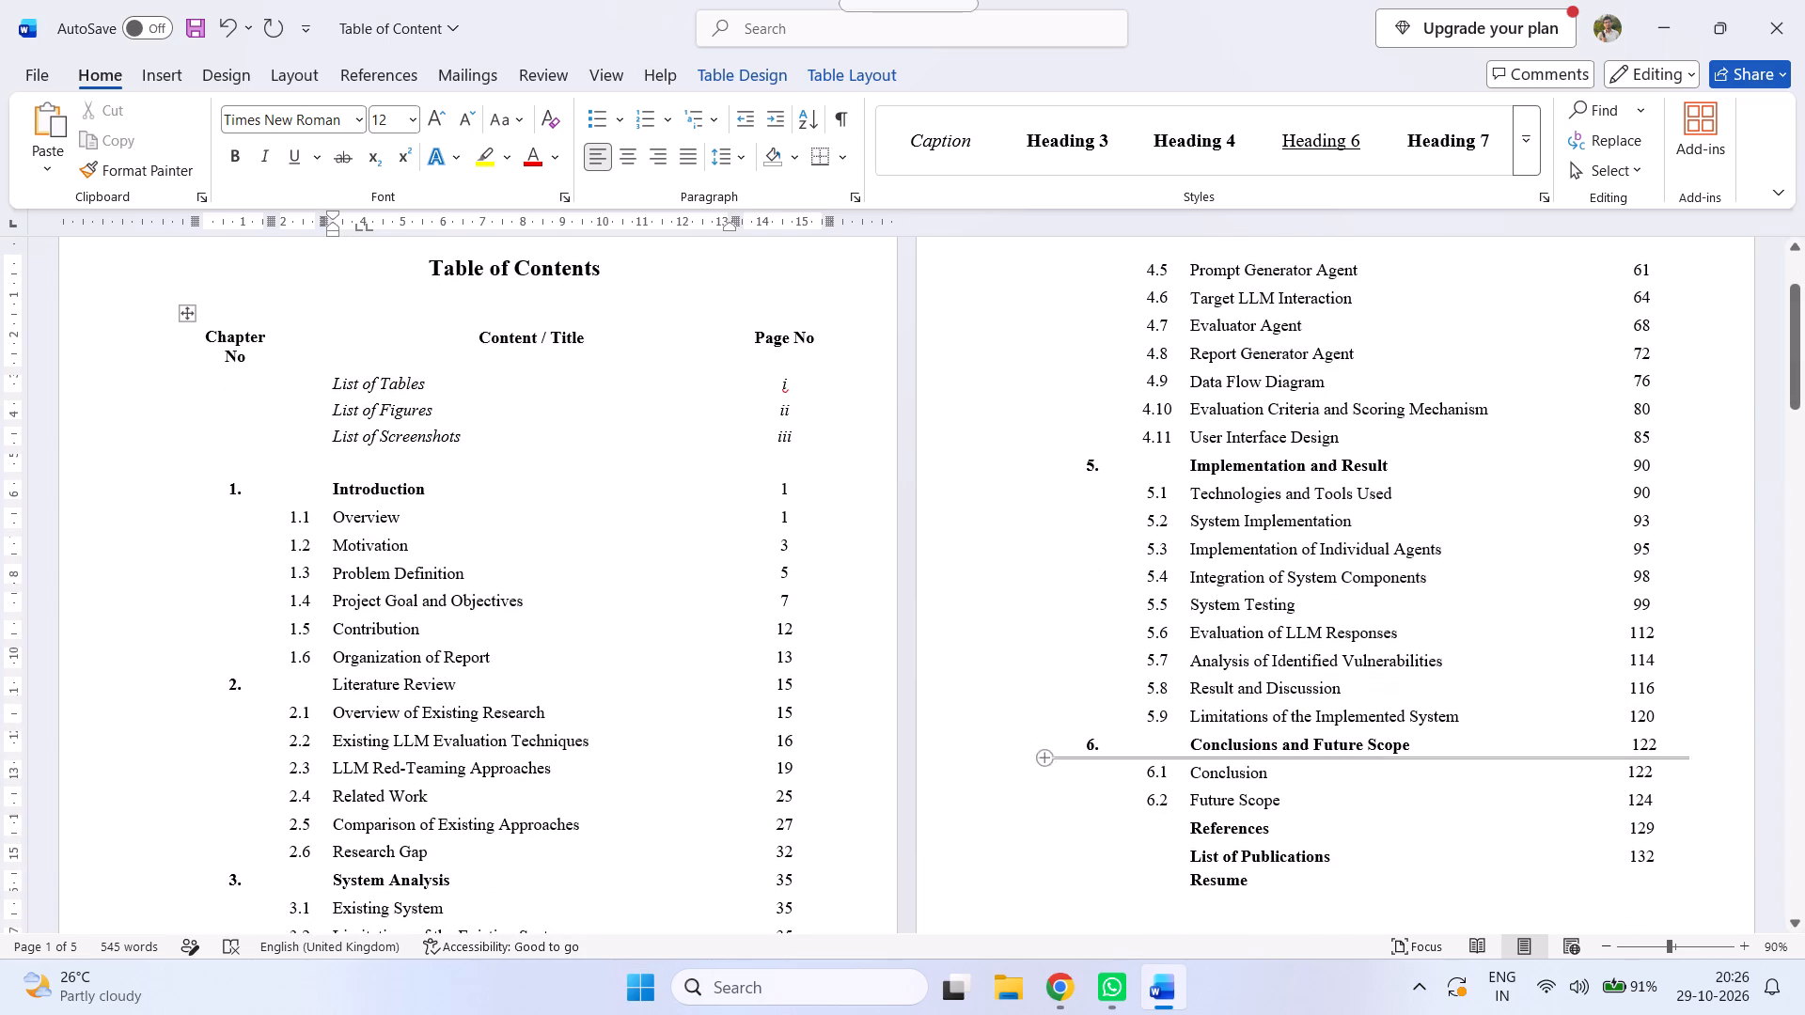
{"action": "scroll", "coordinate": [954, 847], "scroll_direction": "down", "scroll_amount": 1}
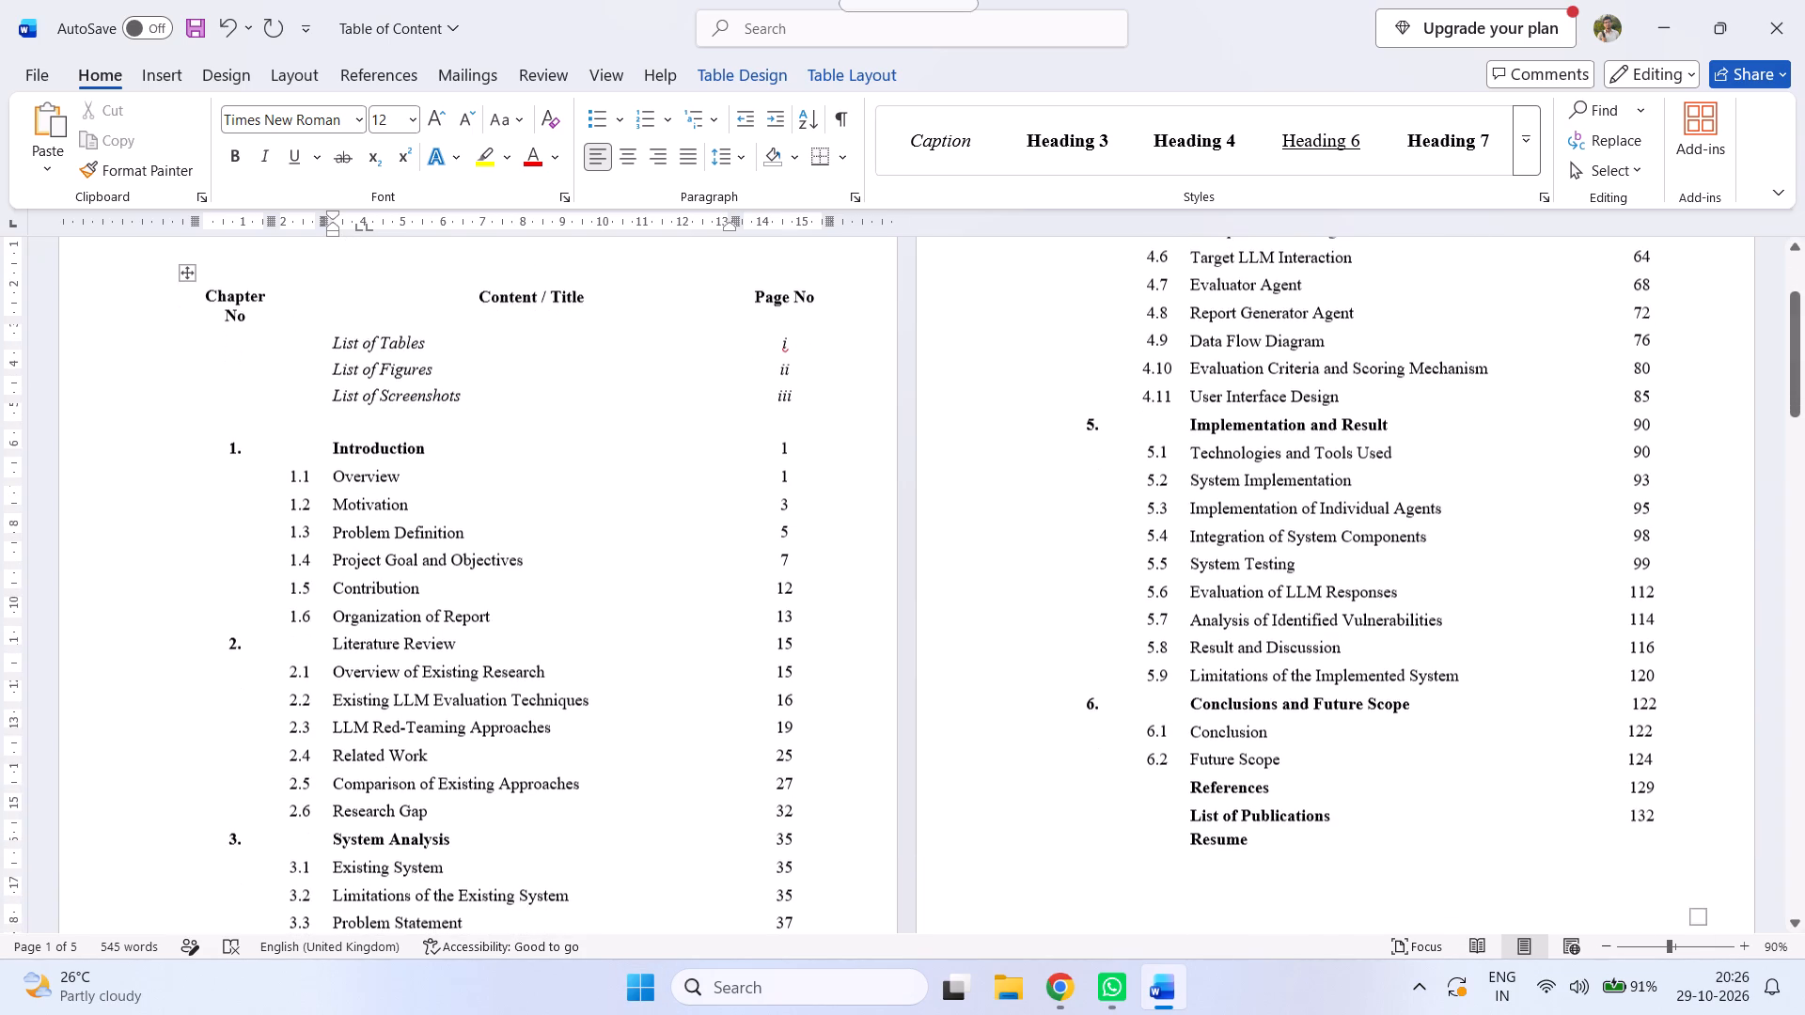
{"action": "scroll", "coordinate": [954, 847], "scroll_direction": "down", "scroll_amount": 17}
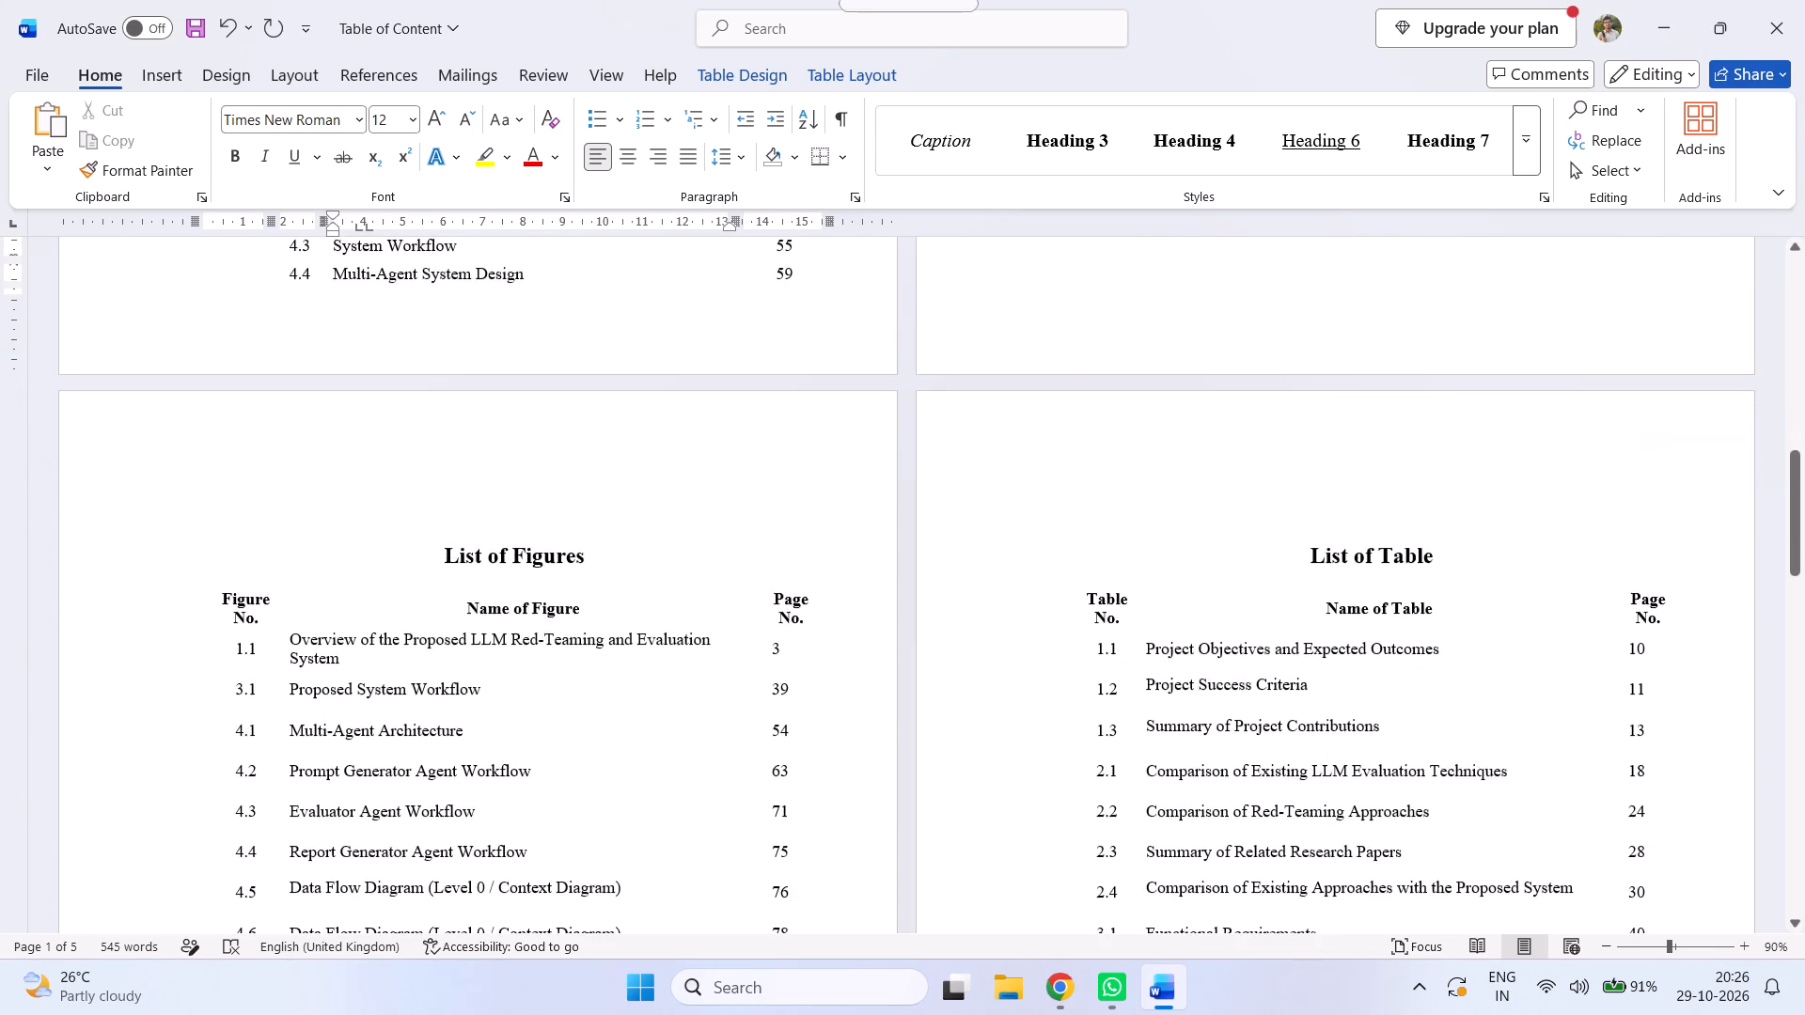
{"action": "scroll", "coordinate": [954, 847], "scroll_direction": "down", "scroll_amount": 14}
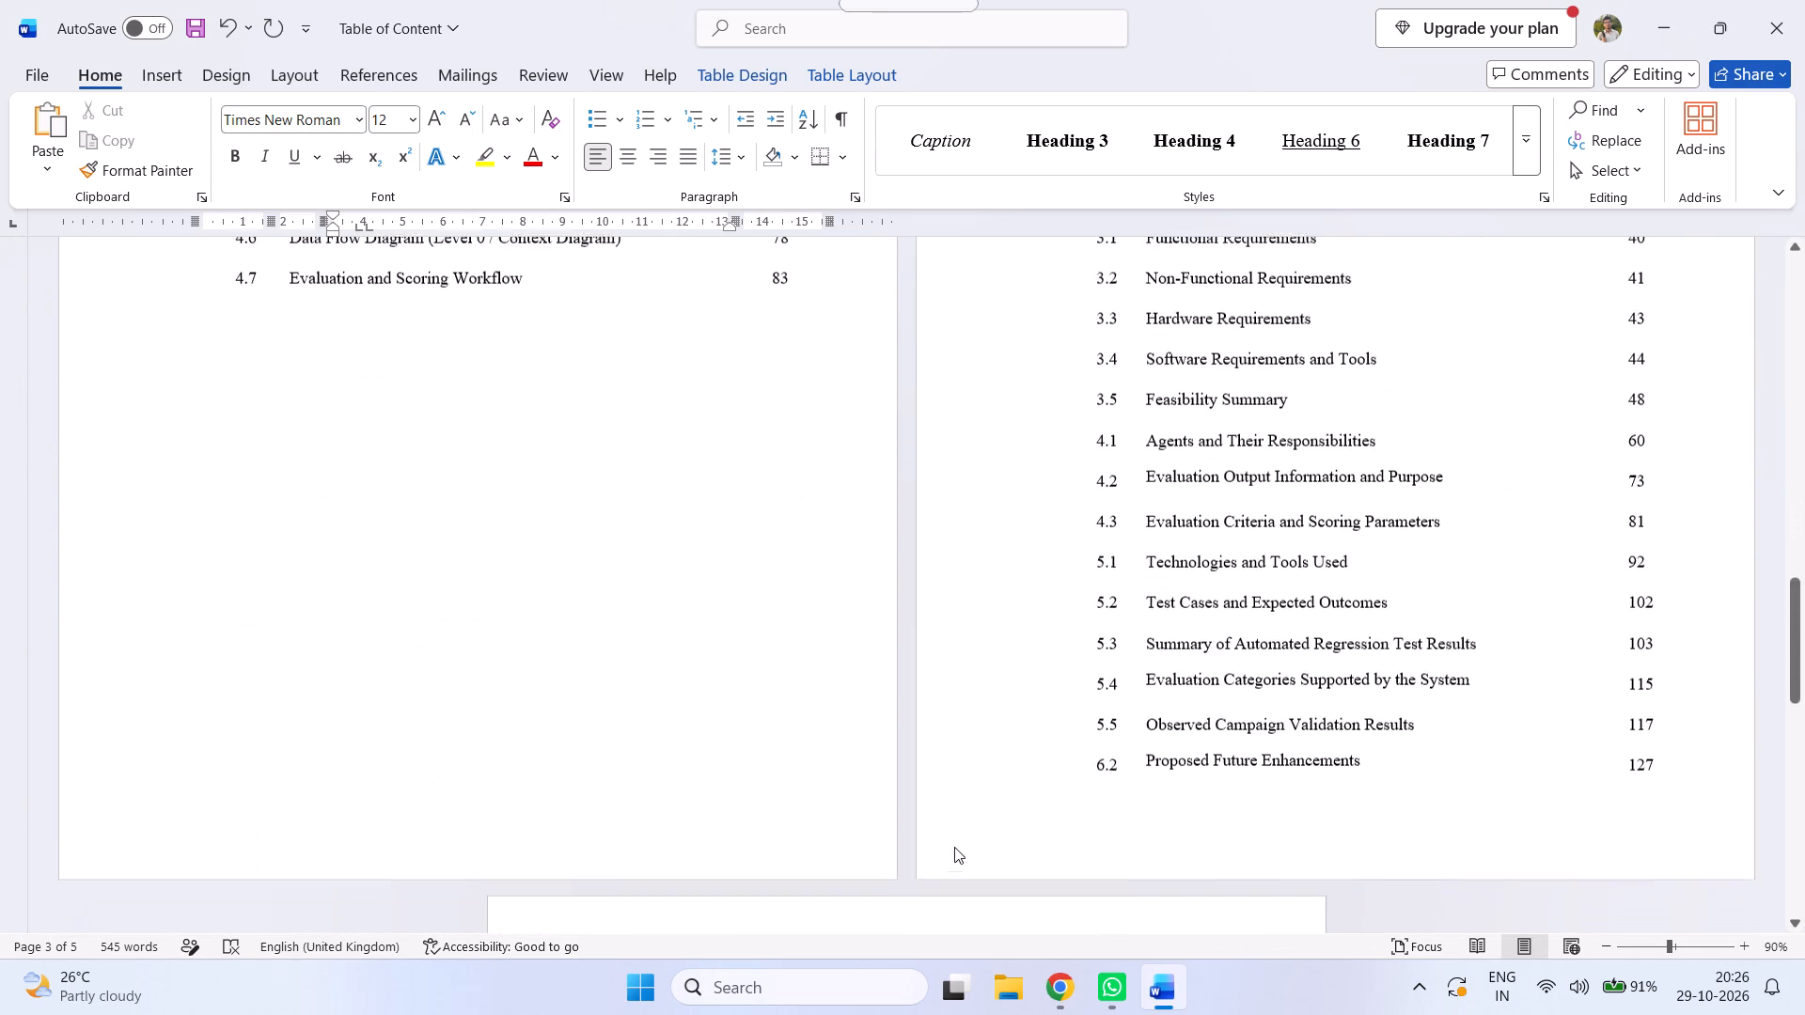
{"action": "scroll", "coordinate": [954, 847], "scroll_direction": "down", "scroll_amount": 19}
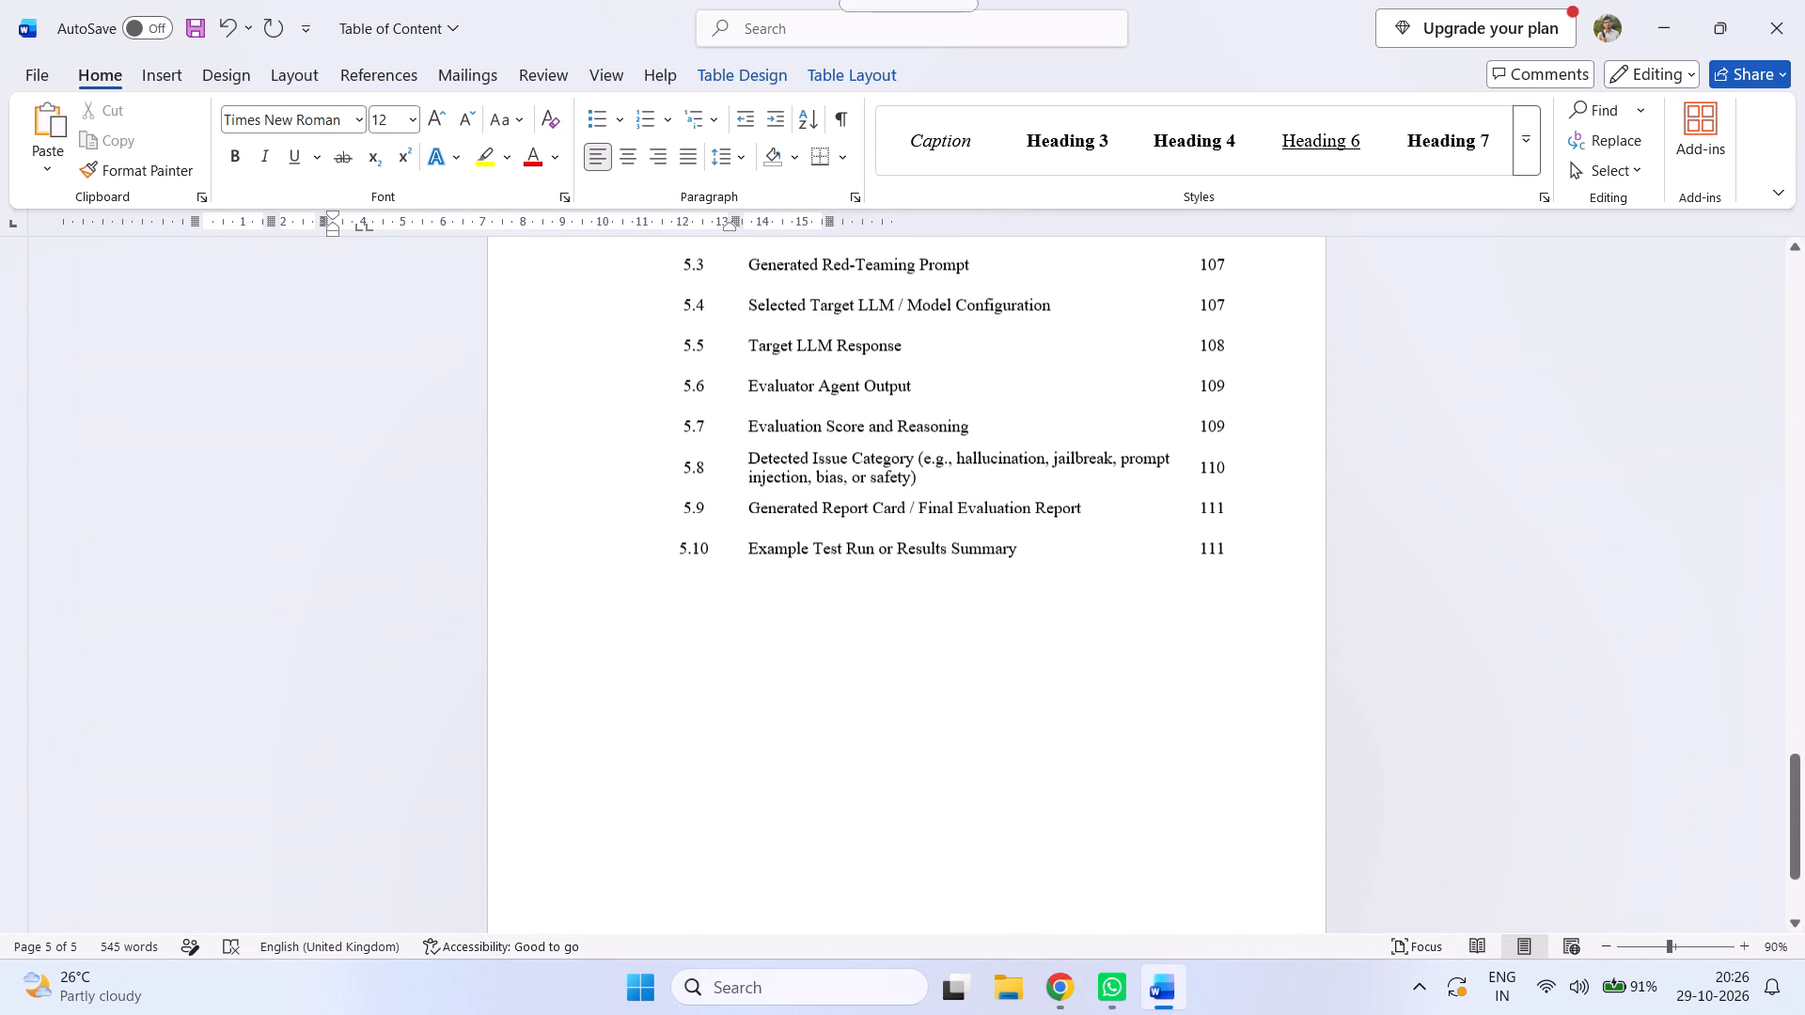
{"action": "scroll", "coordinate": [954, 847], "scroll_direction": "down", "scroll_amount": 17}
{"action": "scroll", "coordinate": [952, 848], "scroll_direction": "up", "scroll_amount": 19}
Save the document.
{"action": "key", "text": "ctrl+s"}
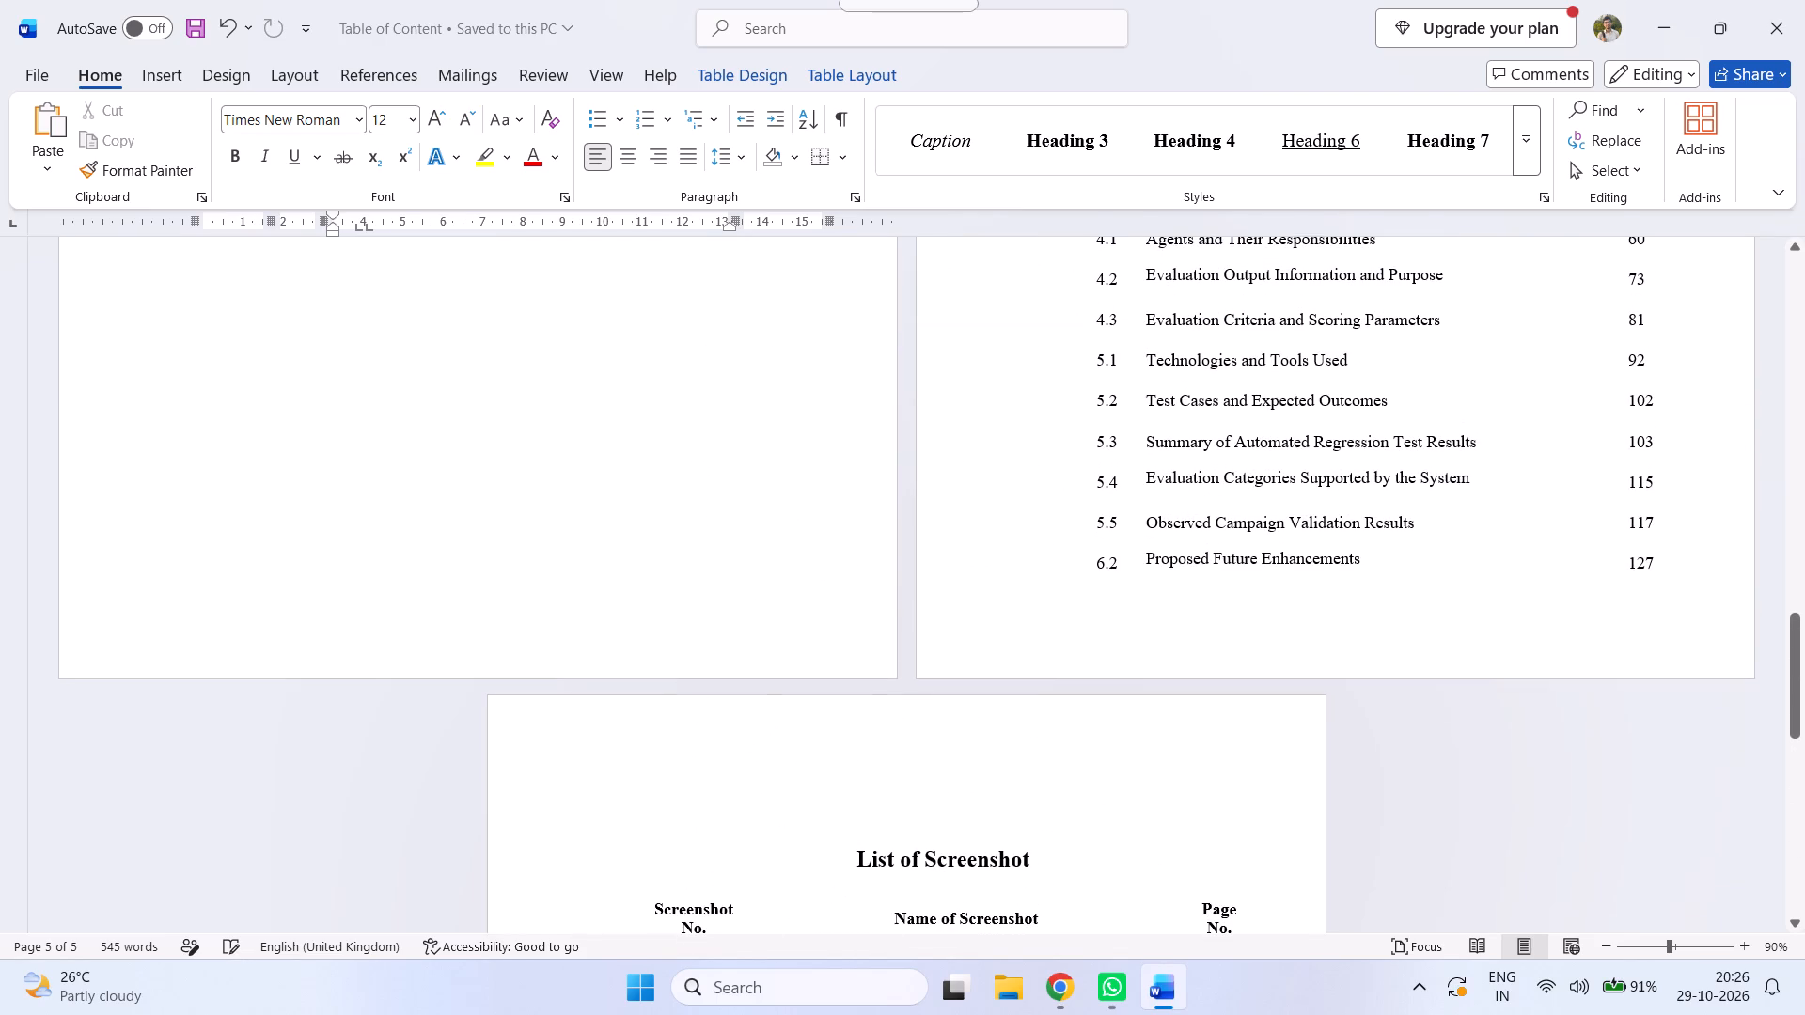
{"action": "key", "text": "ctrl+s"}
Print only pages 1 and 2, the table of contents, with Microsoft Print to PDF.
{"action": "scroll", "coordinate": [649, 568], "scroll_direction": "up", "scroll_amount": 18}
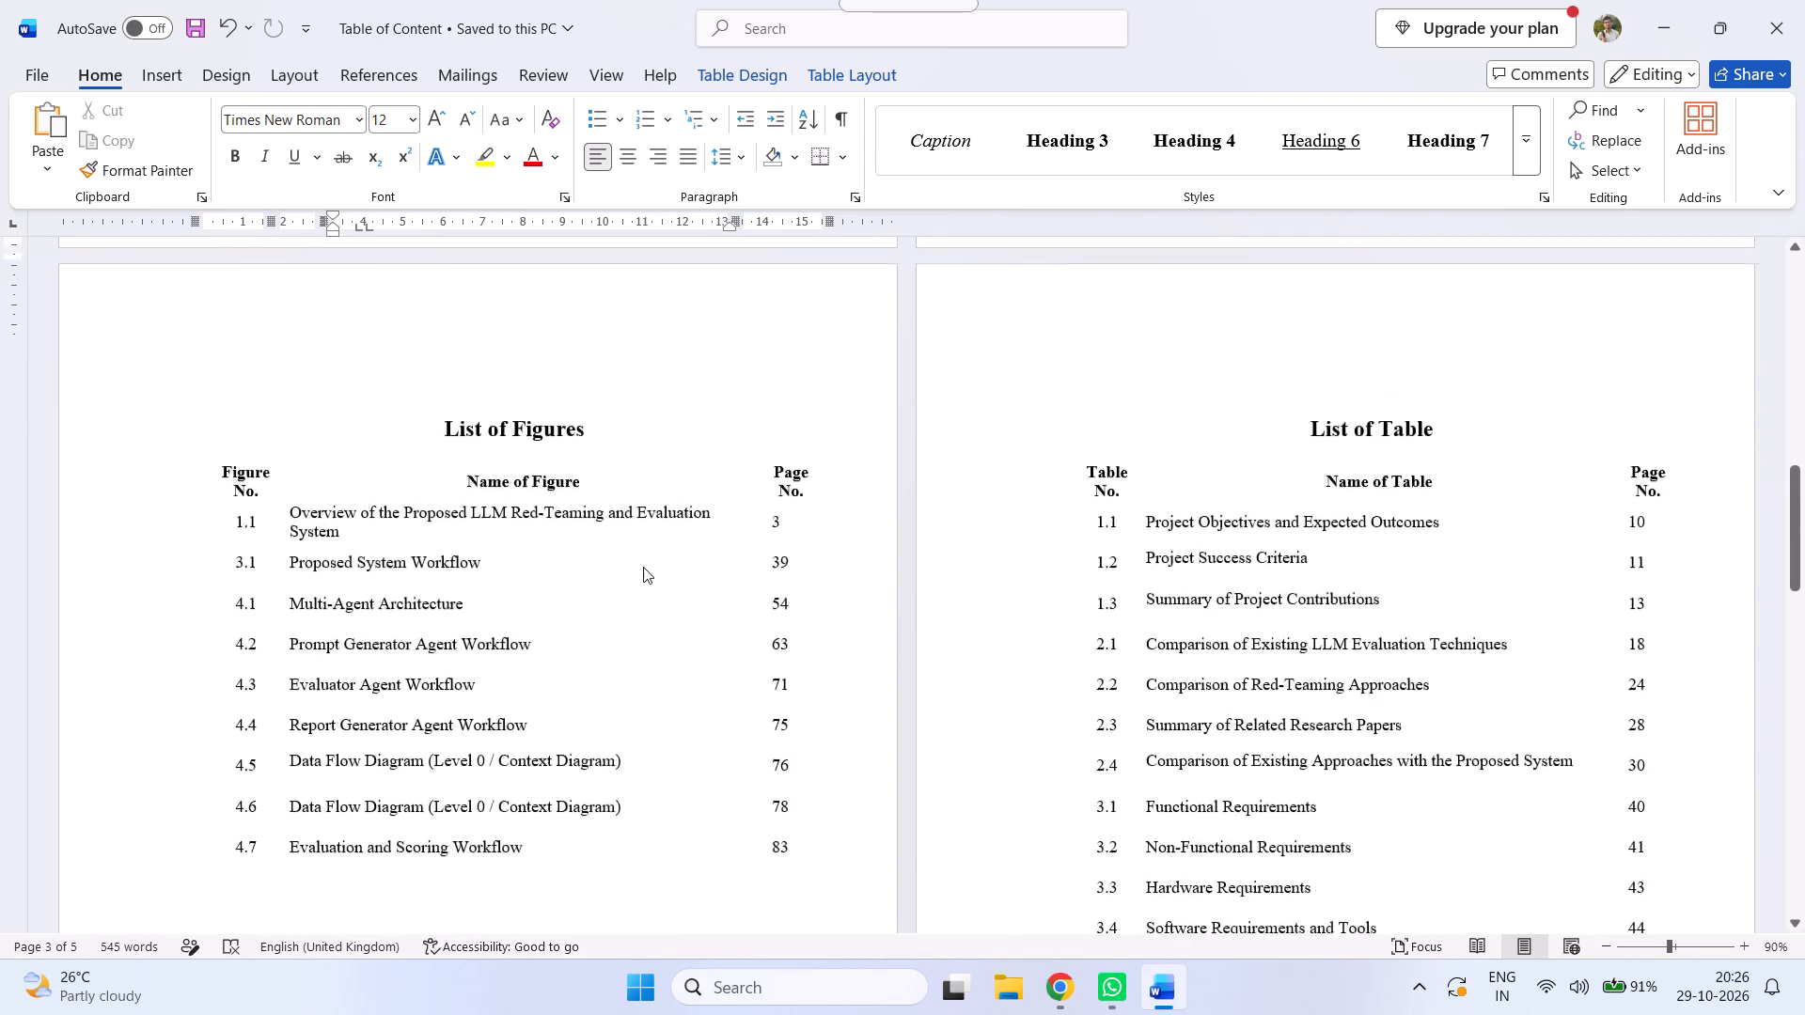
{"action": "scroll", "coordinate": [643, 567], "scroll_direction": "up", "scroll_amount": 7}
{"action": "key", "text": "ctrl+p"}
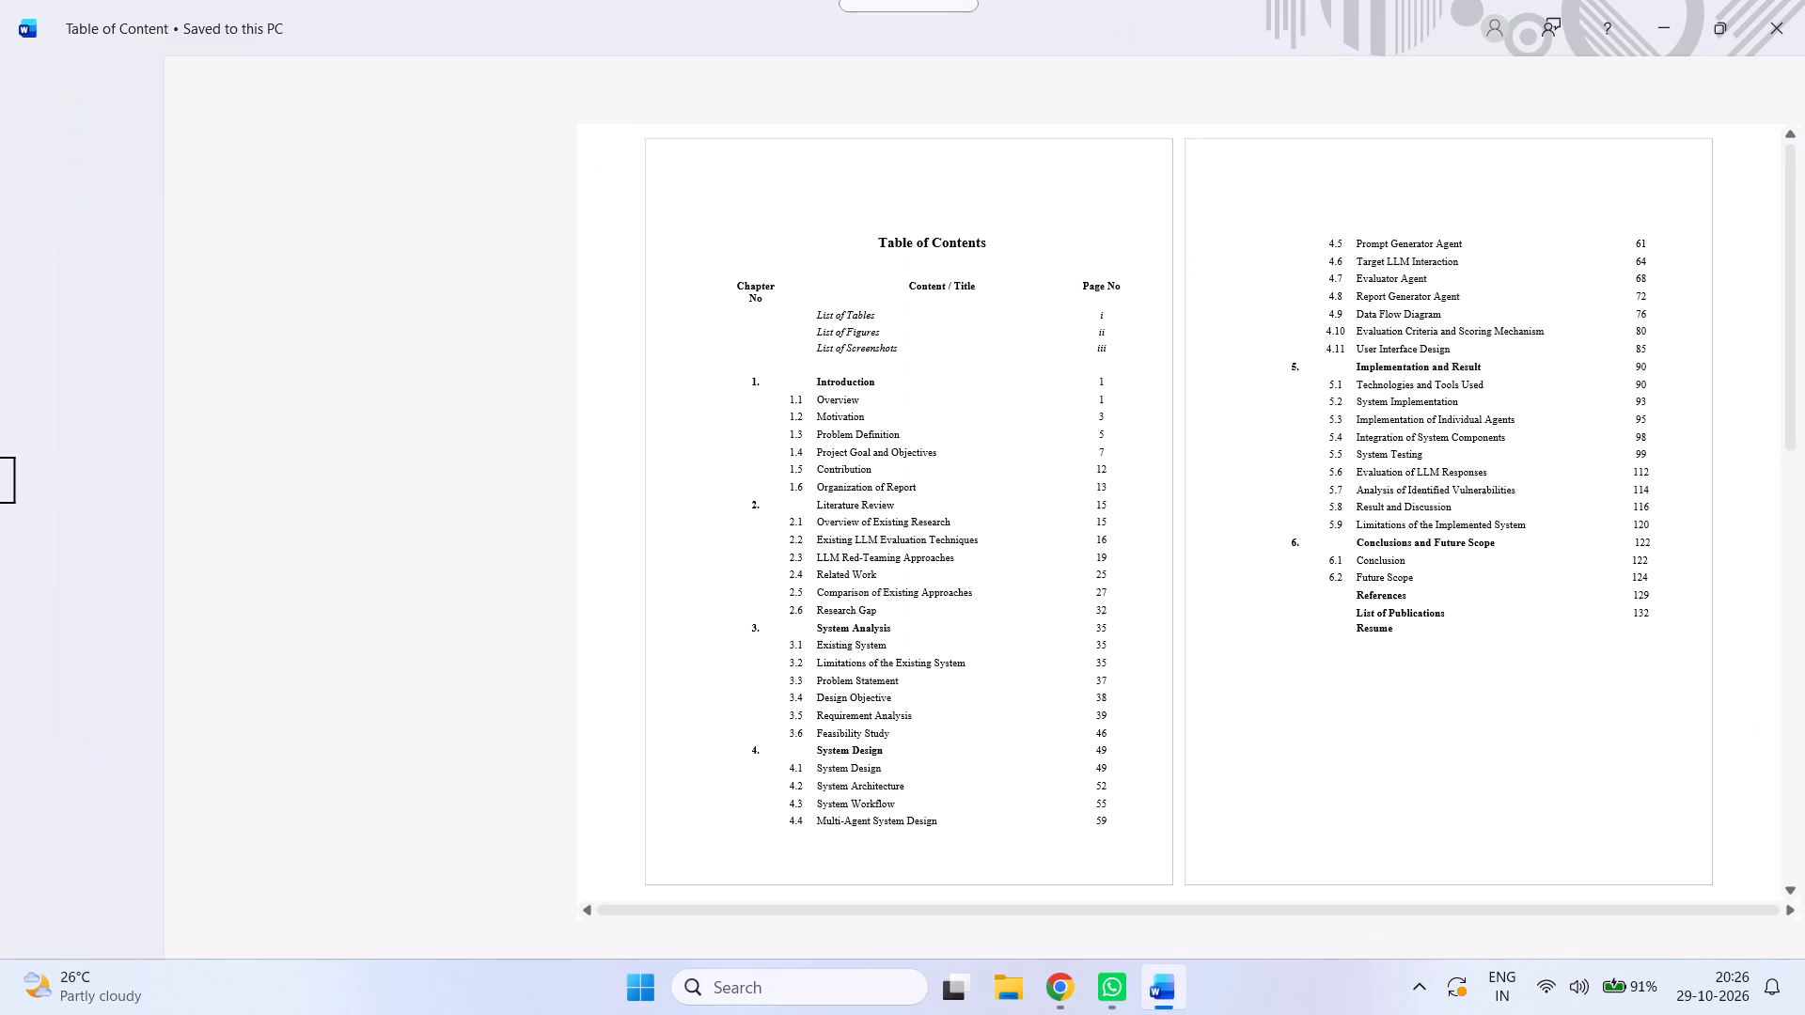
{"action": "left_click", "coordinate": [377, 449]}
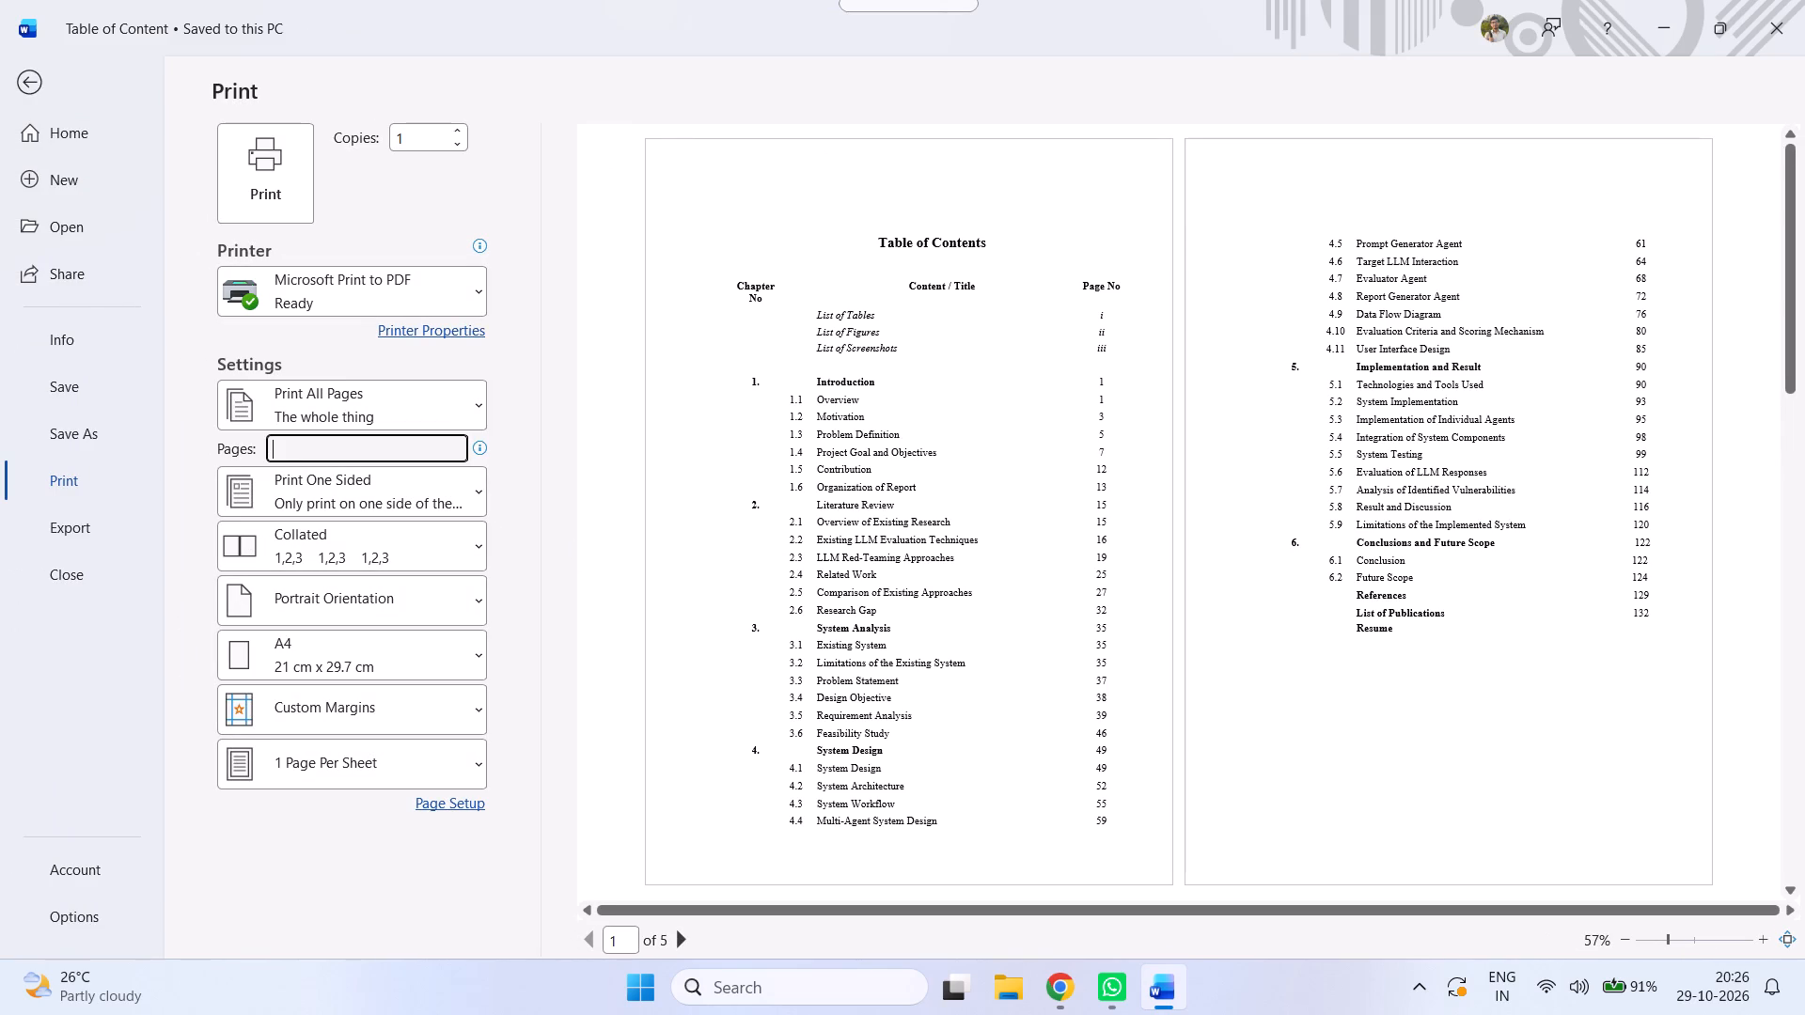
{"action": "type", "text": "1,2"}
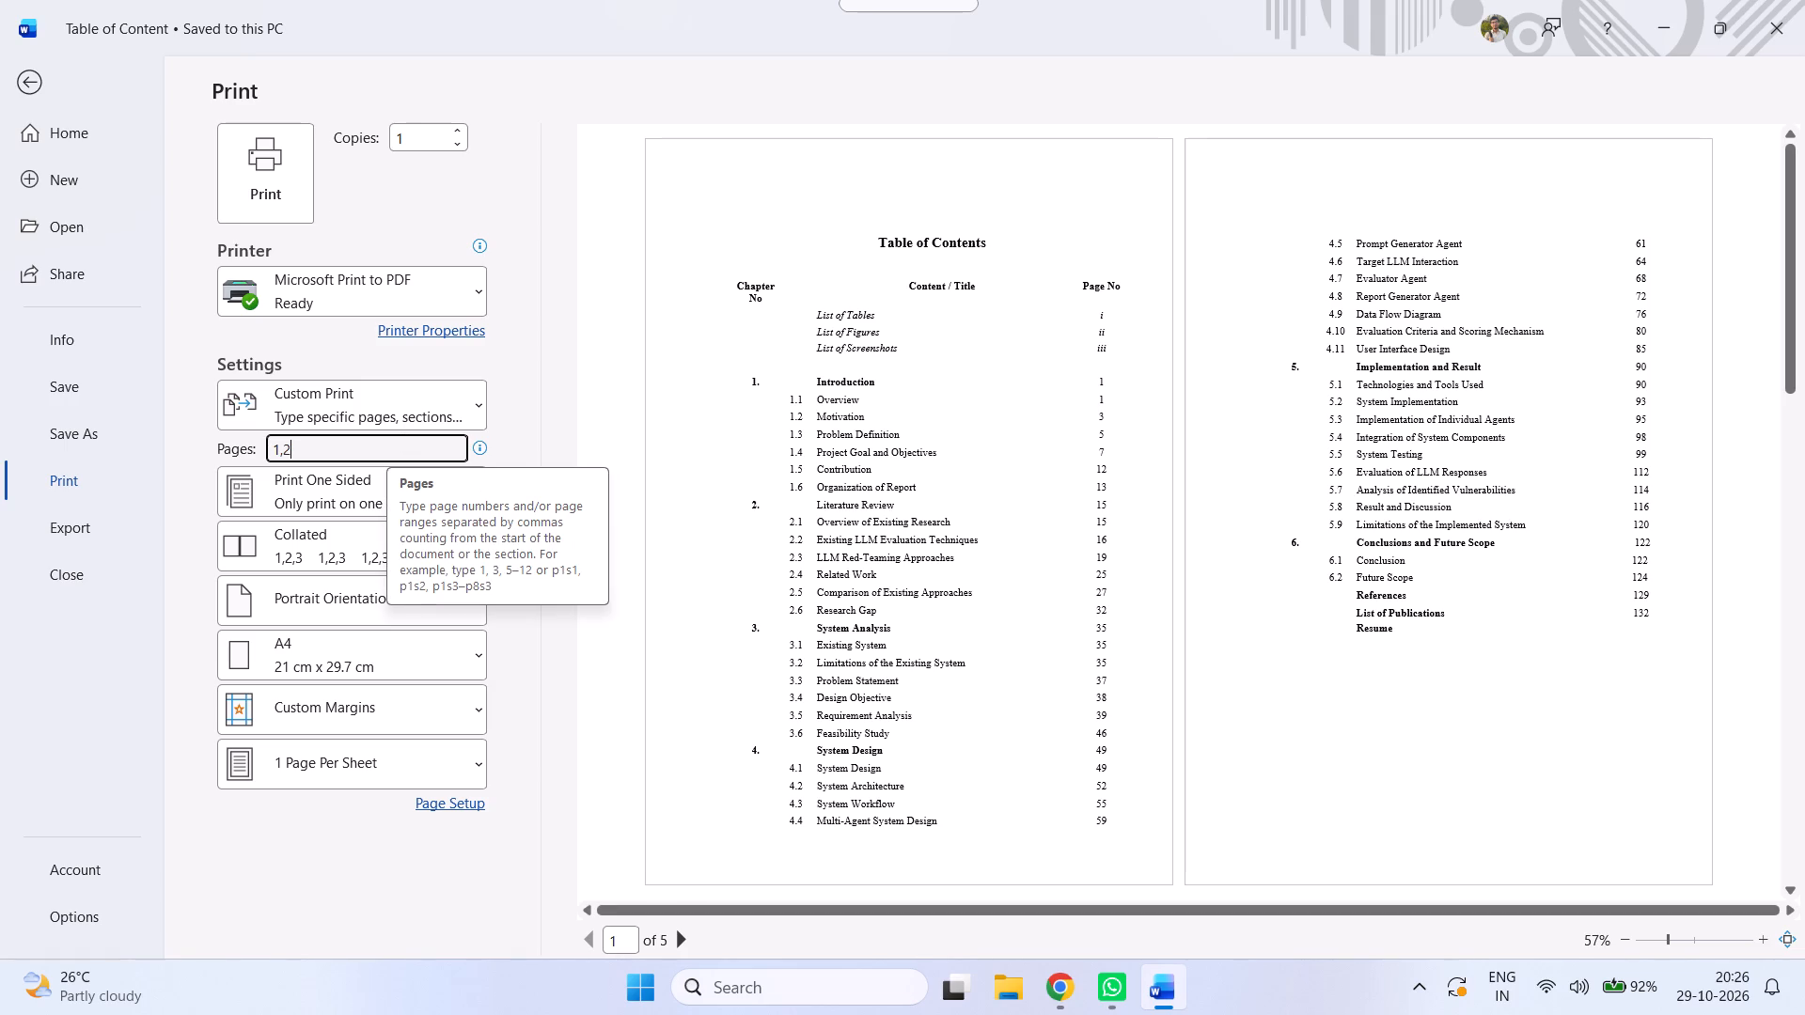
{"action": "key", "text": "Return"}
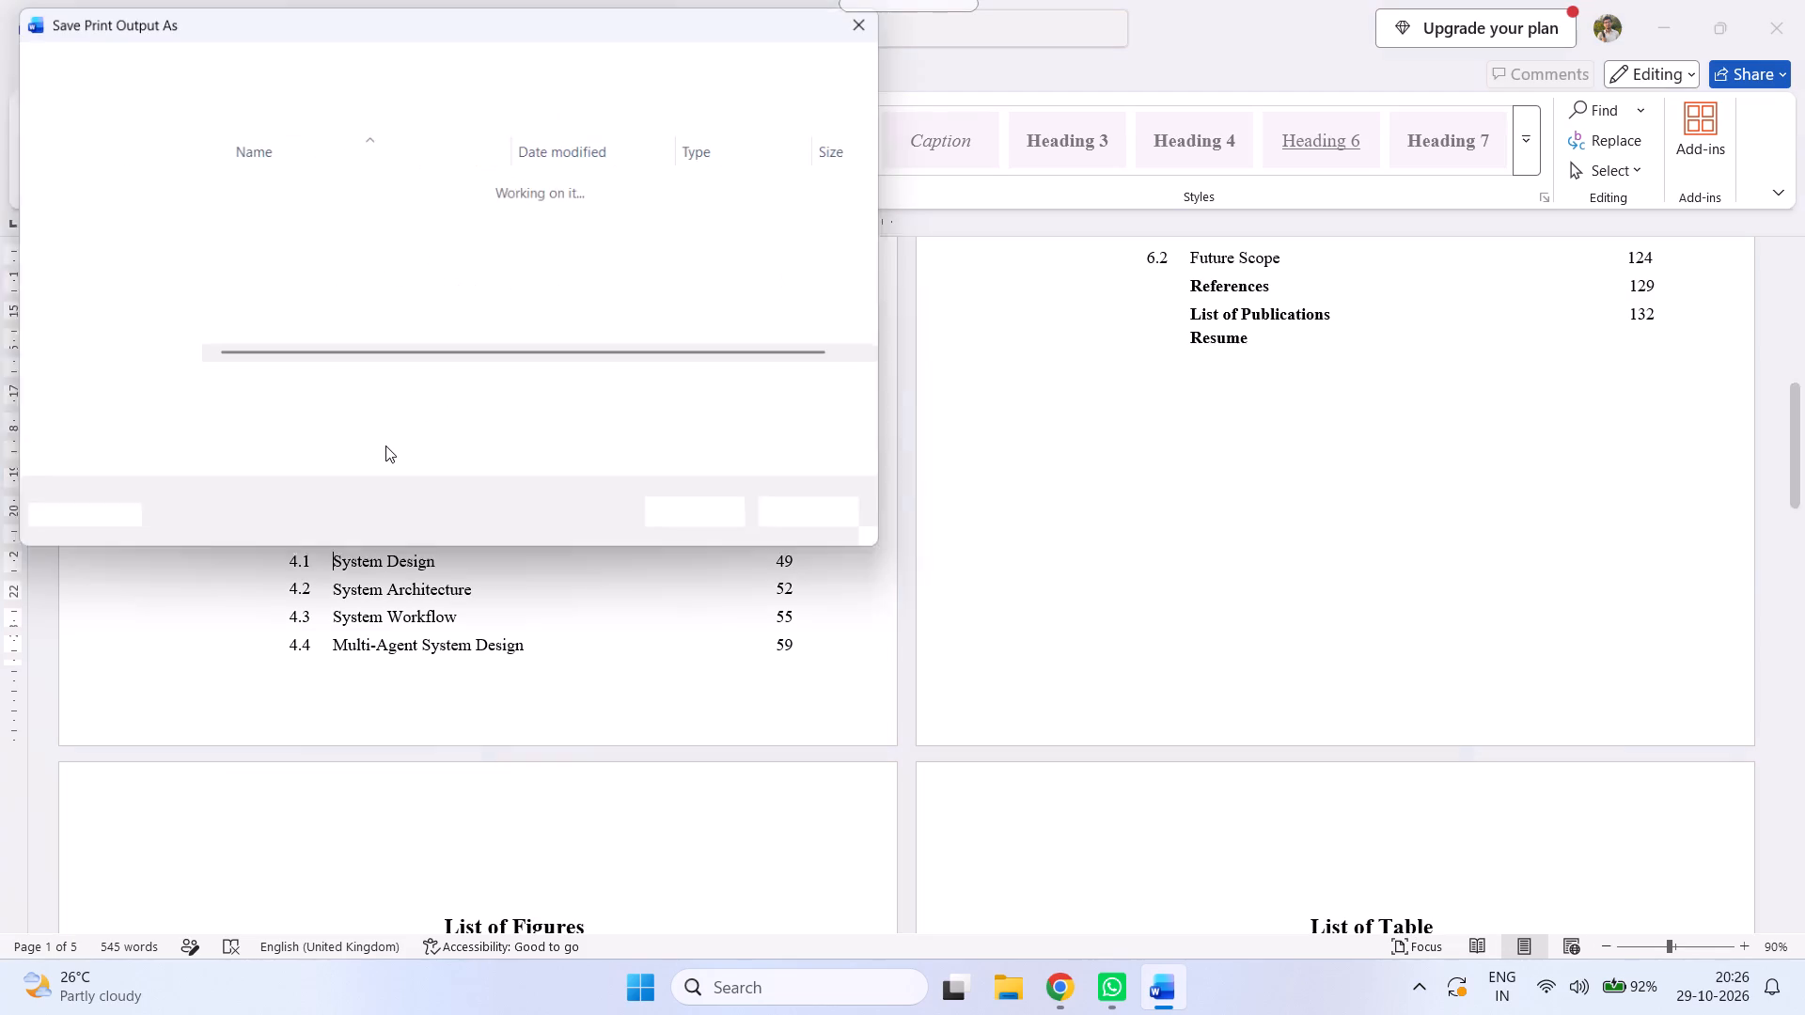
Create a folder named toc on the Desktop and save the printed PDF in it as toc.
{"action": "left_click", "coordinate": [82, 267]}
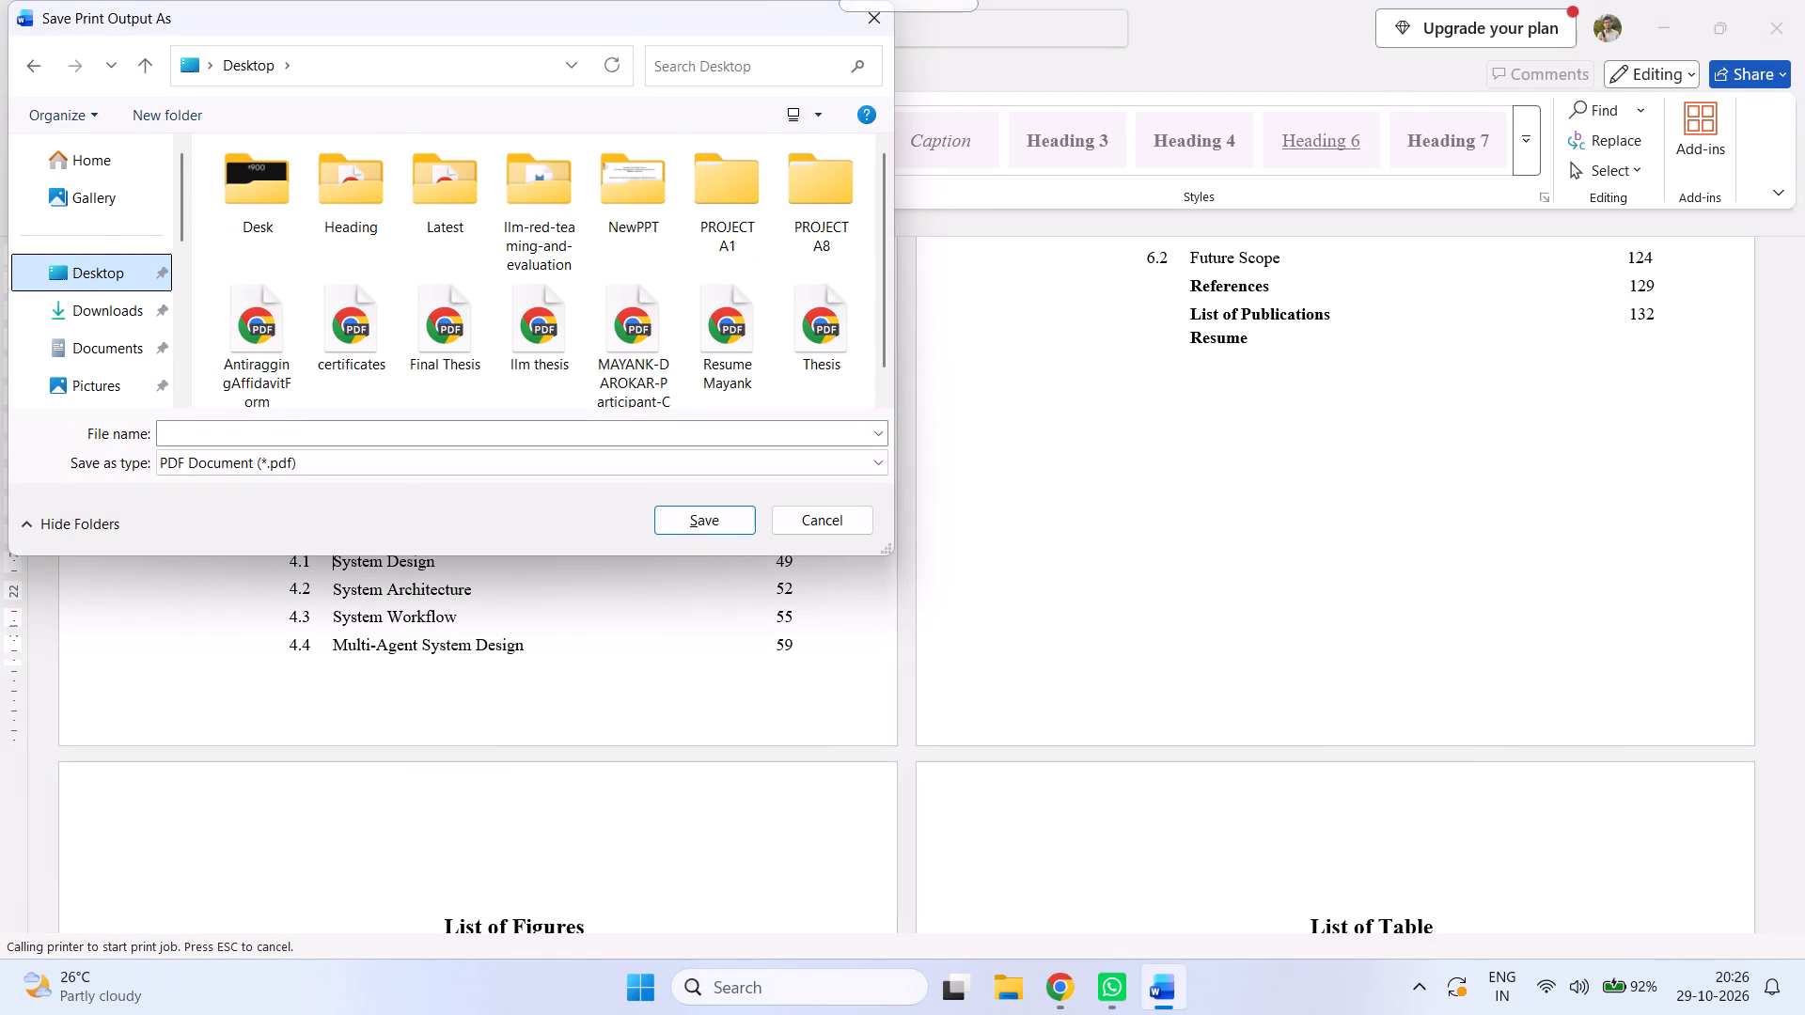
{"action": "left_click", "coordinate": [246, 436]}
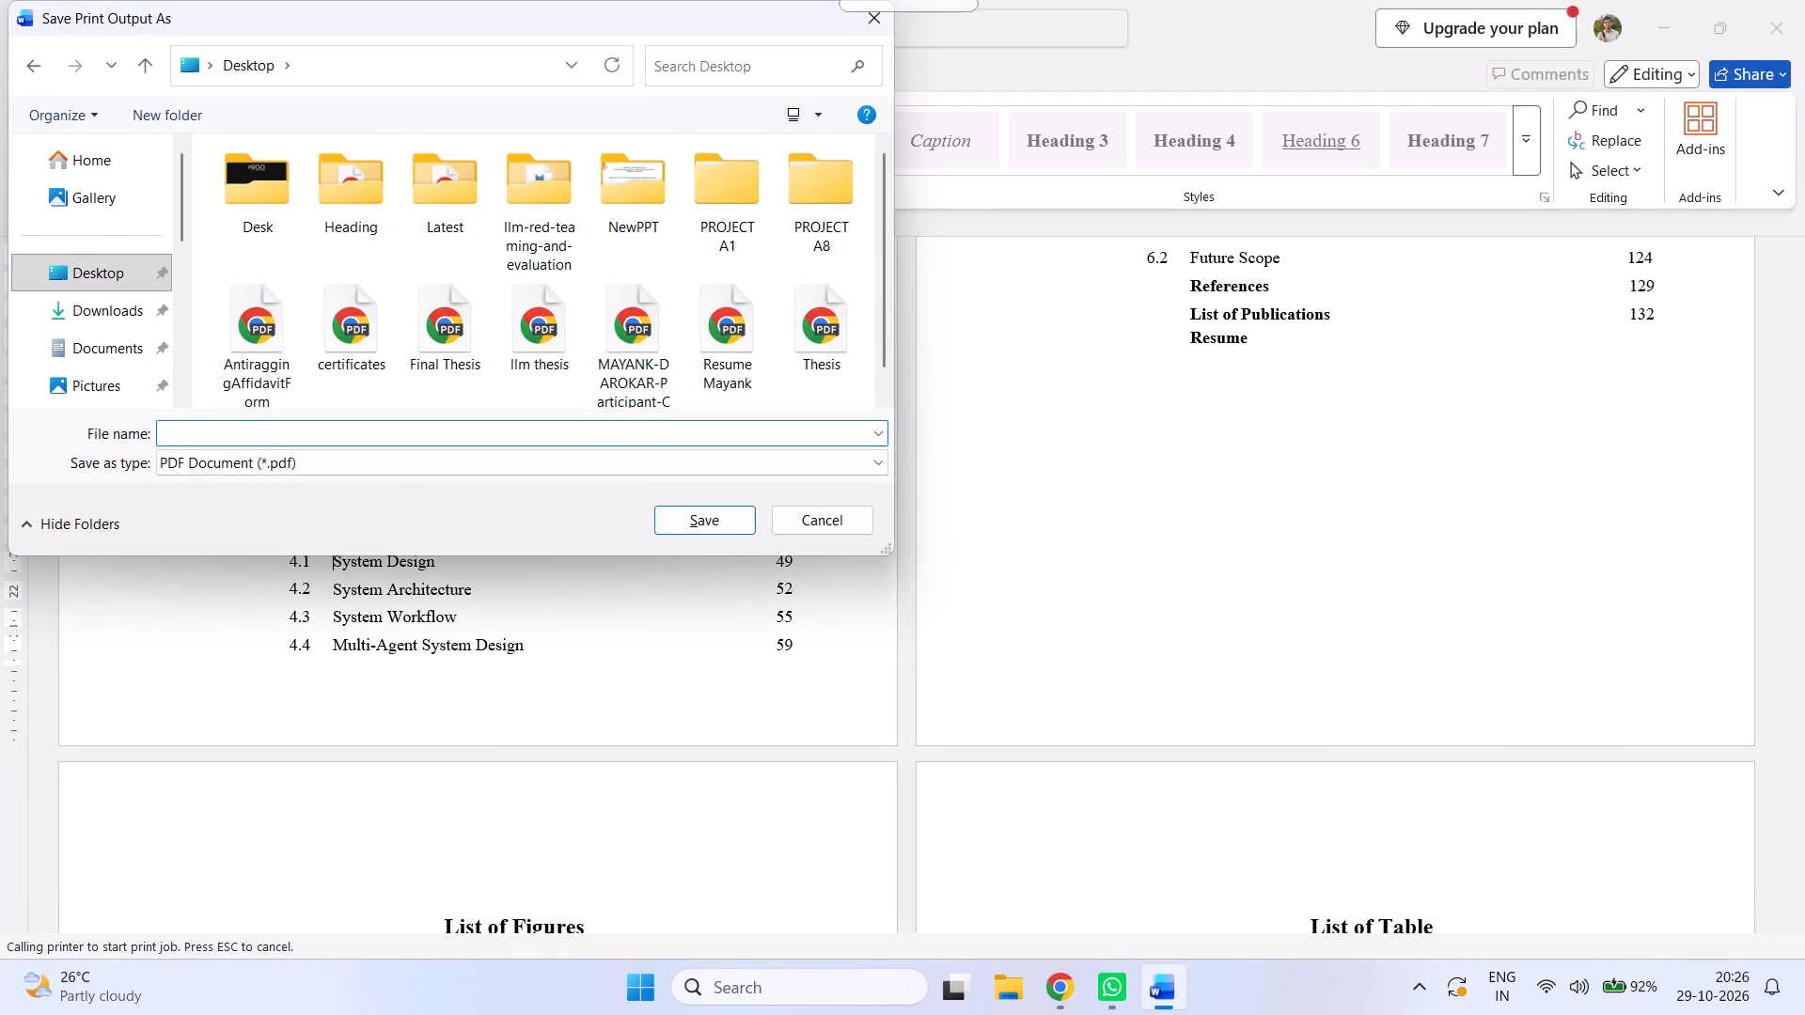
{"action": "type", "text": "toc"}
{"action": "left_click", "coordinate": [175, 130]}
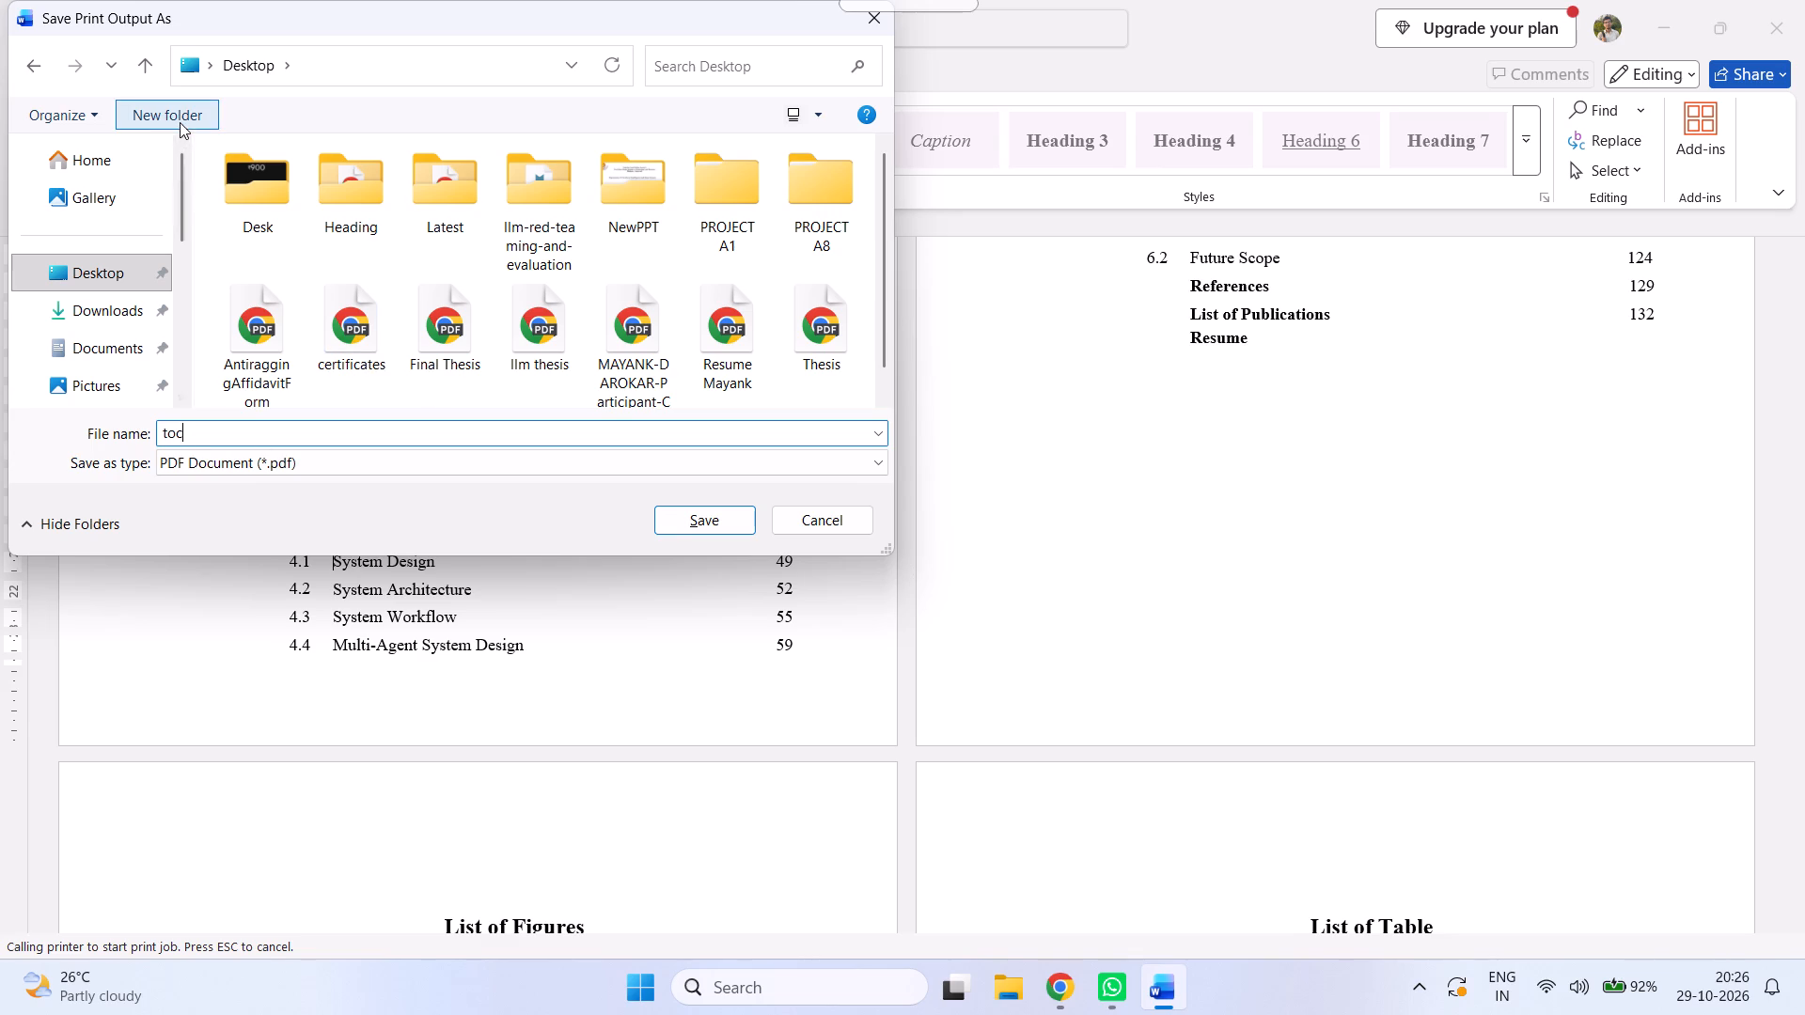
{"action": "left_click", "coordinate": [180, 122]}
{"action": "type", "text": "toc"}
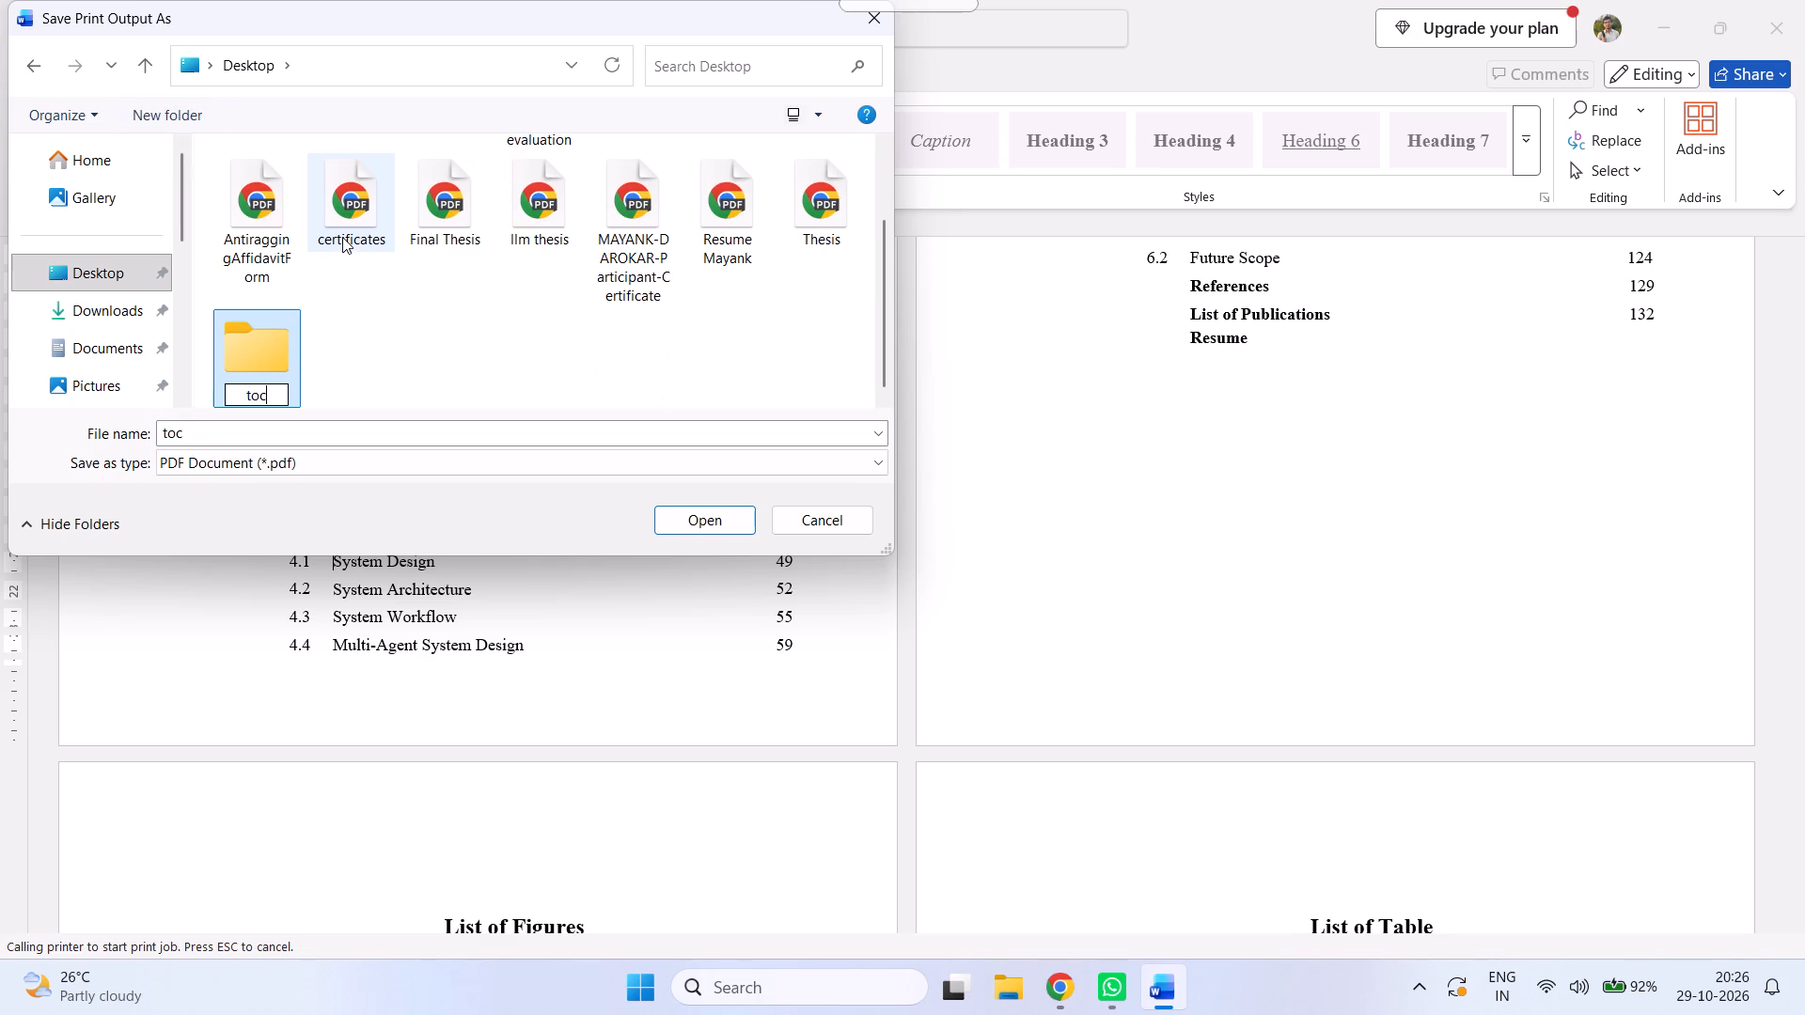
{"action": "key", "text": "Return"}
{"action": "key", "text": "Return"}
{"action": "left_click", "coordinate": [670, 517]}
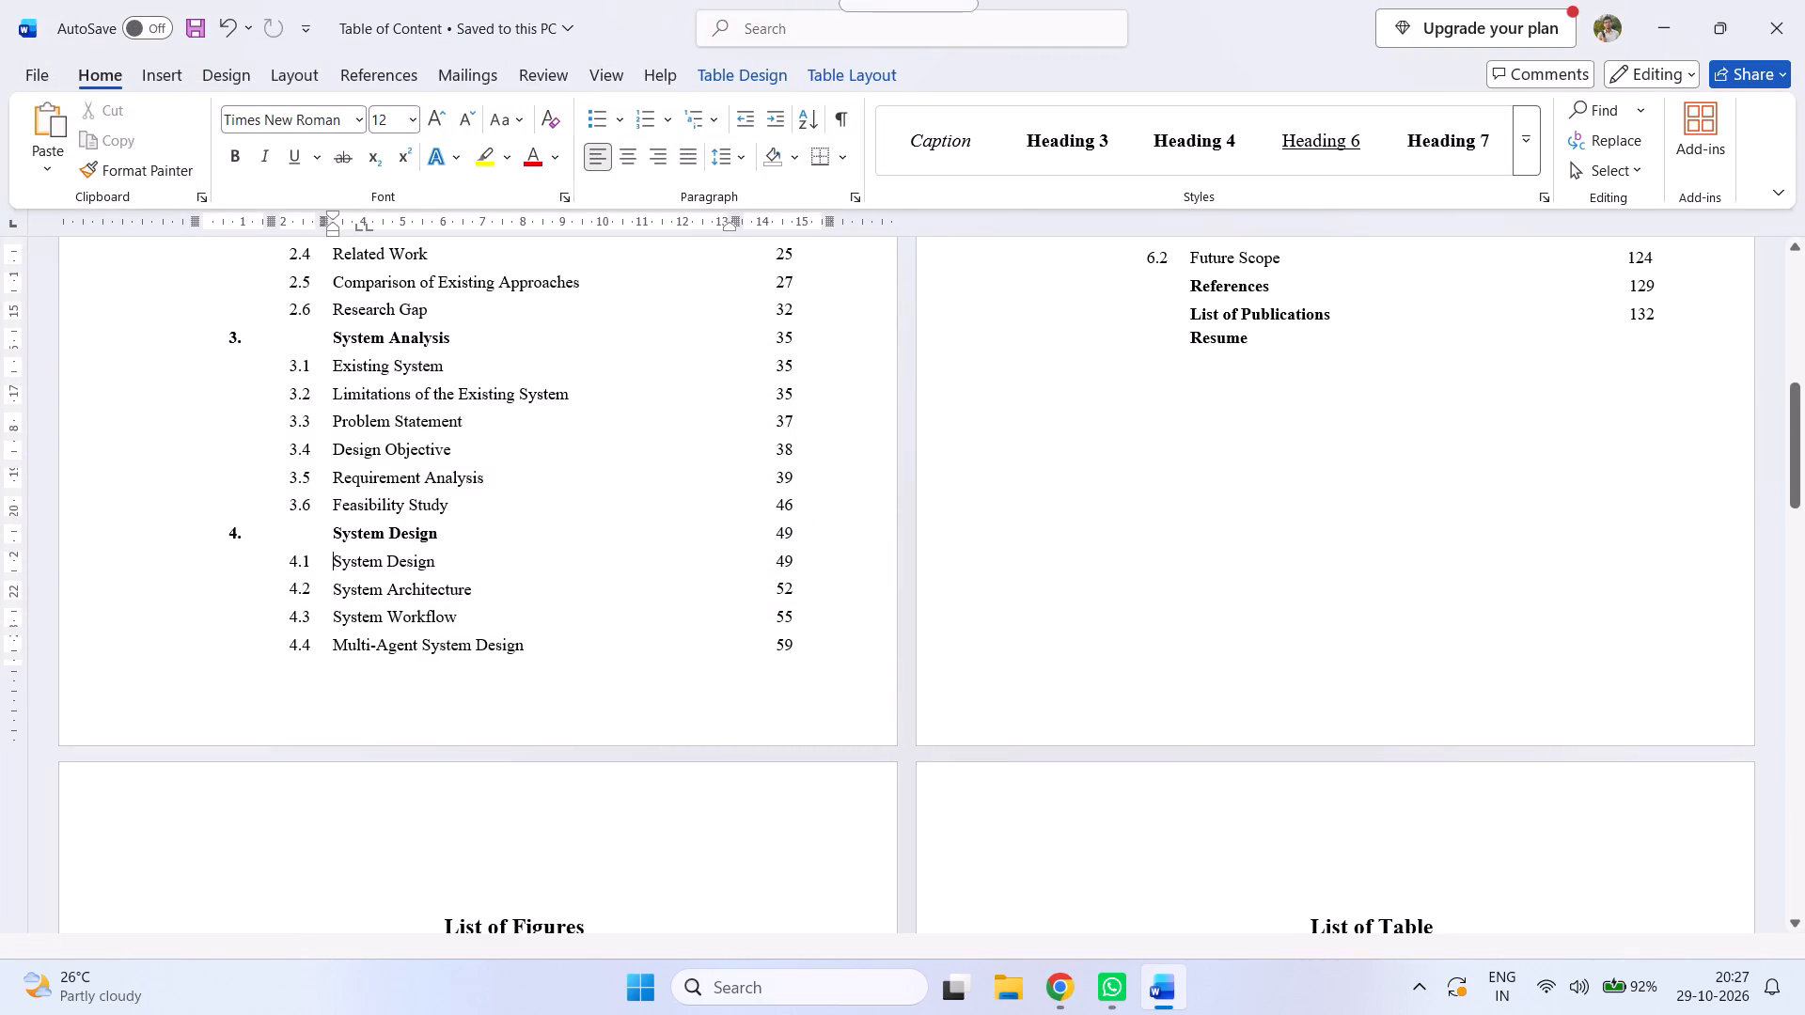
Open the toc PDF from the toc folder on the Desktop, check its pages, and return to the Word document.
{"action": "left_click", "coordinate": [1804, 1014]}
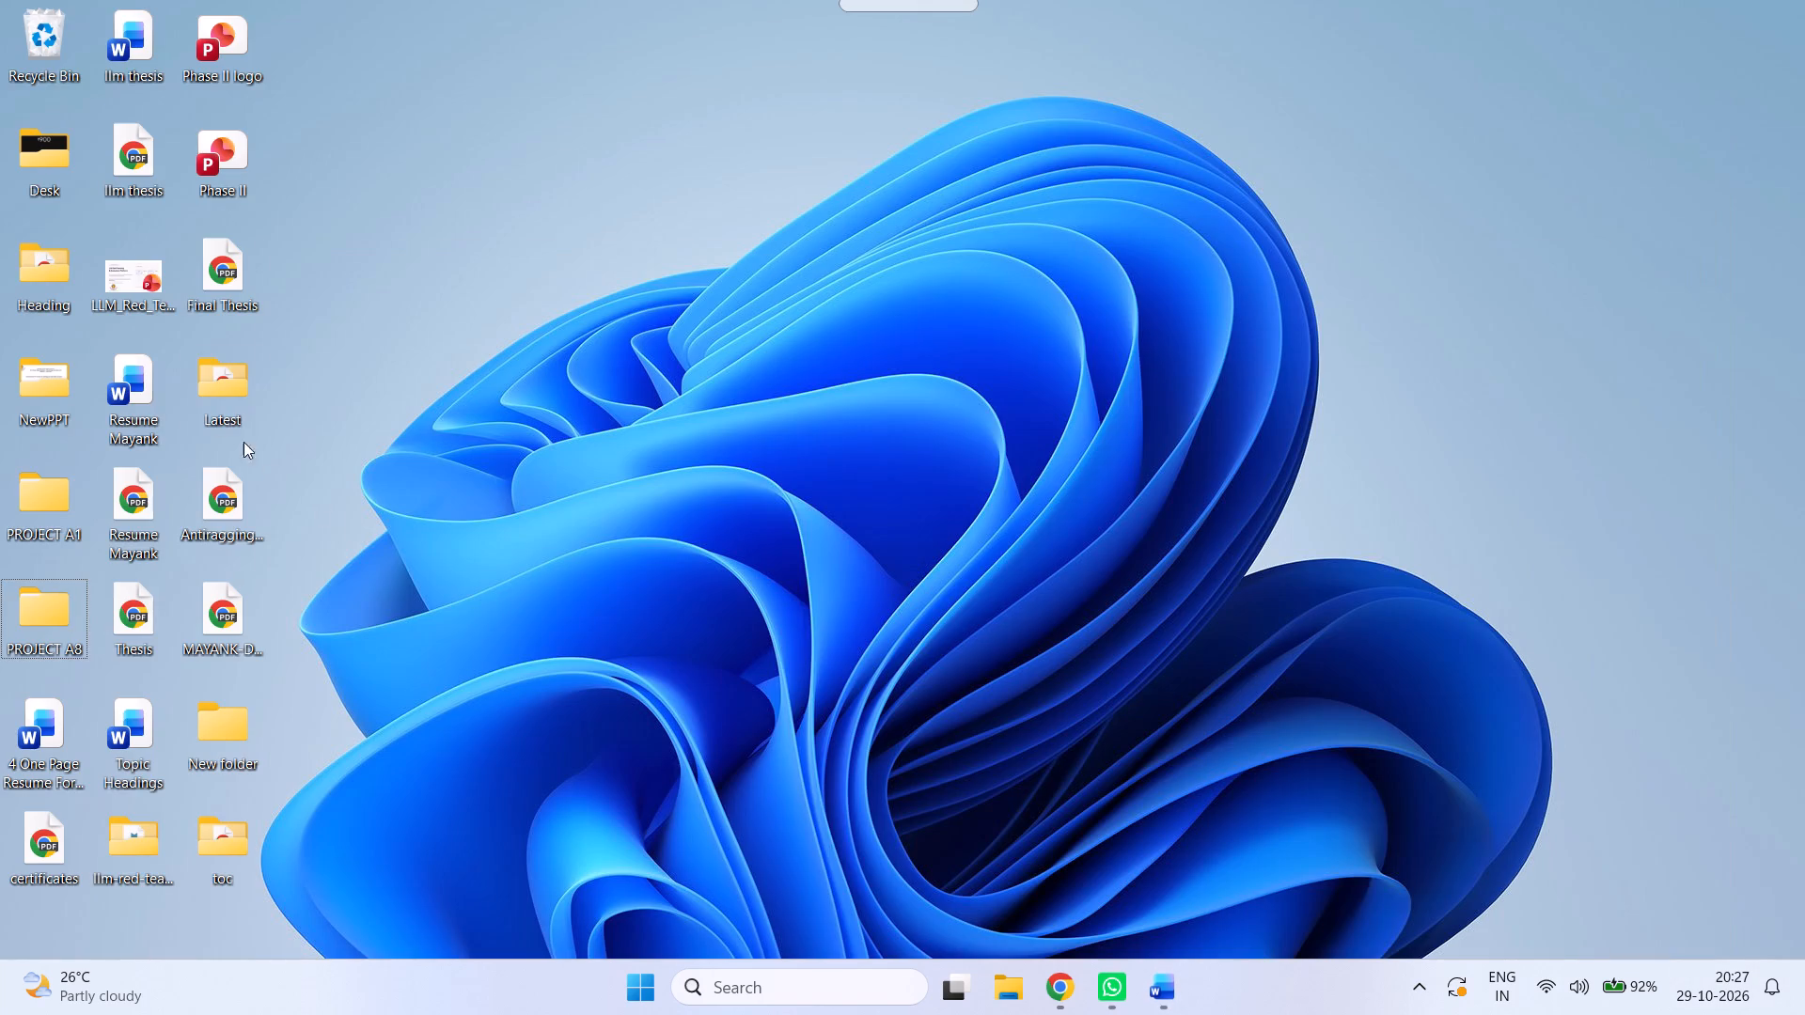
{"action": "double_click", "coordinate": [226, 825]}
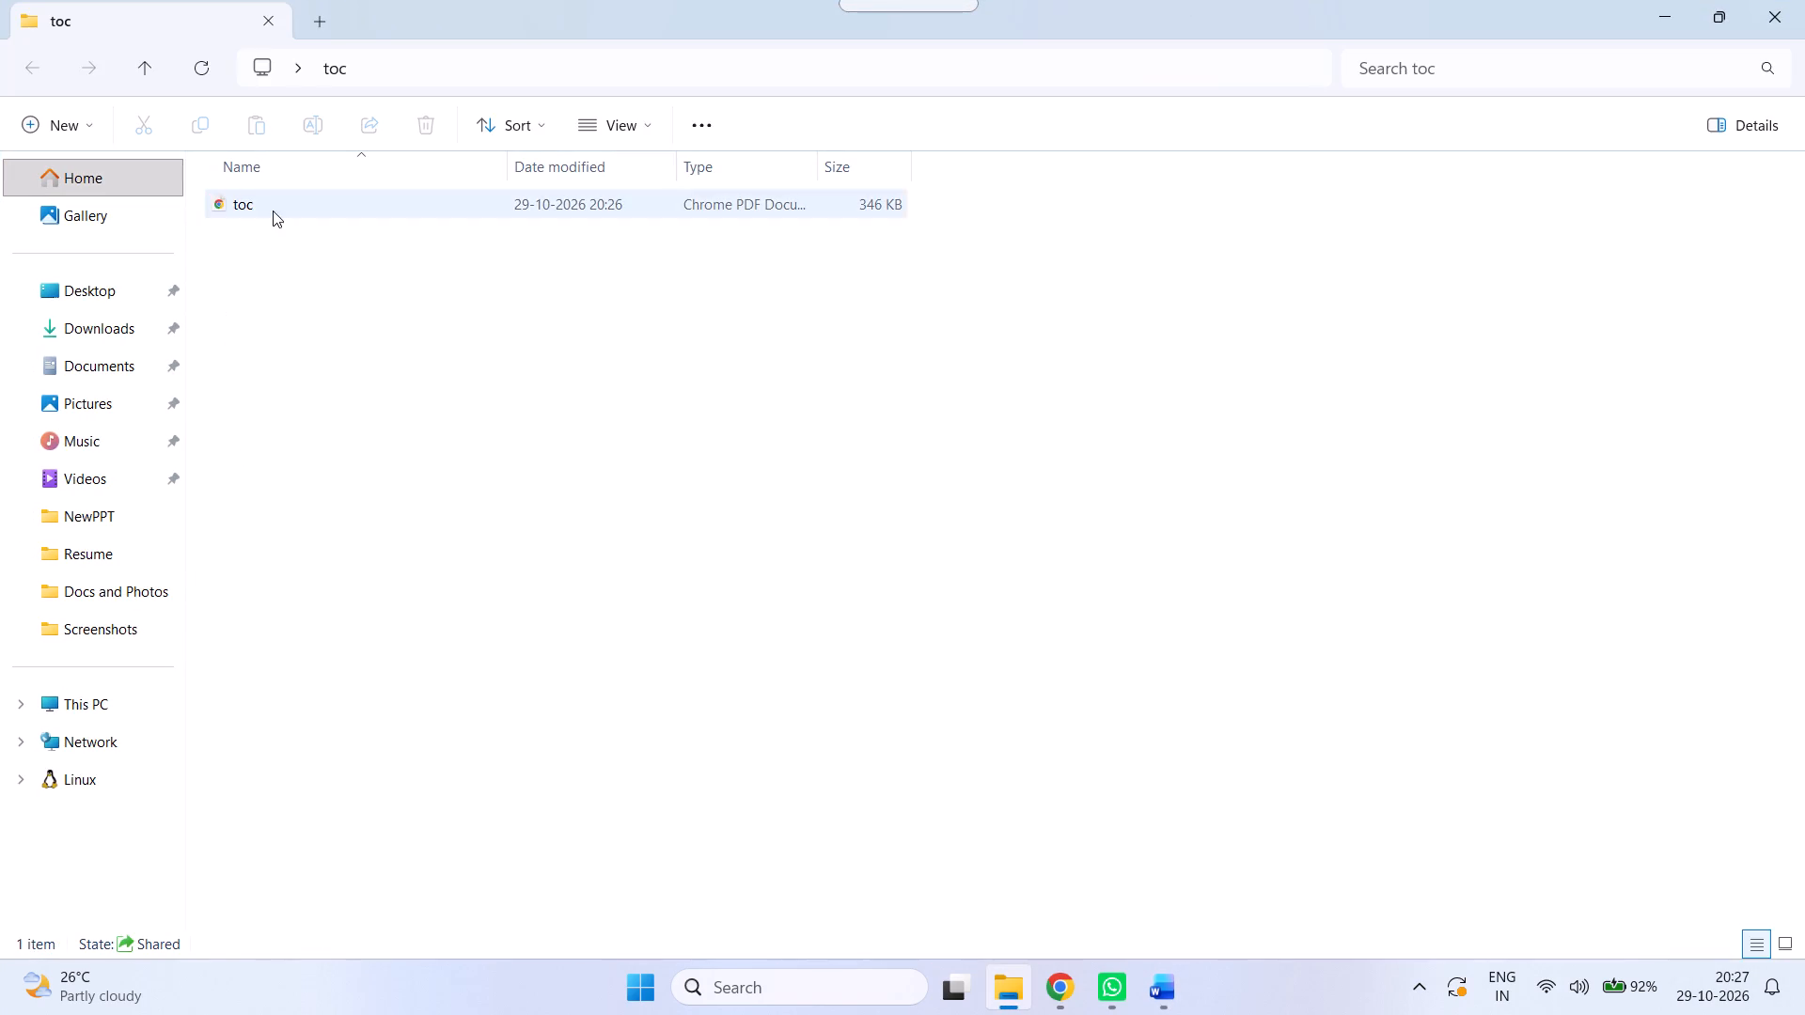
{"action": "double_click", "coordinate": [273, 210]}
{"action": "scroll", "coordinate": [855, 655], "scroll_direction": "down", "scroll_amount": 19}
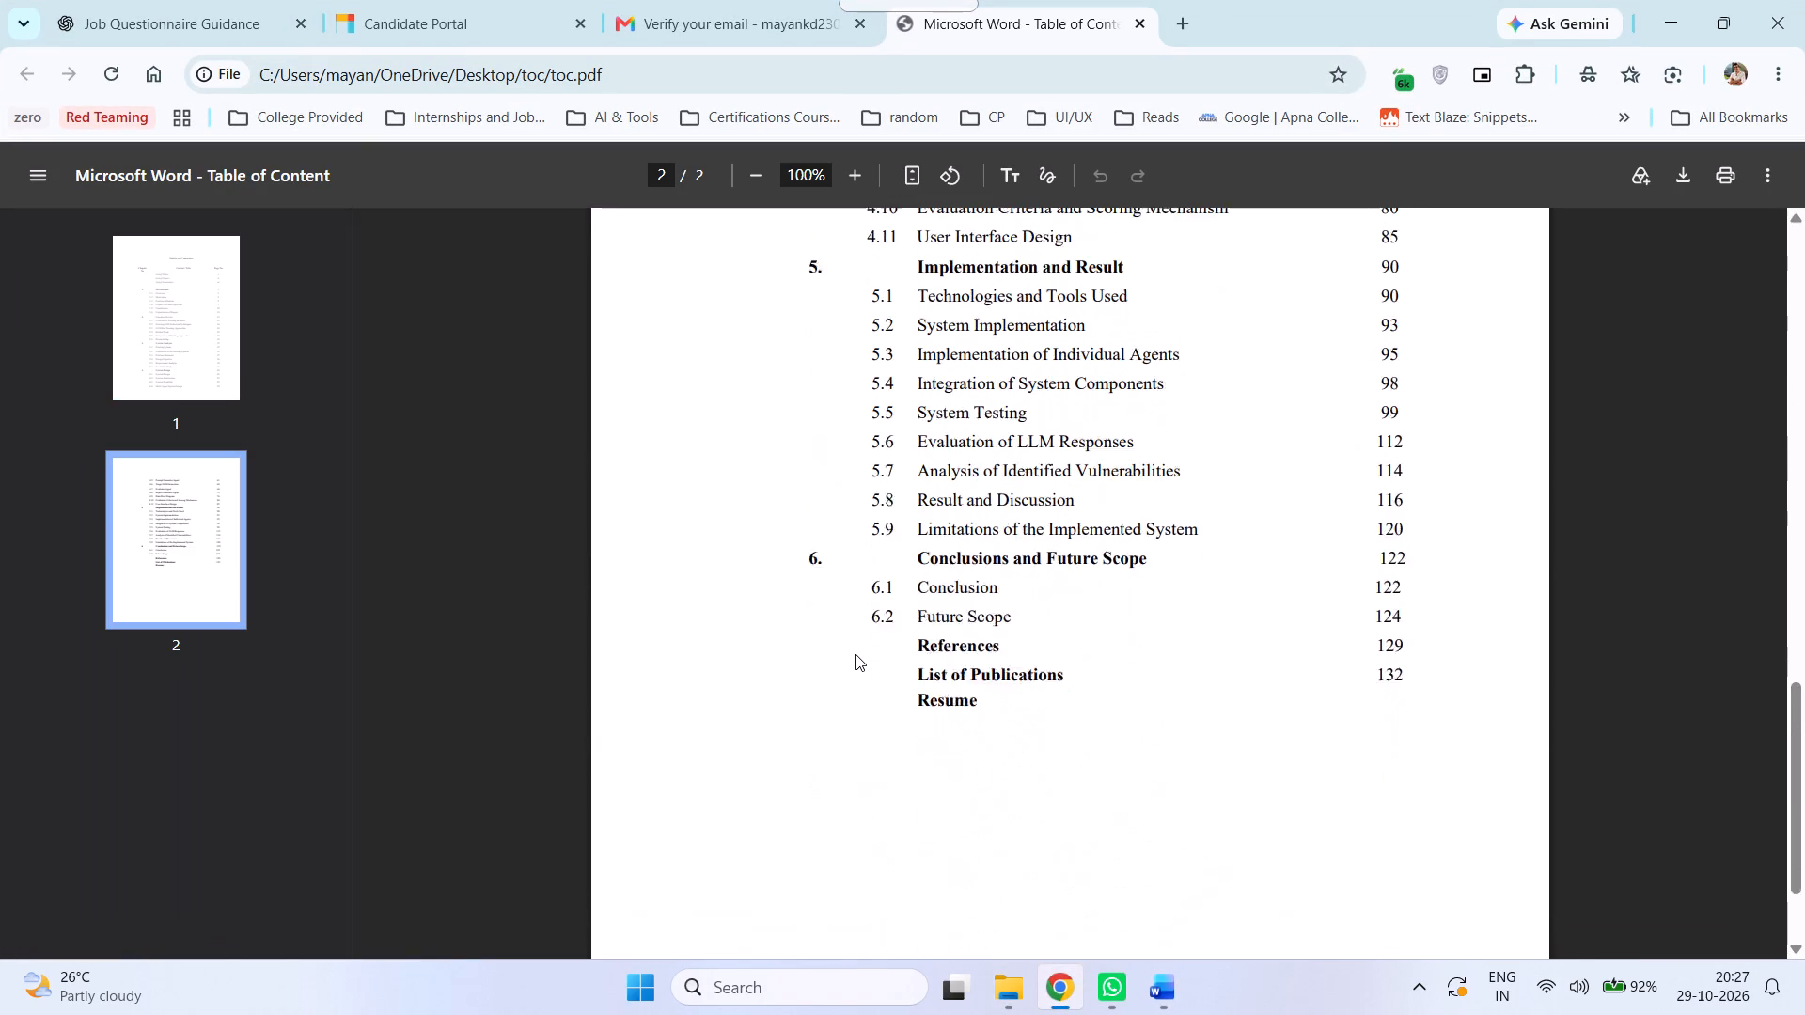
{"action": "scroll", "coordinate": [855, 654], "scroll_direction": "down", "scroll_amount": 4}
{"action": "key", "text": "alt+Tab"}
{"action": "key", "text": "alt+Tab"}
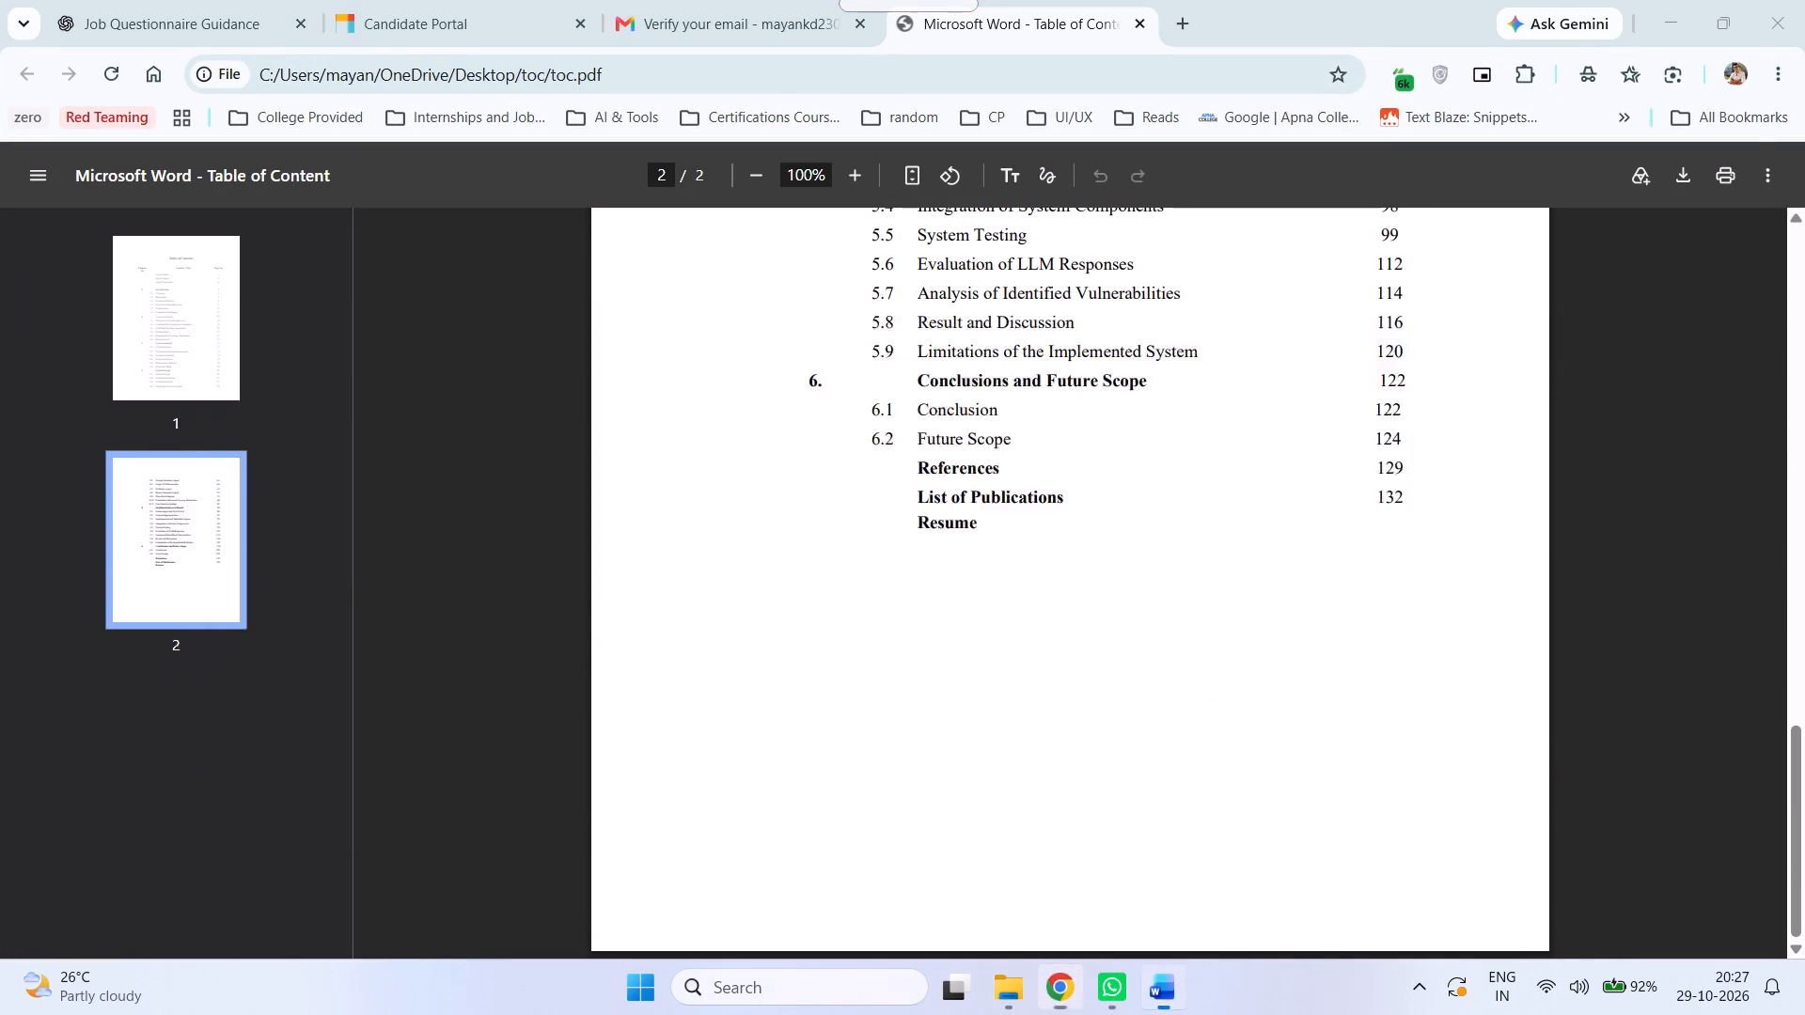
{"action": "scroll", "coordinate": [1075, 687], "scroll_direction": "down", "scroll_amount": 6}
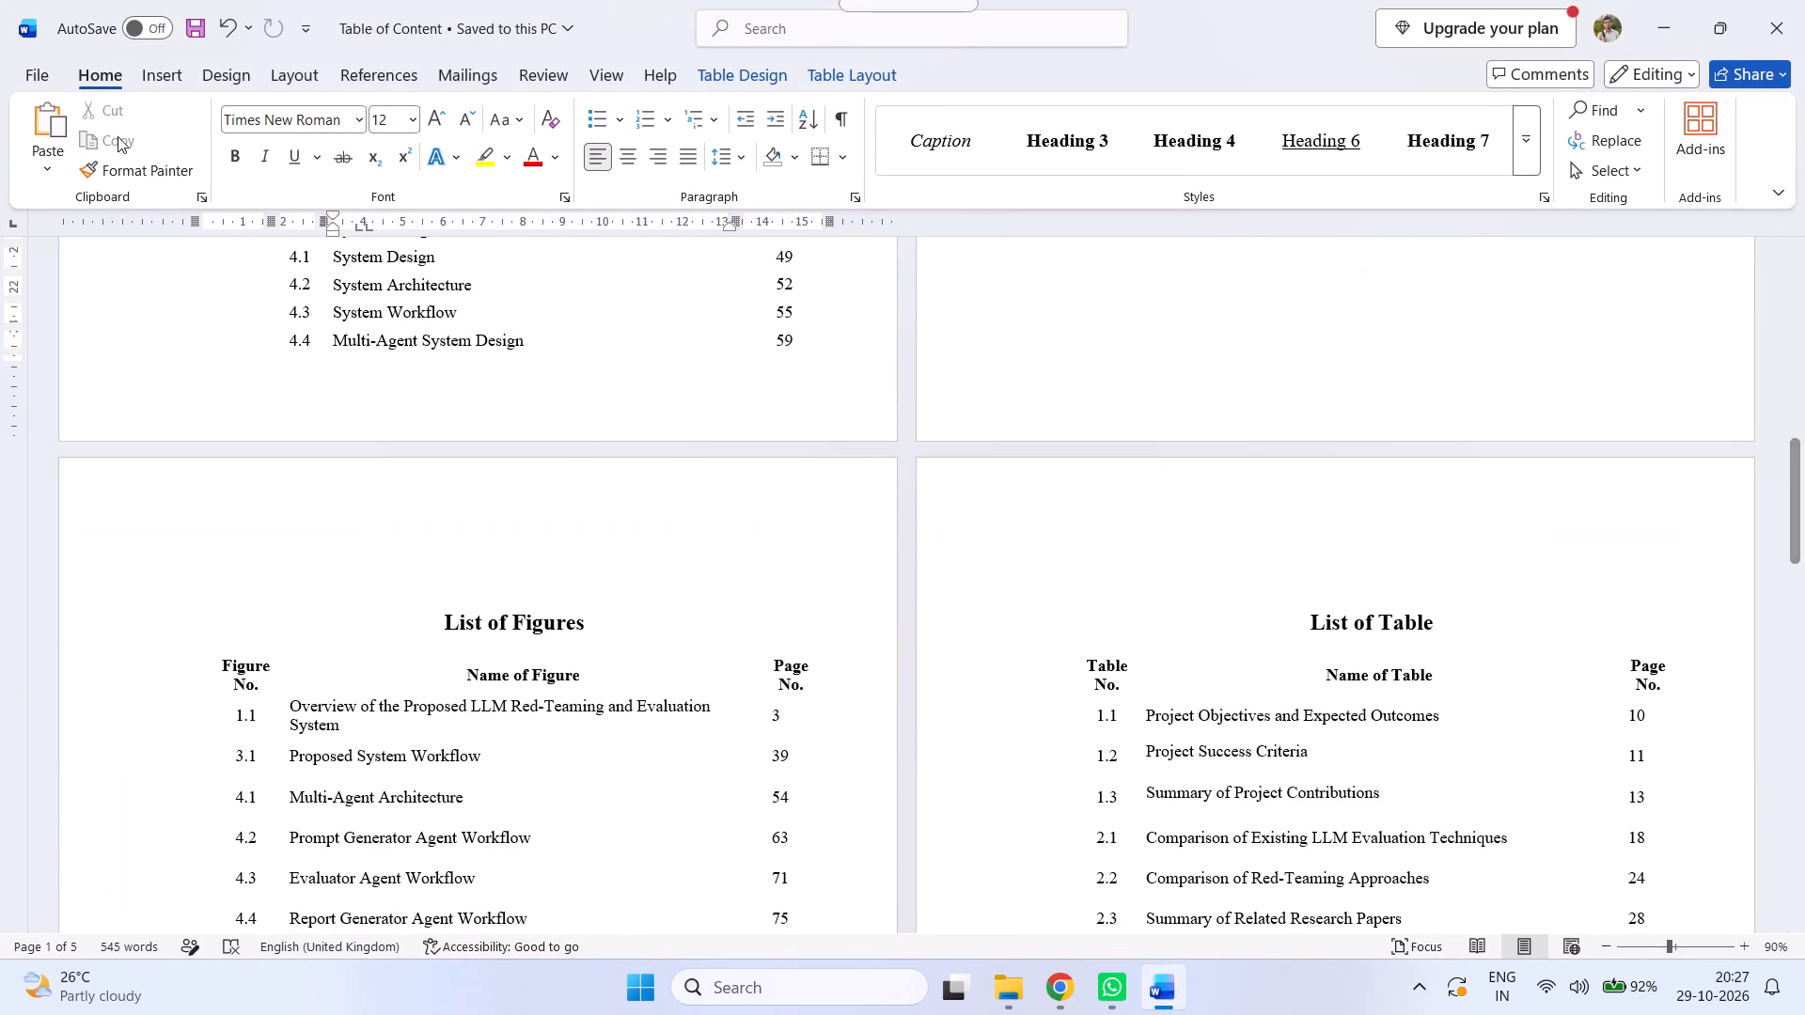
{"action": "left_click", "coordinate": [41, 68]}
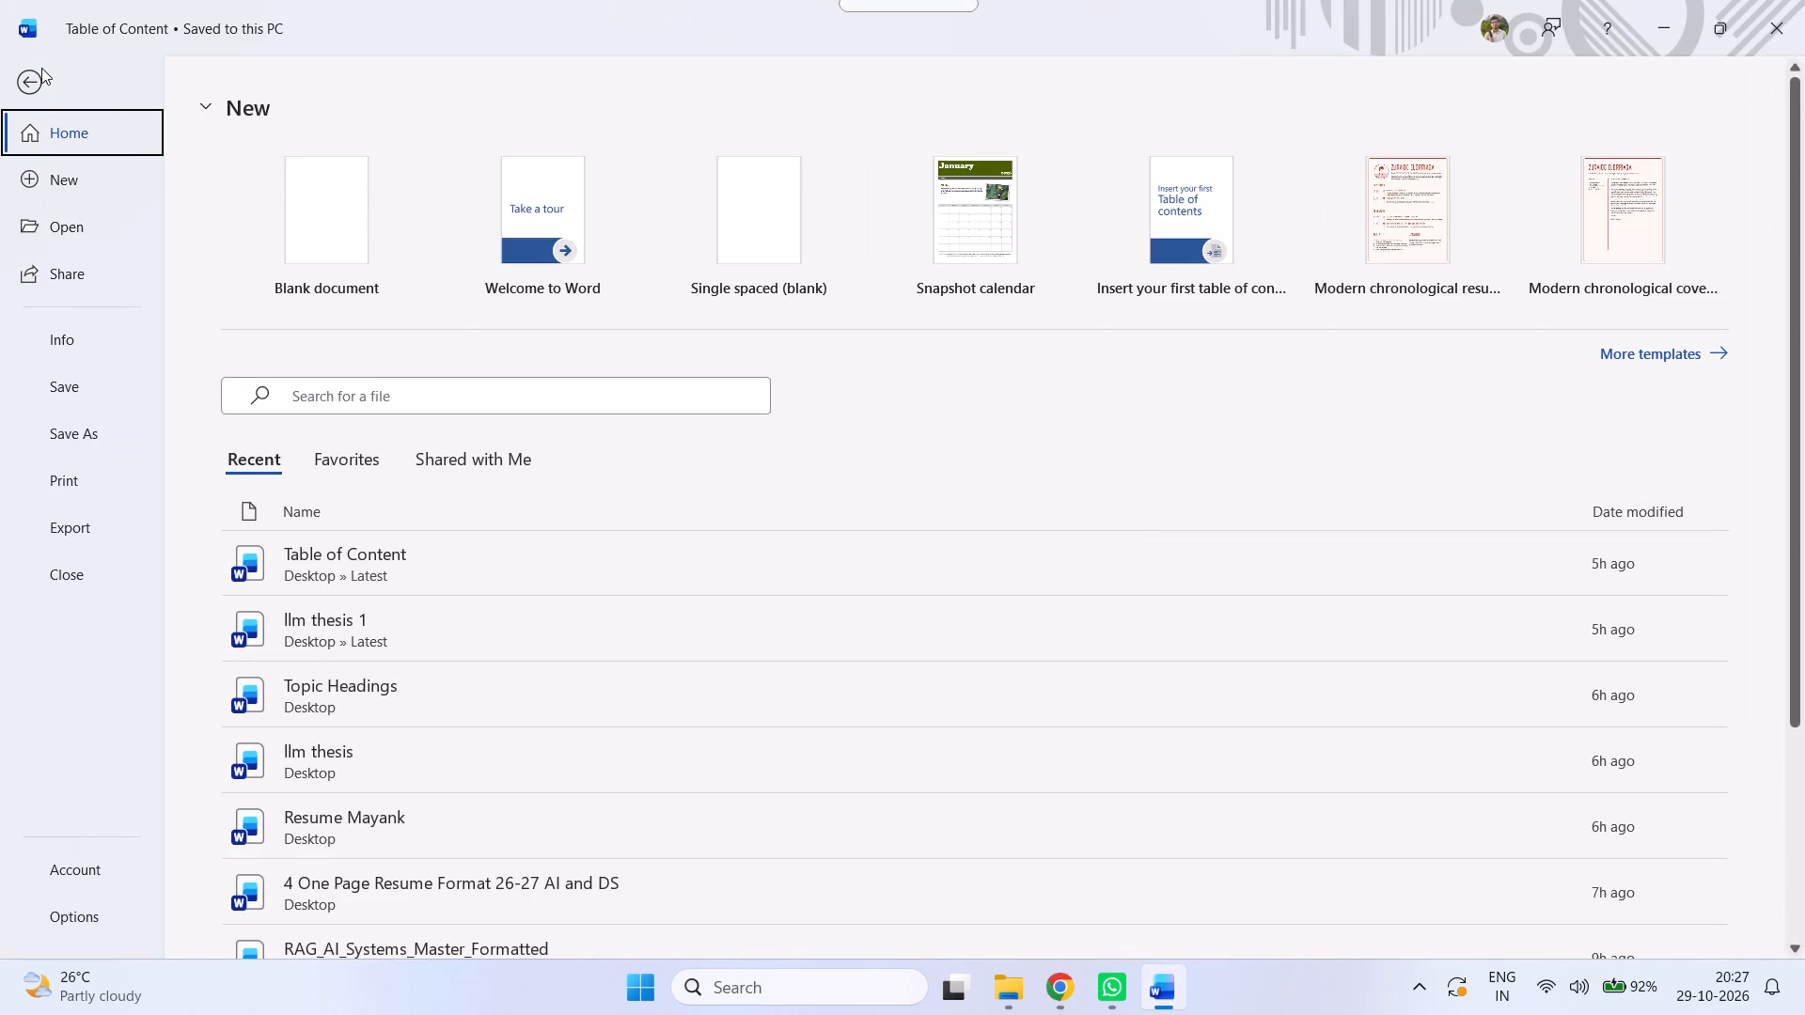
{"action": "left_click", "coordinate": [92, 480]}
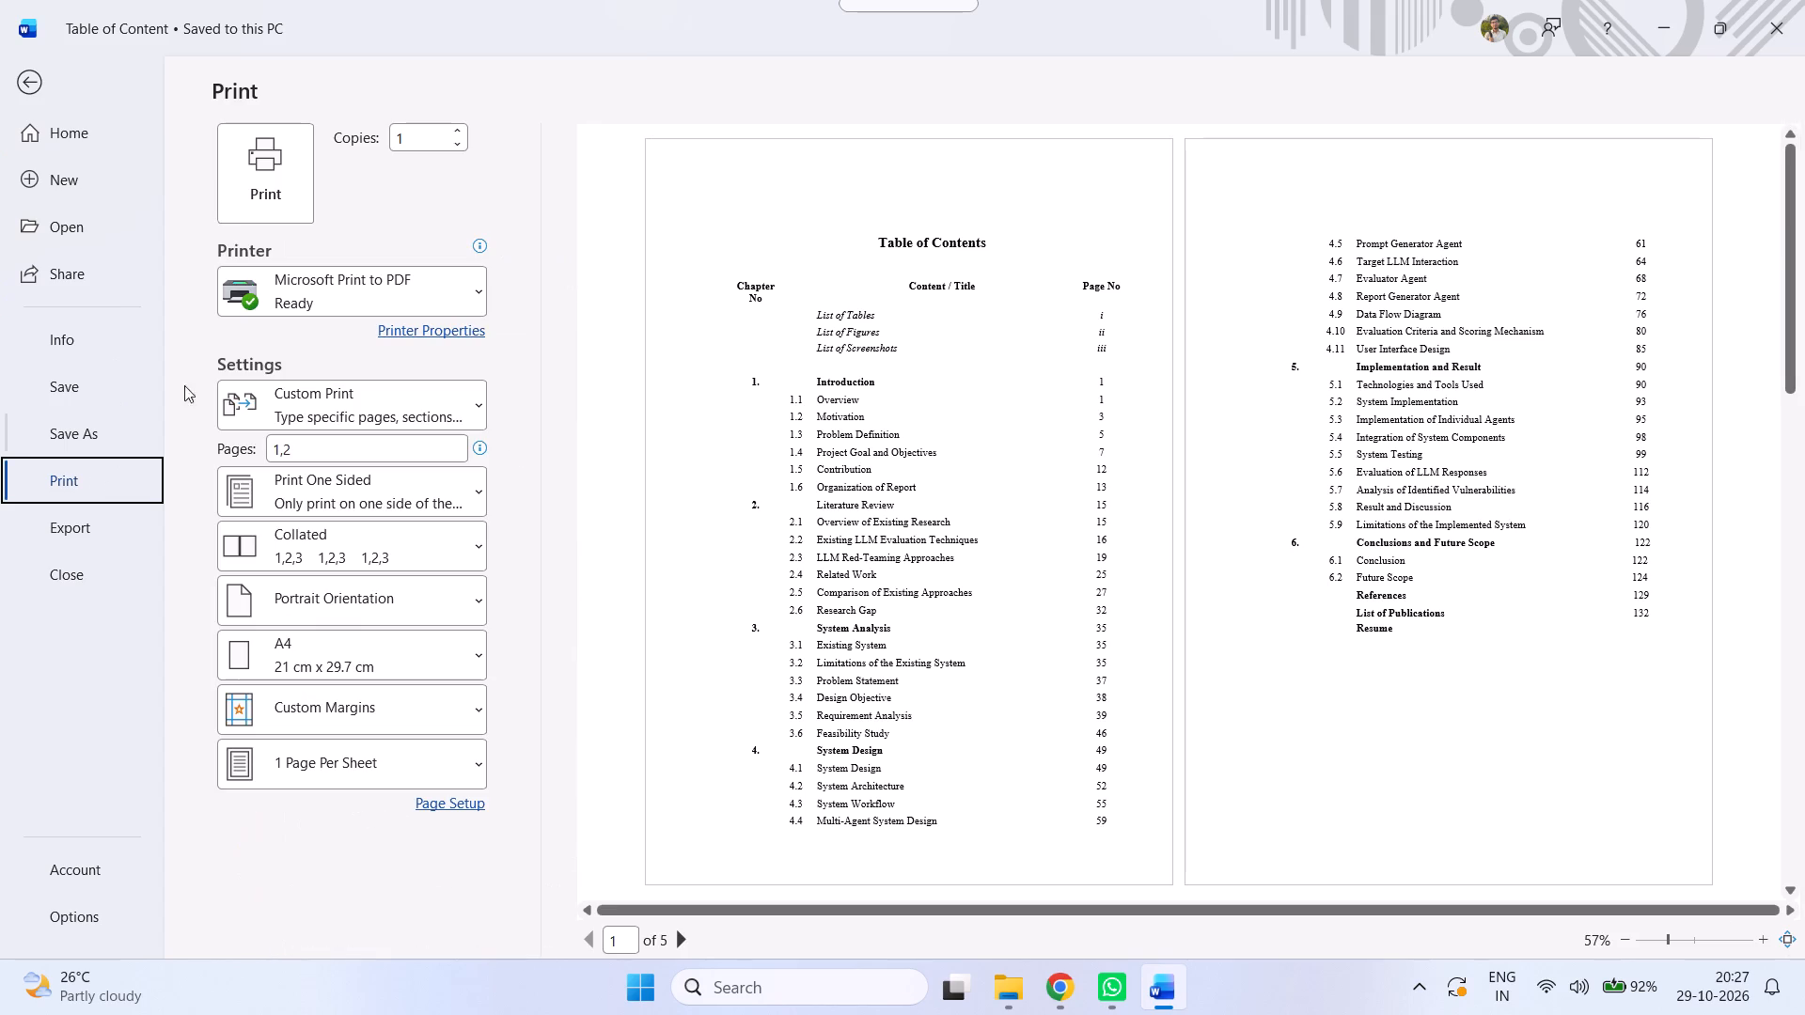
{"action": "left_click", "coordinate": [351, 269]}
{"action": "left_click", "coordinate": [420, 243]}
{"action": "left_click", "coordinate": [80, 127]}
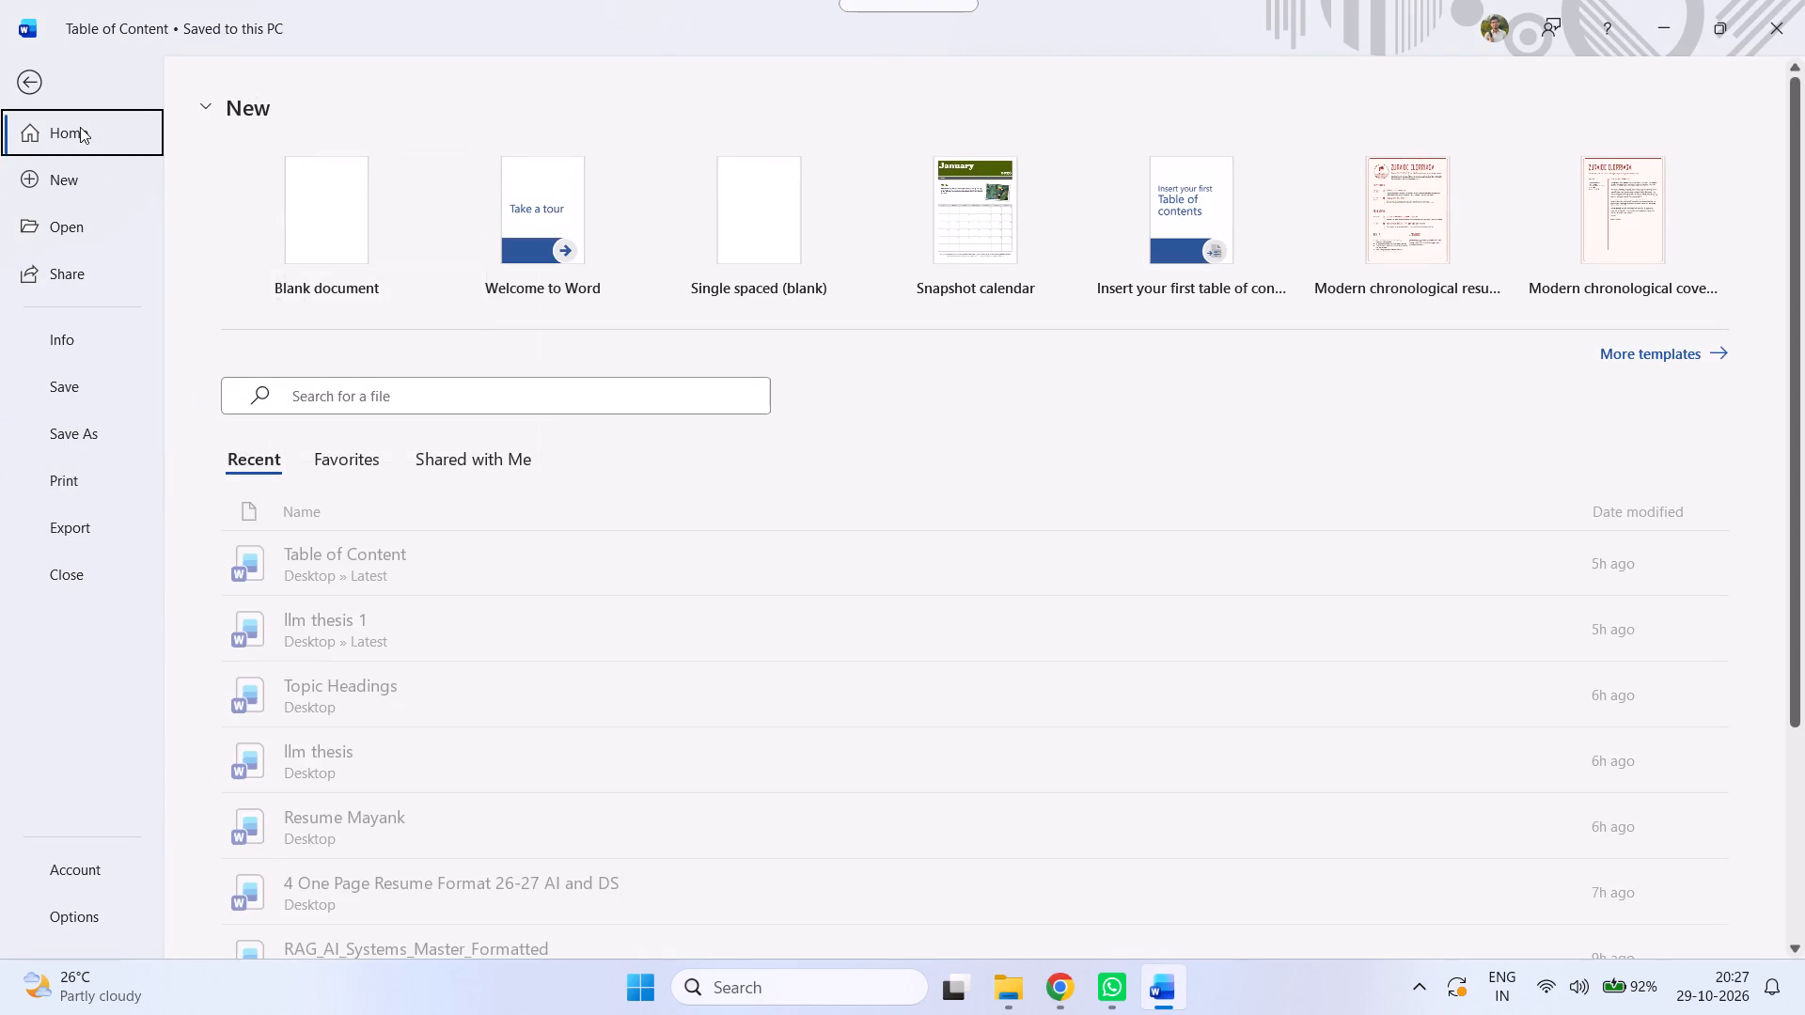
Return to the document, check the table of contents pages, and save the document.
{"action": "left_click", "coordinate": [44, 86]}
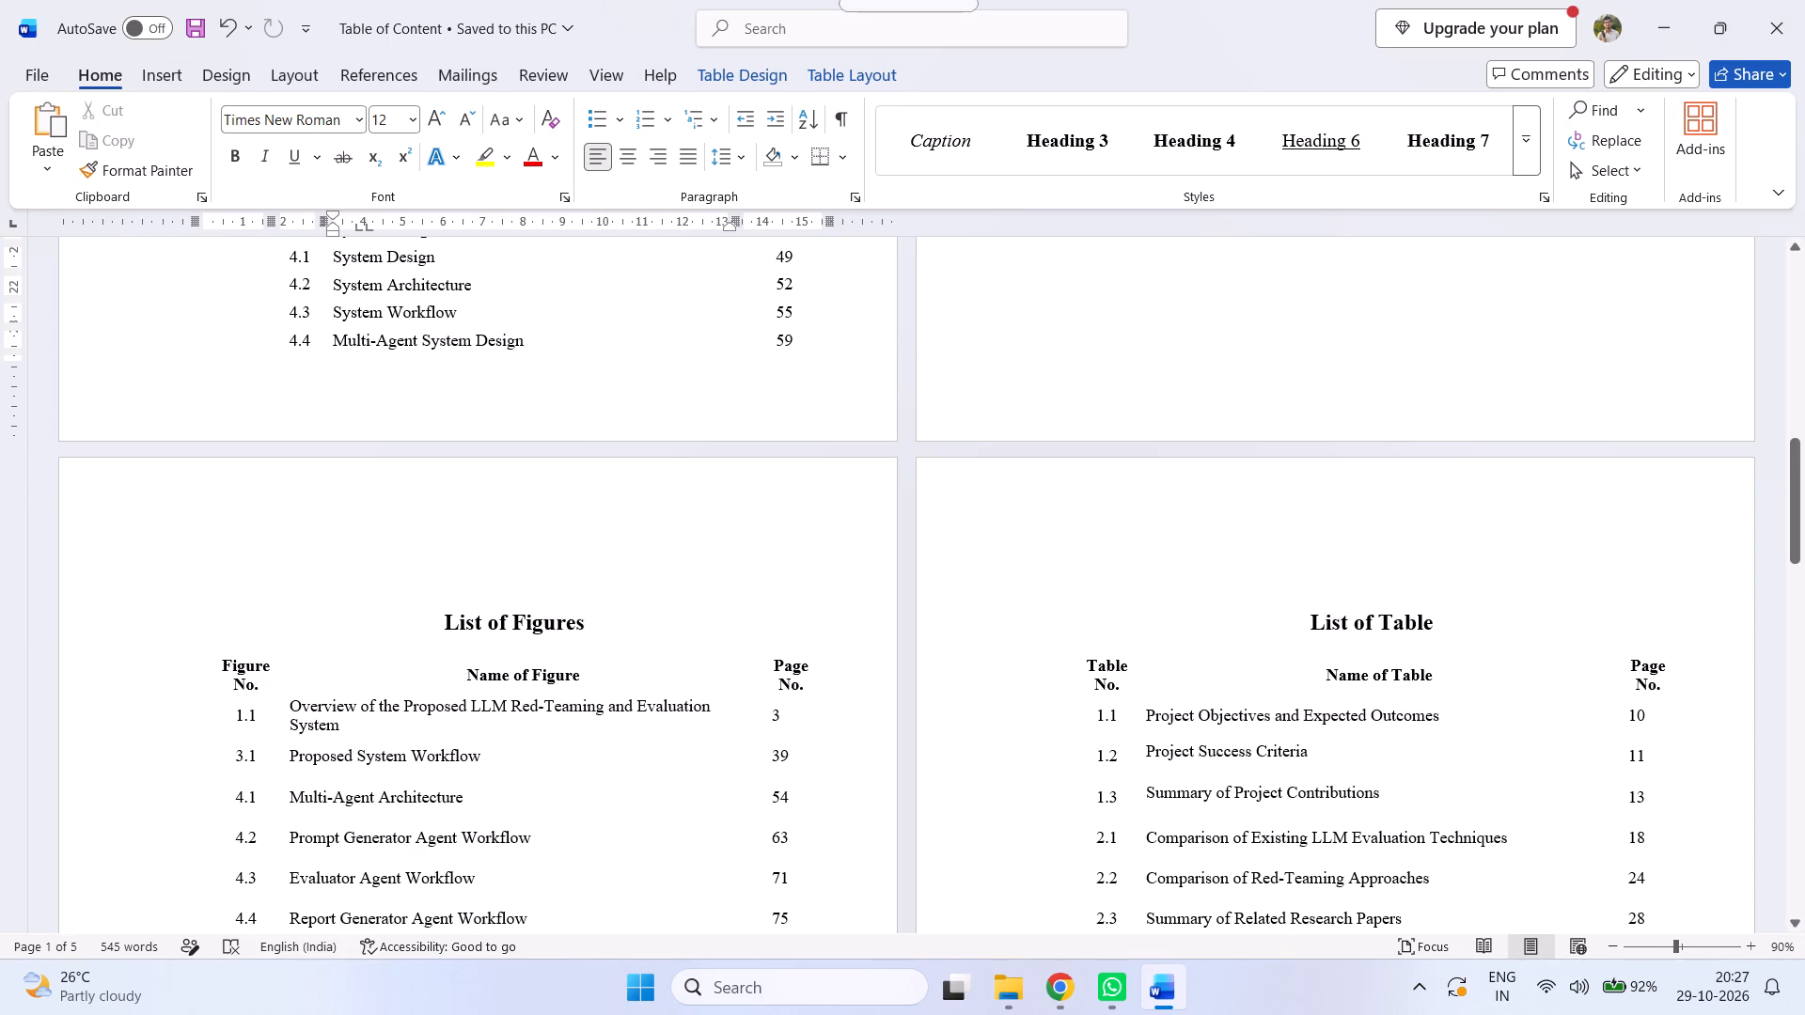
{"action": "scroll", "coordinate": [596, 373], "scroll_direction": "up", "scroll_amount": 7}
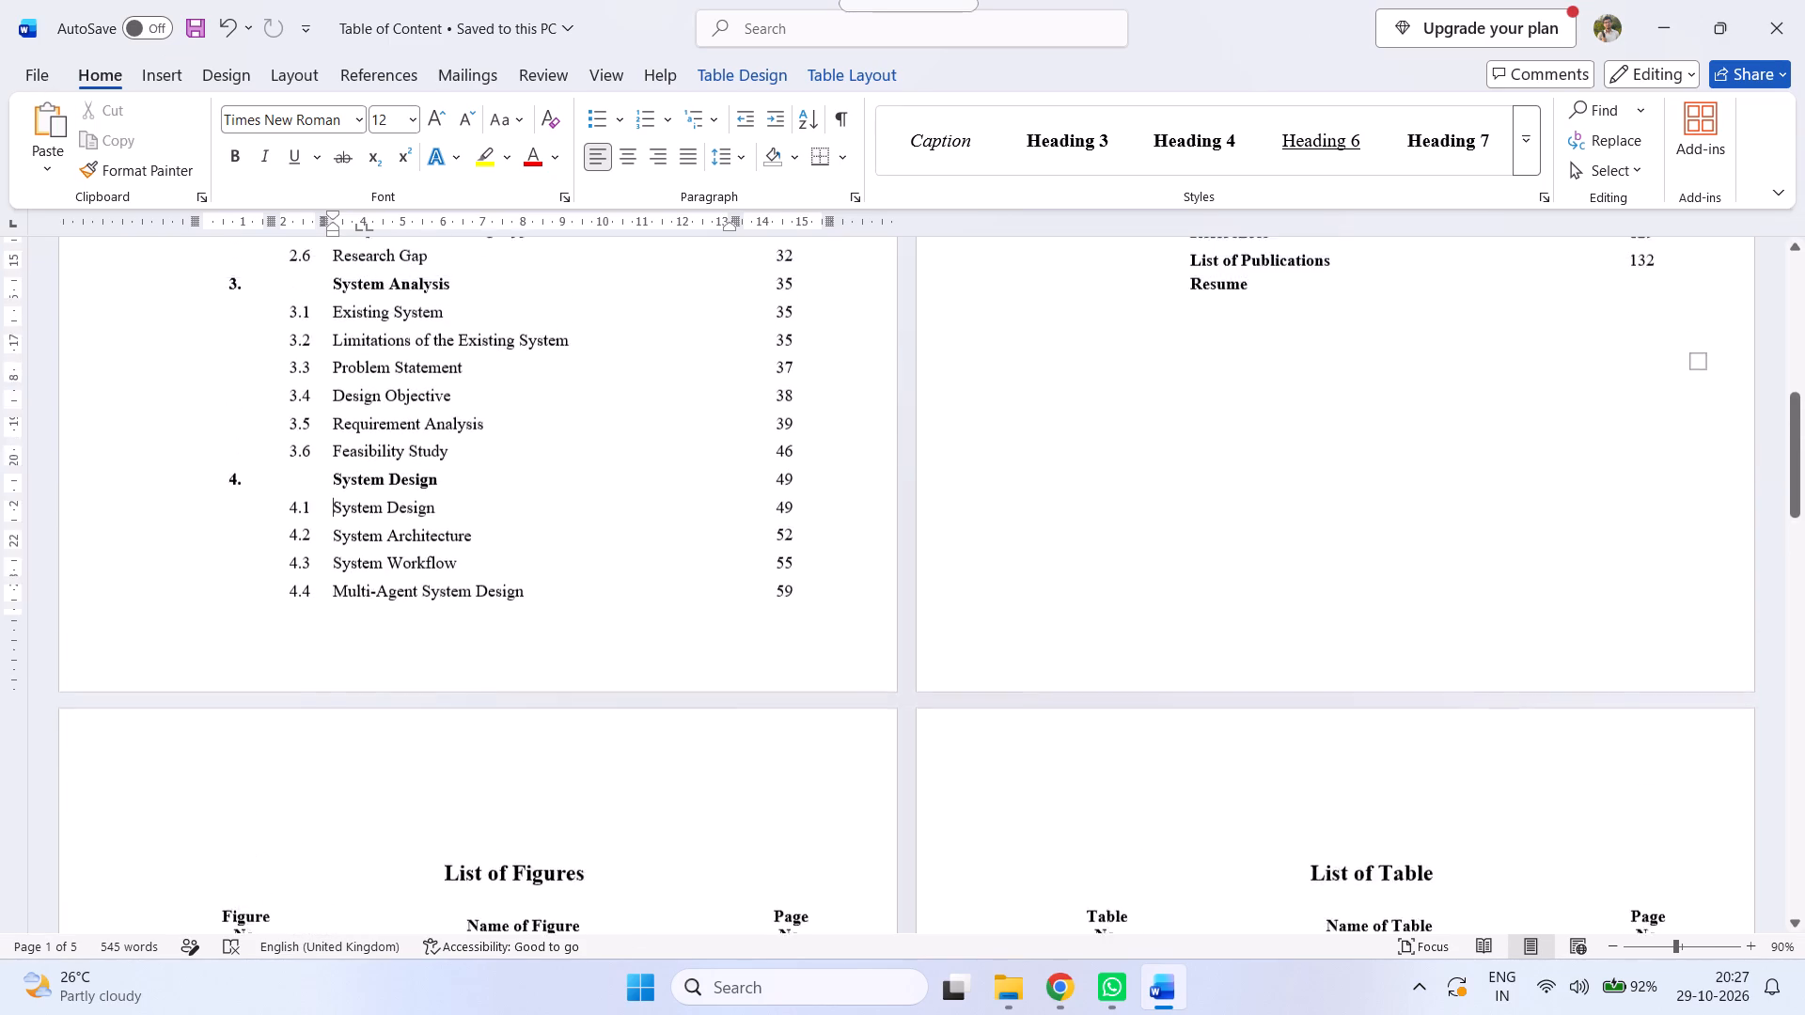
{"action": "scroll", "coordinate": [596, 373], "scroll_direction": "up", "scroll_amount": 17}
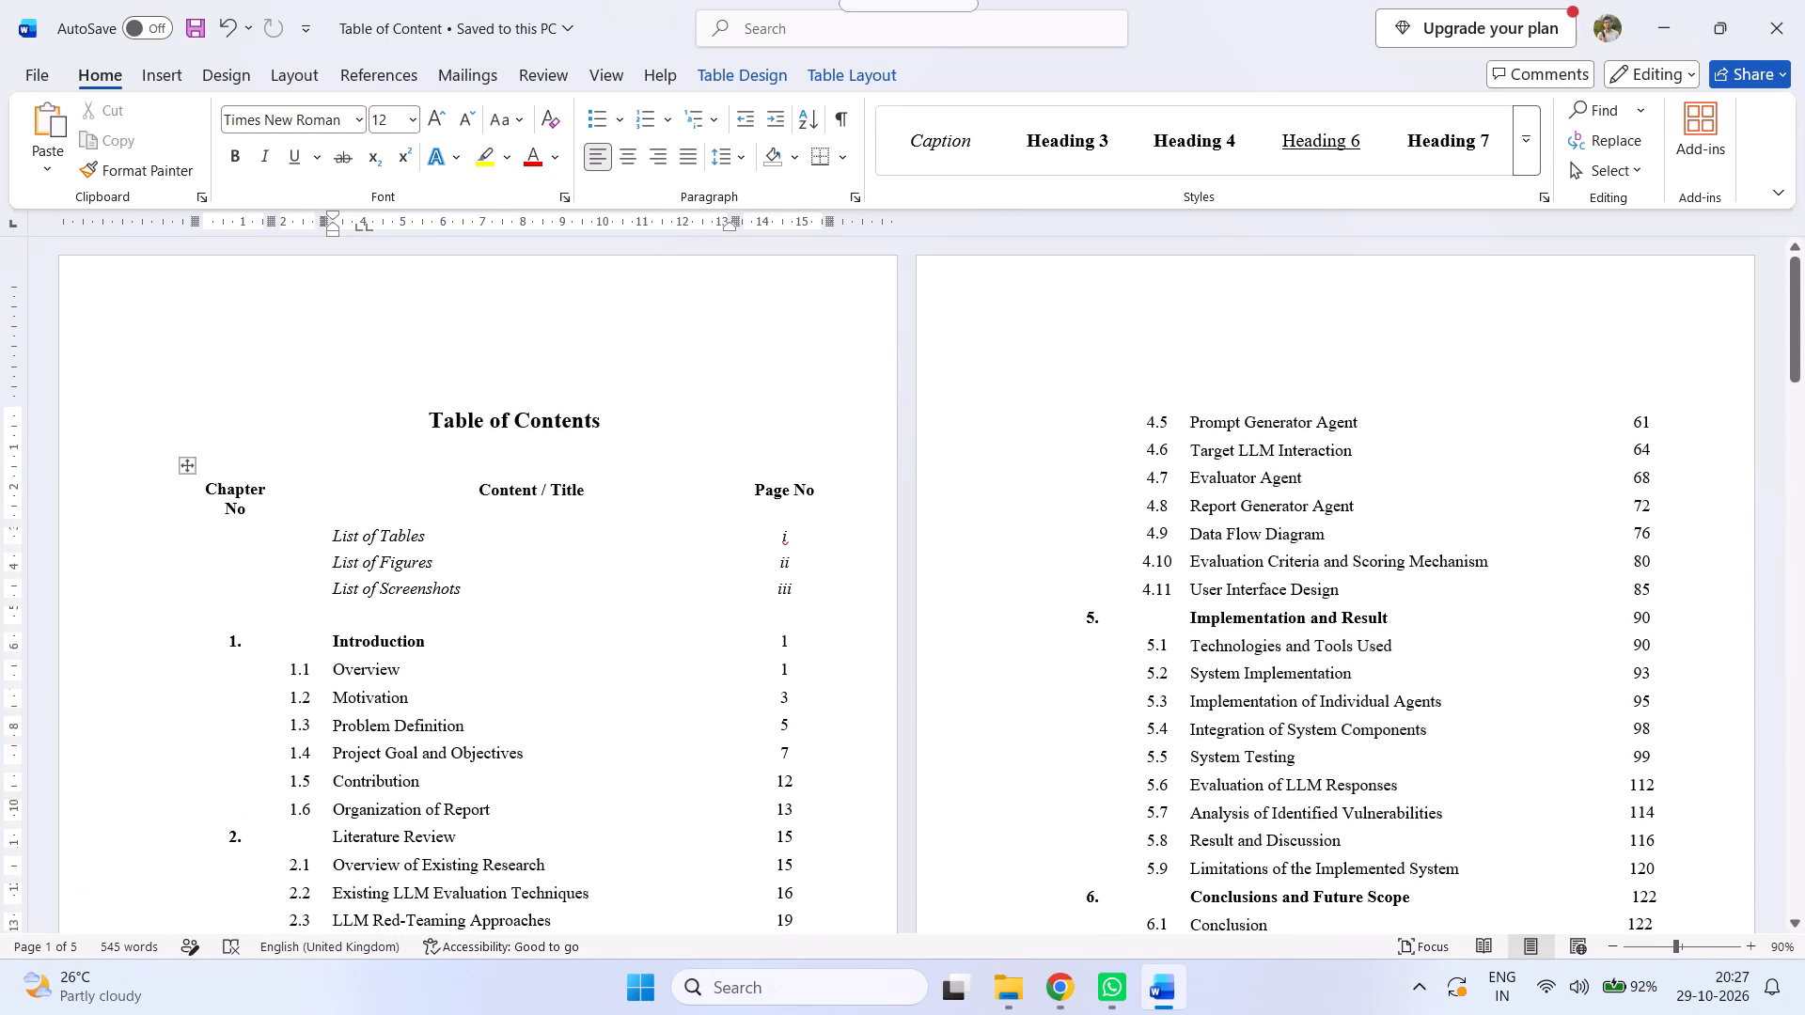
{"action": "scroll", "coordinate": [596, 373], "scroll_direction": "down", "scroll_amount": 1}
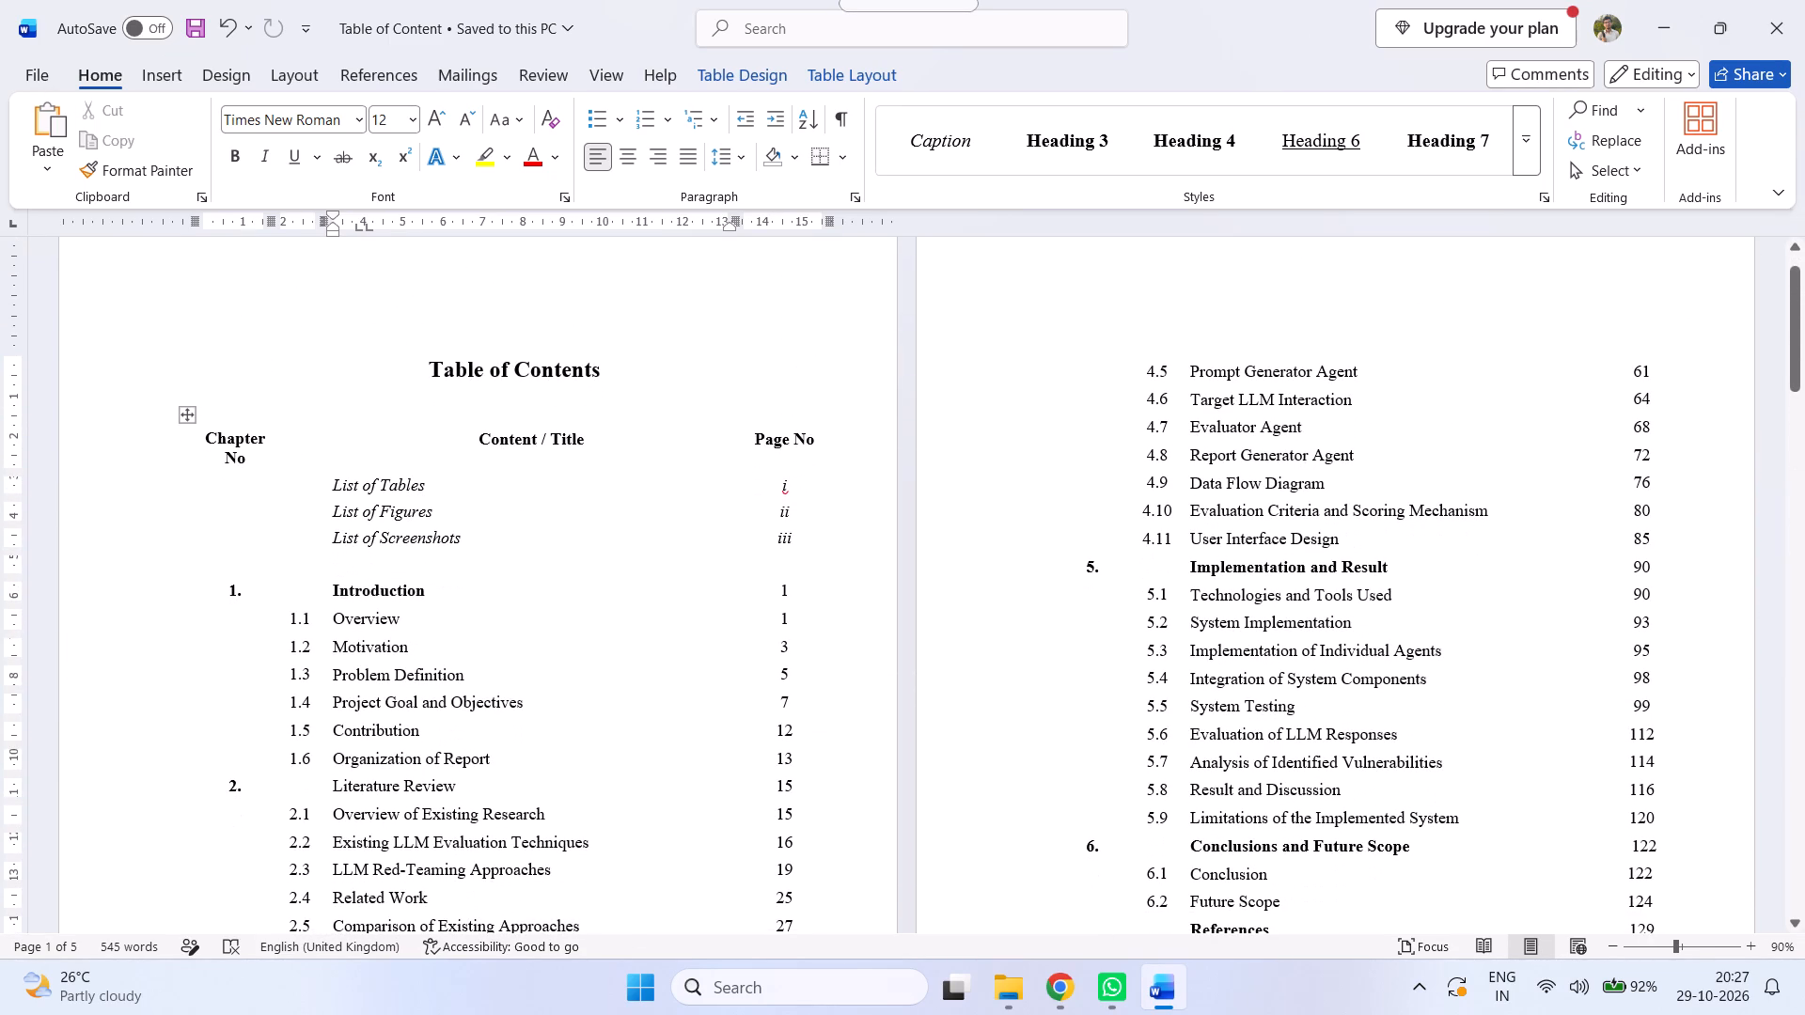
{"action": "key", "text": "ctrl+s"}
{"action": "key", "text": "ctrl+s"}
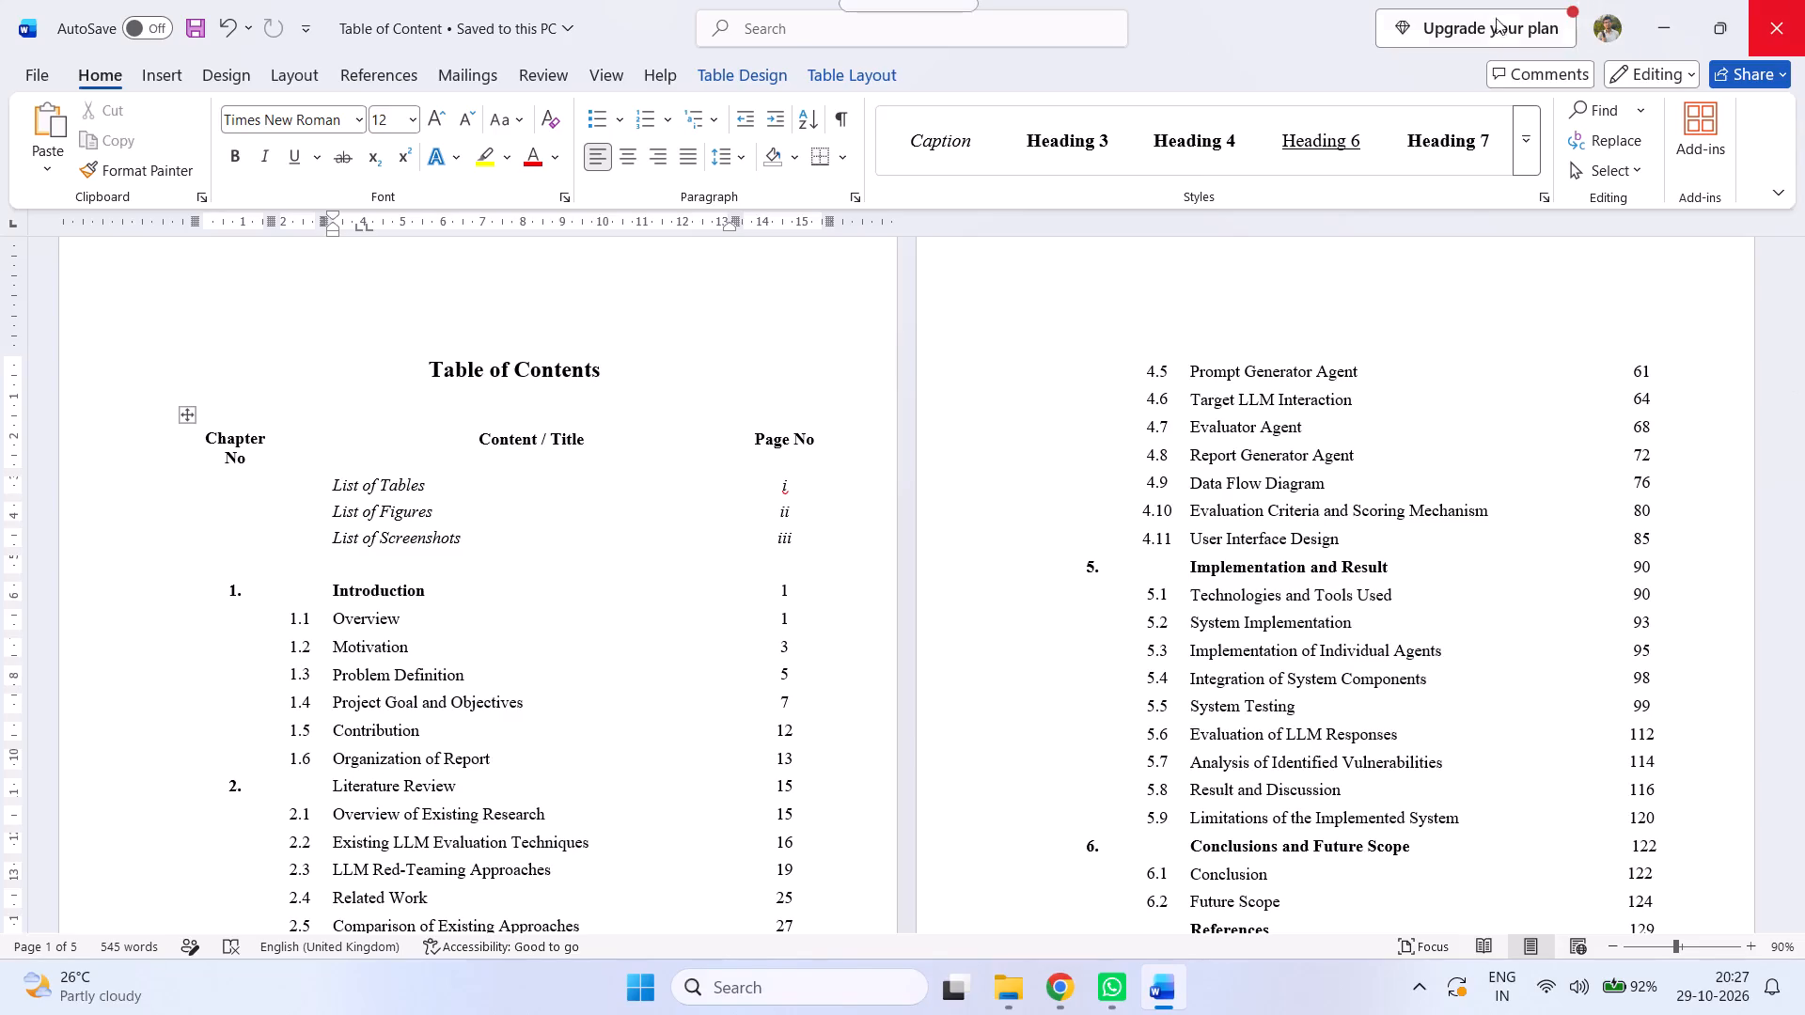
Save a copy of the document in the Desktop toc folder as Final Table of Content EditedUnchanged.
{"action": "left_click", "coordinate": [44, 75]}
{"action": "left_click", "coordinate": [68, 433]}
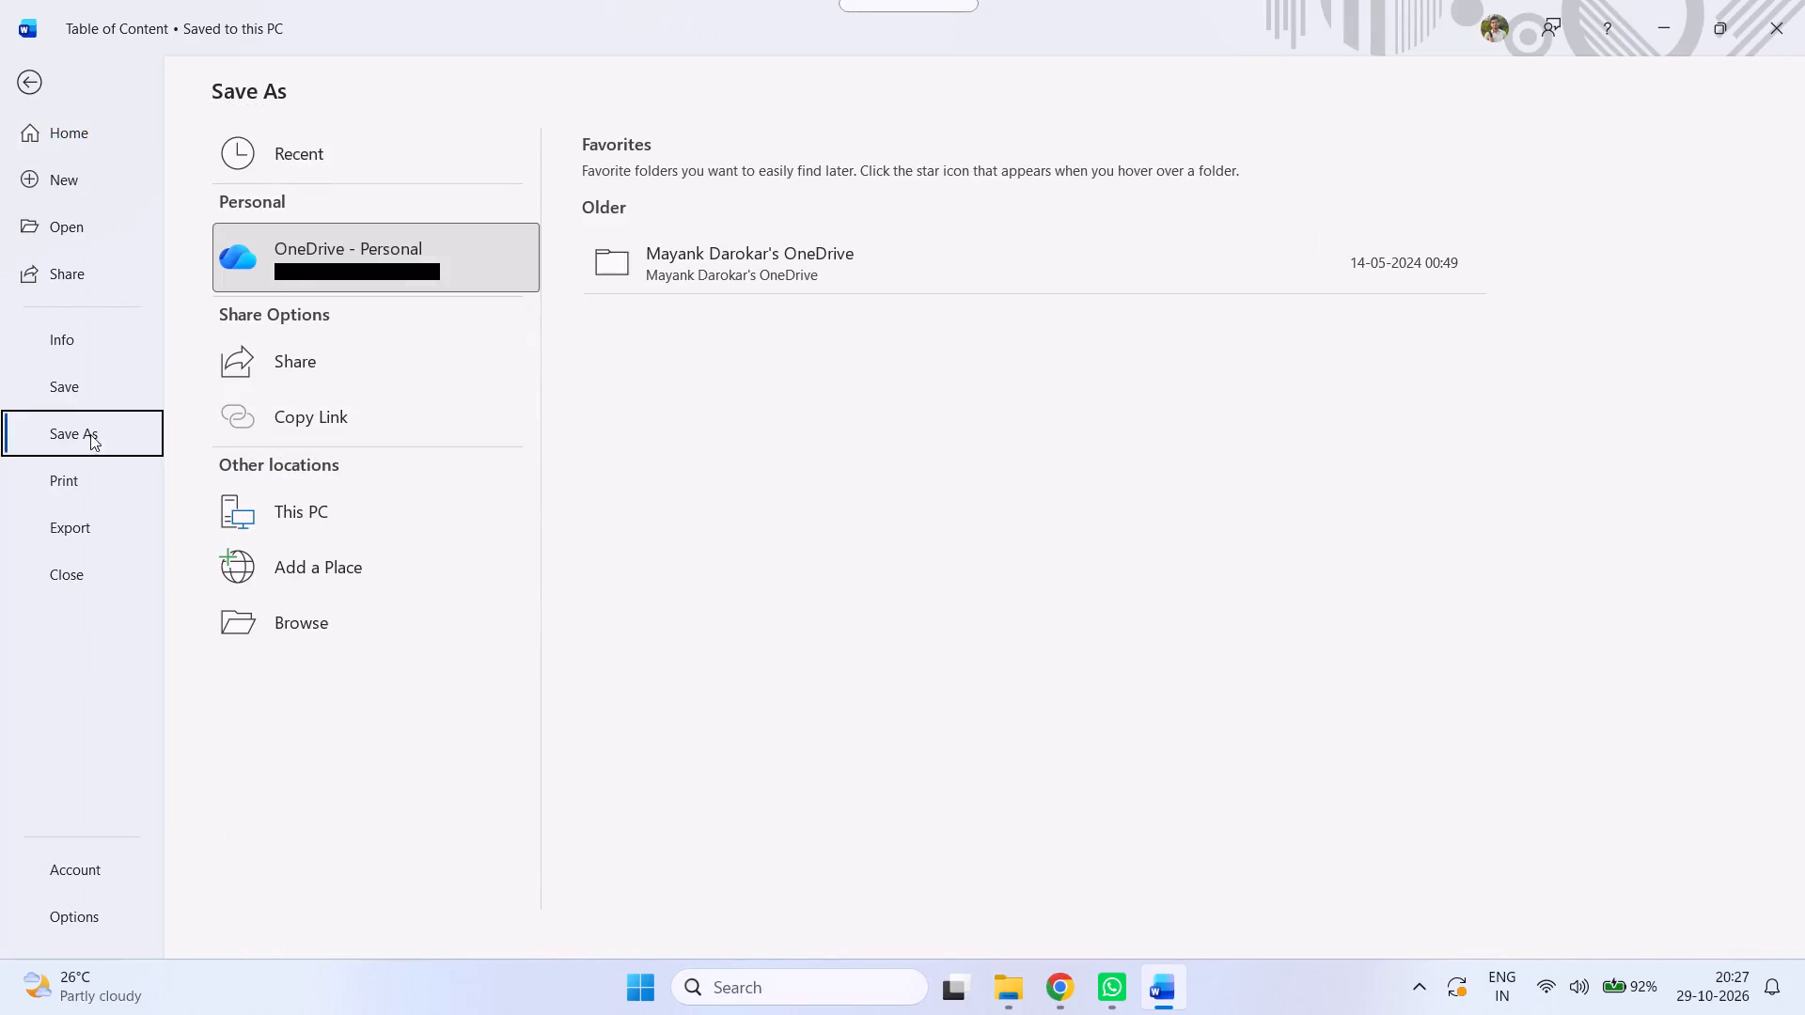
{"action": "left_click", "coordinate": [261, 605]}
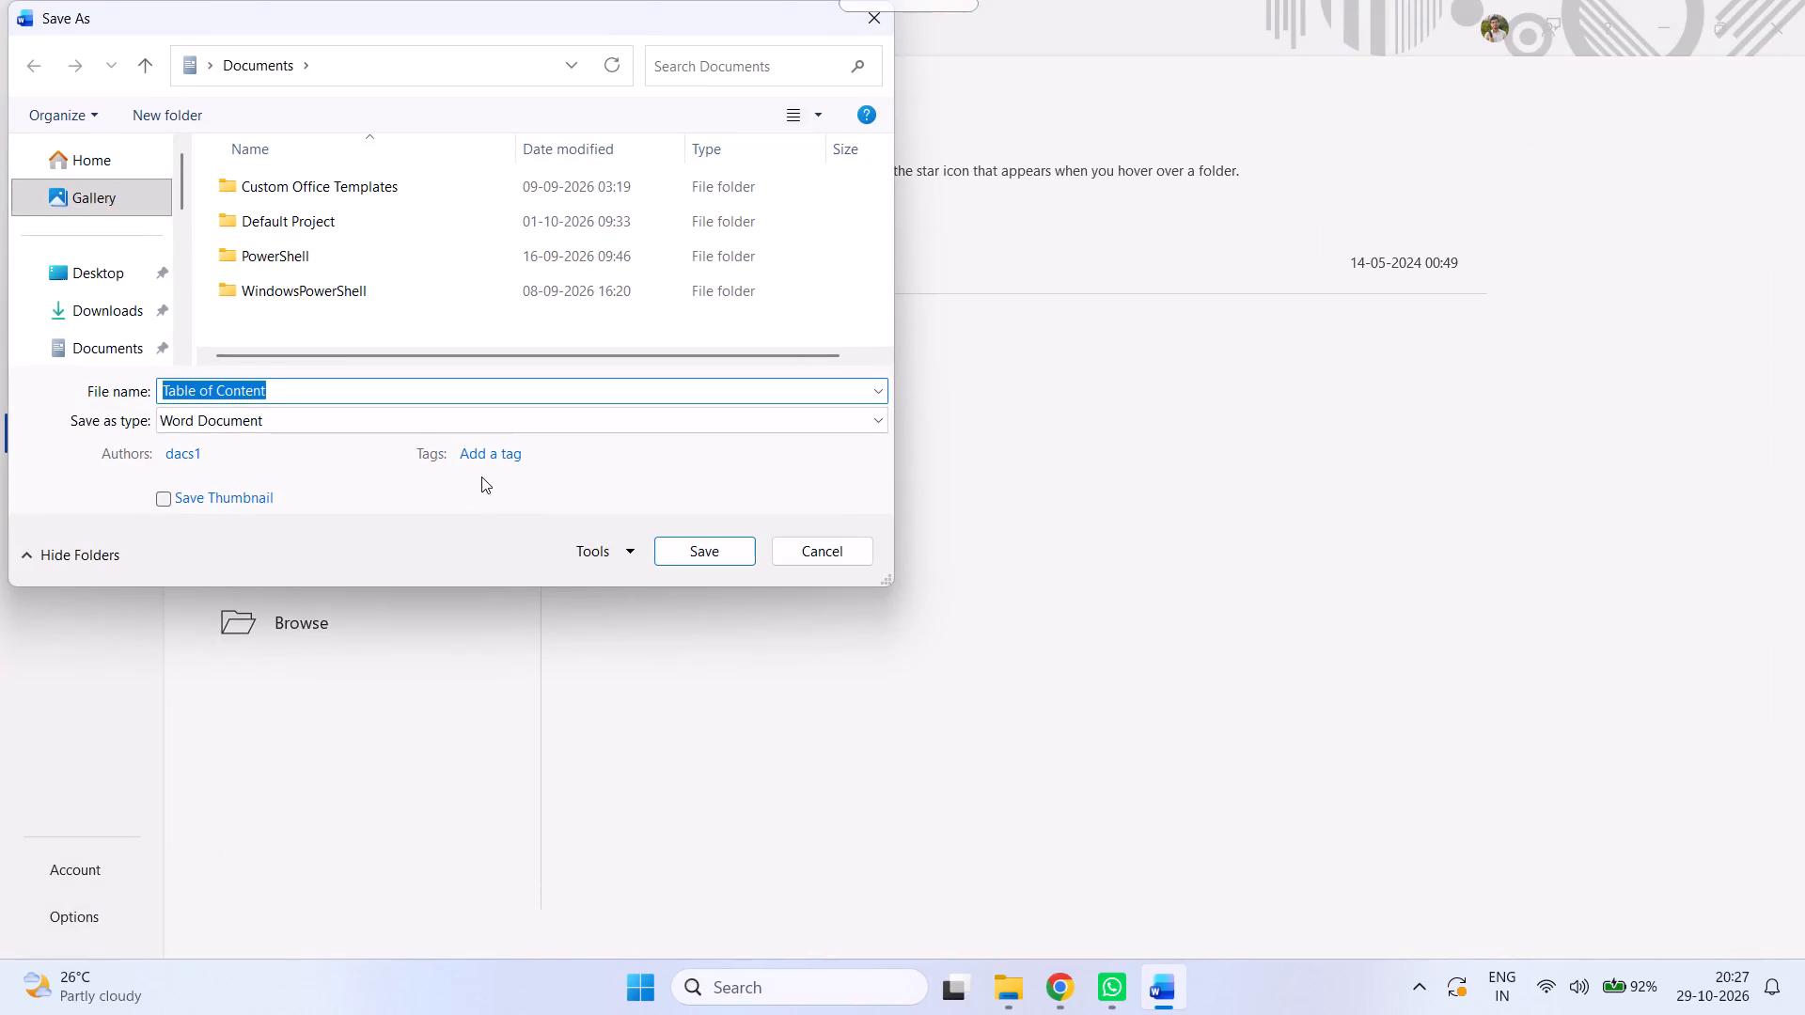
{"action": "key", "text": "Left"}
{"action": "type", "text": "Final"}
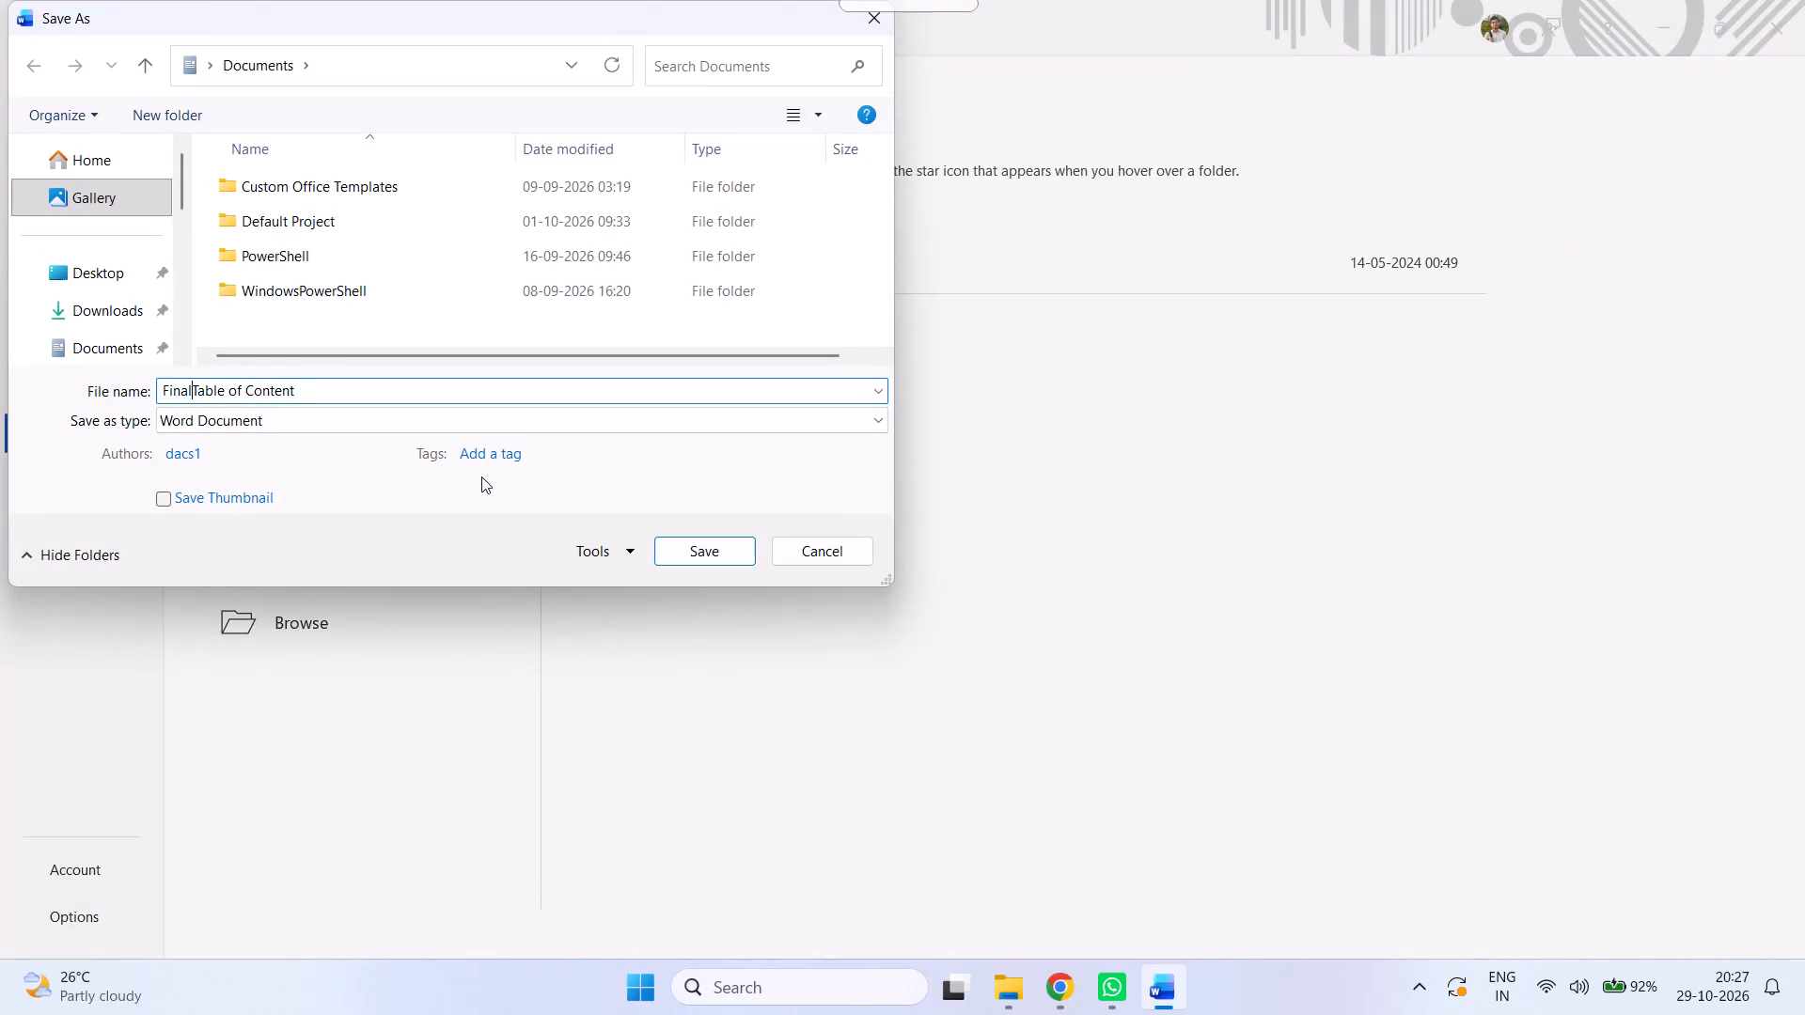
{"action": "key", "text": "space"}
{"action": "left_click", "coordinate": [109, 270]}
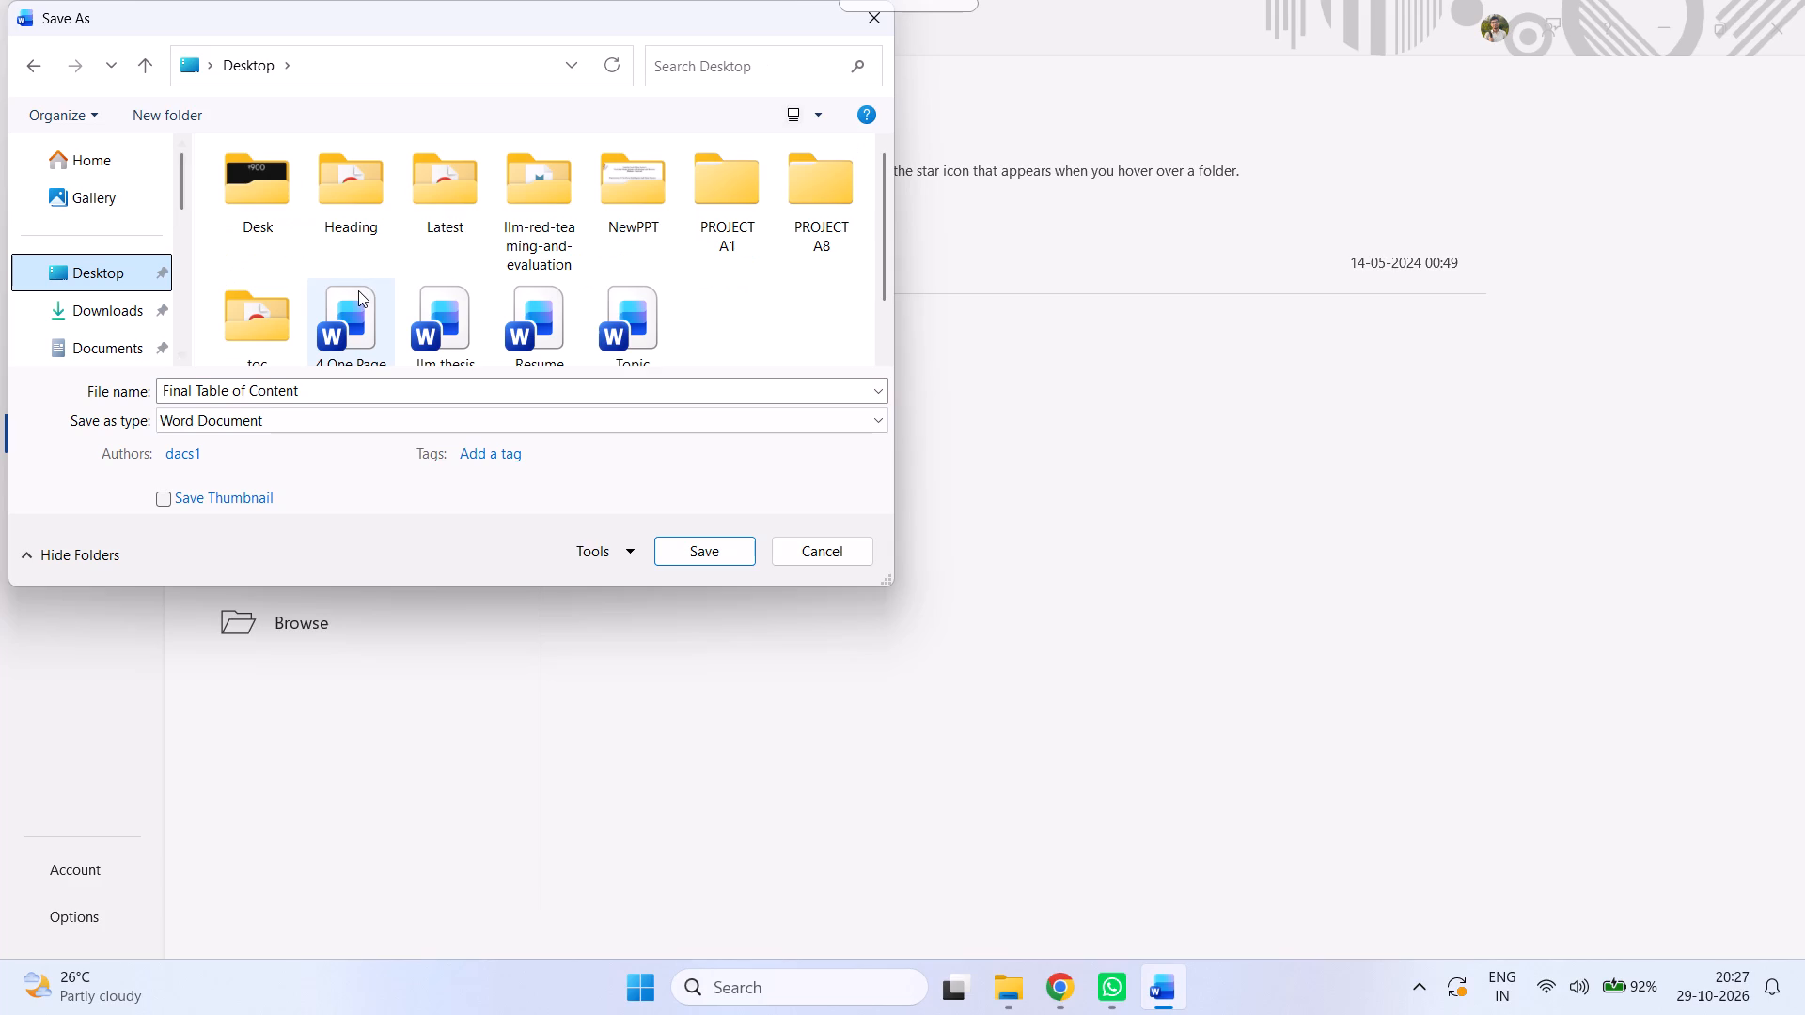
{"action": "left_click", "coordinate": [356, 393]}
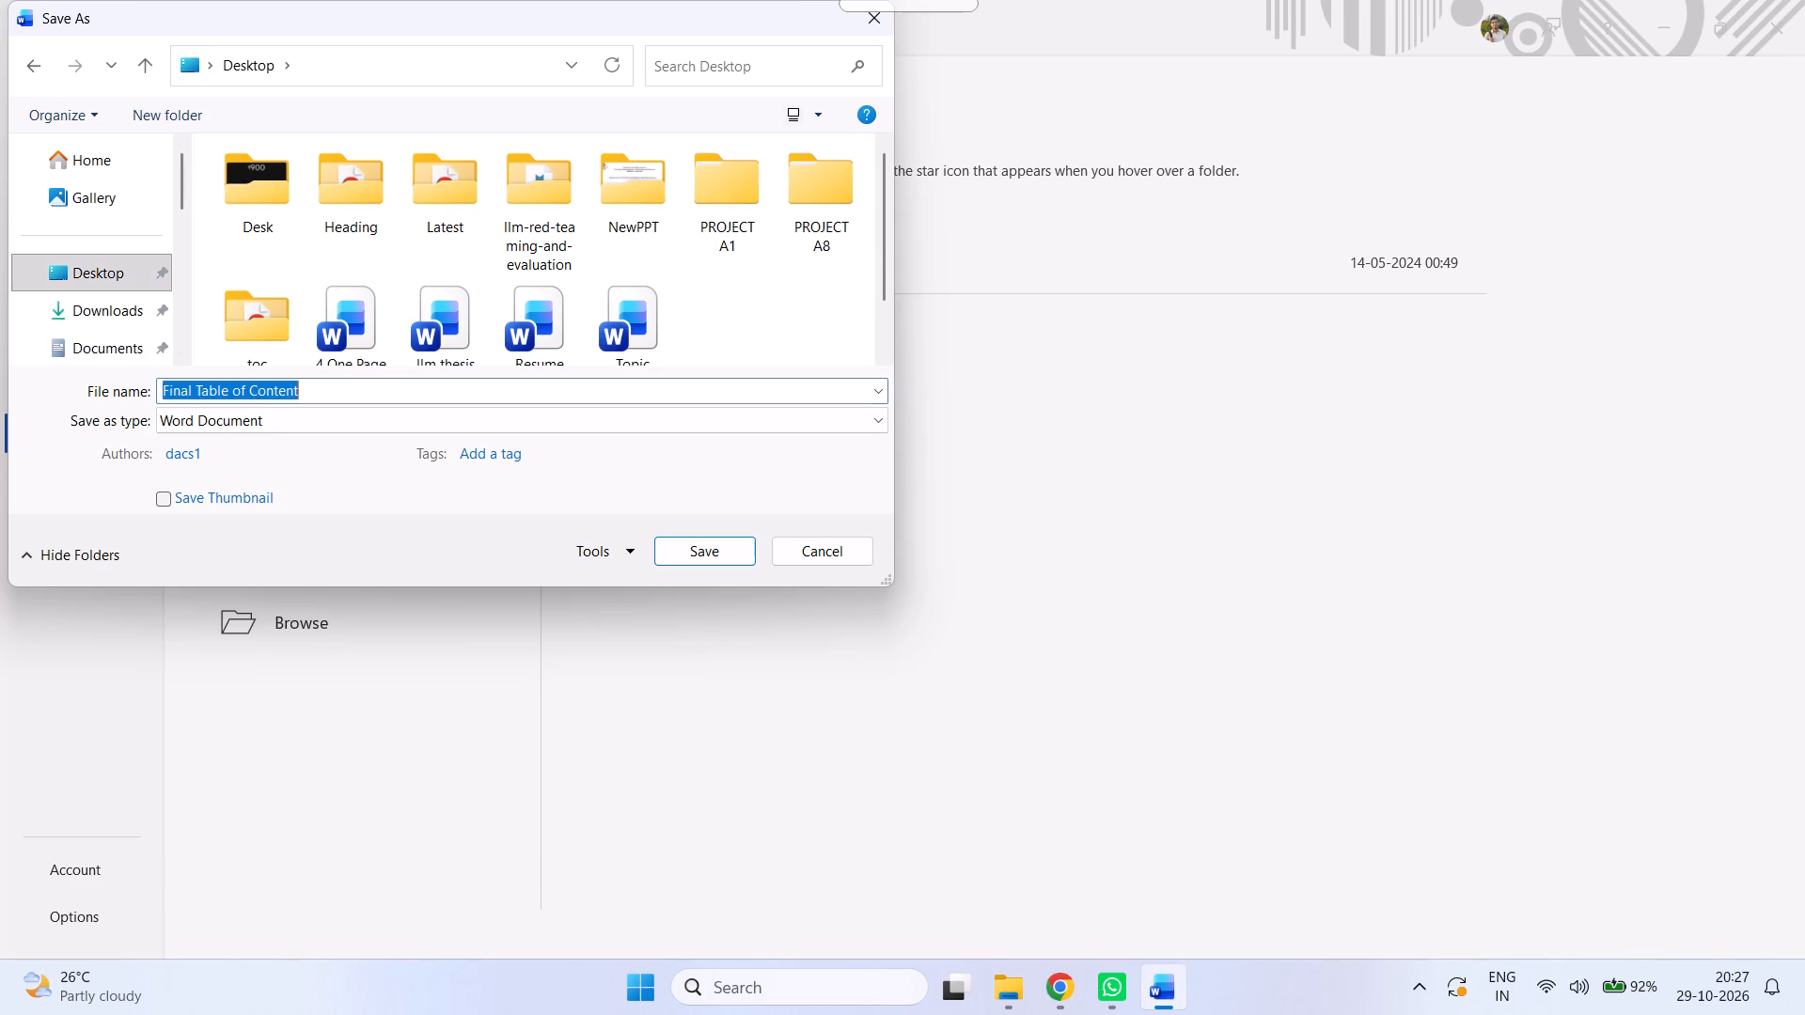
{"action": "left_click", "coordinate": [356, 393]}
{"action": "left_click", "coordinate": [356, 393]}
{"action": "key", "text": "space"}
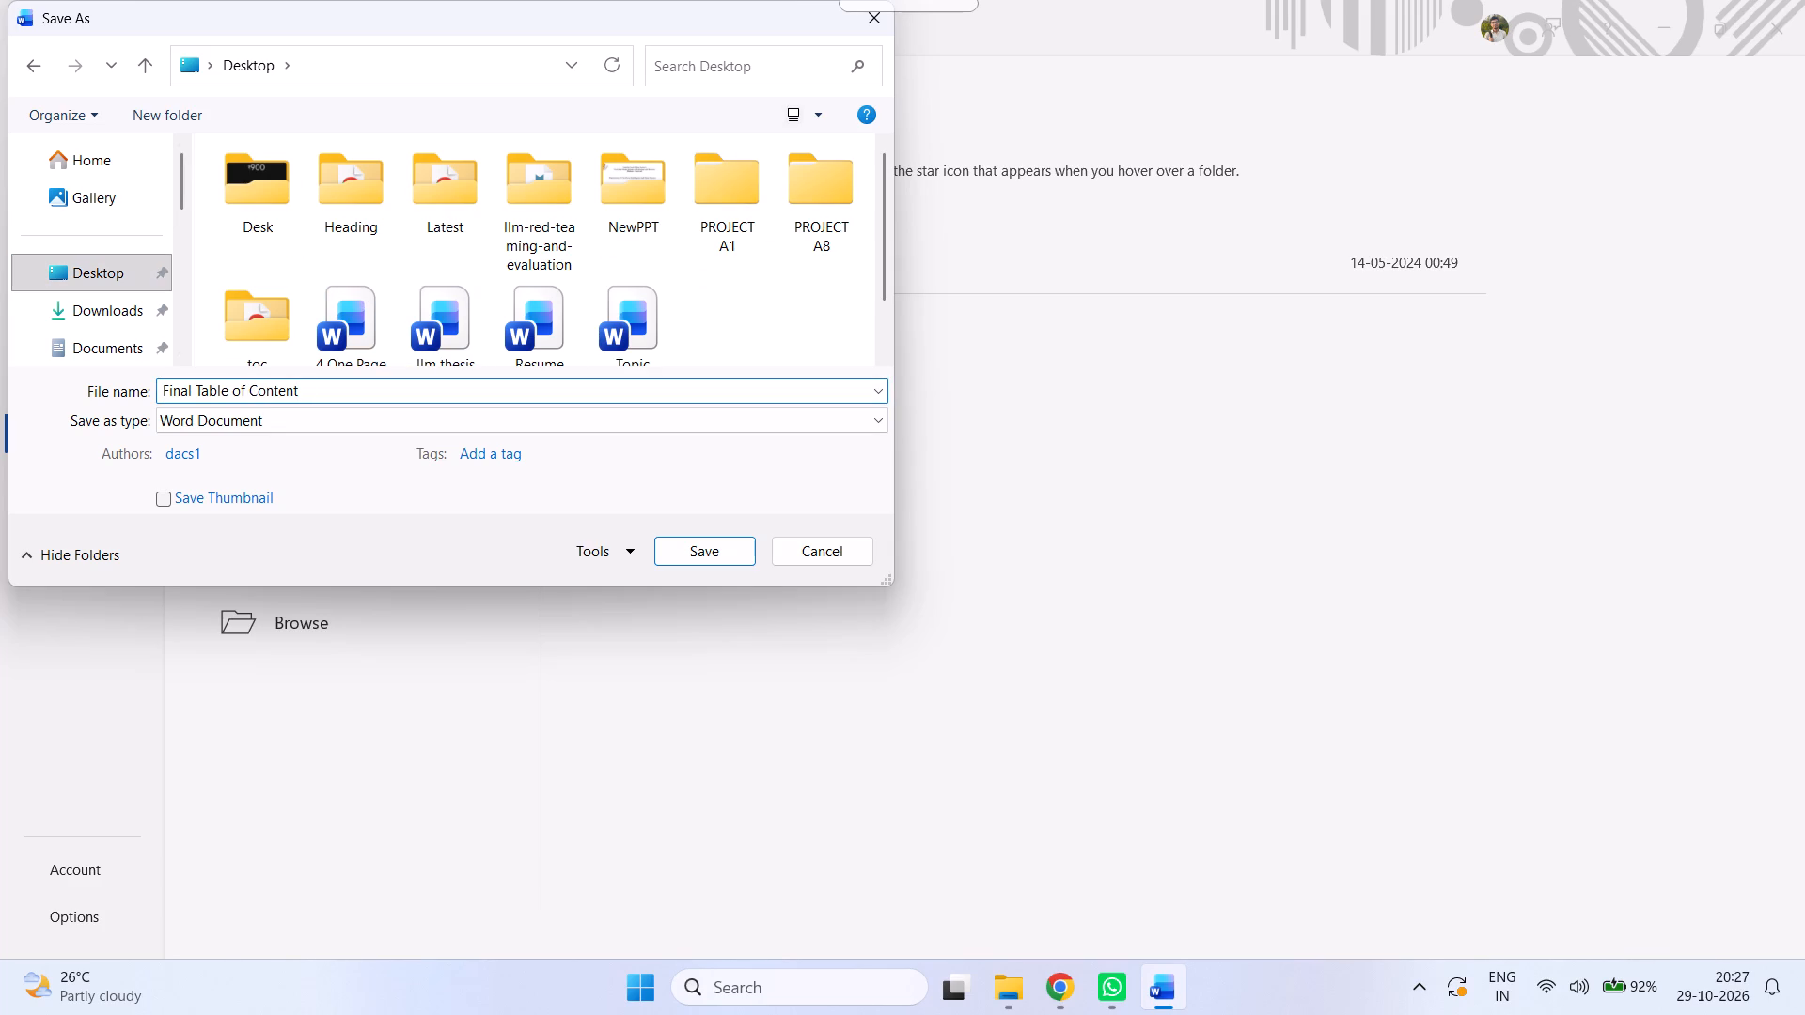
{"action": "type", "text": "U"}
{"action": "key", "text": "BackSpace"}
{"action": "type", "text": "EditedUnchanged"}
{"action": "double_click", "coordinate": [253, 322]}
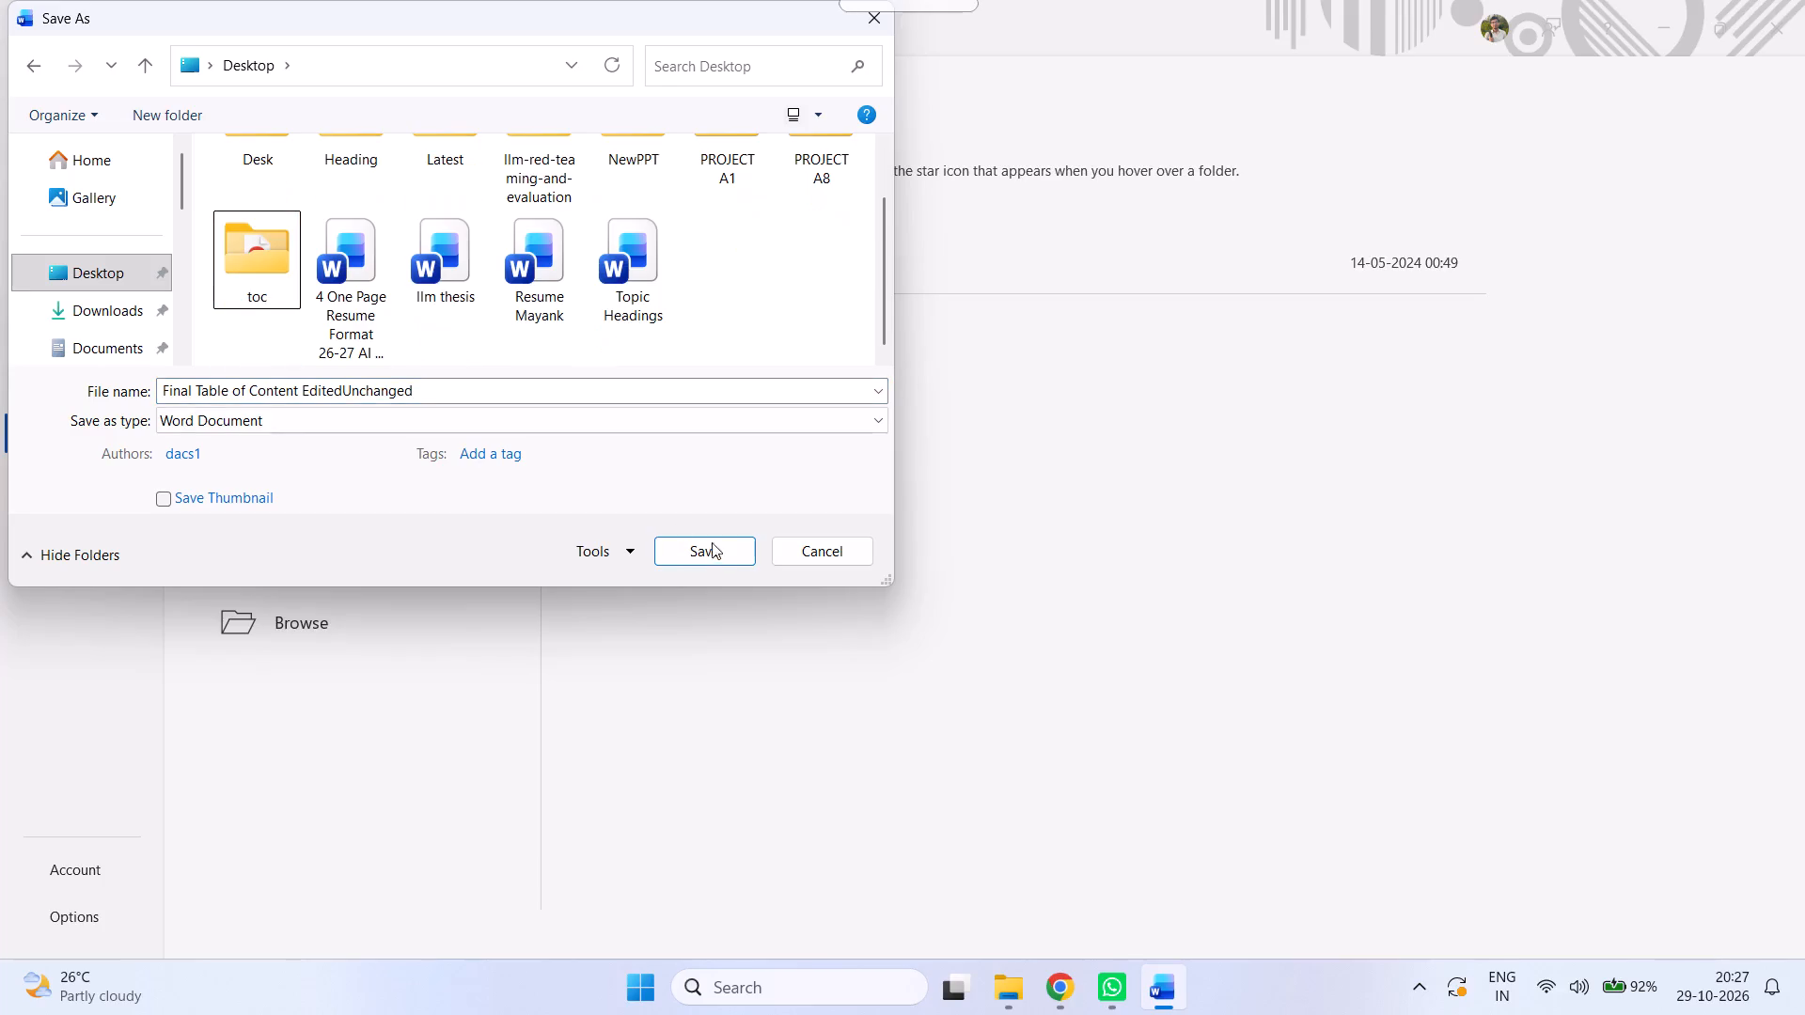
{"action": "left_click", "coordinate": [722, 555]}
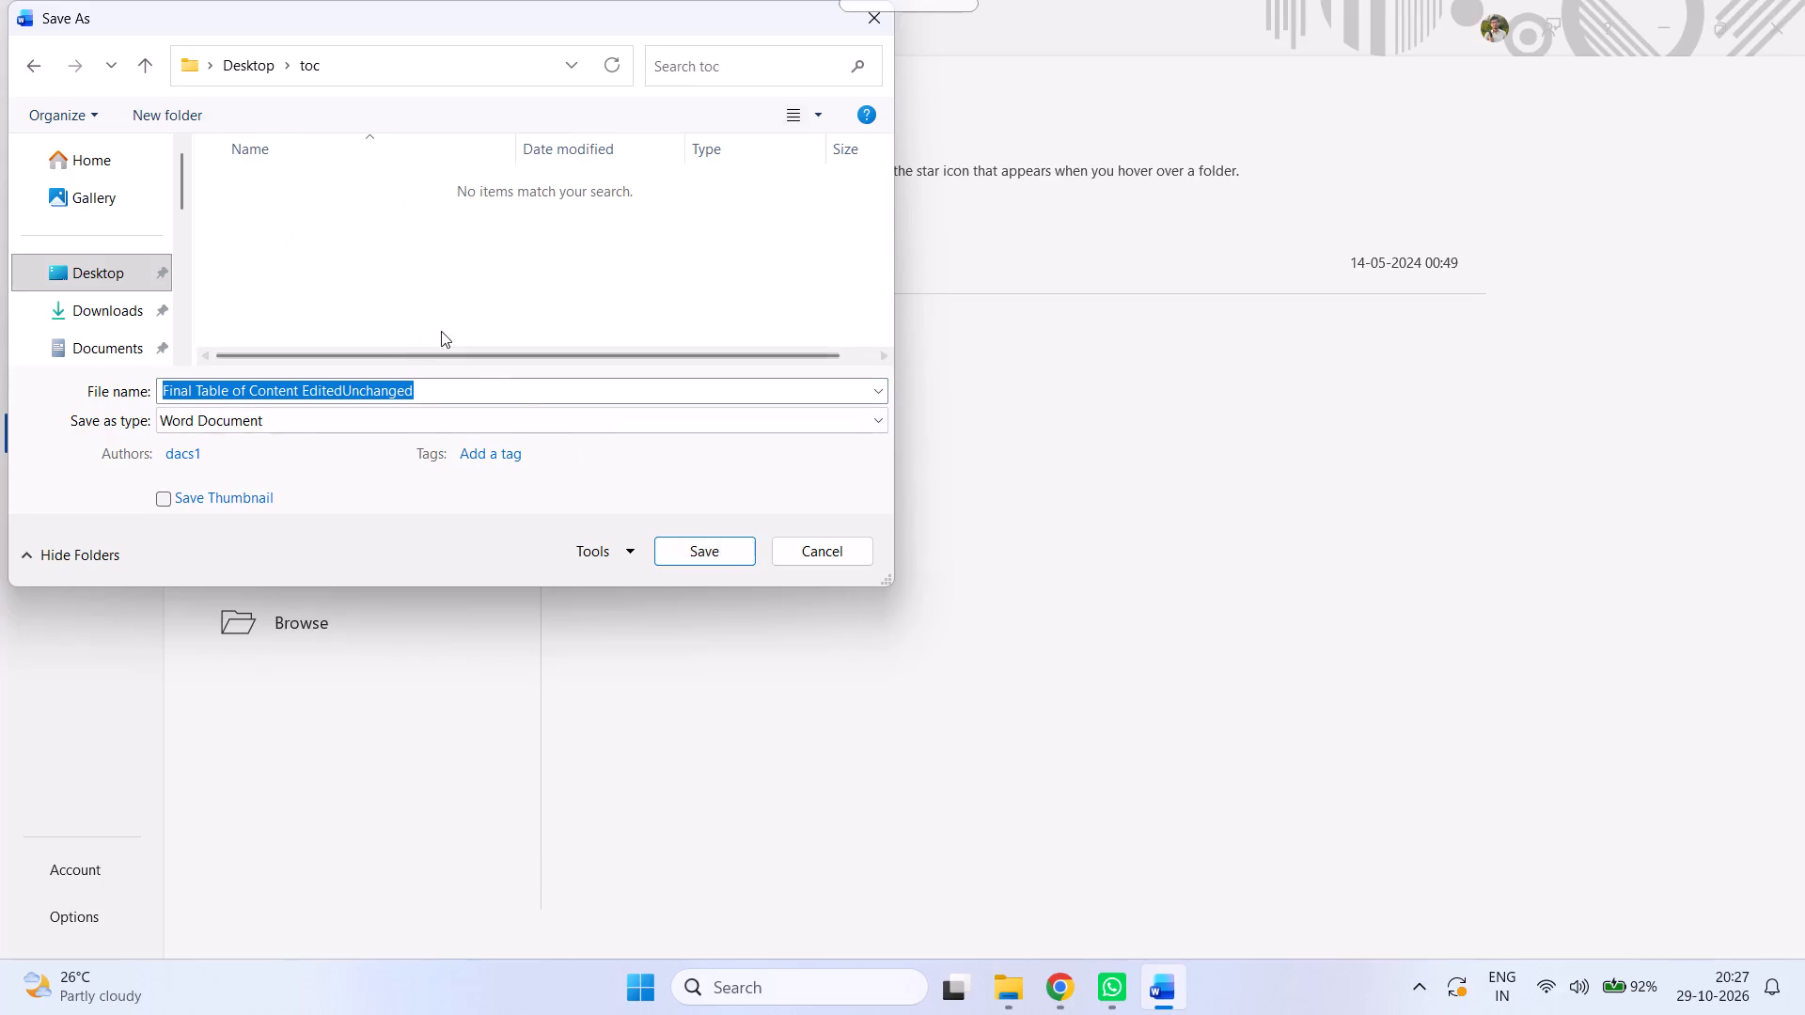
{"action": "left_click", "coordinate": [676, 554]}
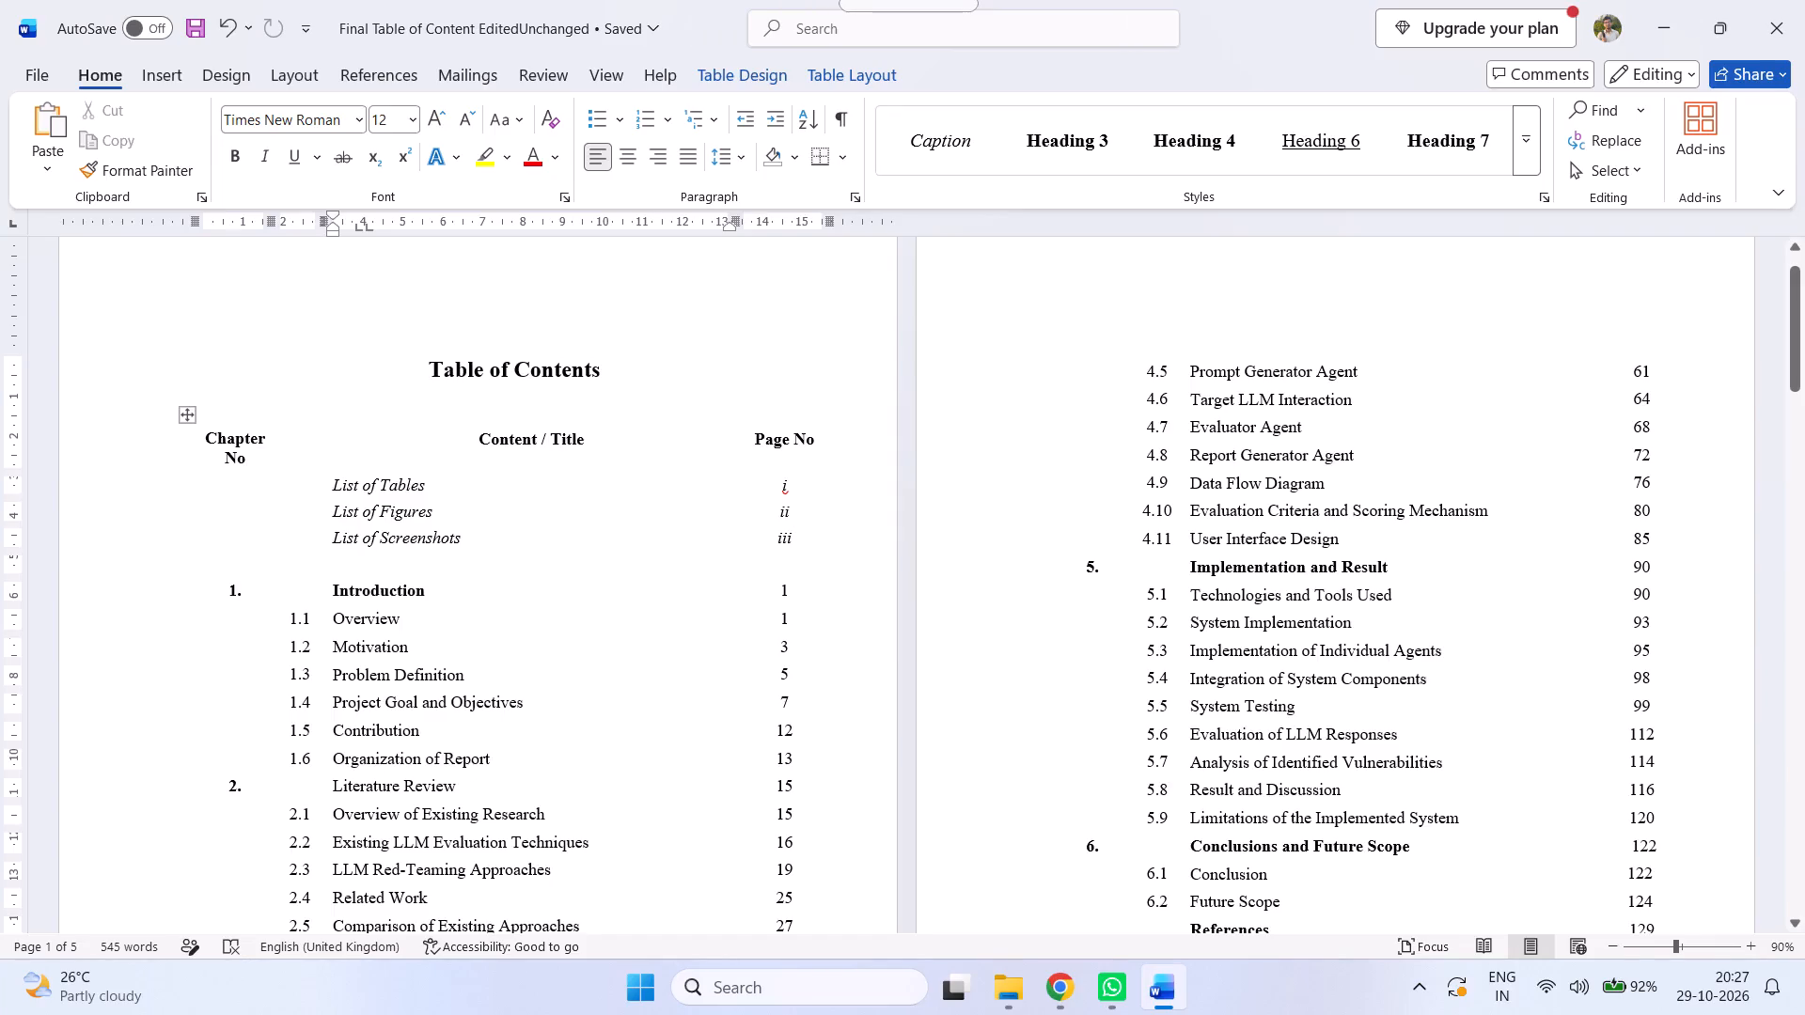
Save another copy in the toc folder as Final Table of Content EditedChanged.
{"action": "left_click", "coordinate": [41, 86]}
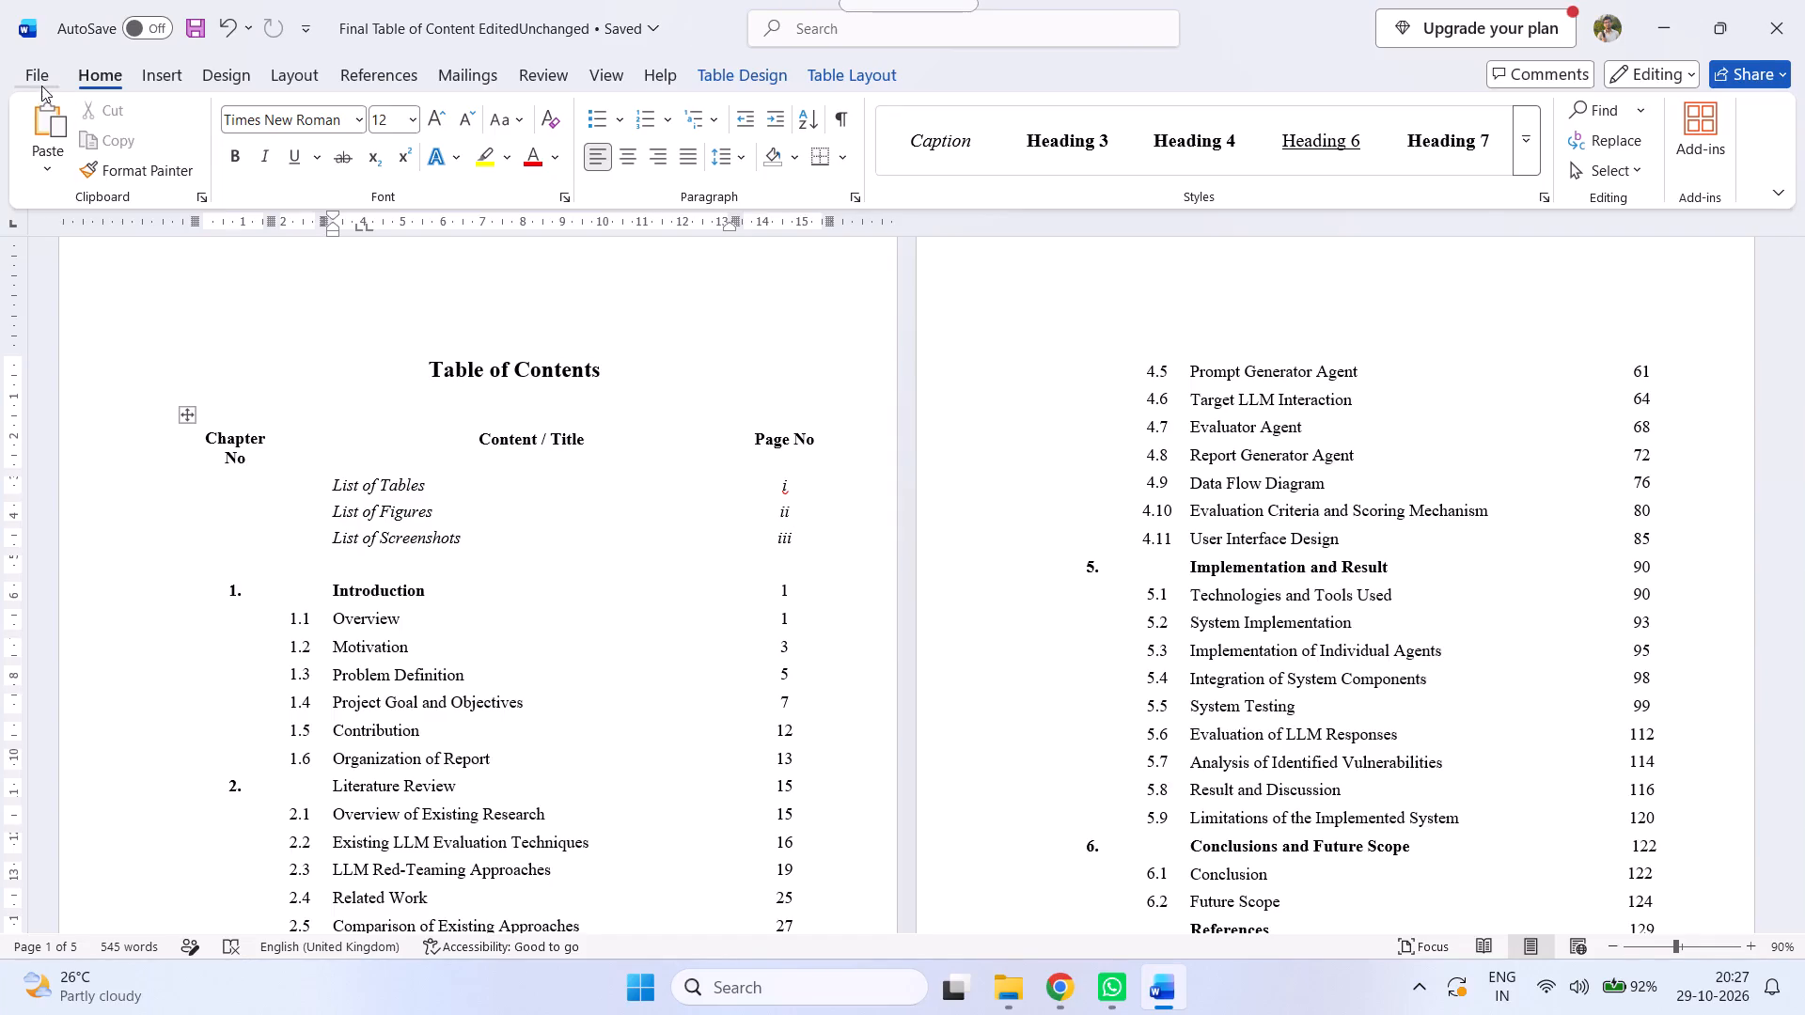
{"action": "left_click", "coordinate": [112, 435]}
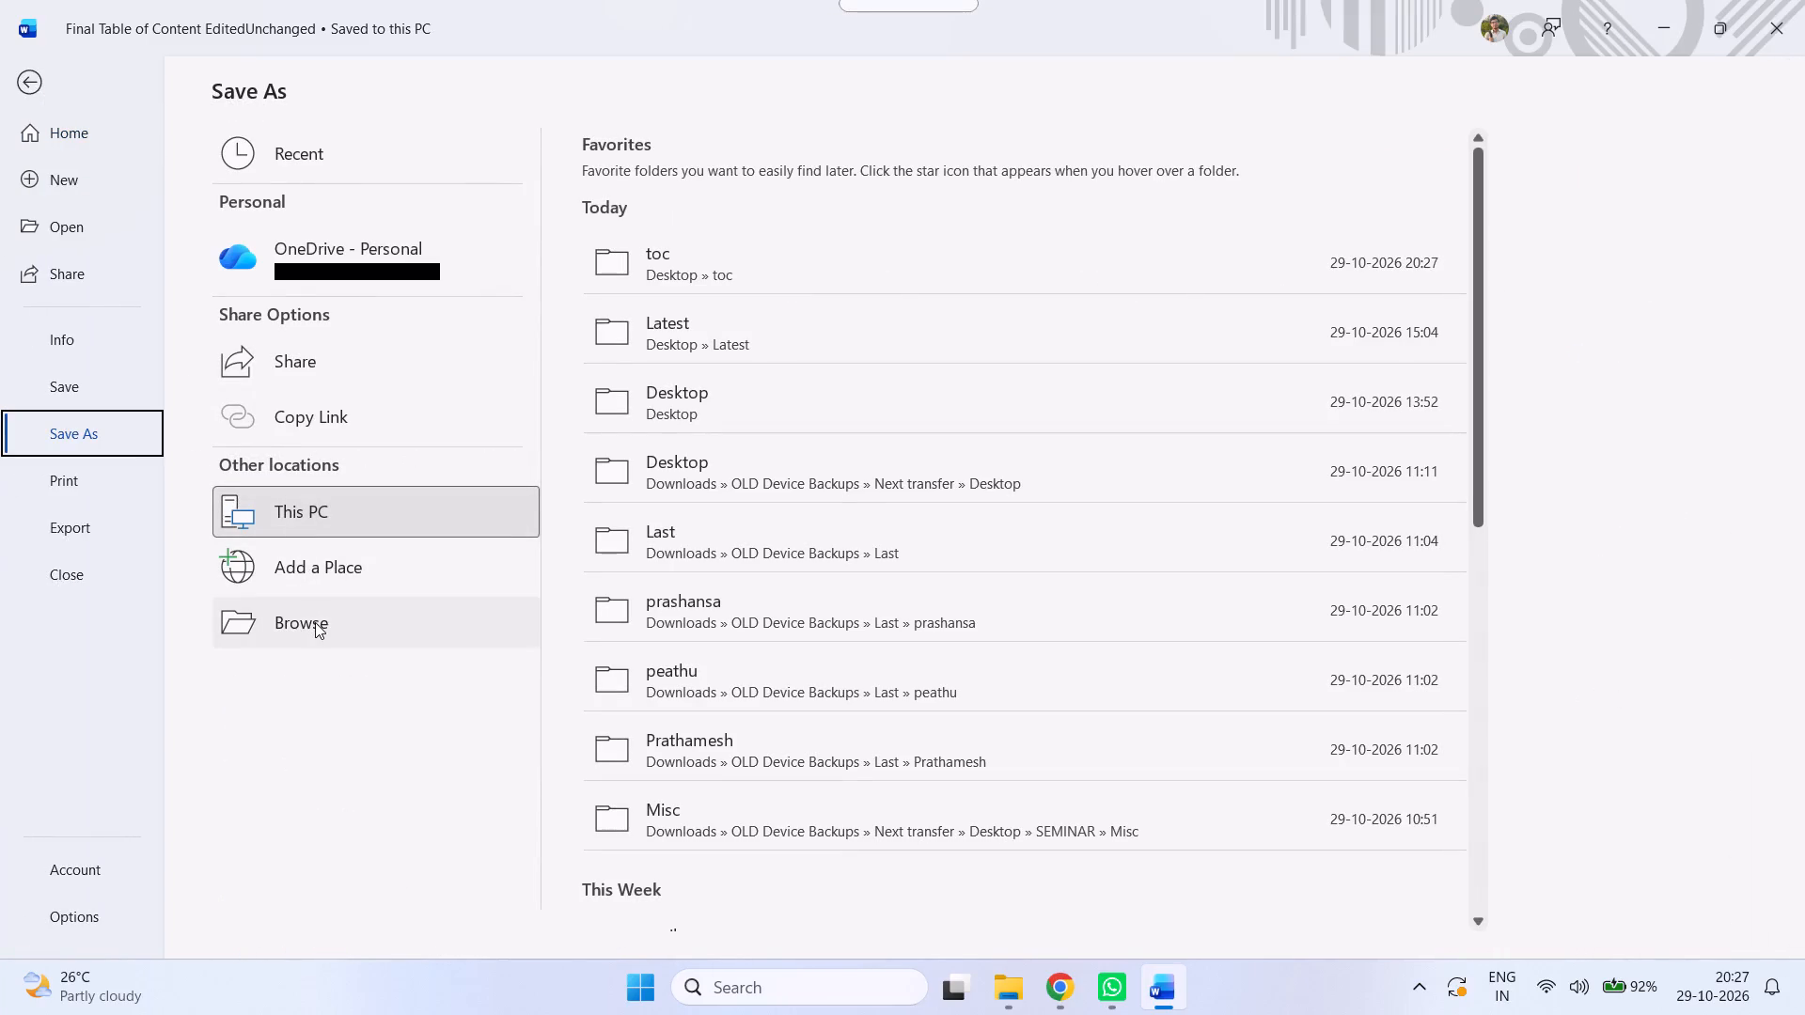
{"action": "left_click", "coordinate": [315, 622]}
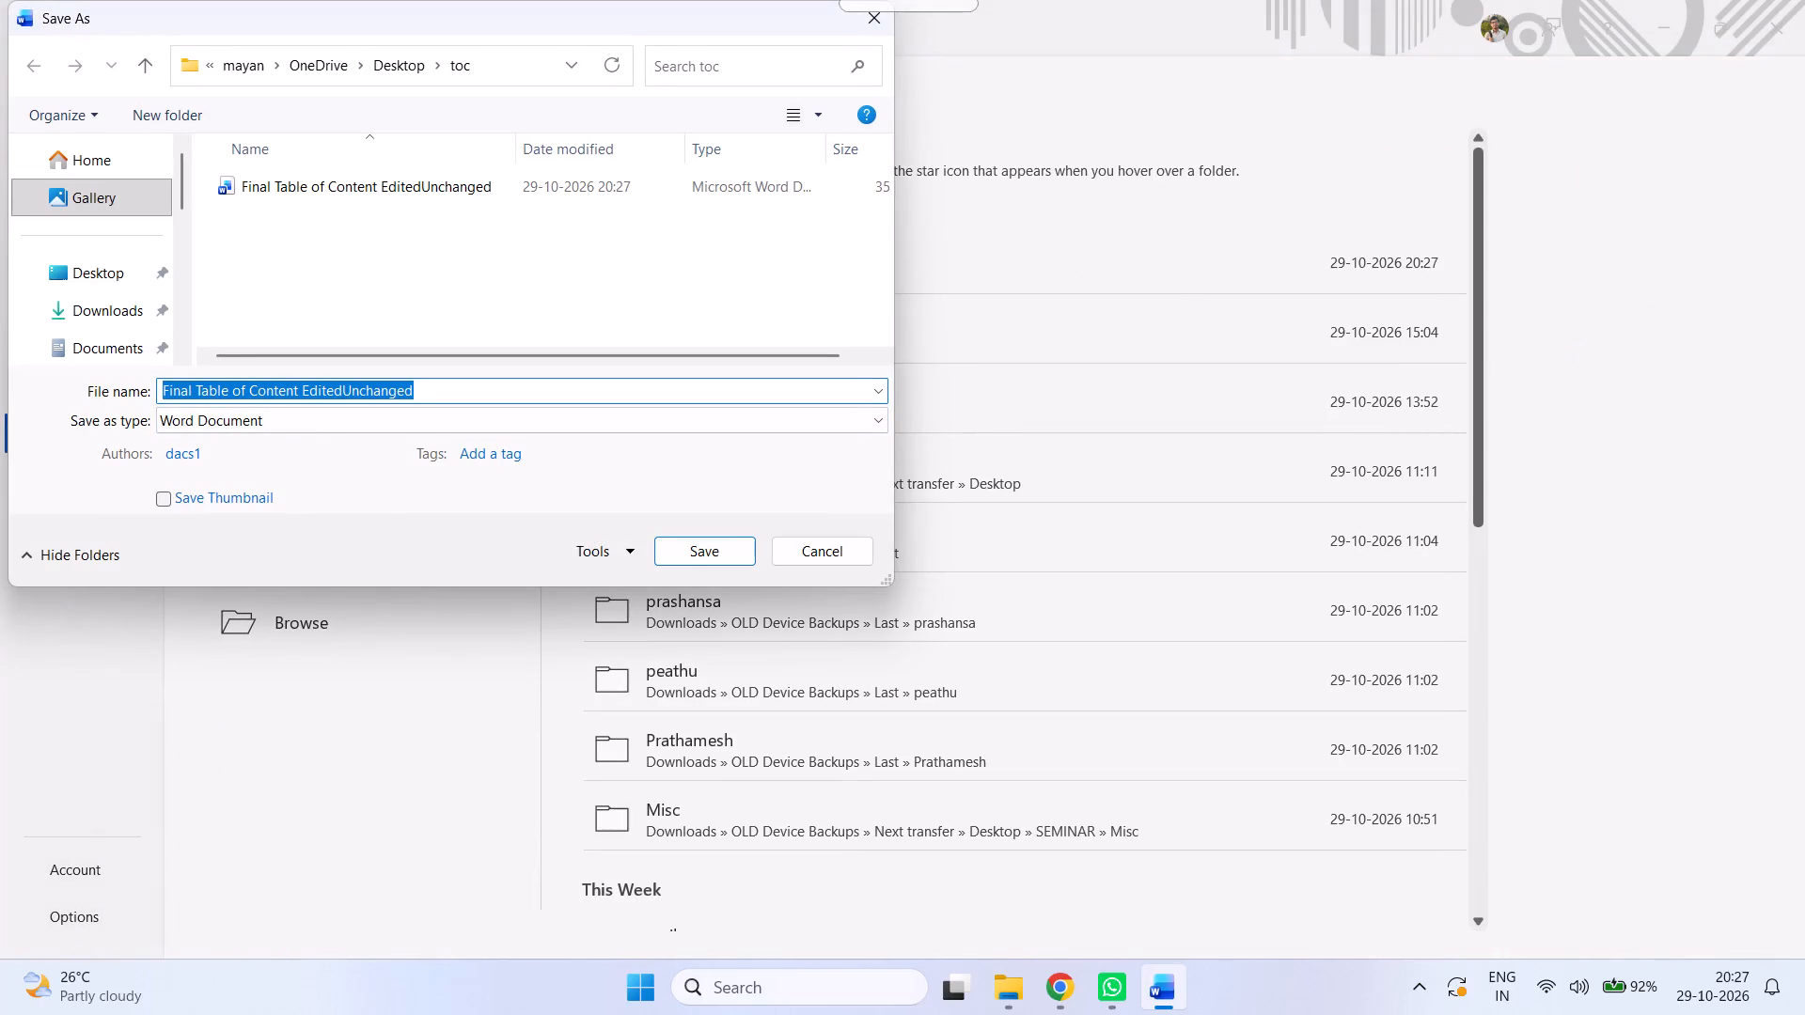
{"action": "left_click", "coordinate": [445, 391]}
{"action": "left_click", "coordinate": [362, 384]}
{"action": "key", "text": "Right"}
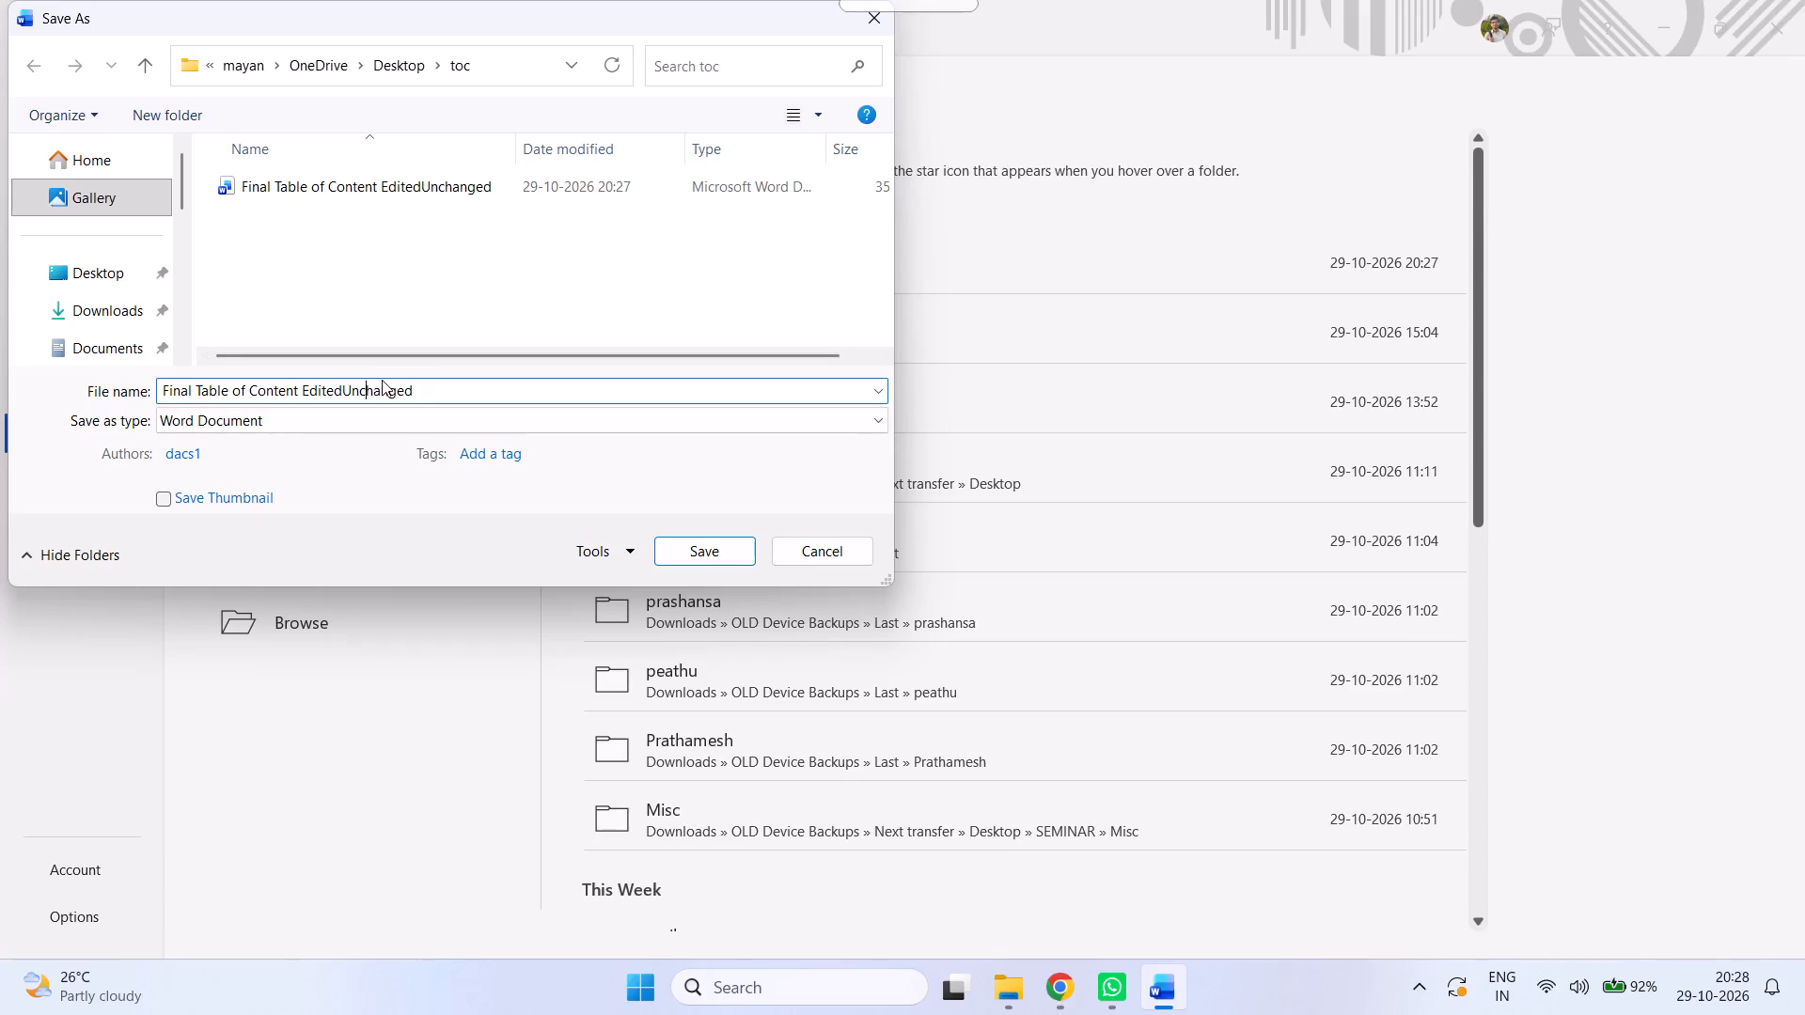
{"action": "key", "text": "BackSpace"}
{"action": "key", "text": "BackSpace"}
{"action": "key", "text": "BackSpace"}
{"action": "key", "text": "BackSpace"}
{"action": "type", "text": "dC"}
{"action": "left_click", "coordinate": [692, 550]}
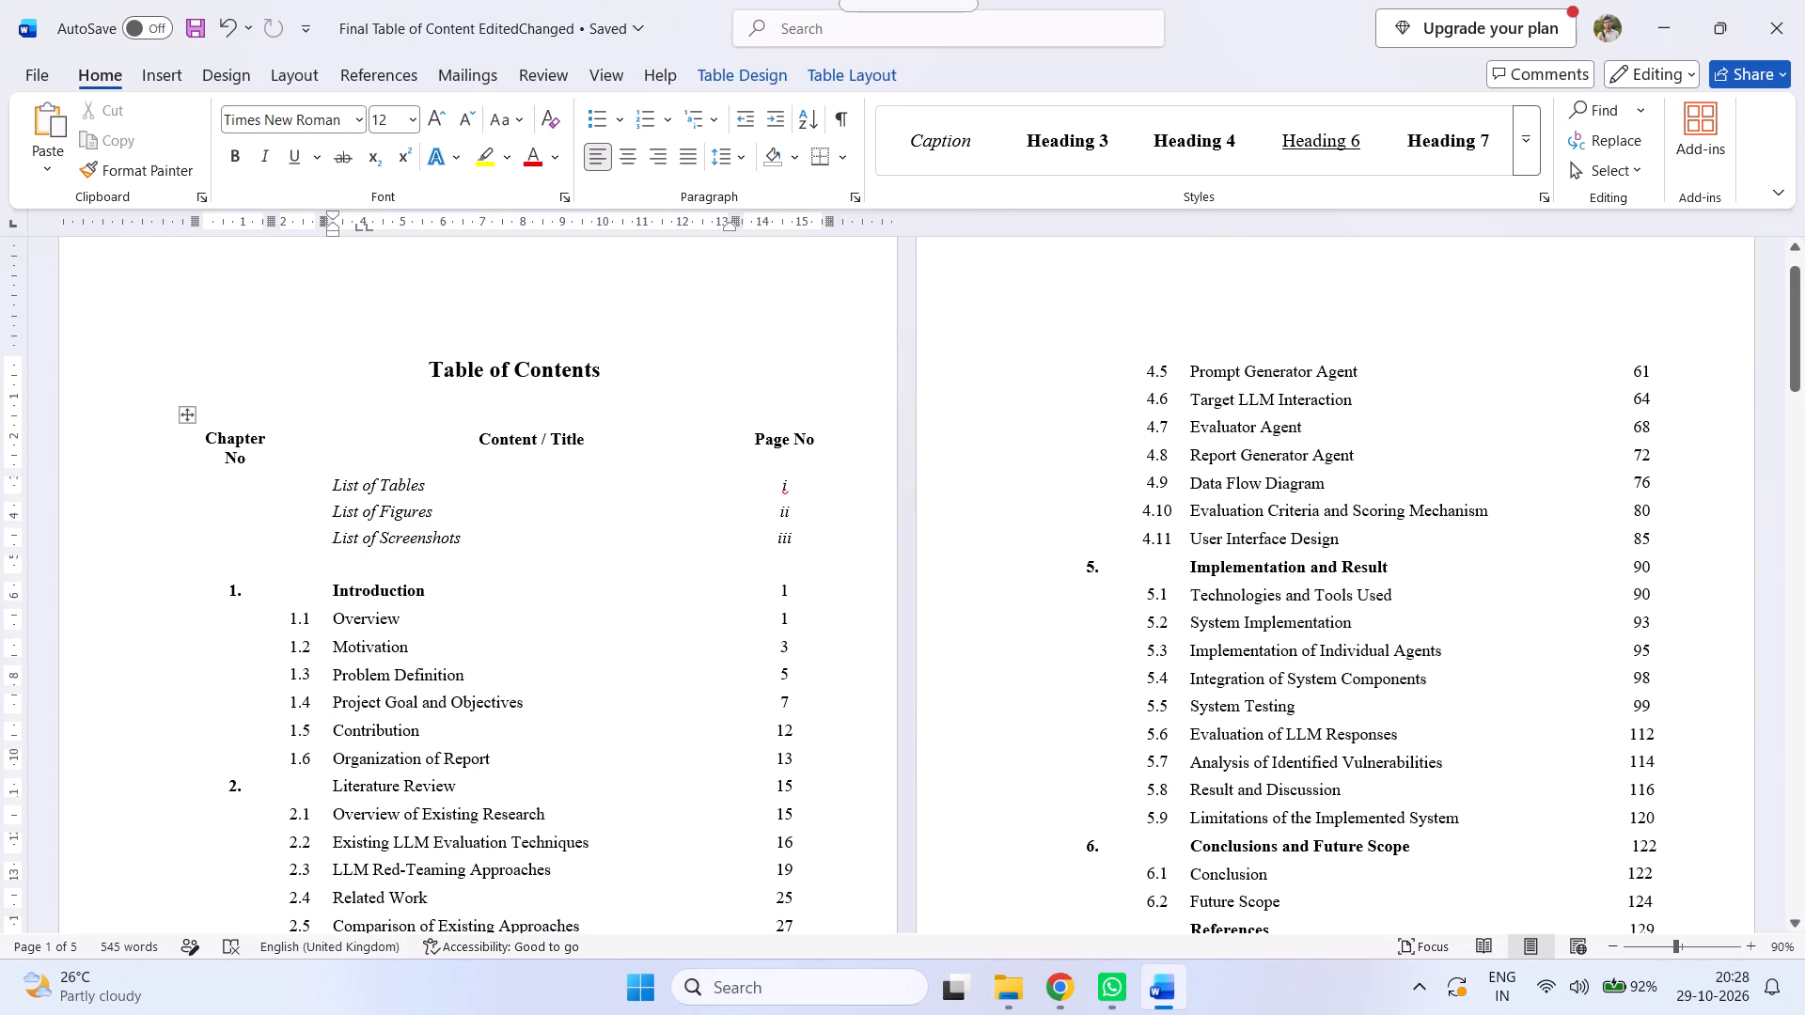
Delete everything before the List of Table heading, including the table of contents and the List of Figures.
{"action": "scroll", "coordinate": [969, 544], "scroll_direction": "down", "scroll_amount": 15}
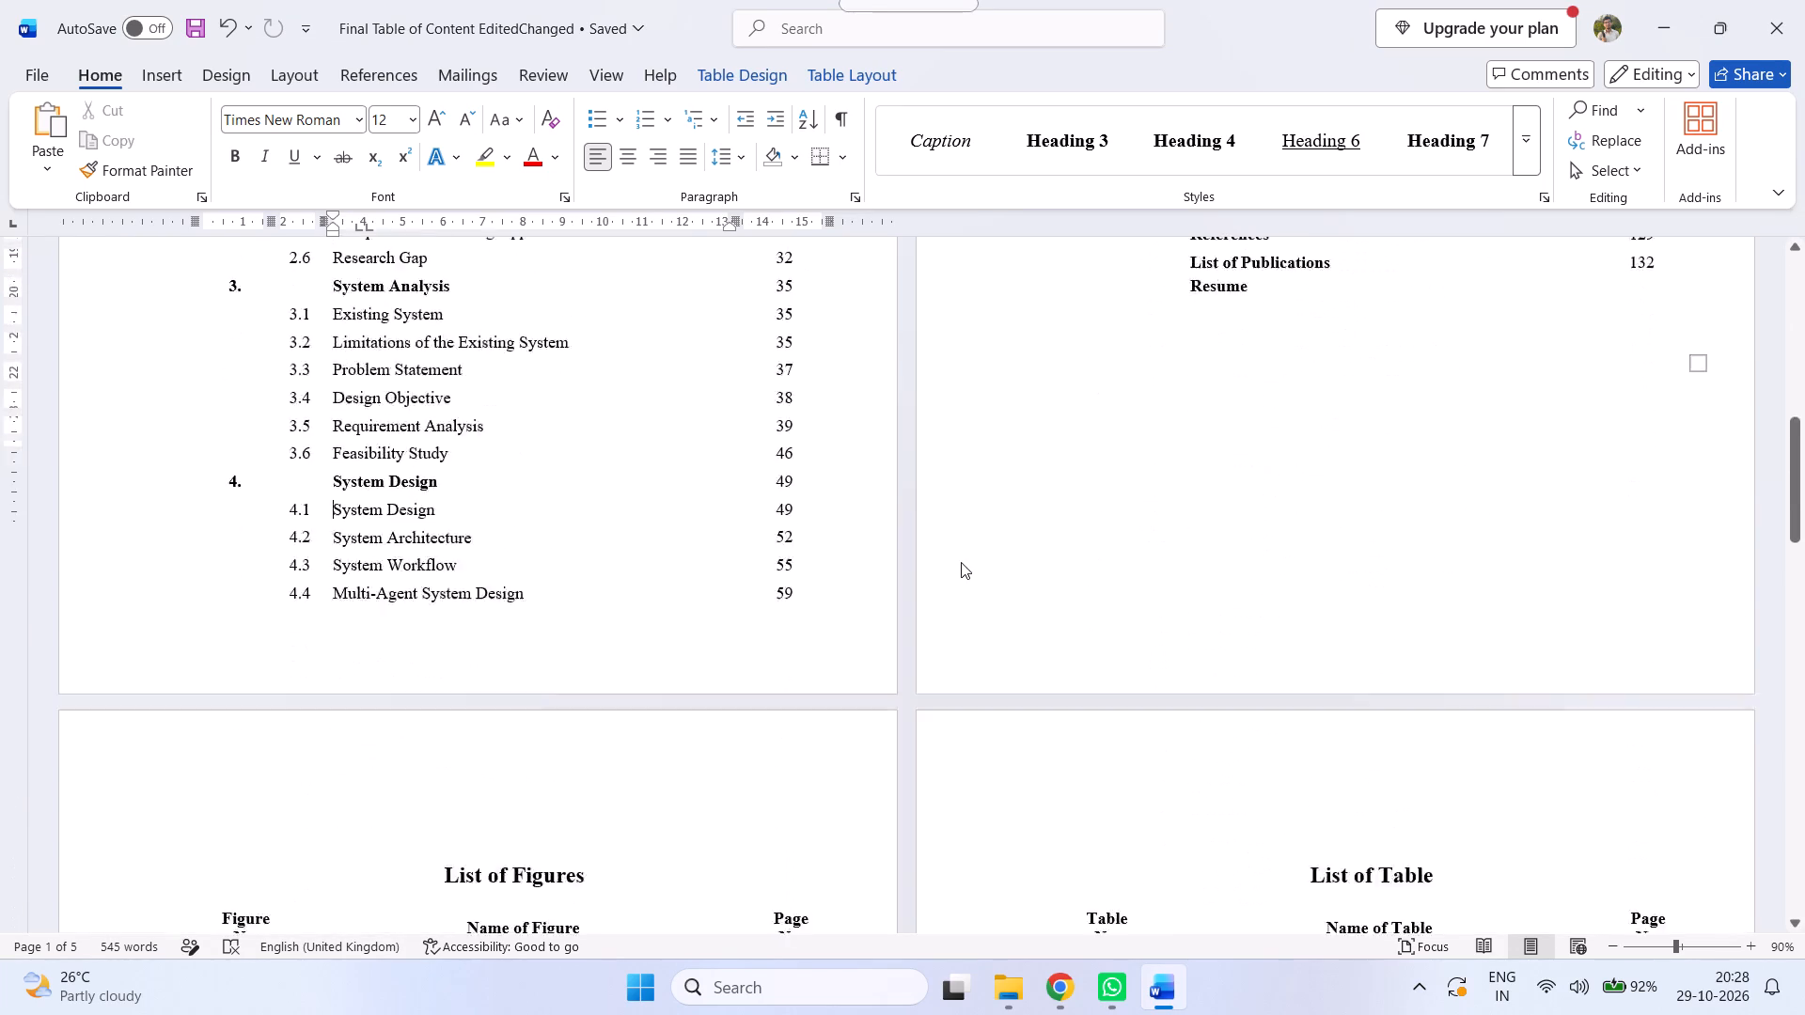
{"action": "scroll", "coordinate": [961, 562], "scroll_direction": "down", "scroll_amount": 10}
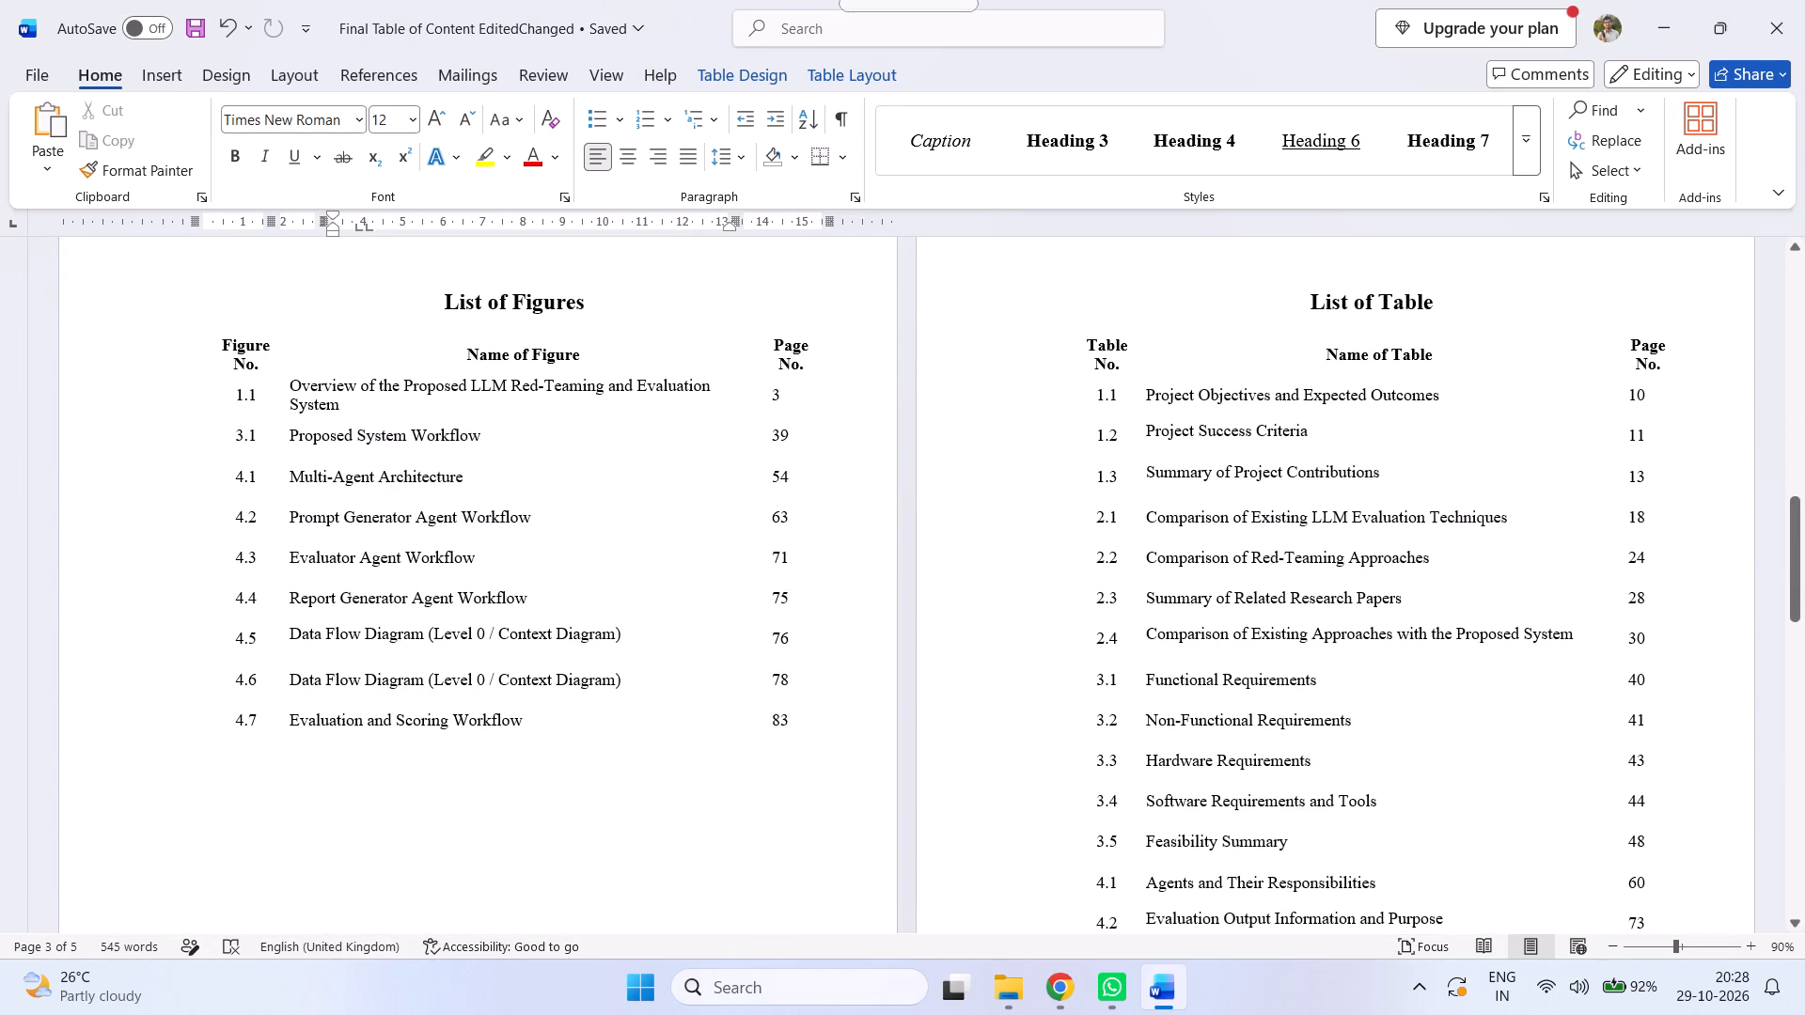
{"action": "scroll", "coordinate": [1011, 586], "scroll_direction": "up", "scroll_amount": 12}
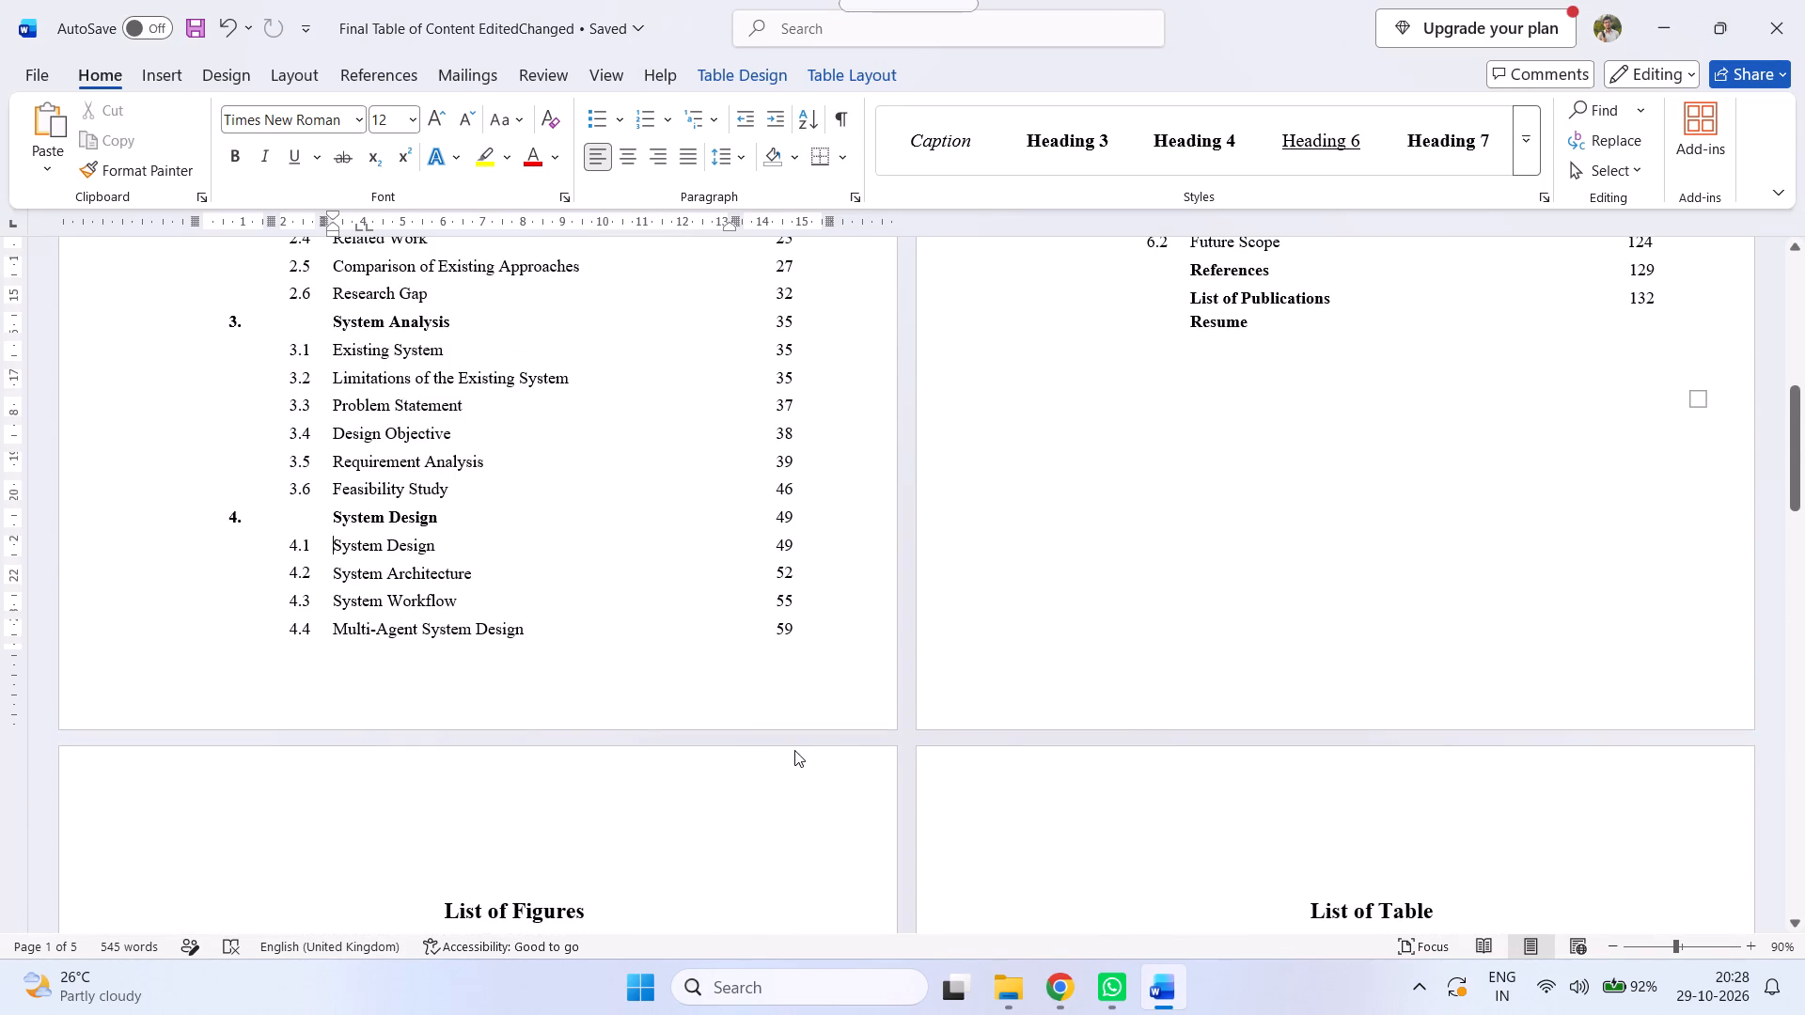
{"action": "left_click", "coordinate": [1357, 612]}
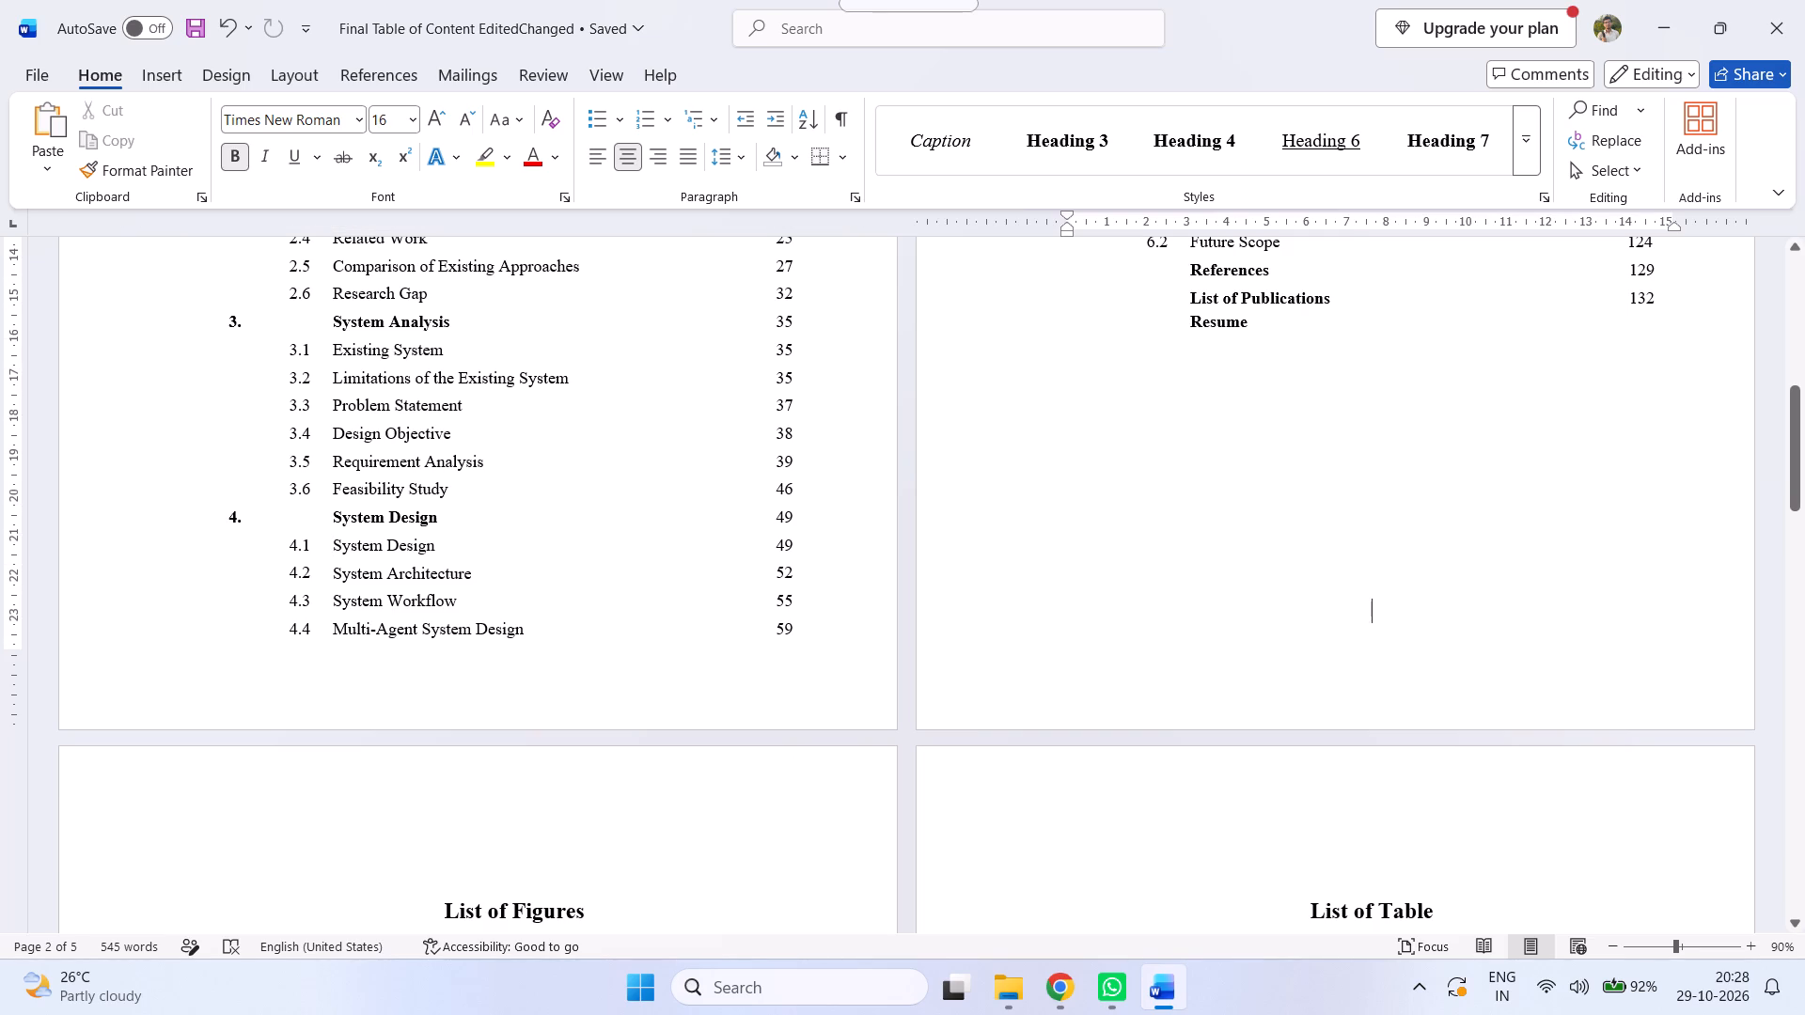
{"action": "left_click", "coordinate": [1381, 651]}
{"action": "left_click", "coordinate": [1343, 664]}
{"action": "key", "text": "Down"}
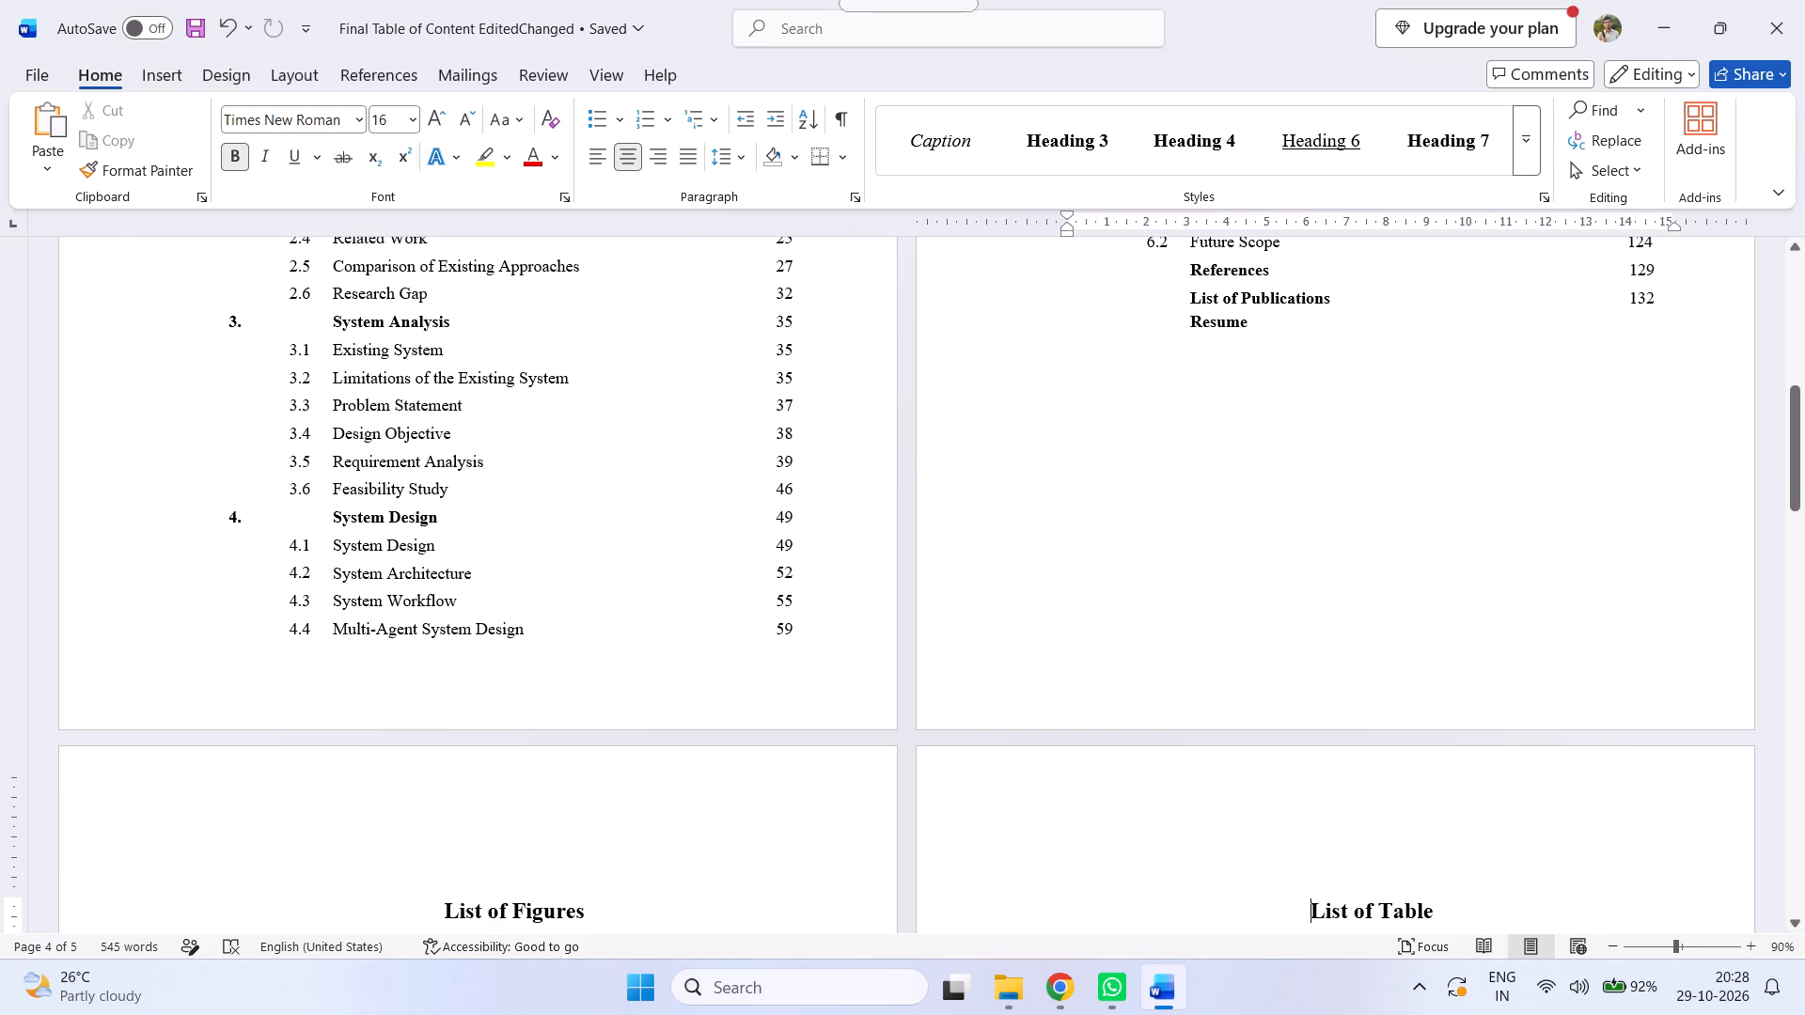
{"action": "key", "text": "Down"}
{"action": "key", "text": "Down"}
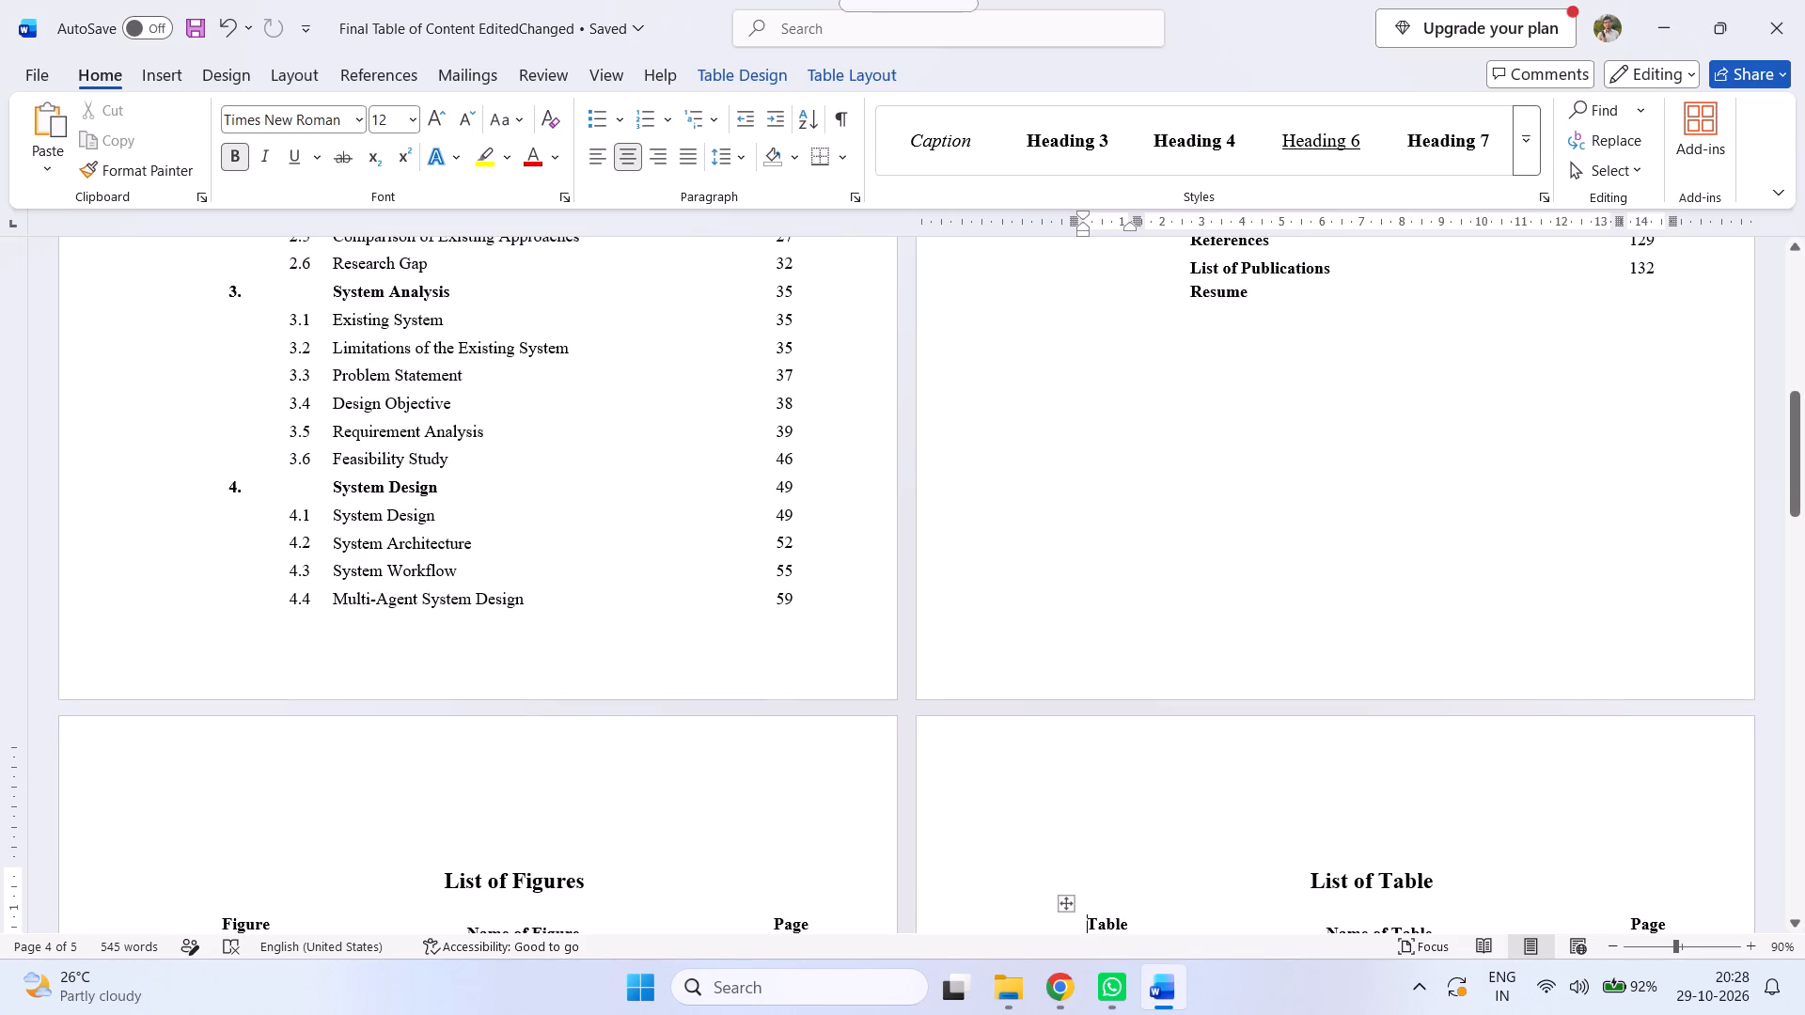
{"action": "key", "text": "Up"}
{"action": "key", "text": "Up"}
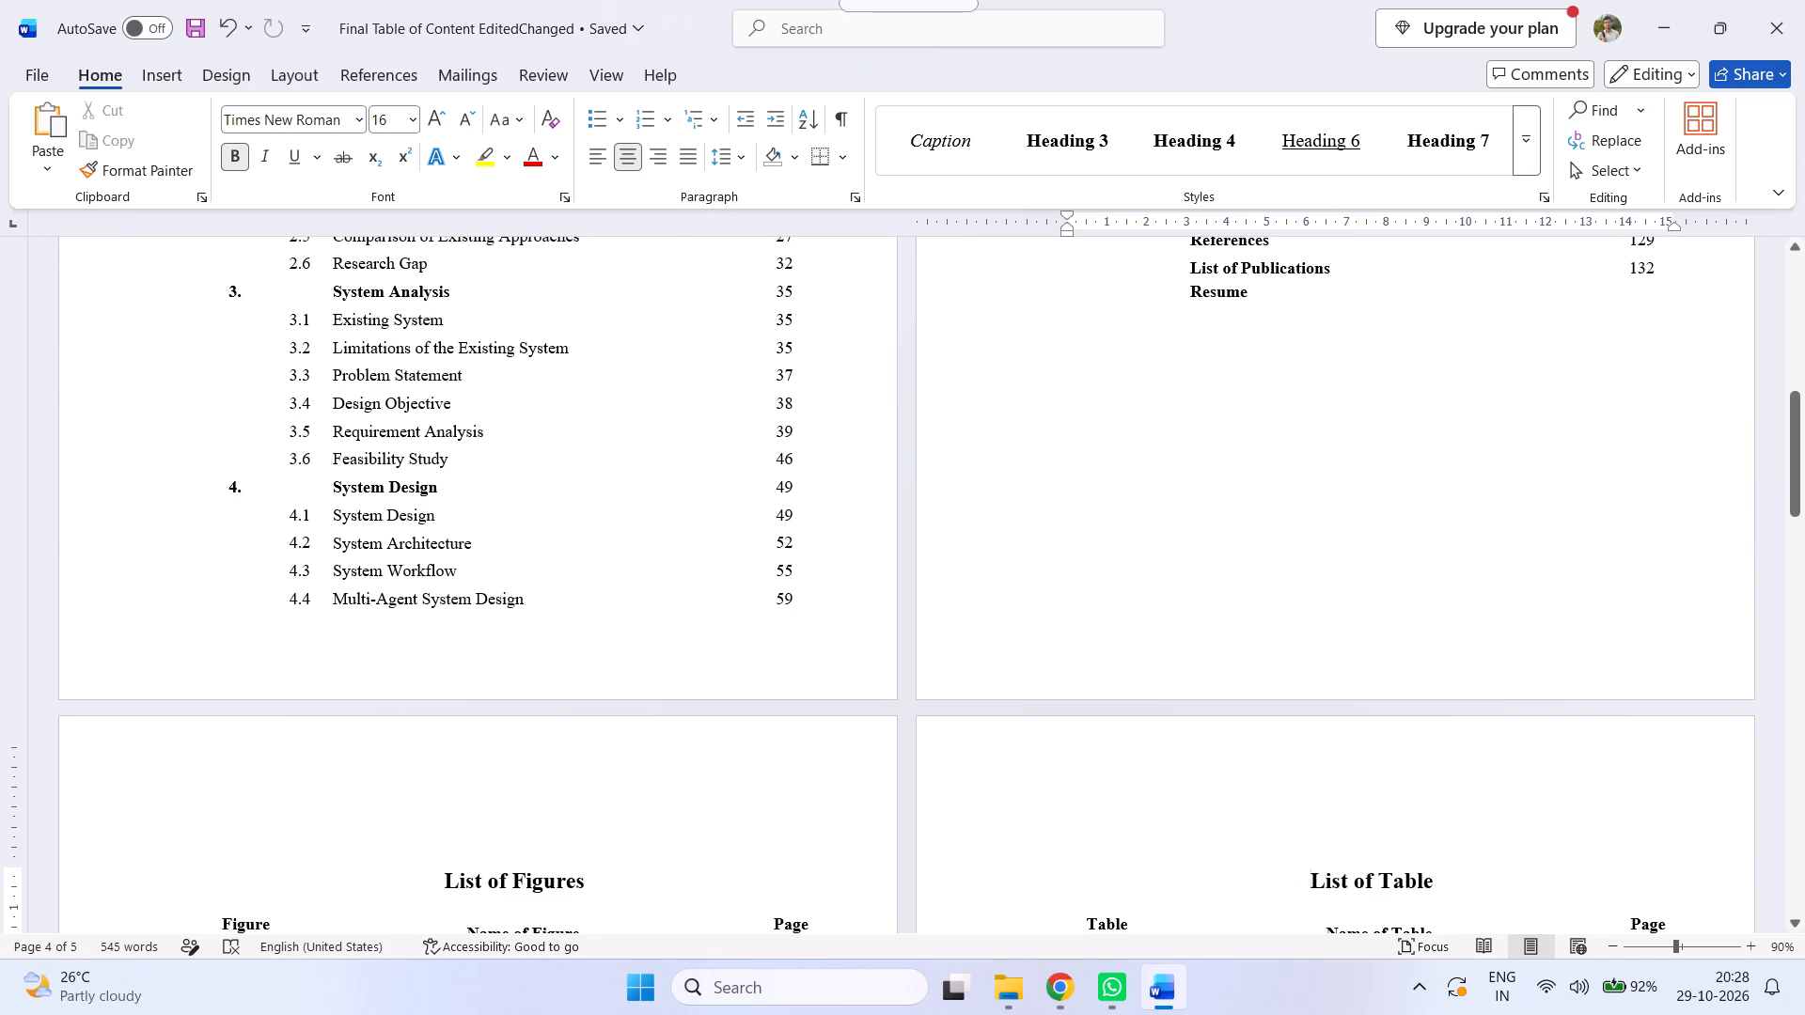
{"action": "scroll", "coordinate": [1563, 588], "scroll_direction": "up", "scroll_amount": 6, "text": "ctrl"}
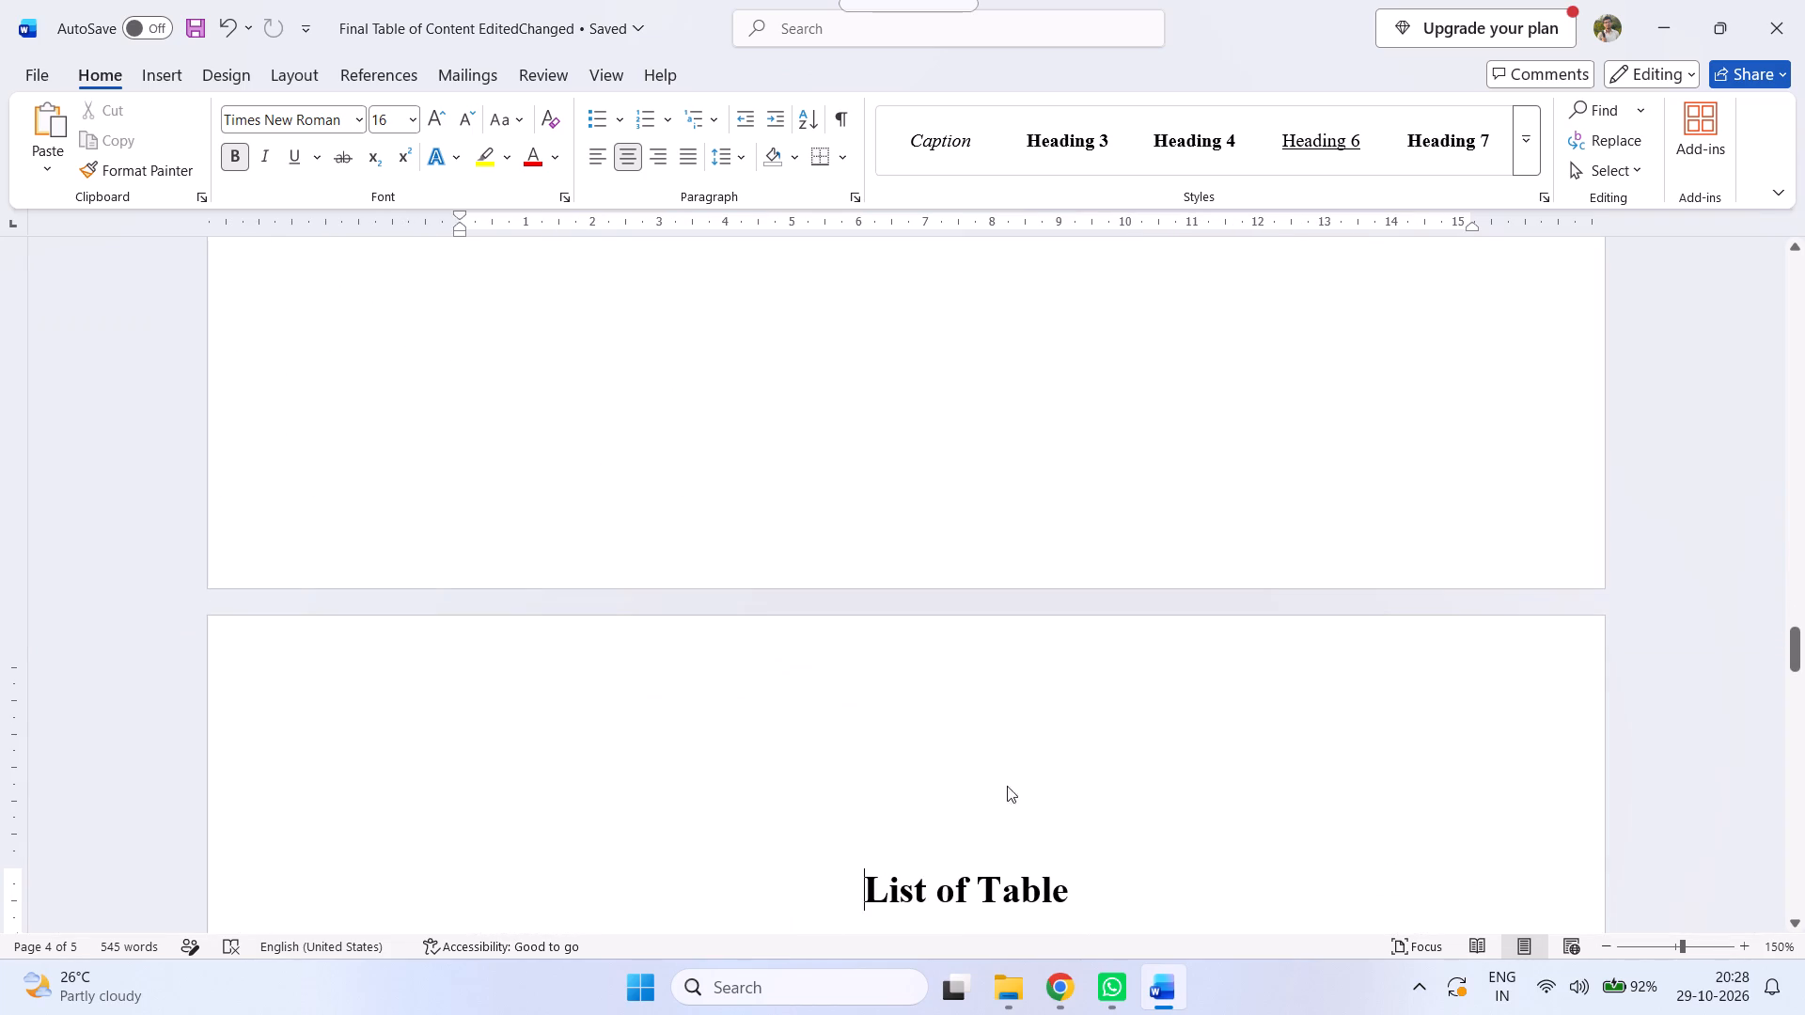
{"action": "key", "text": "Up"}
{"action": "key", "text": "Down"}
{"action": "key", "text": "Up"}
{"action": "key", "text": "shift+Up"}
{"action": "key", "text": "shift+Up"}
{"action": "key", "text": "shift+Up"}
{"action": "key", "text": "shift+Up"}
{"action": "key", "text": "shift+Up"}
{"action": "key", "text": "shift+Up"}
{"action": "key", "text": "shift+Up"}
{"action": "key", "text": "shift+Up"}
{"action": "key", "text": "shift+Up"}
{"action": "key", "text": "shift+Up"}
{"action": "key", "text": "shift+Up"}
{"action": "key", "text": "shift+Up"}
{"action": "key", "text": "shift+Up"}
{"action": "key", "text": "shift+Up"}
{"action": "key", "text": "shift+Up"}
{"action": "key", "text": "shift+Up"}
{"action": "key", "text": "shift+Up"}
{"action": "key", "text": "shift+Up"}
{"action": "key", "text": "shift+Up"}
{"action": "key", "text": "shift+Up"}
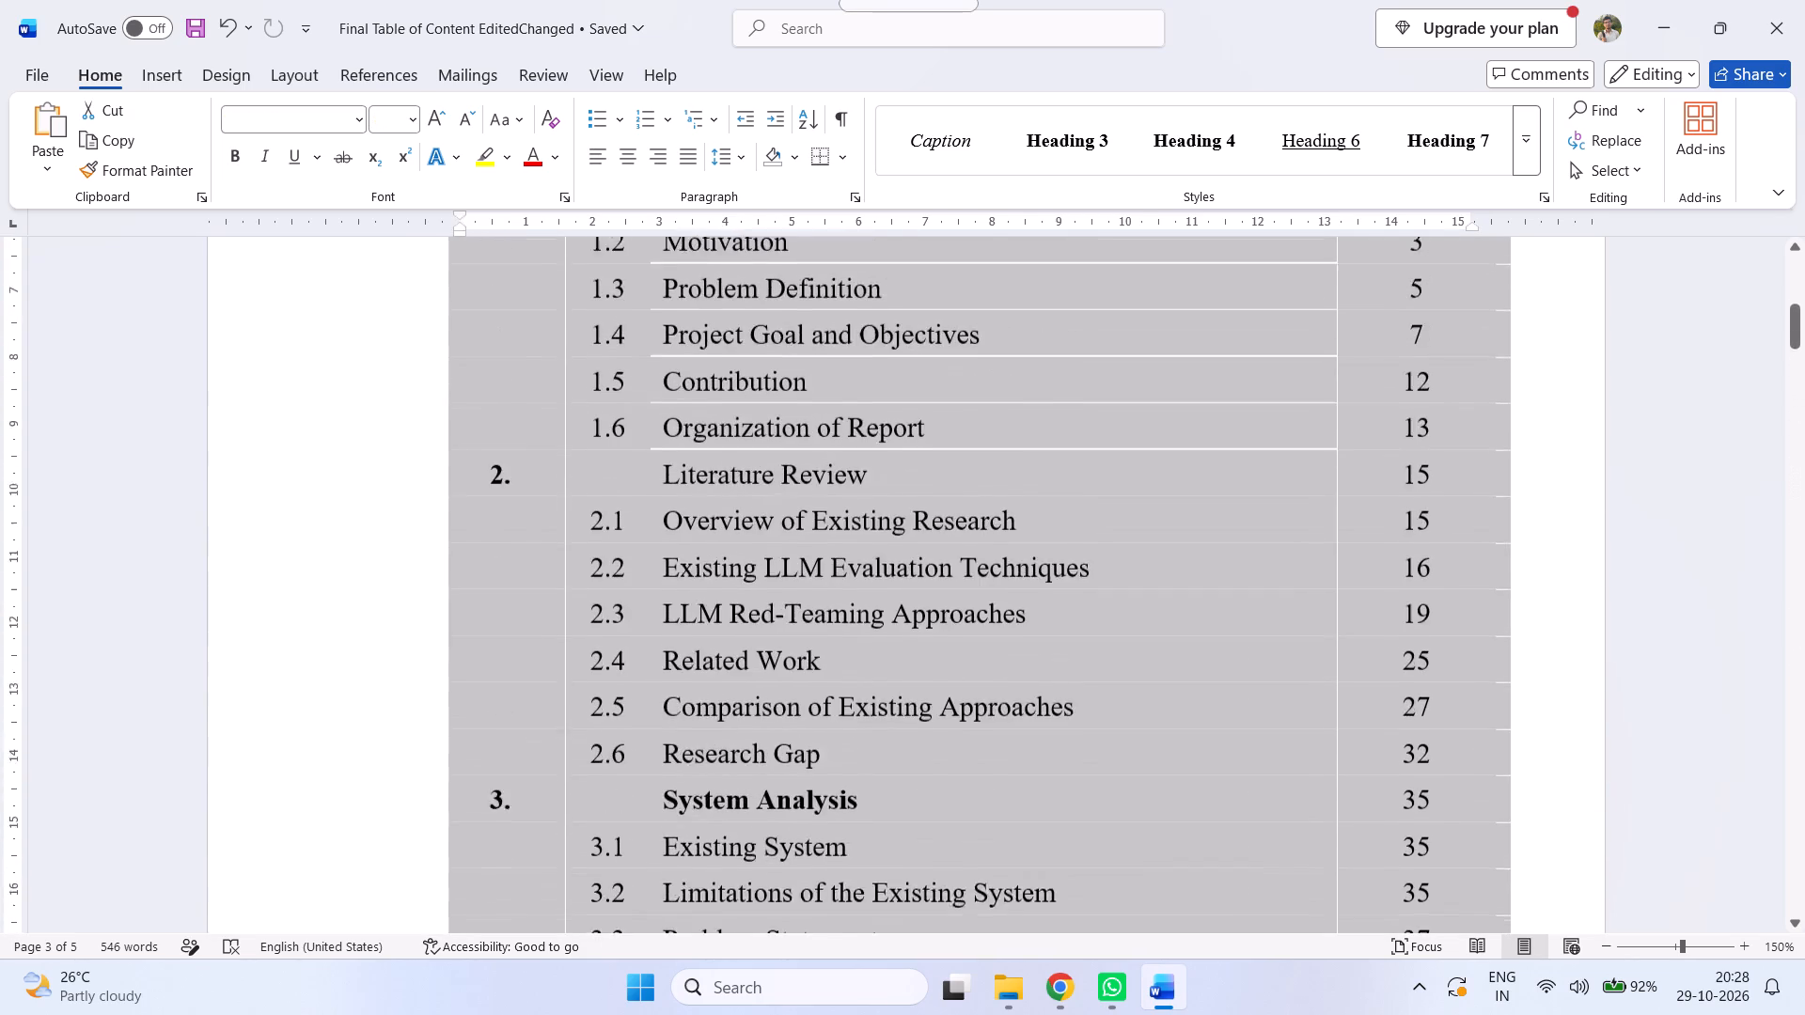
{"action": "key", "text": "BackSpace"}
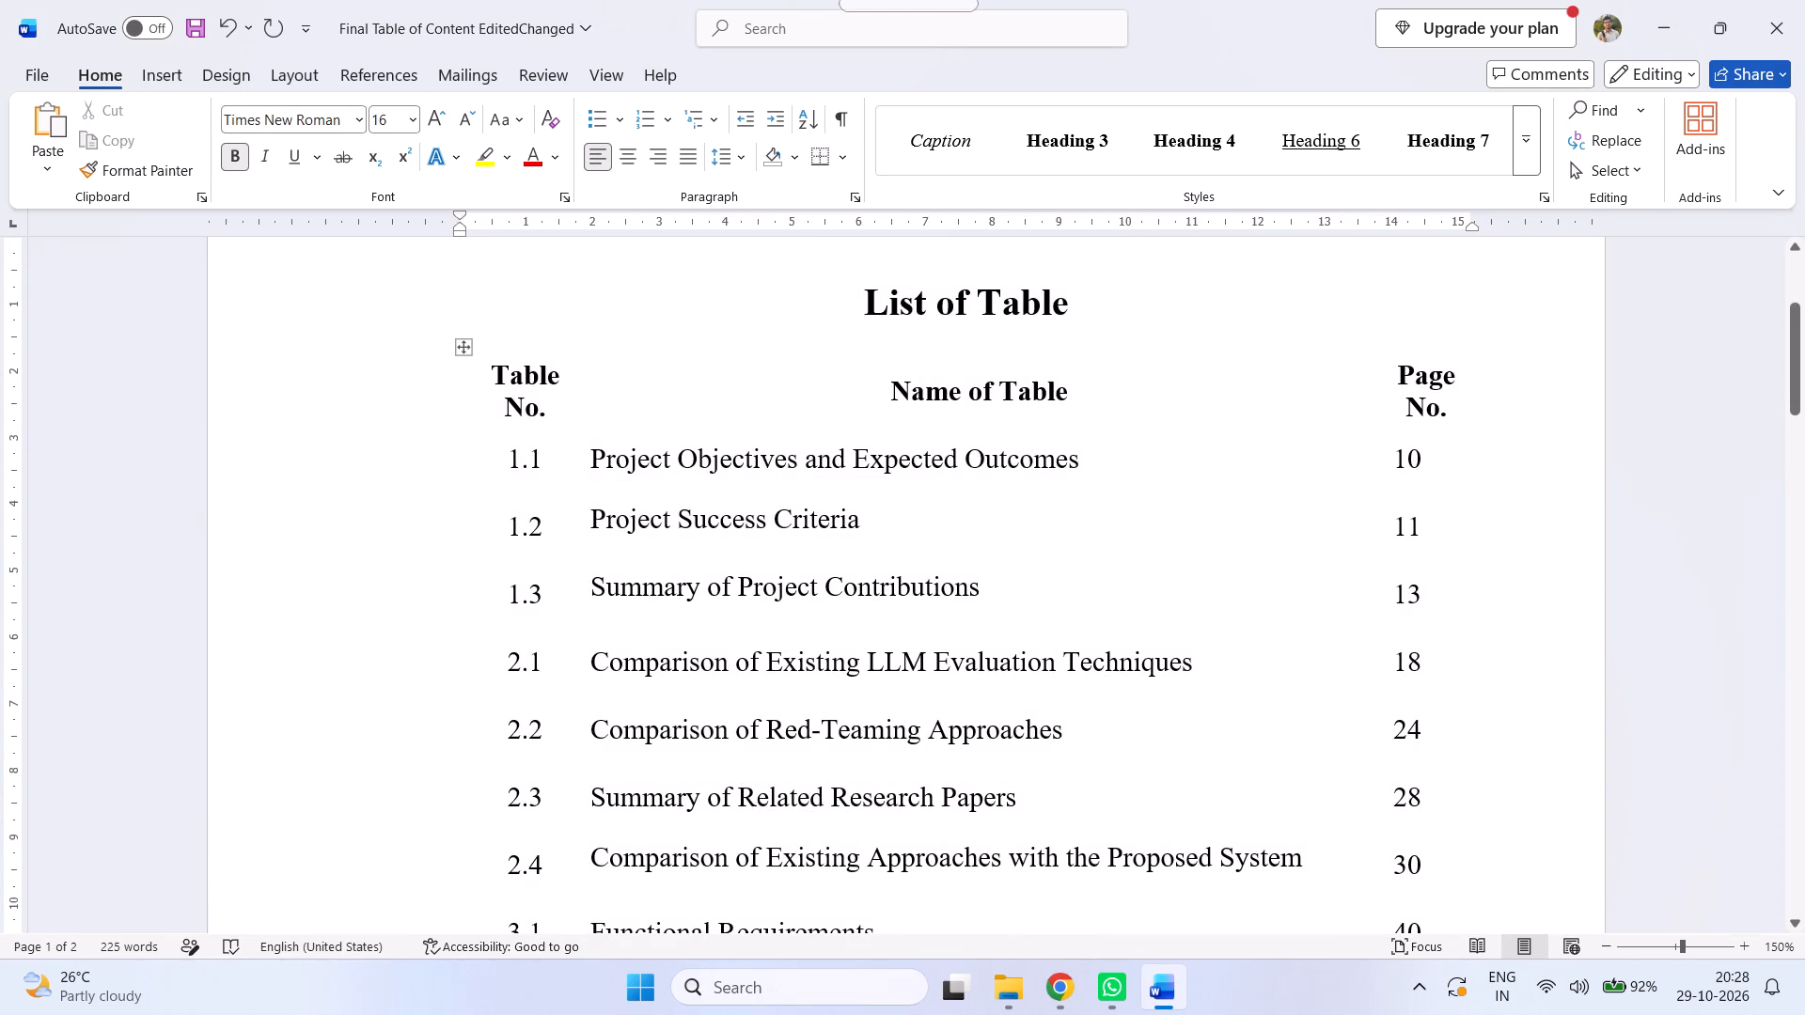
{"action": "key", "text": "BackSpace"}
Remove the blank line above the List of Table heading and centre the heading.
{"action": "scroll", "coordinate": [1247, 637], "scroll_direction": "up", "scroll_amount": 5}
{"action": "scroll", "coordinate": [1233, 636], "scroll_direction": "down", "scroll_amount": 6, "text": "ctrl"}
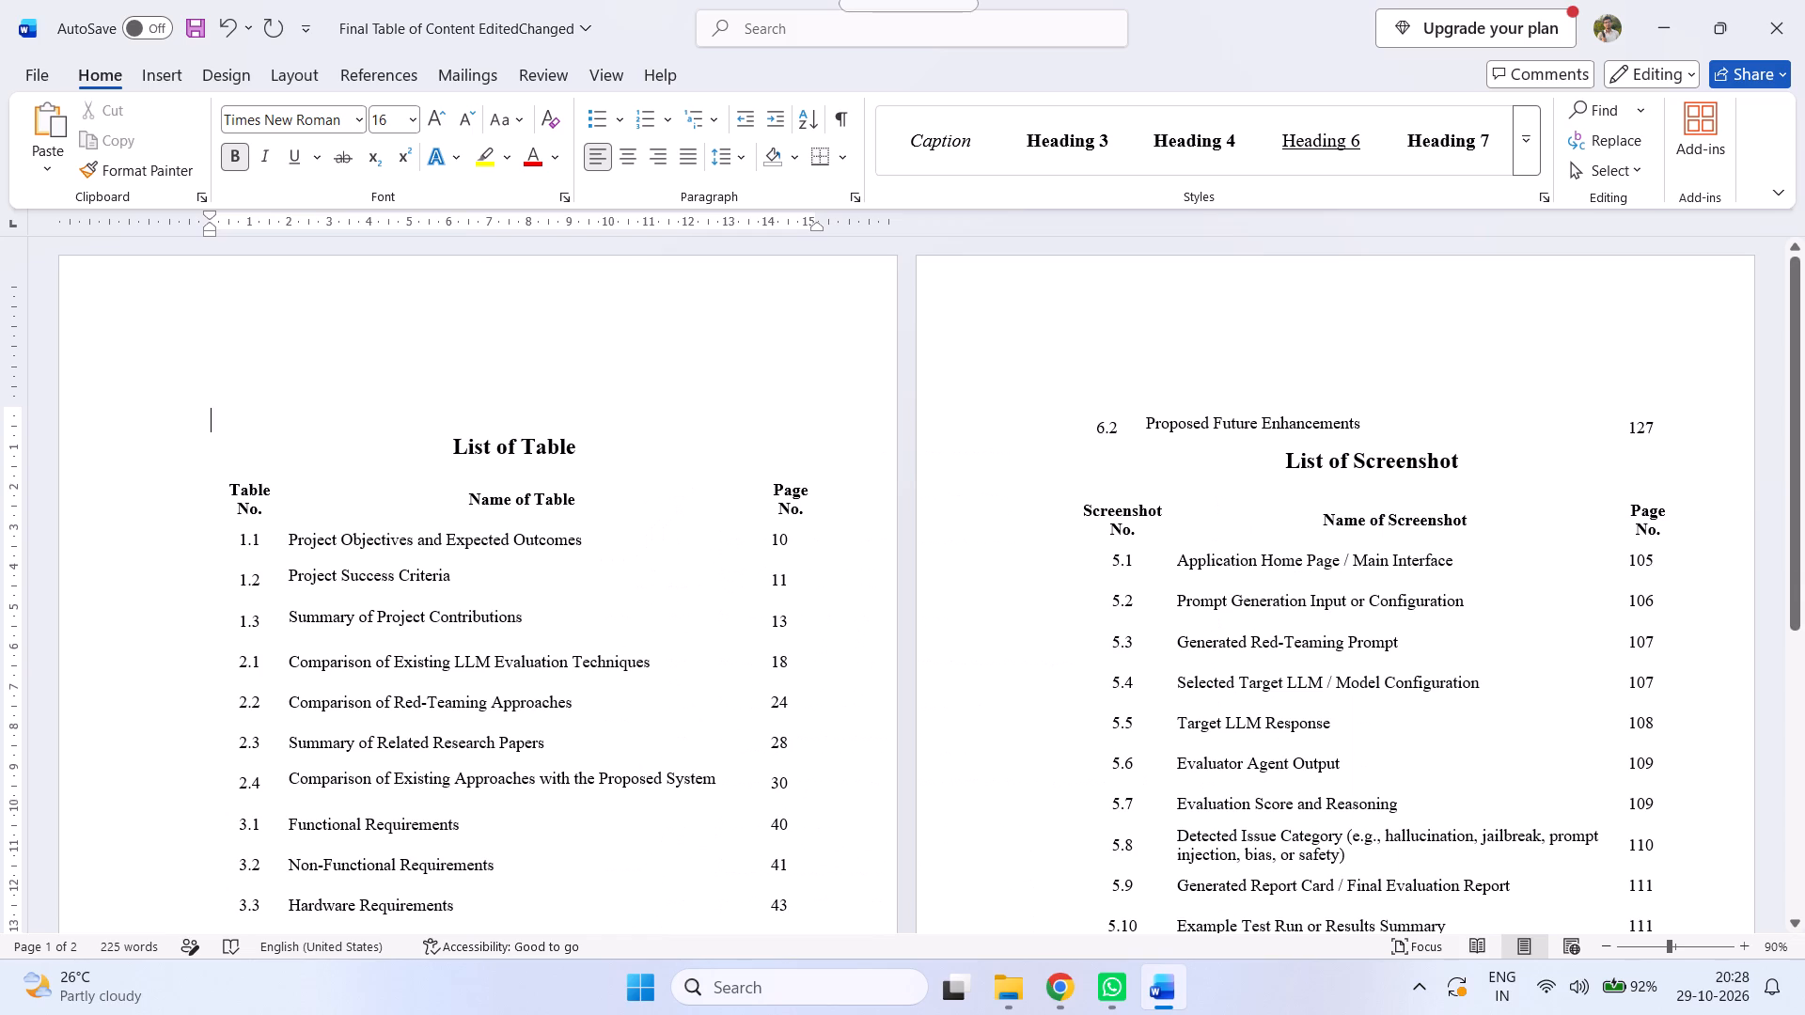
{"action": "left_click", "coordinate": [437, 432]}
{"action": "key", "text": "BackSpace"}
{"action": "key", "text": "BackSpace"}
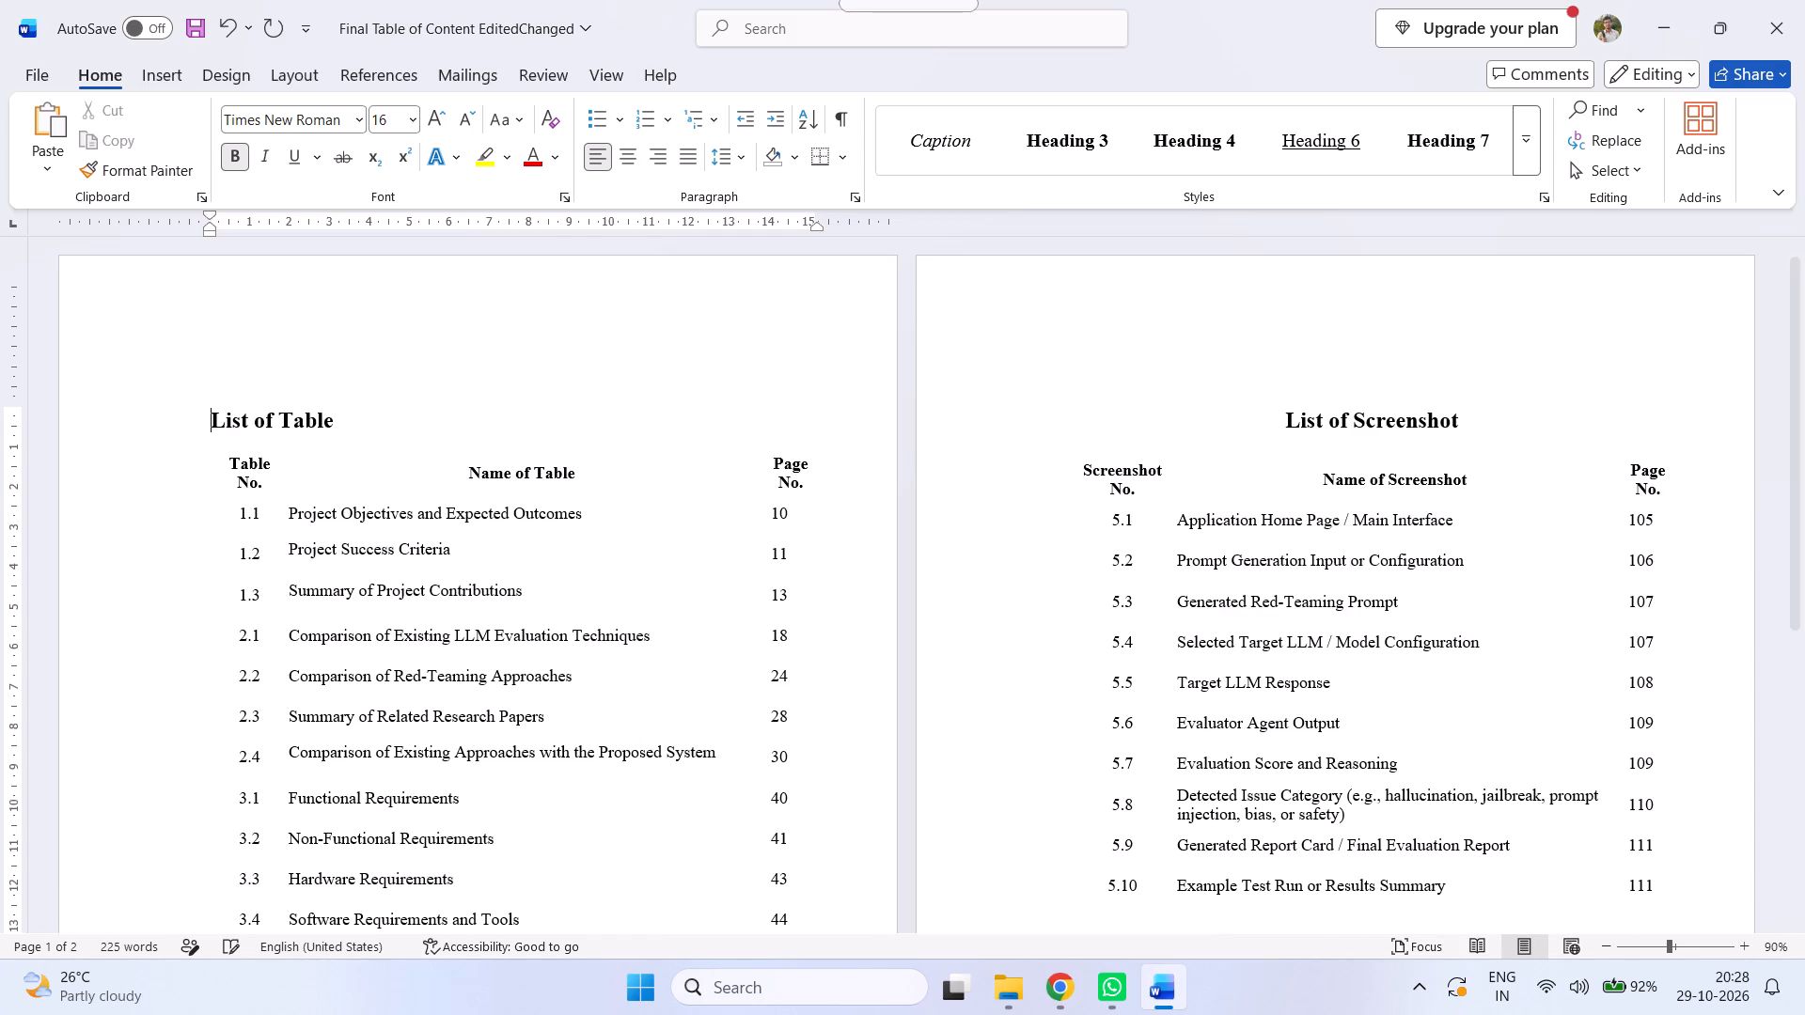
{"action": "key", "text": "BackSpace"}
{"action": "key", "text": "BackSpace"}
{"action": "left_click", "coordinate": [621, 156]}
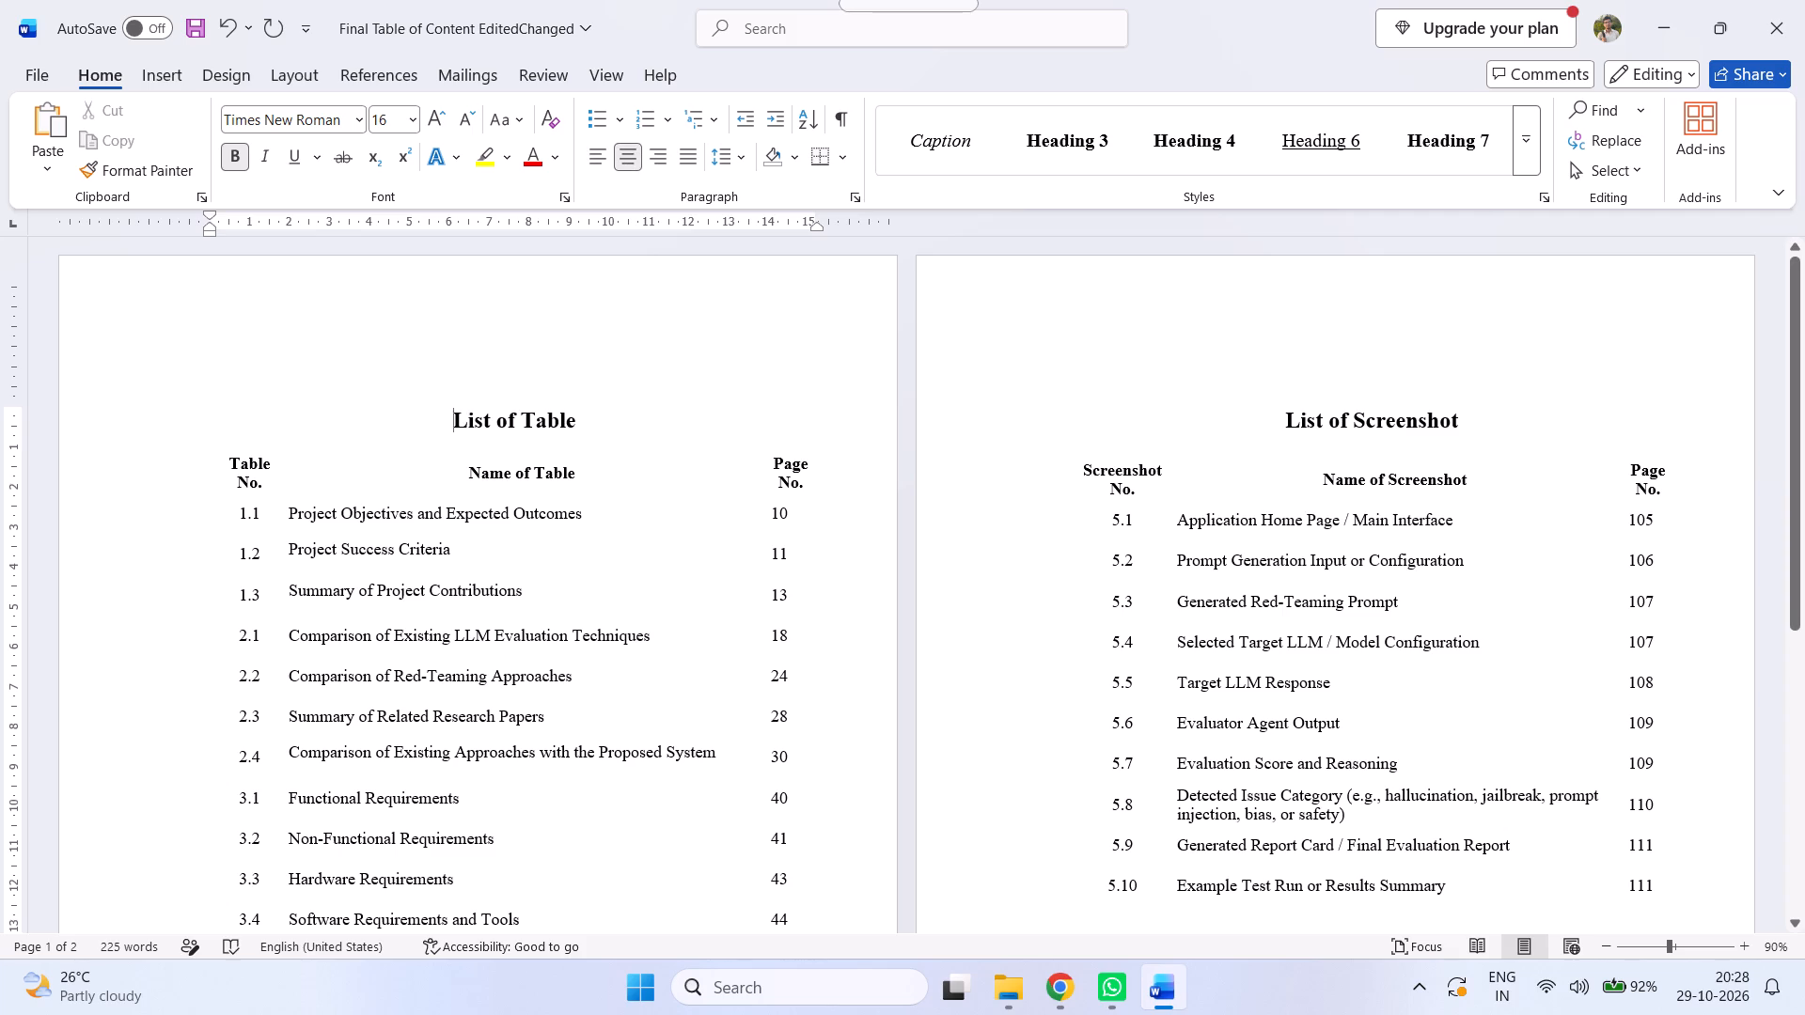
Save the document.
{"action": "key", "text": "ctrl+s"}
Check the List of Table and List of Screenshot pages from their headings to their last entries.
{"action": "scroll", "coordinate": [862, 505], "scroll_direction": "down", "scroll_amount": 4}
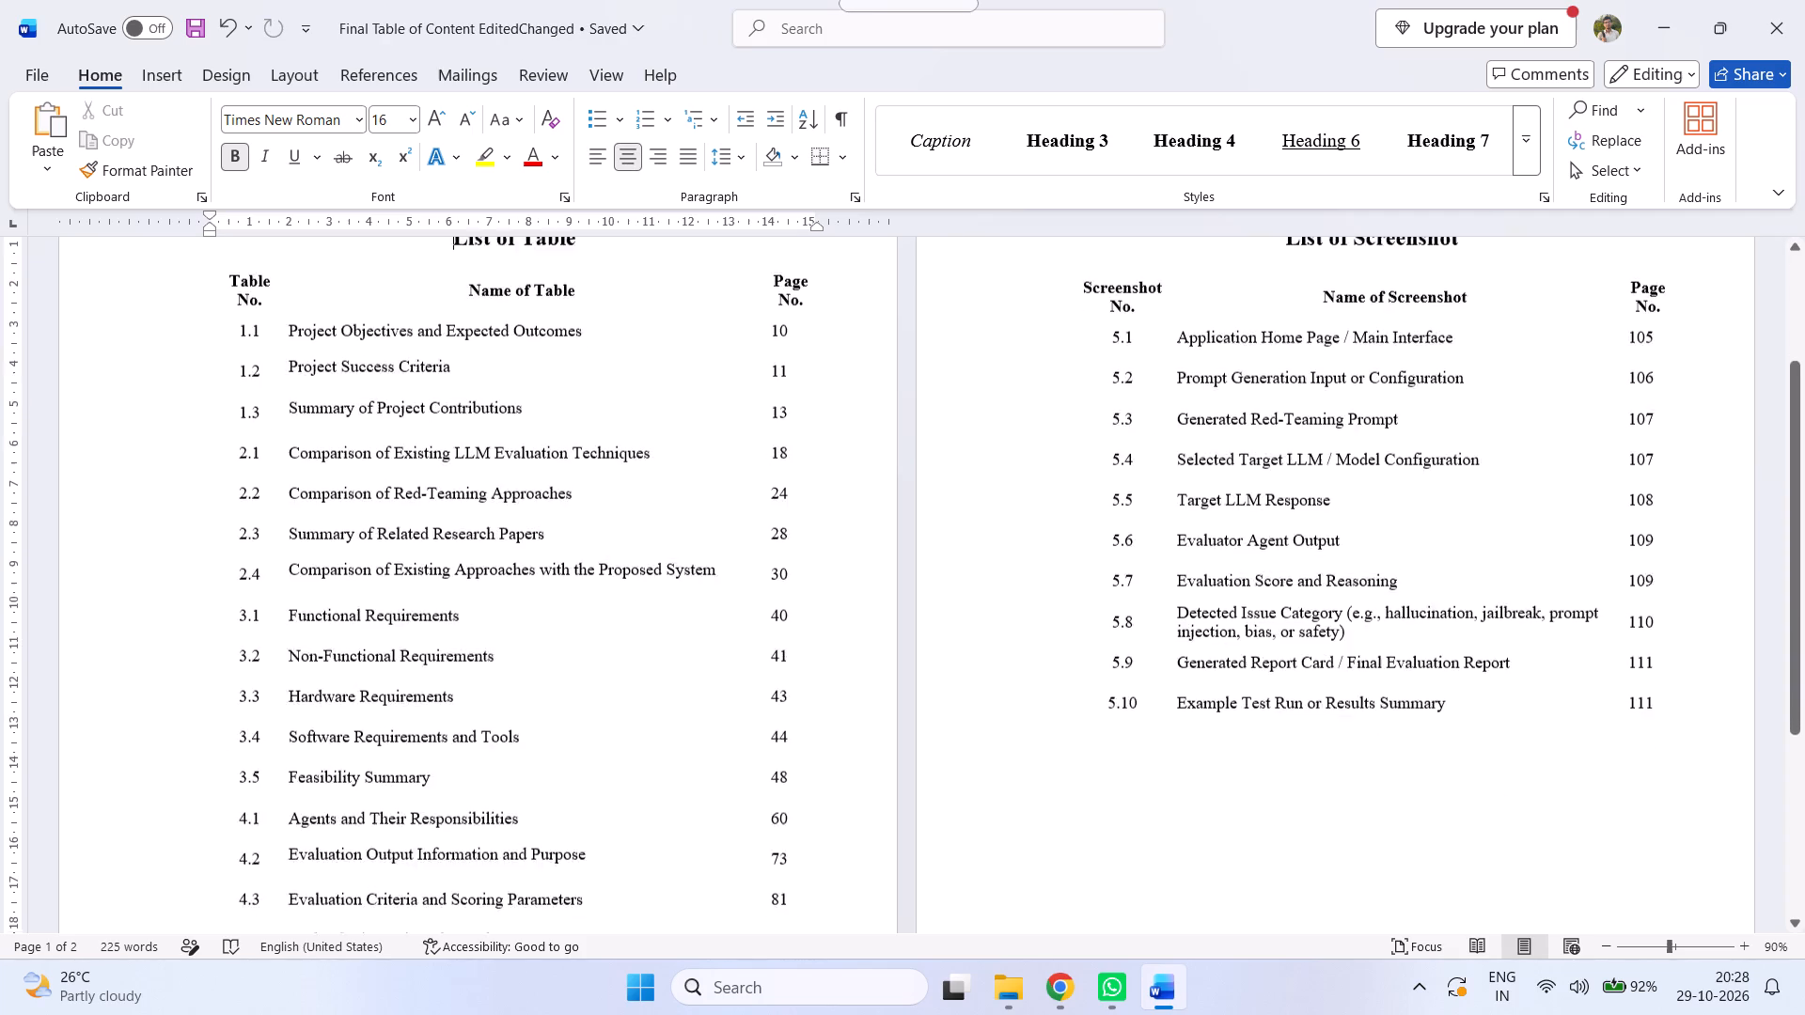
{"action": "scroll", "coordinate": [862, 505], "scroll_direction": "down", "scroll_amount": 10}
{"action": "left_click", "coordinate": [808, 878]}
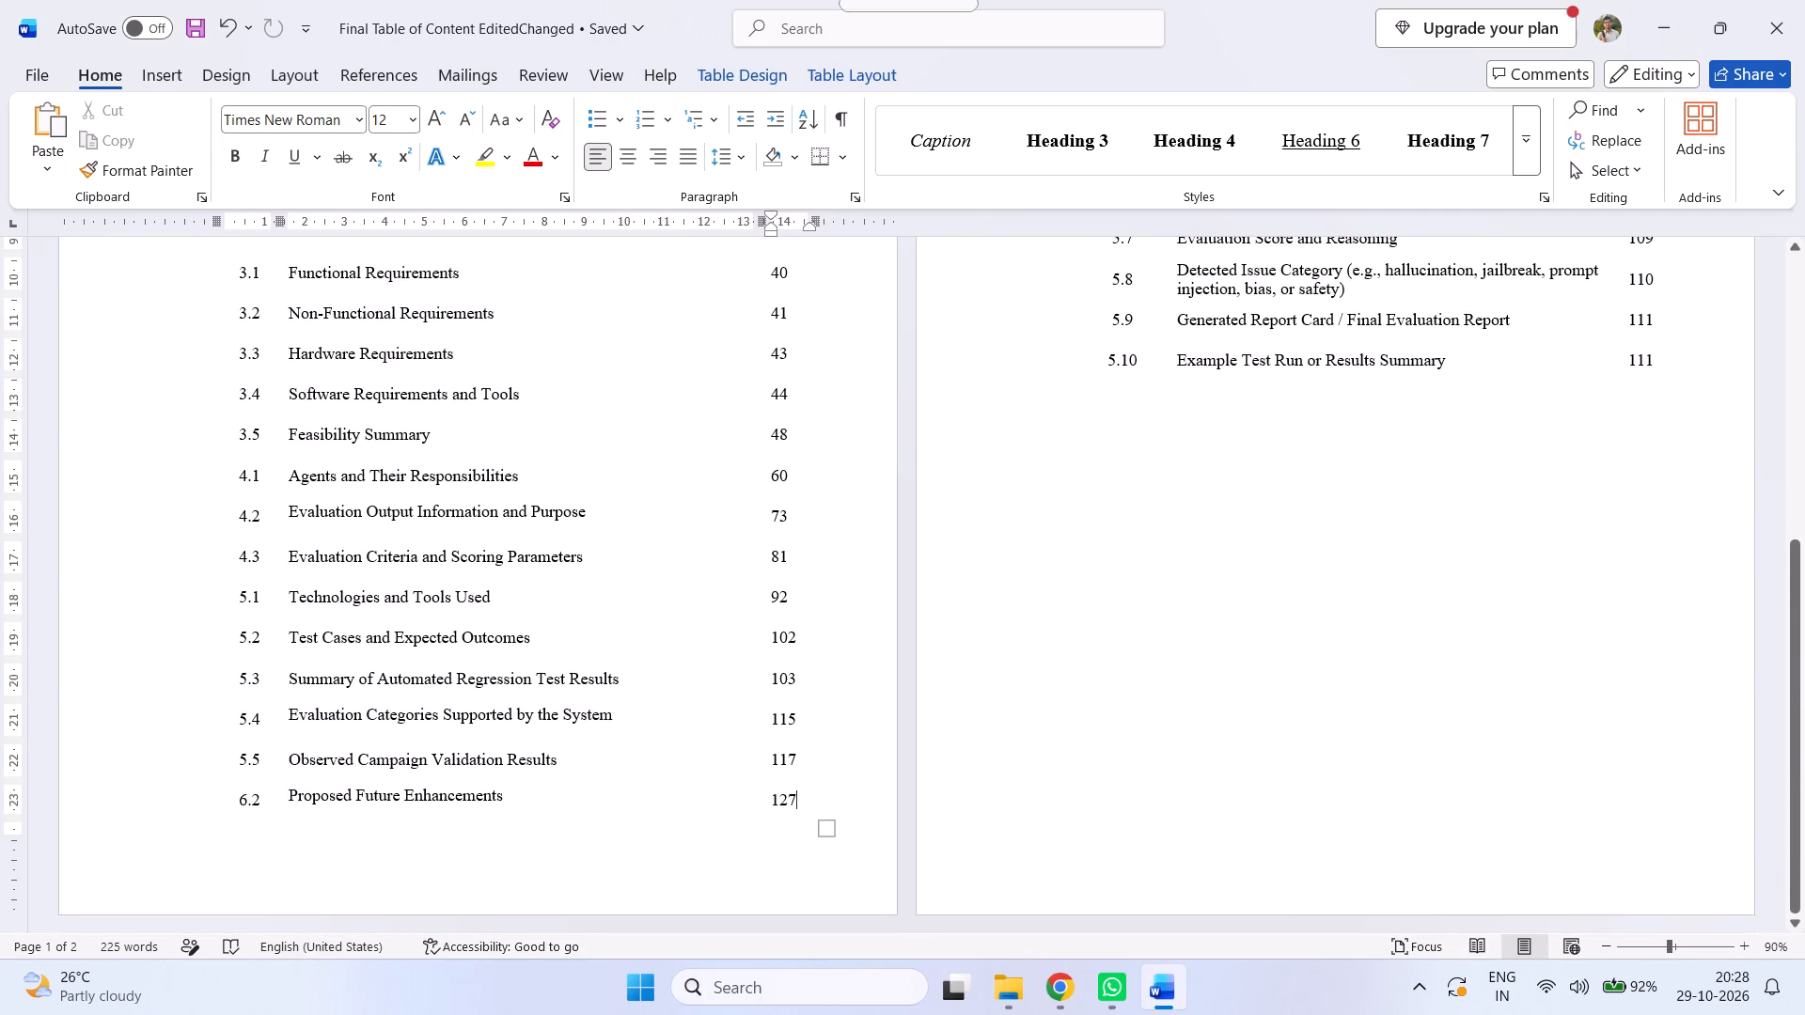
{"action": "scroll", "coordinate": [922, 812], "scroll_direction": "up", "scroll_amount": 10}
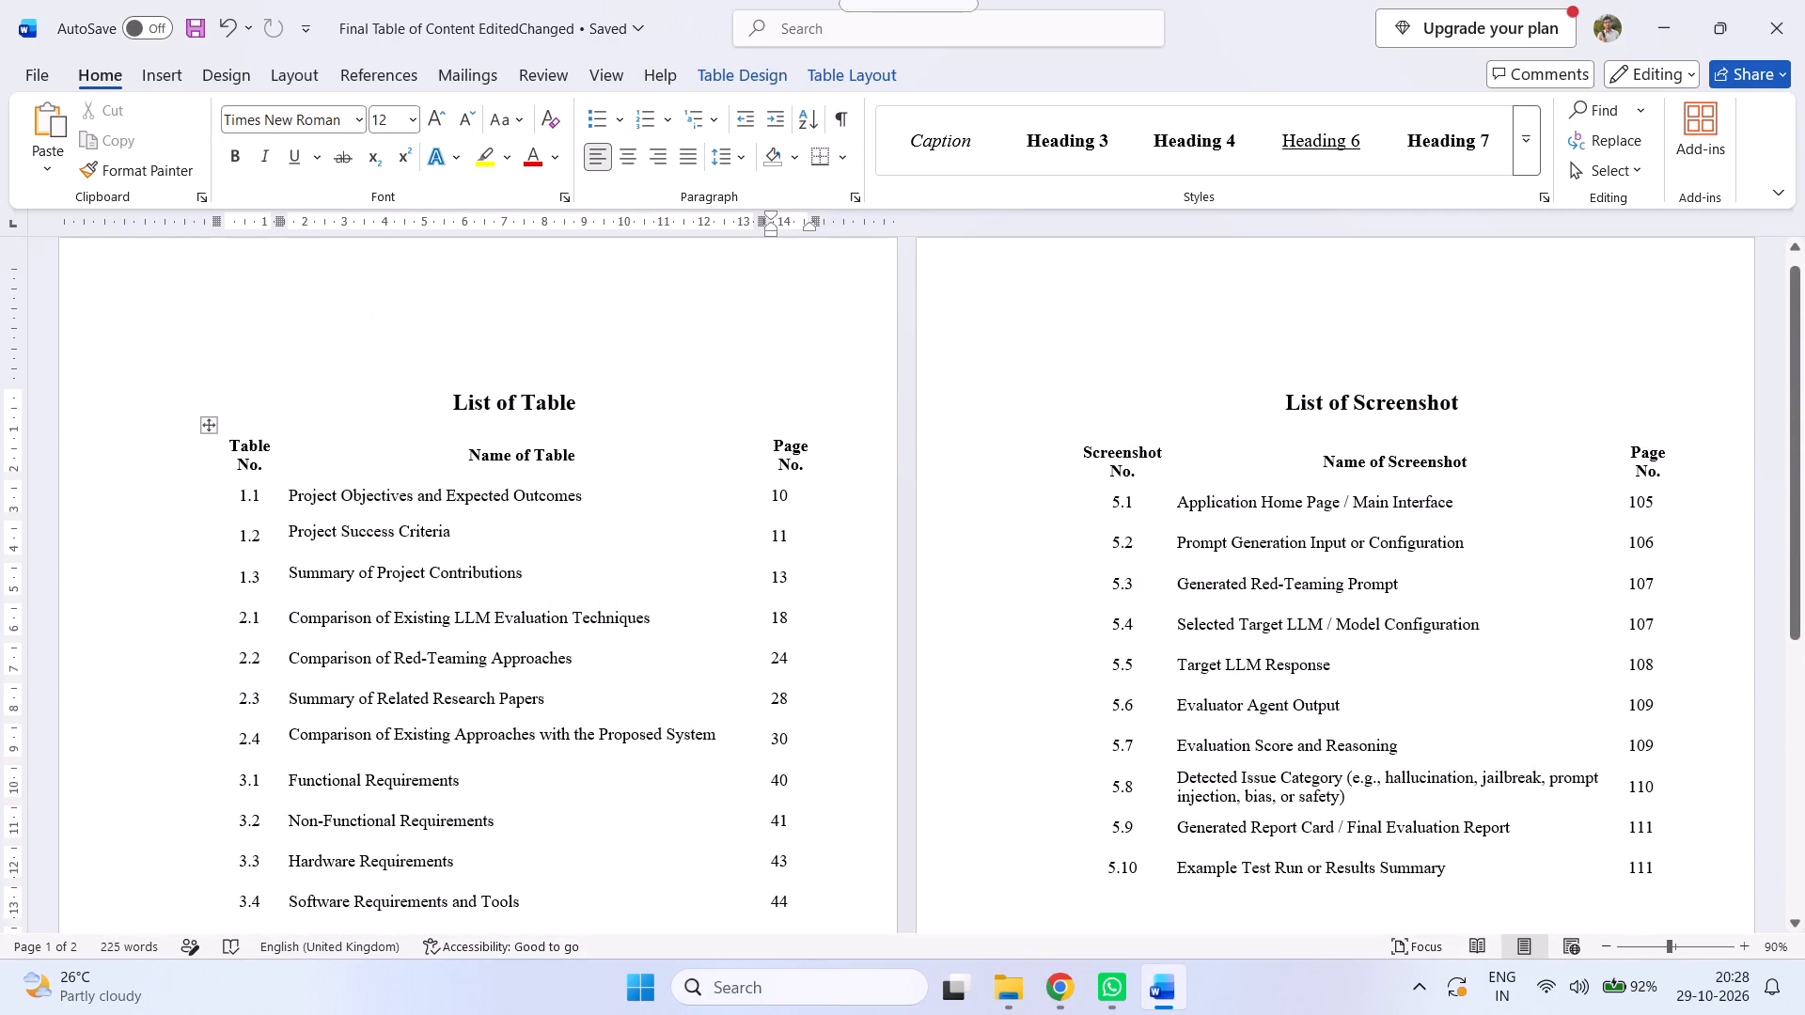
{"action": "scroll", "coordinate": [922, 812], "scroll_direction": "down", "scroll_amount": 12}
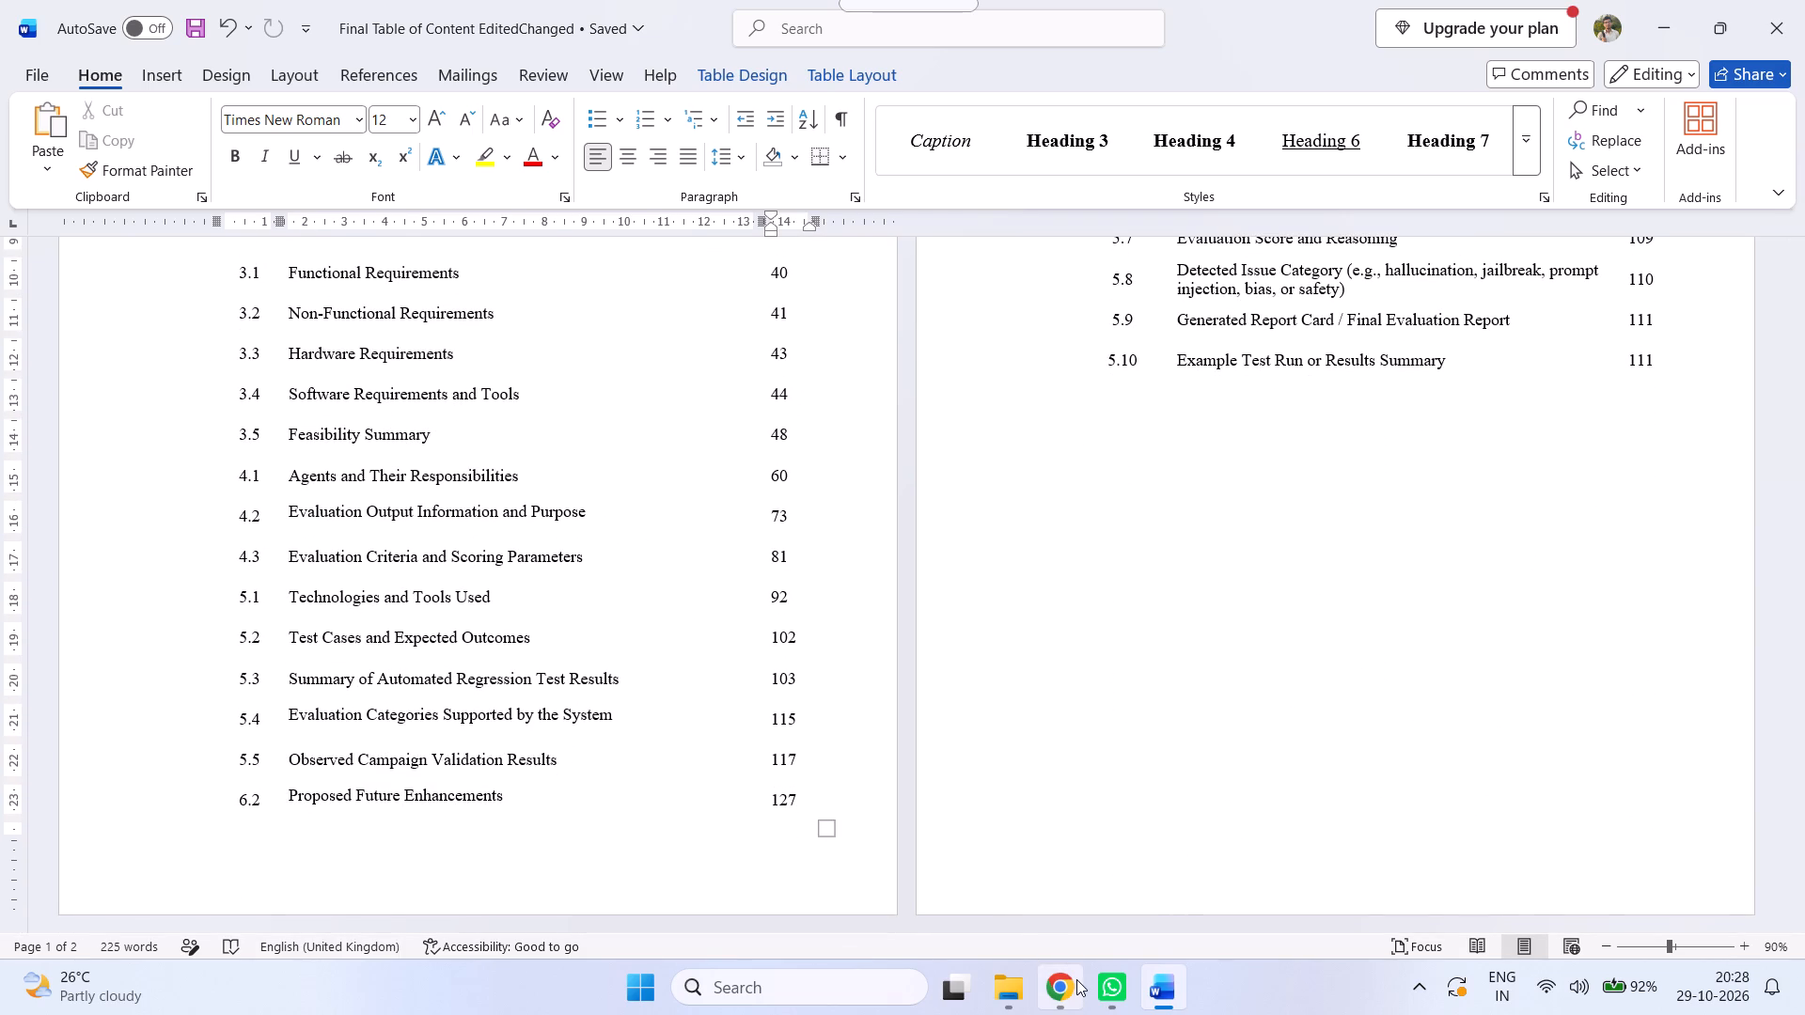
Switch to the toc folder in File Explorer.
{"action": "left_click", "coordinate": [1804, 1014]}
{"action": "left_click", "coordinate": [1804, 1014]}
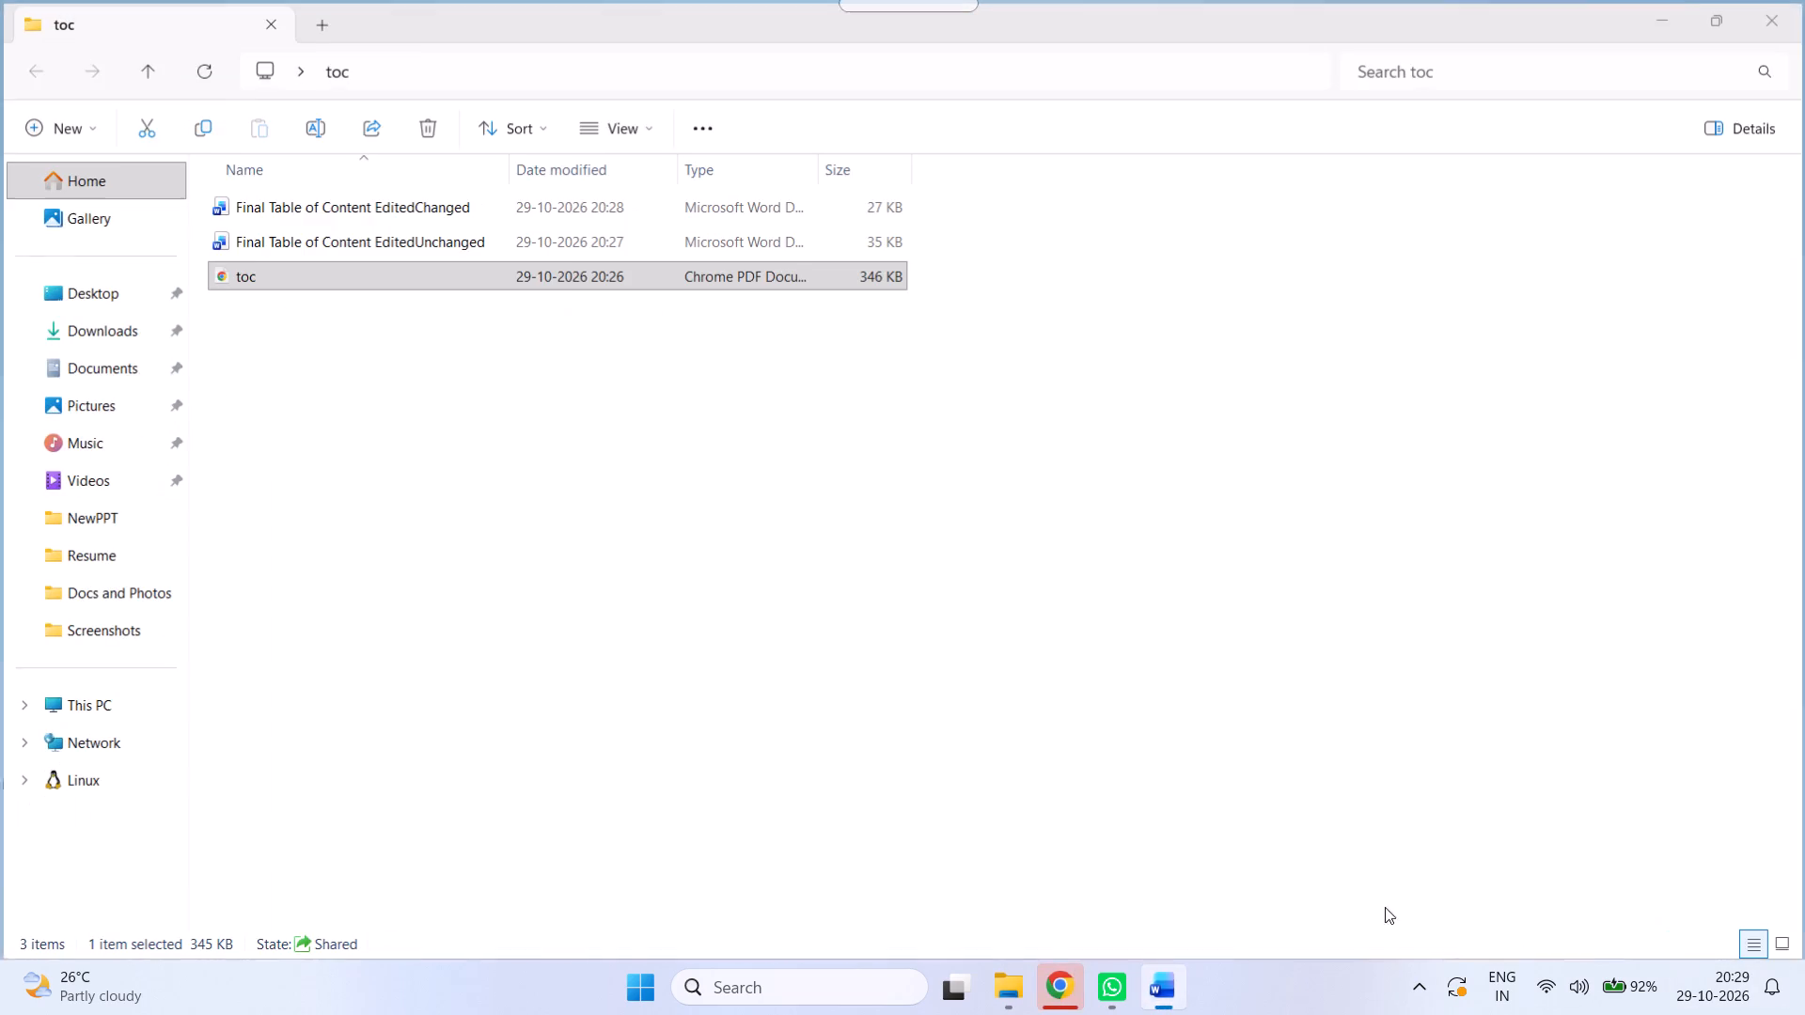
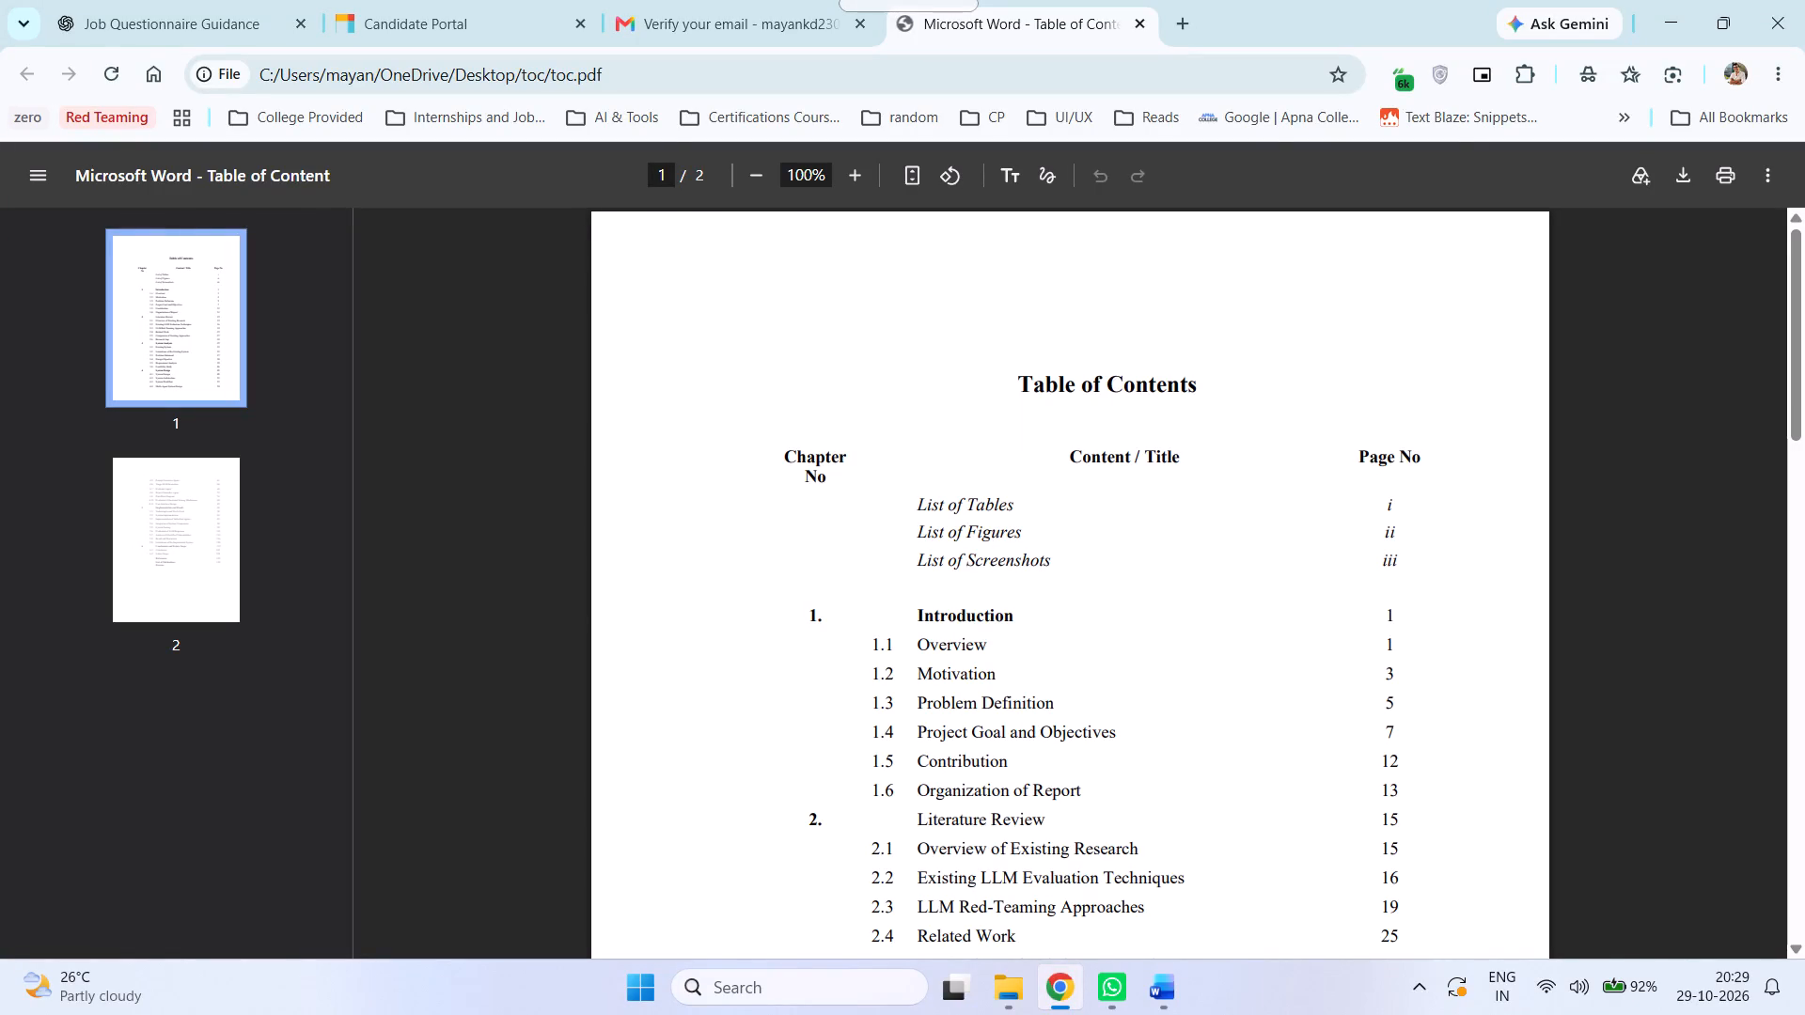
In Word, undo the recent edits far enough to bring back the removed contents and List of Figures pages.
{"action": "left_click", "coordinate": [1165, 961]}
{"action": "scroll", "coordinate": [1063, 668], "scroll_direction": "up", "scroll_amount": 16}
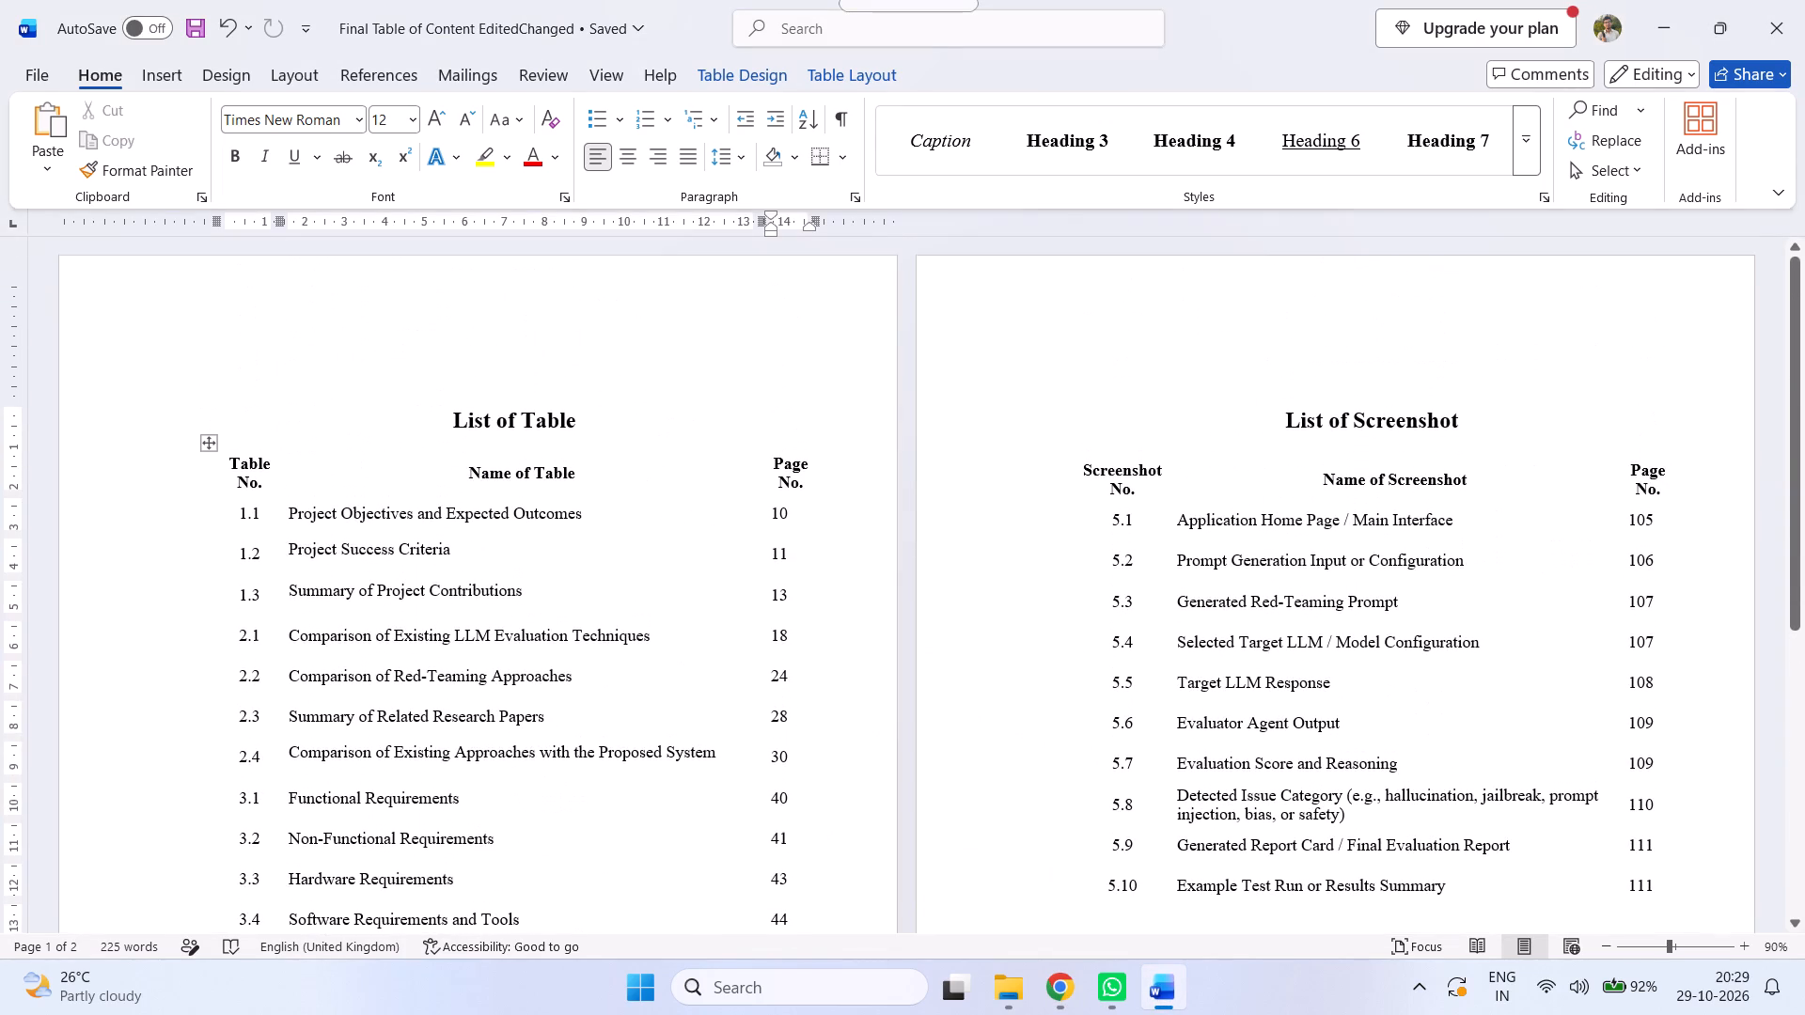
{"action": "scroll", "coordinate": [1063, 668], "scroll_direction": "up", "scroll_amount": 3}
{"action": "key", "text": "ctrl+z"}
{"action": "key", "text": "ctrl+z"}
{"action": "key", "text": "ctrl+z"}
{"action": "key", "text": "ctrl+z"}
{"action": "key", "text": "ctrl+z"}
{"action": "key", "text": "ctrl+z"}
{"action": "key", "text": "ctrl+z"}
{"action": "key", "text": "ctrl+z"}
{"action": "key", "text": "ctrl+z"}
{"action": "key", "text": "ctrl+z"}
{"action": "key", "text": "ctrl+z"}
{"action": "key", "text": "ctrl+z"}
{"action": "key", "text": "ctrl+z"}
{"action": "key", "text": "ctrl+z"}
{"action": "key", "text": "ctrl+z"}
{"action": "key", "text": "ctrl+z"}
{"action": "key", "text": "ctrl+z"}
{"action": "key", "text": "ctrl+z"}
{"action": "key", "text": "ctrl+z"}
{"action": "key", "text": "ctrl+z"}
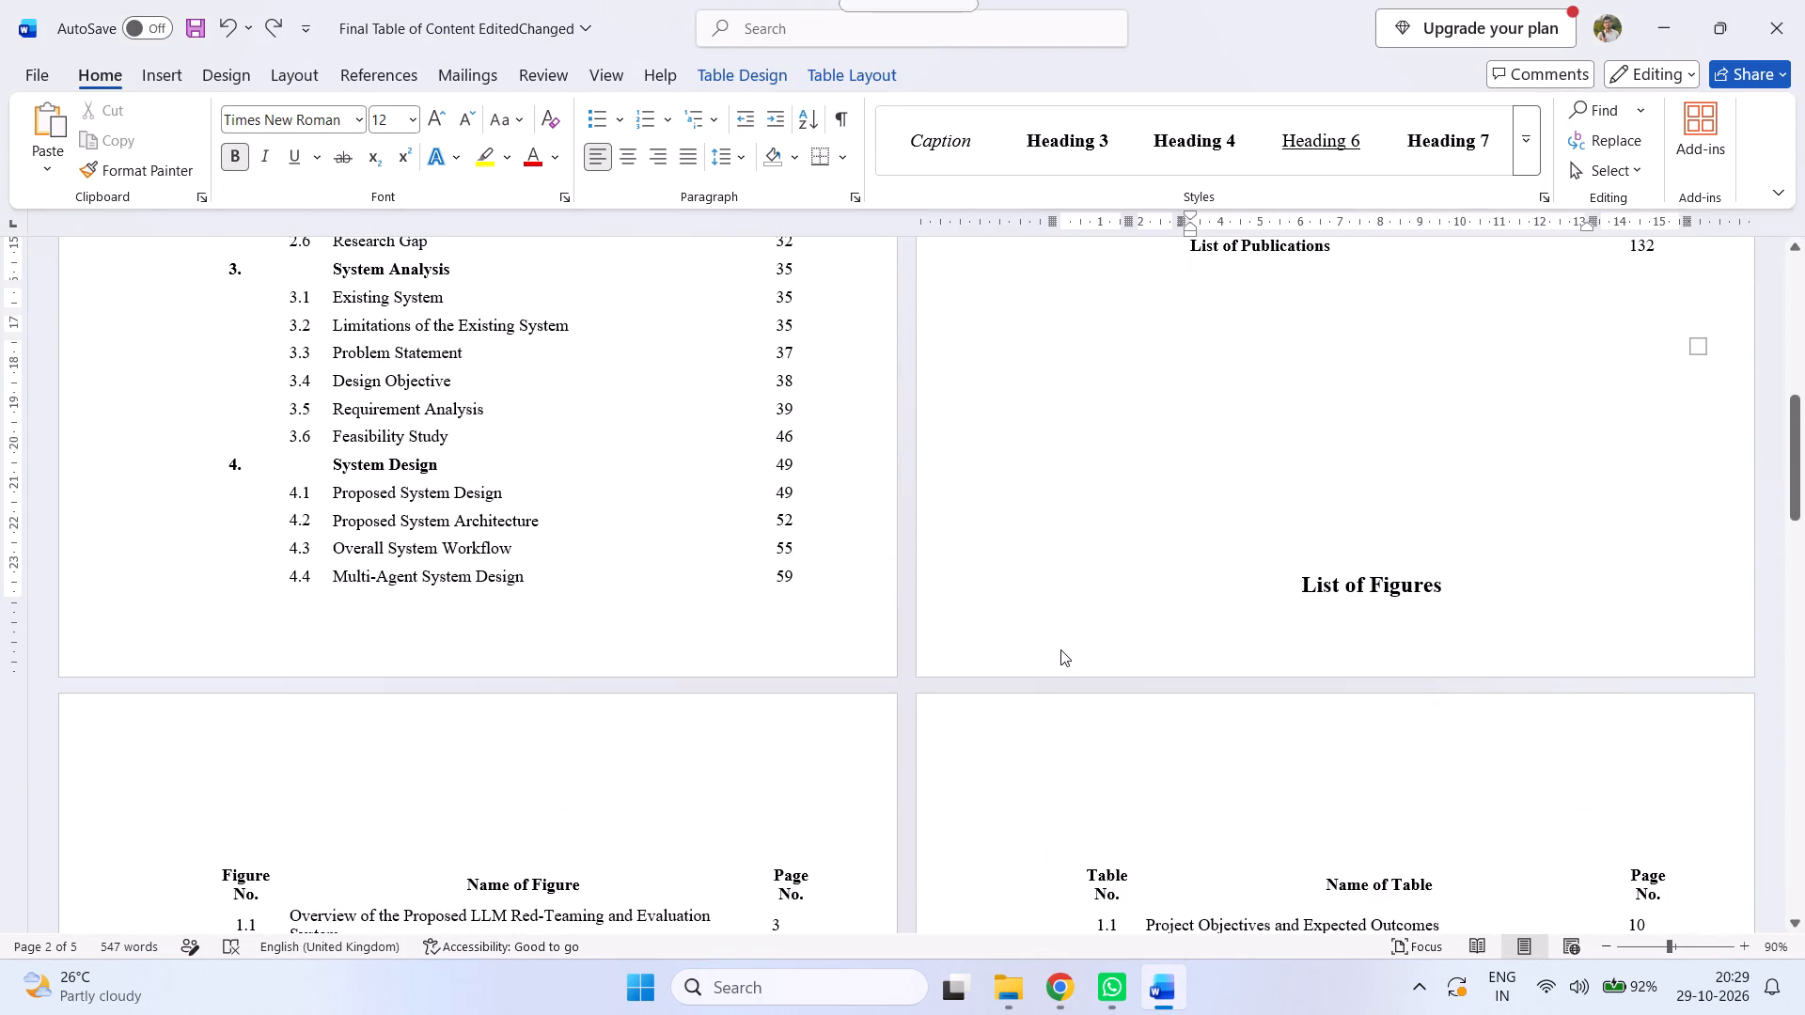
Reapply the Resume row and shortened System Design, System Architecture and System Workflow titles, keeping the contents and List of Figures pages restored.
{"action": "key", "text": "ctrl+y"}
{"action": "key", "text": "ctrl+y"}
{"action": "key", "text": "ctrl+y"}
{"action": "key", "text": "ctrl+y"}
{"action": "key", "text": "ctrl+y"}
{"action": "key", "text": "ctrl+y"}
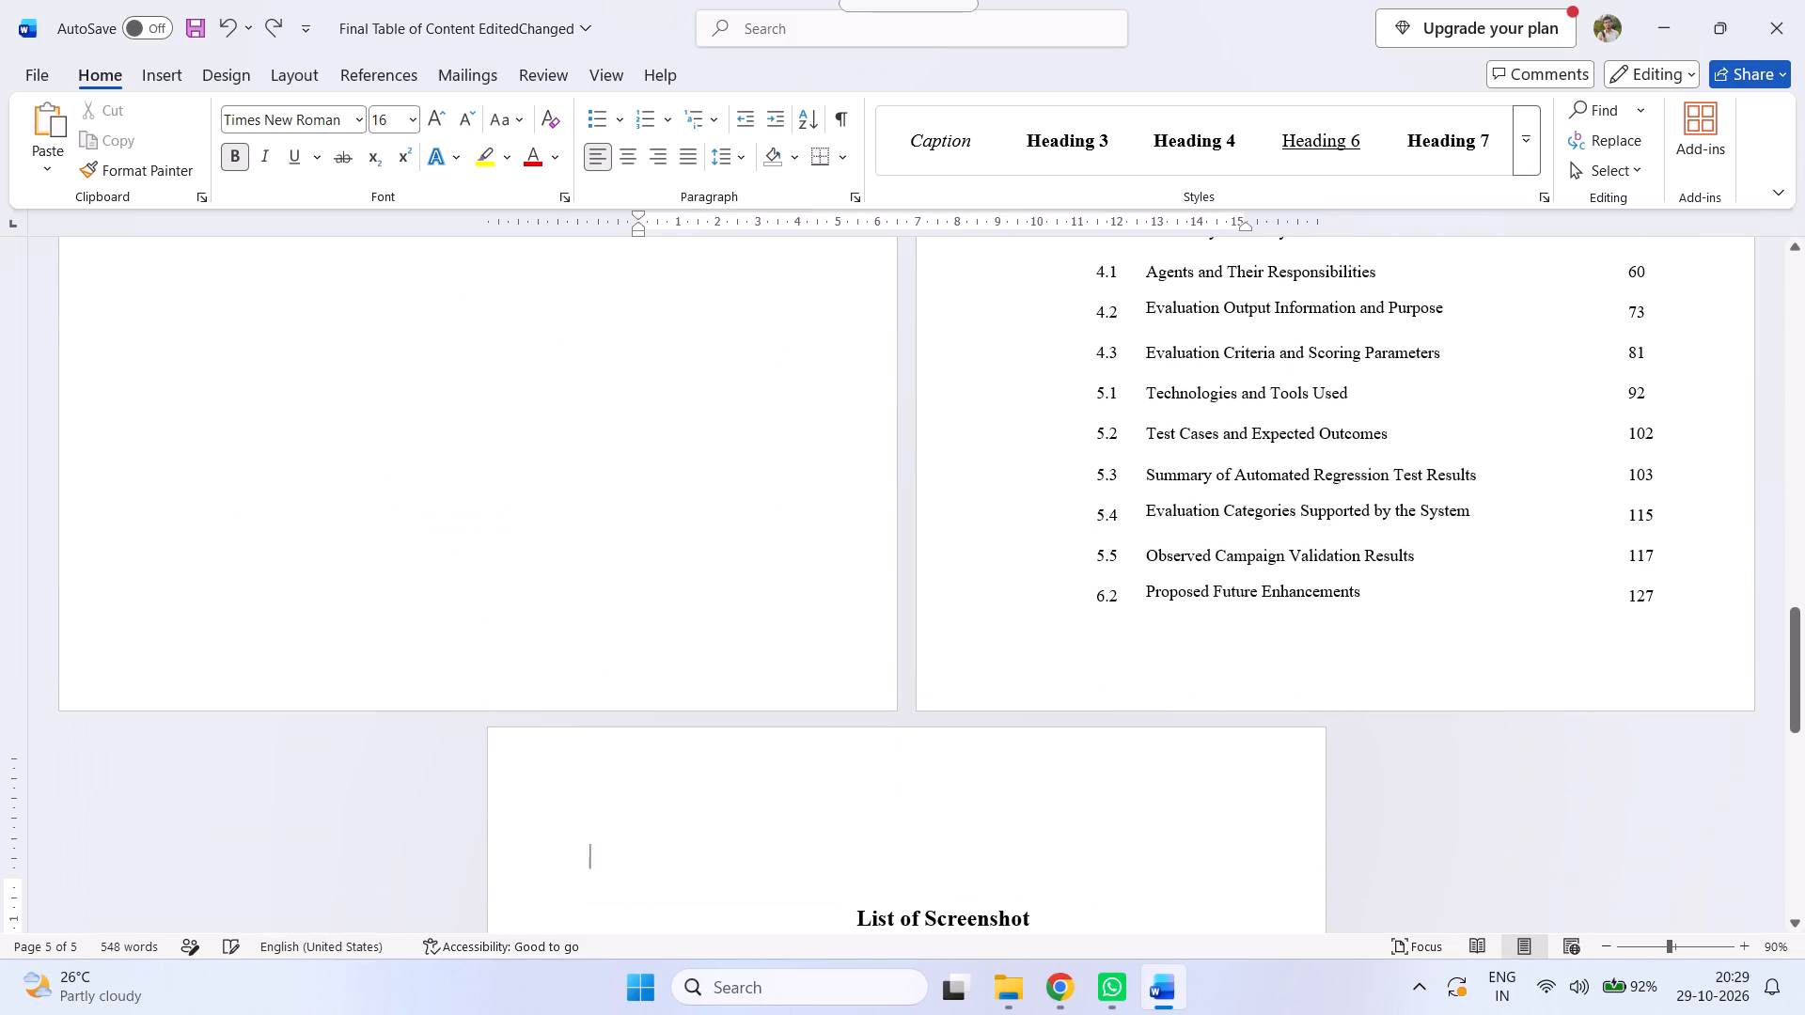
{"action": "key", "text": "ctrl+y"}
{"action": "key", "text": "ctrl+y"}
{"action": "key", "text": "ctrl+y"}
{"action": "key", "text": "ctrl+y"}
{"action": "key", "text": "ctrl+y"}
{"action": "key", "text": "ctrl+y"}
{"action": "key", "text": "ctrl+y"}
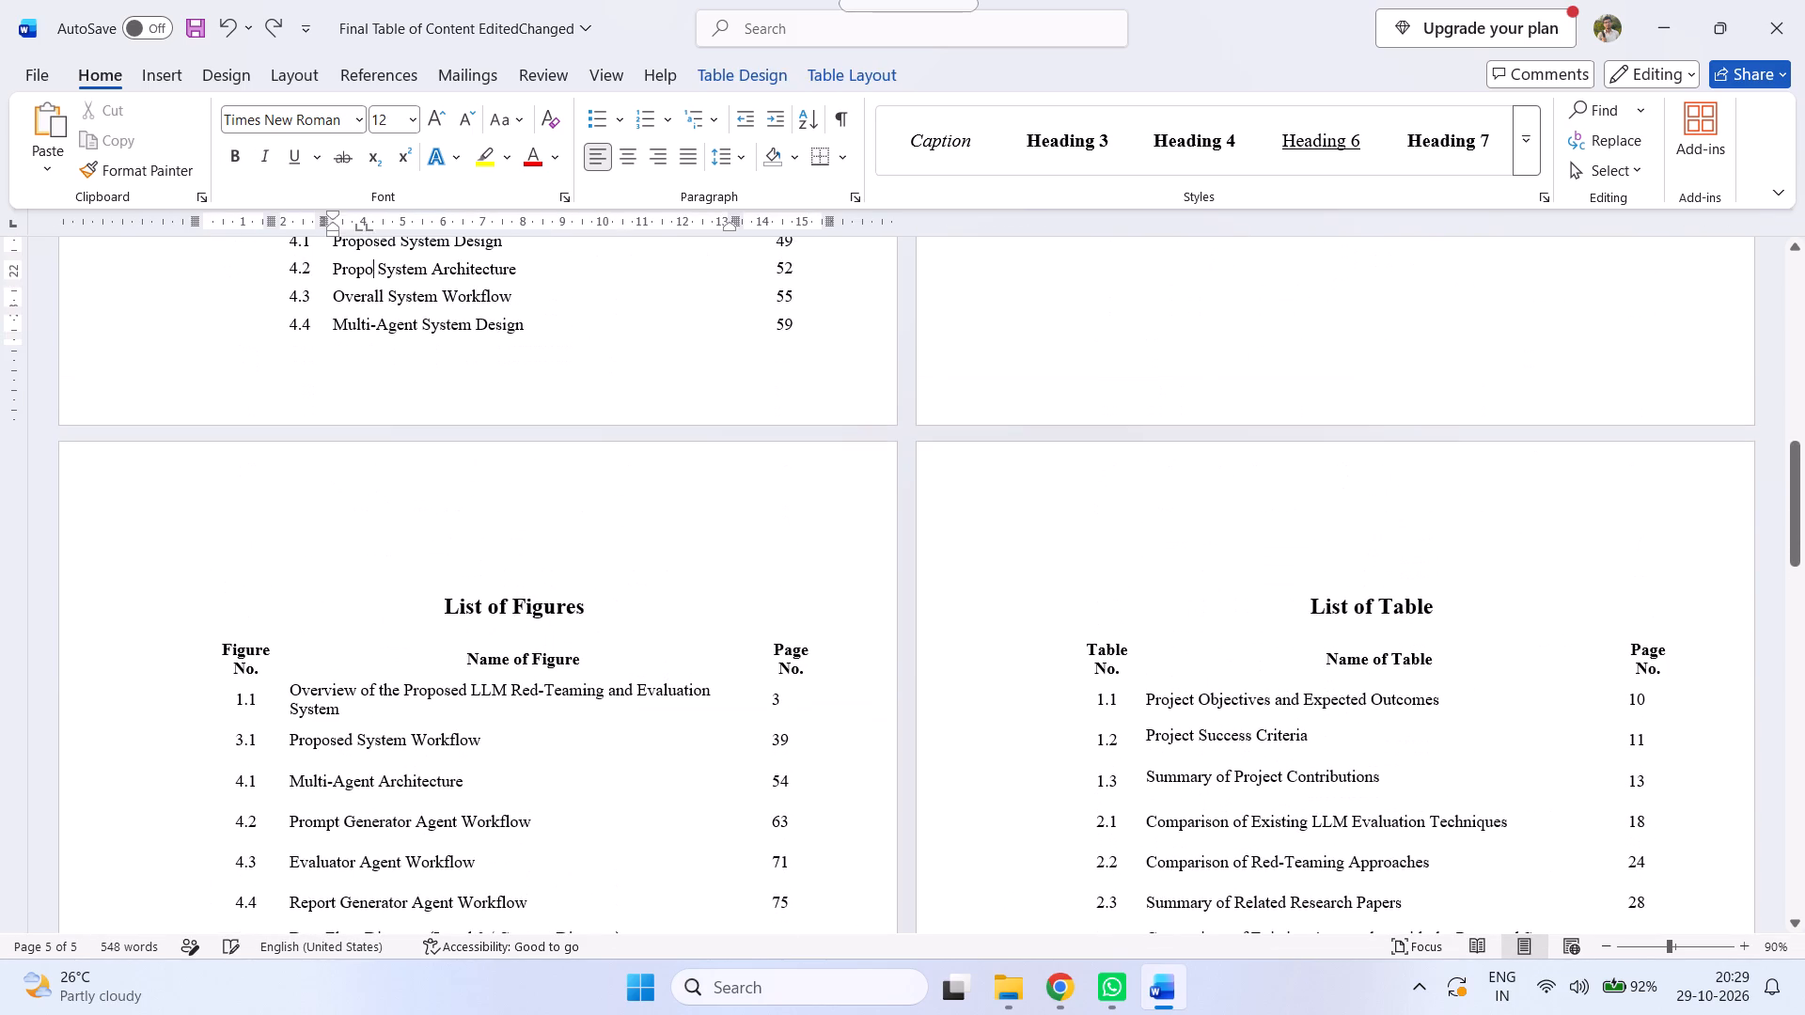
{"action": "key", "text": "ctrl+y"}
{"action": "key", "text": "ctrl+y"}
{"action": "key", "text": "ctrl+y"}
{"action": "key", "text": "ctrl+y"}
{"action": "key", "text": "ctrl+y"}
{"action": "key", "text": "ctrl+y"}
{"action": "key", "text": "ctrl+y"}
{"action": "key", "text": "ctrl+y"}
{"action": "key", "text": "ctrl+y"}
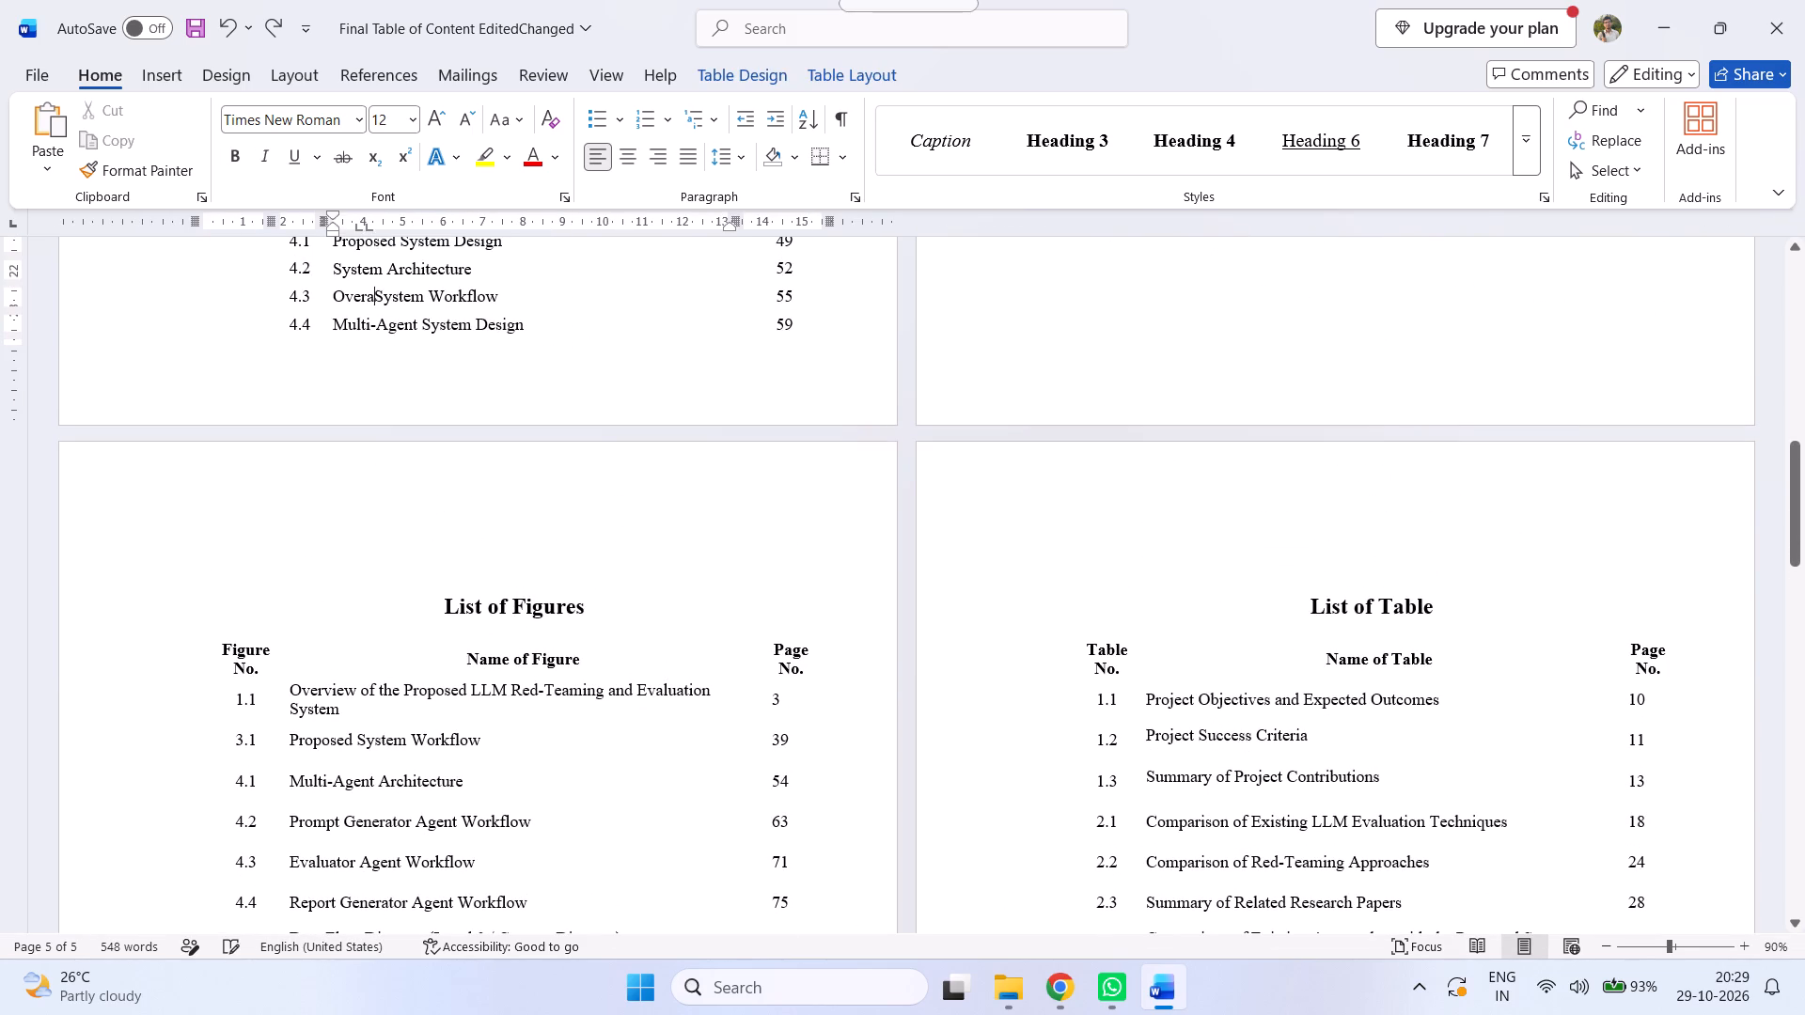
{"action": "key", "text": "ctrl+y"}
{"action": "key", "text": "ctrl+y"}
{"action": "key", "text": "ctrl+y"}
{"action": "key", "text": "ctrl+y"}
{"action": "key", "text": "ctrl+y"}
{"action": "key", "text": "ctrl+y"}
{"action": "key", "text": "ctrl+y"}
{"action": "key", "text": "ctrl+y"}
{"action": "key", "text": "ctrl+y"}
{"action": "key", "text": "ctrl+y"}
{"action": "key", "text": "ctrl+y"}
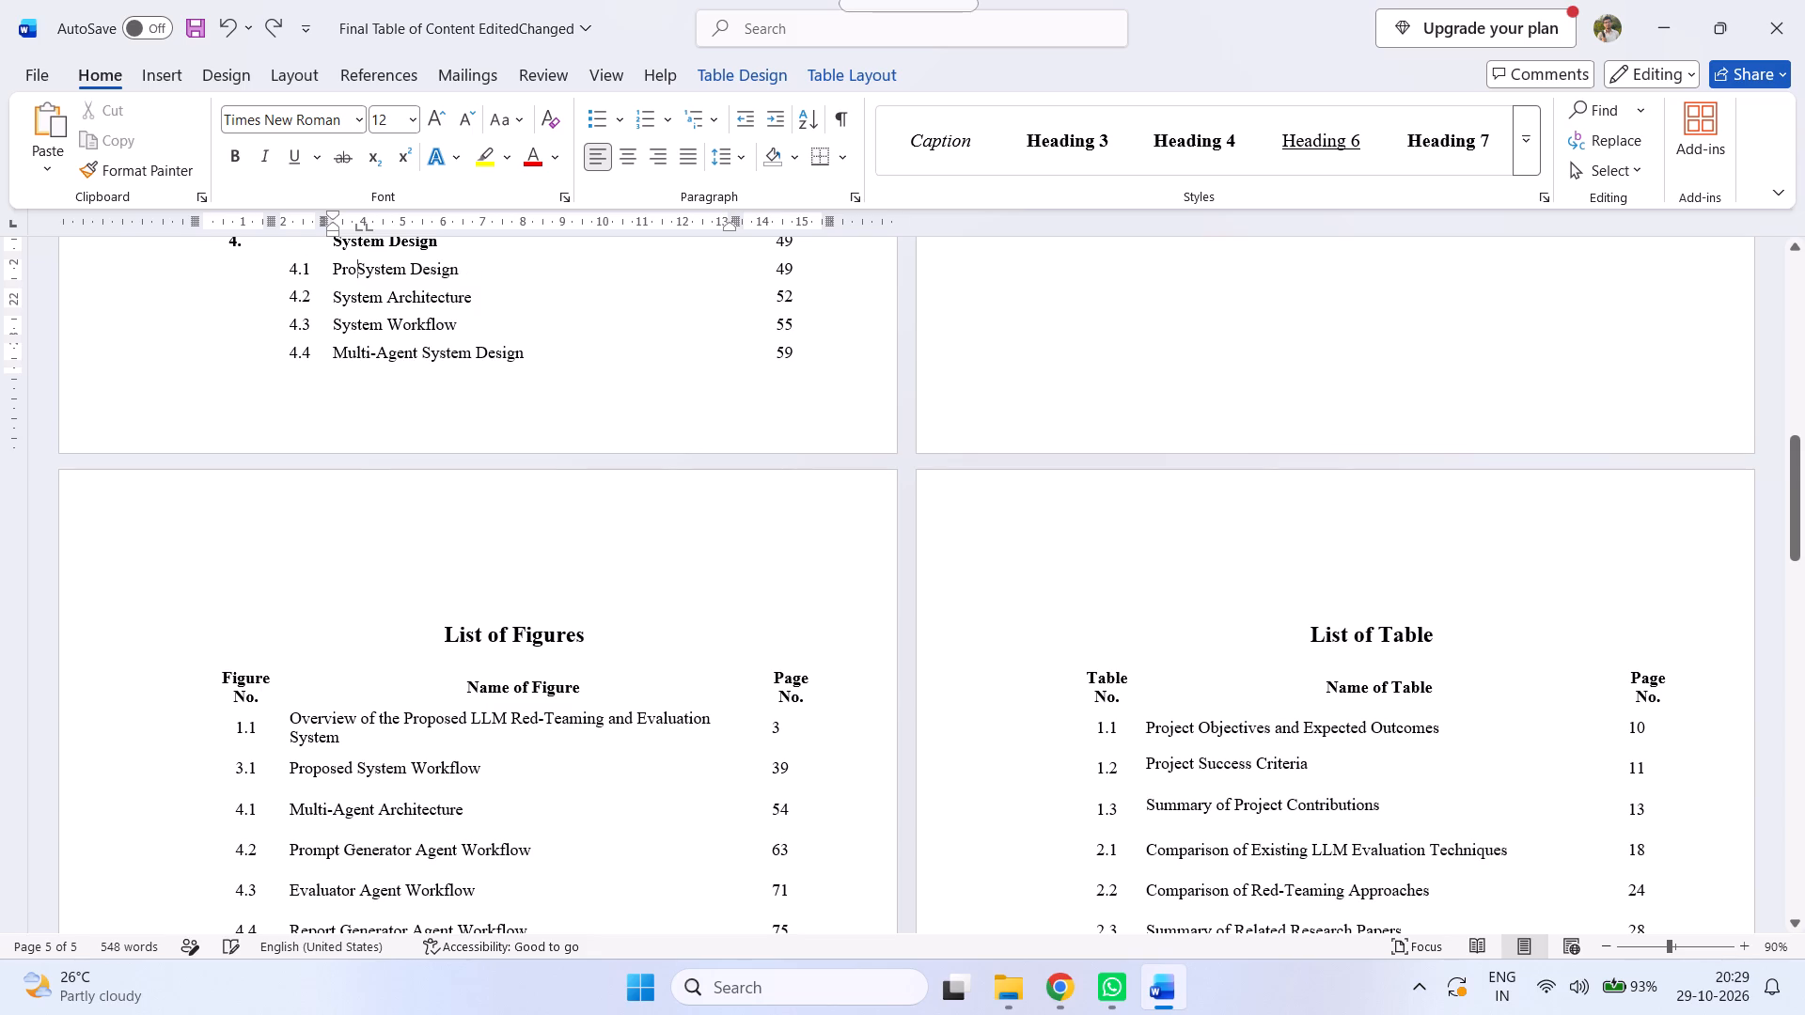
{"action": "key", "text": "ctrl+y"}
{"action": "key", "text": "ctrl+y"}
{"action": "key", "text": "ctrl+y"}
{"action": "key", "text": "ctrl+y"}
{"action": "key", "text": "ctrl+y"}
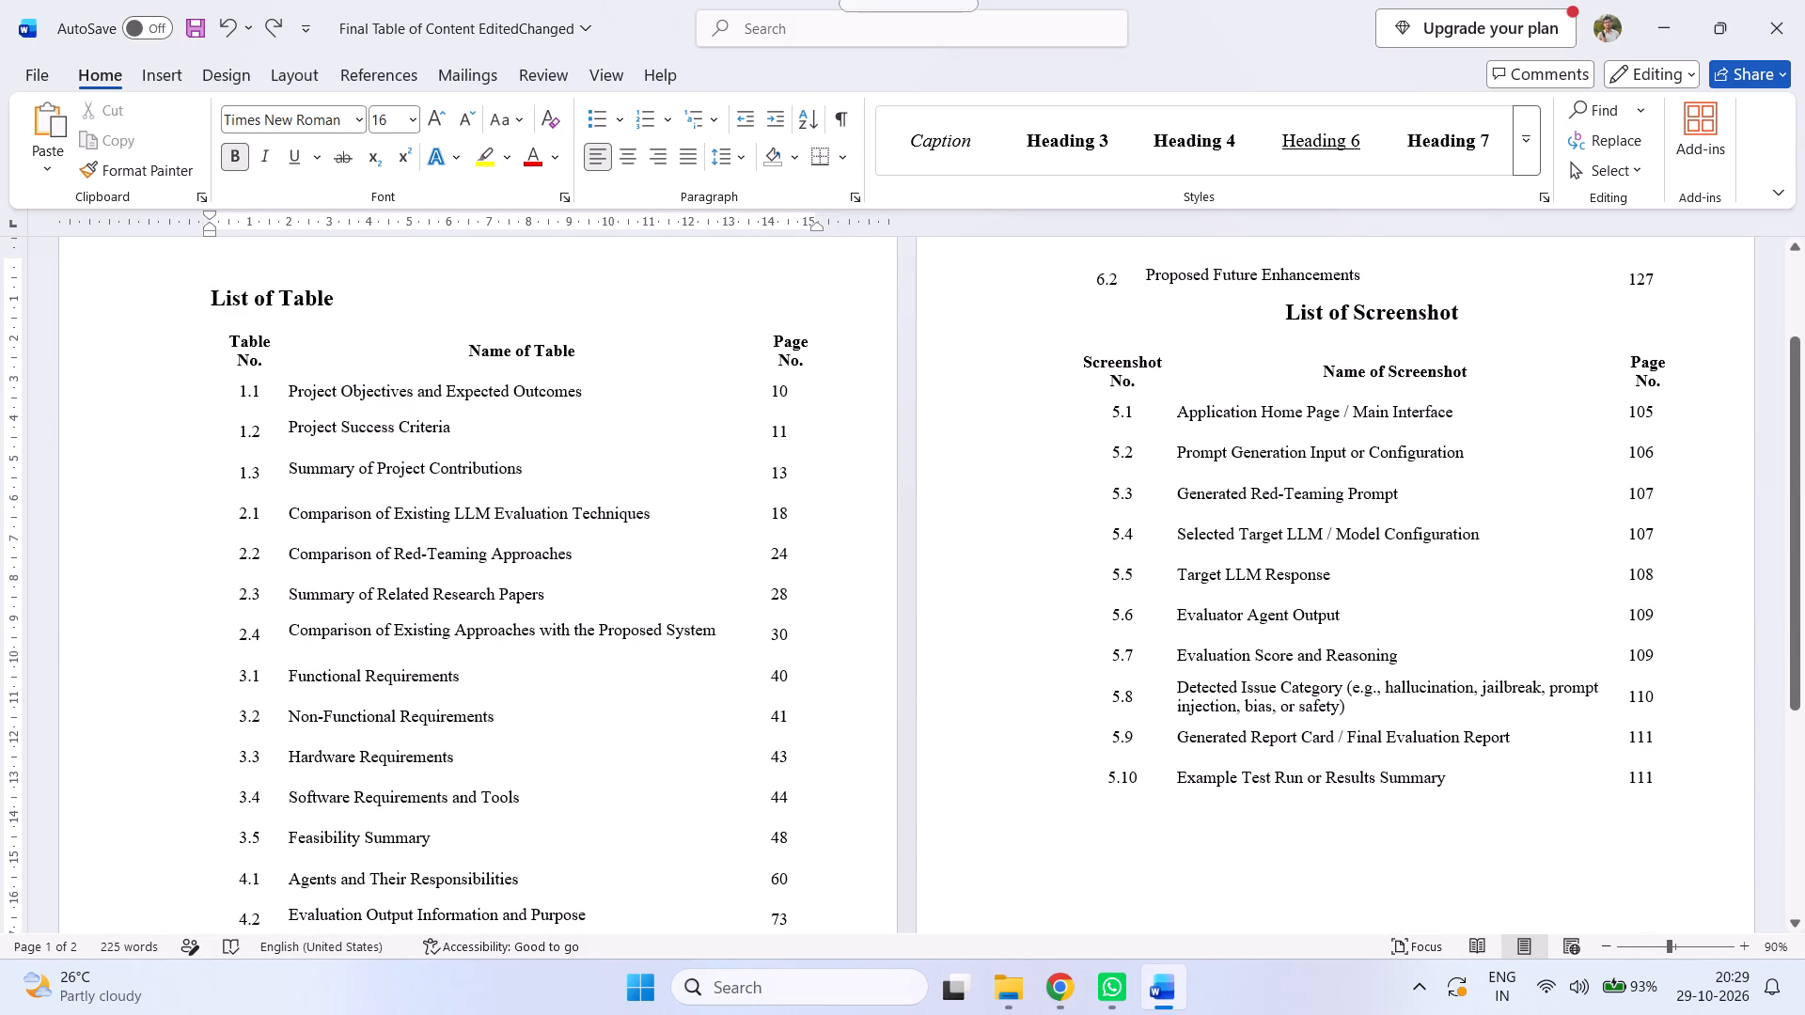
{"action": "key", "text": "ctrl+z"}
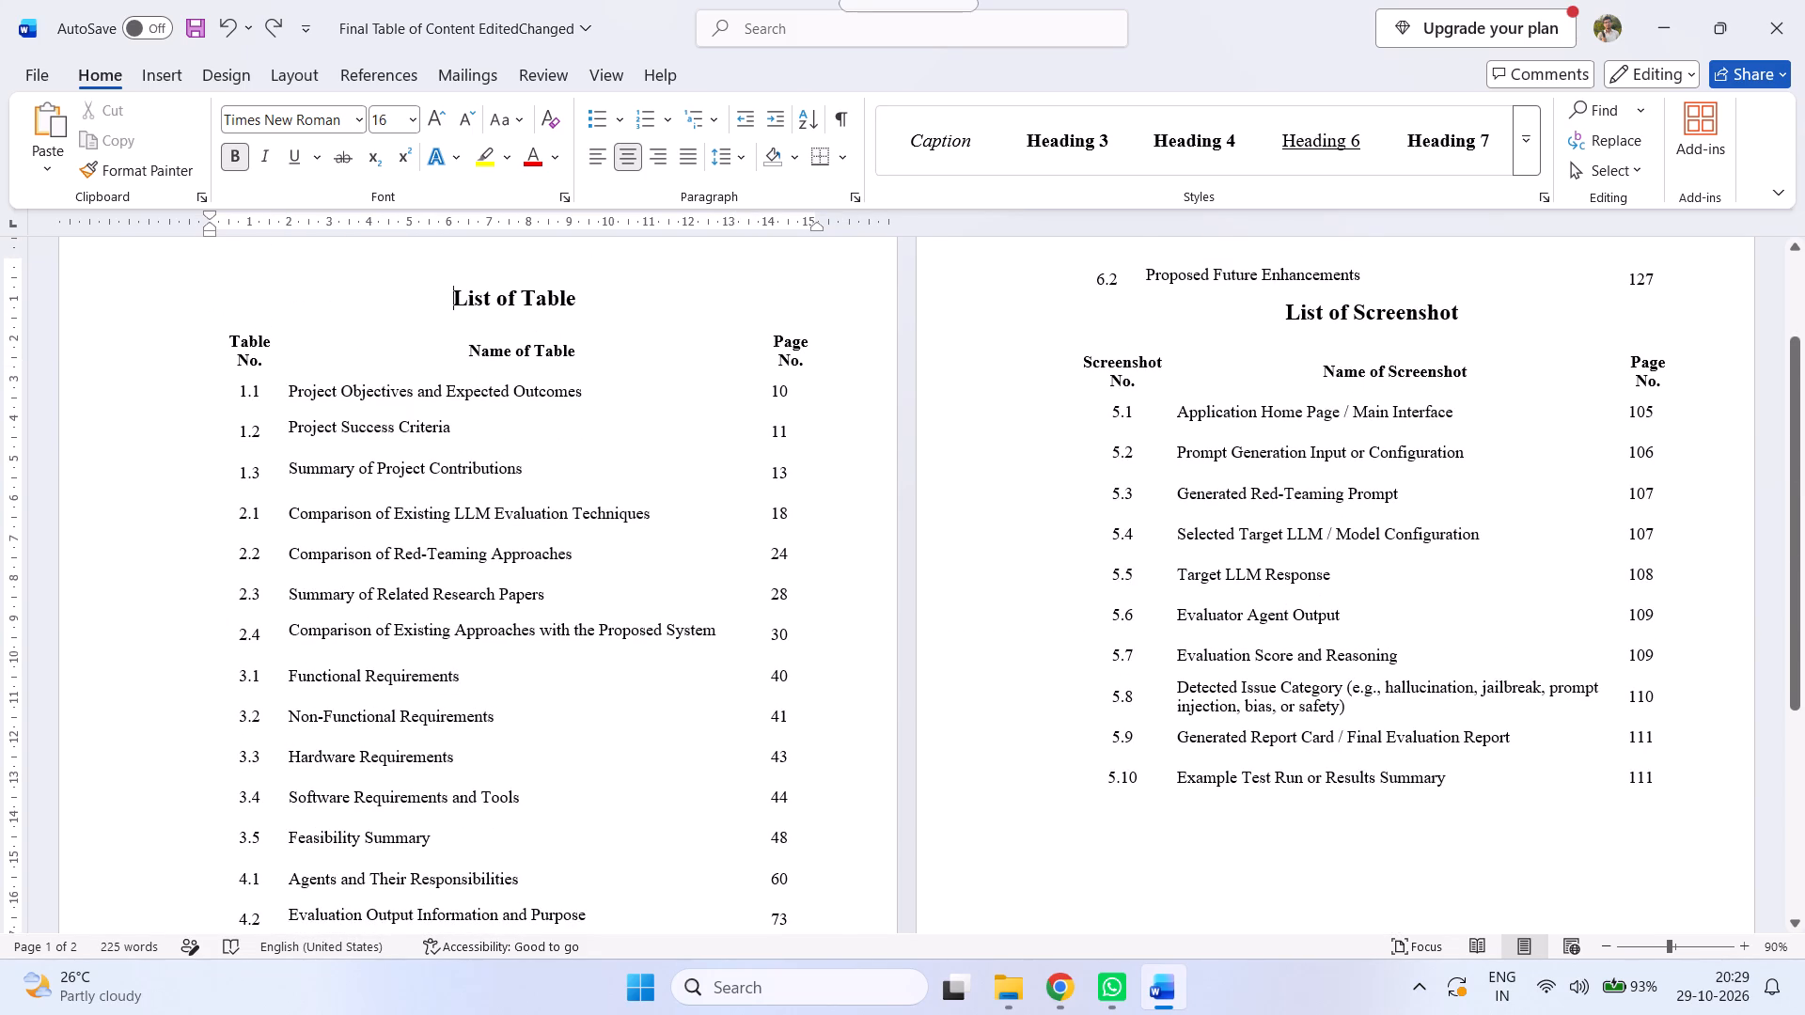
{"action": "key", "text": "ctrl+z"}
Delete the Table of Contents pages that precede the List of Figures page.
{"action": "scroll", "coordinate": [1170, 678], "scroll_direction": "down", "scroll_amount": 11}
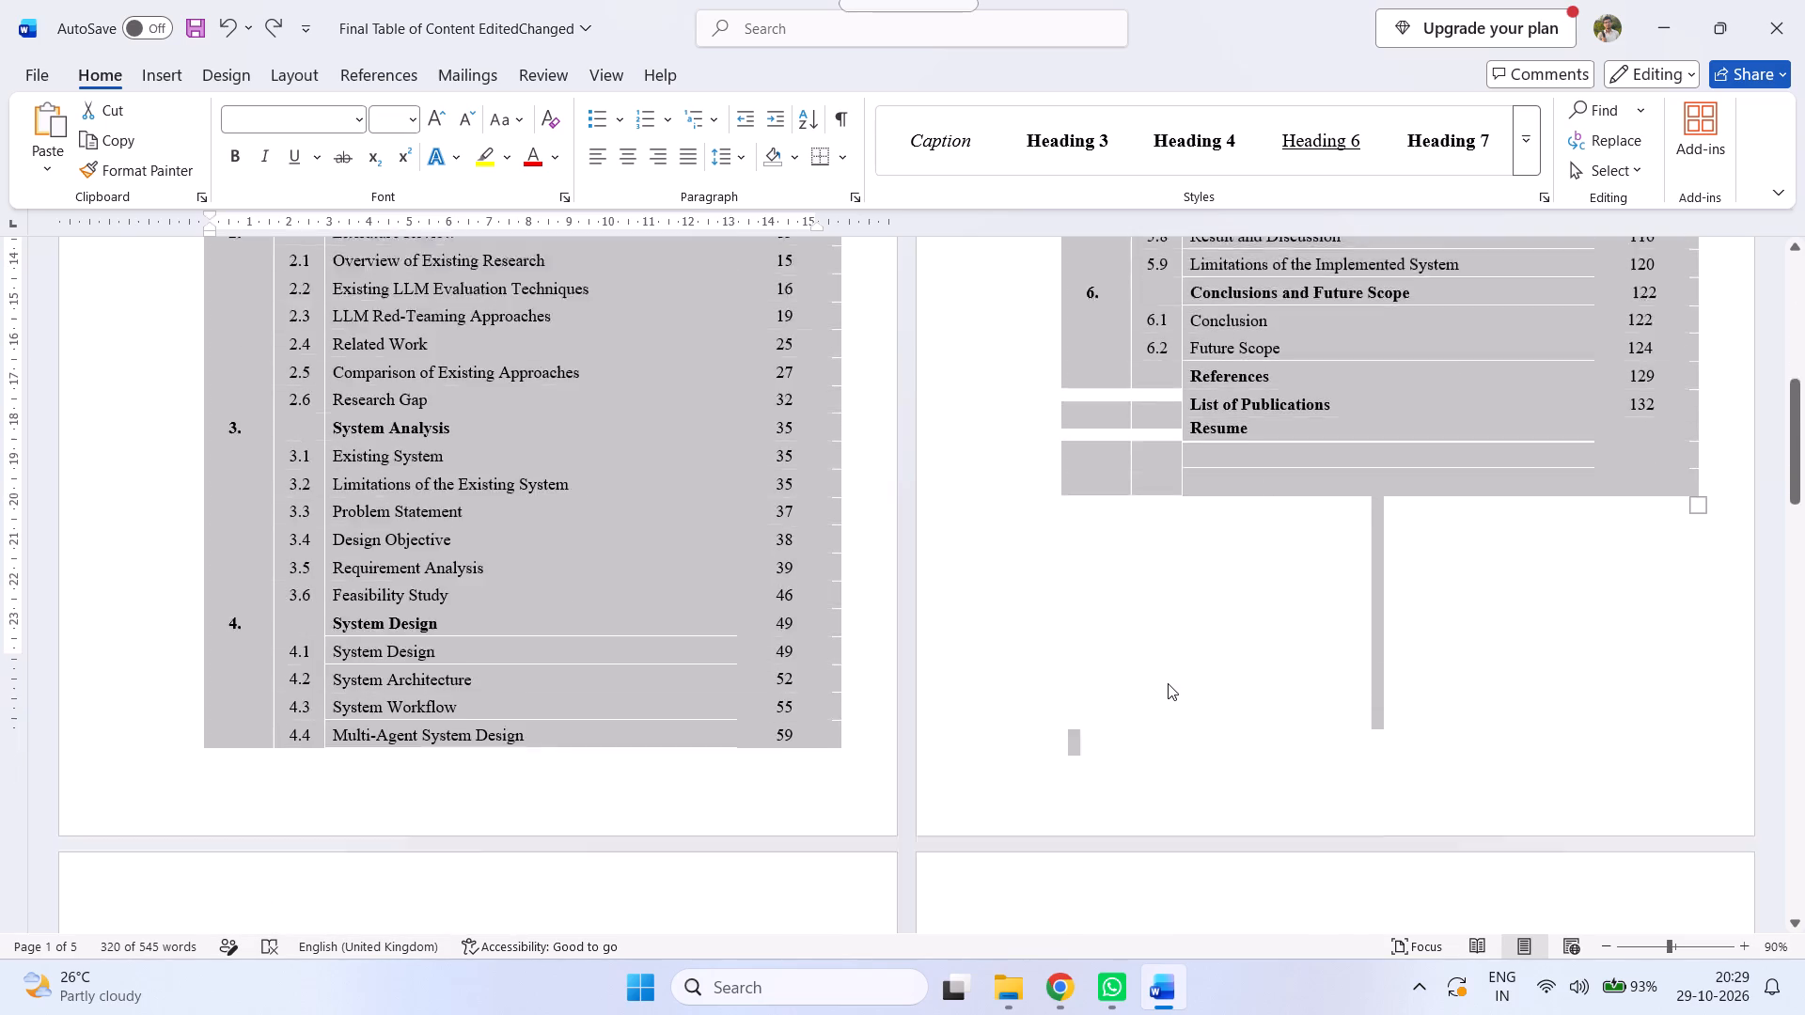
{"action": "scroll", "coordinate": [1162, 684], "scroll_direction": "down", "scroll_amount": 5}
{"action": "scroll", "coordinate": [1034, 633], "scroll_direction": "down", "scroll_amount": 3}
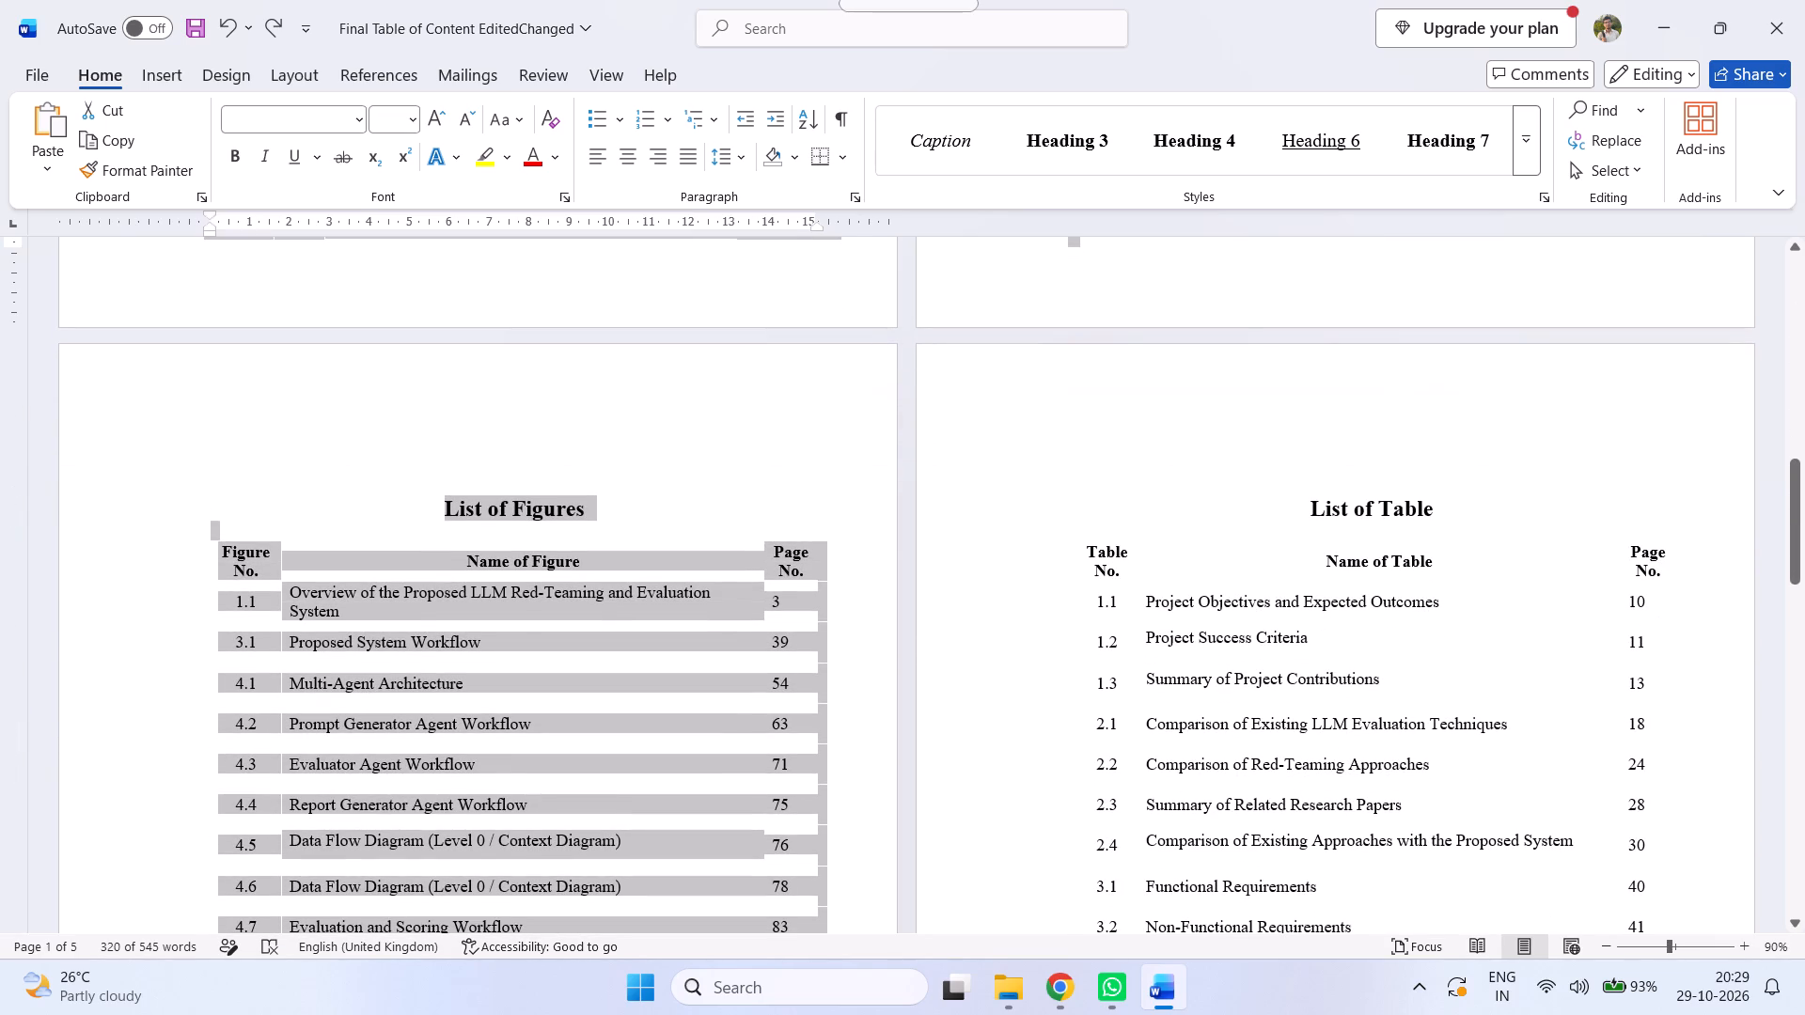
{"action": "scroll", "coordinate": [1025, 633], "scroll_direction": "down", "scroll_amount": 3}
{"action": "scroll", "coordinate": [1004, 629], "scroll_direction": "up", "scroll_amount": 5, "text": "ctrl"}
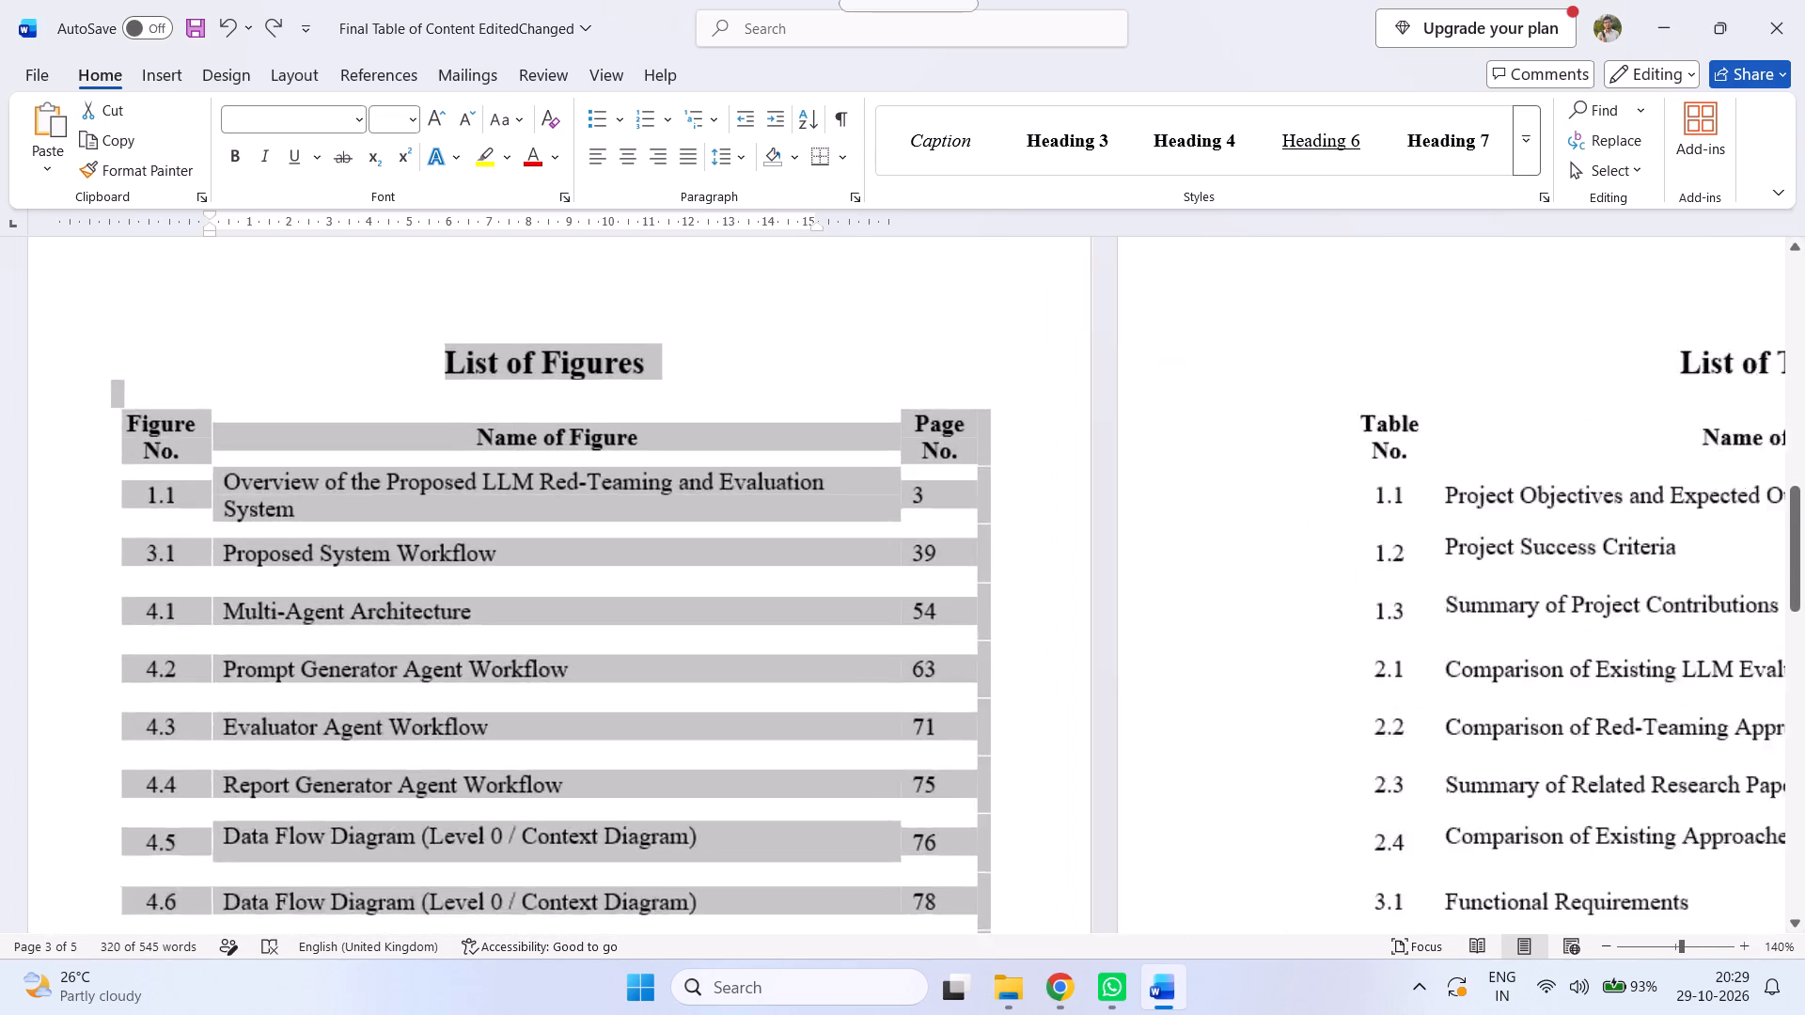
{"action": "left_click", "coordinate": [817, 363]}
{"action": "scroll", "coordinate": [1088, 431], "scroll_direction": "up", "scroll_amount": 4}
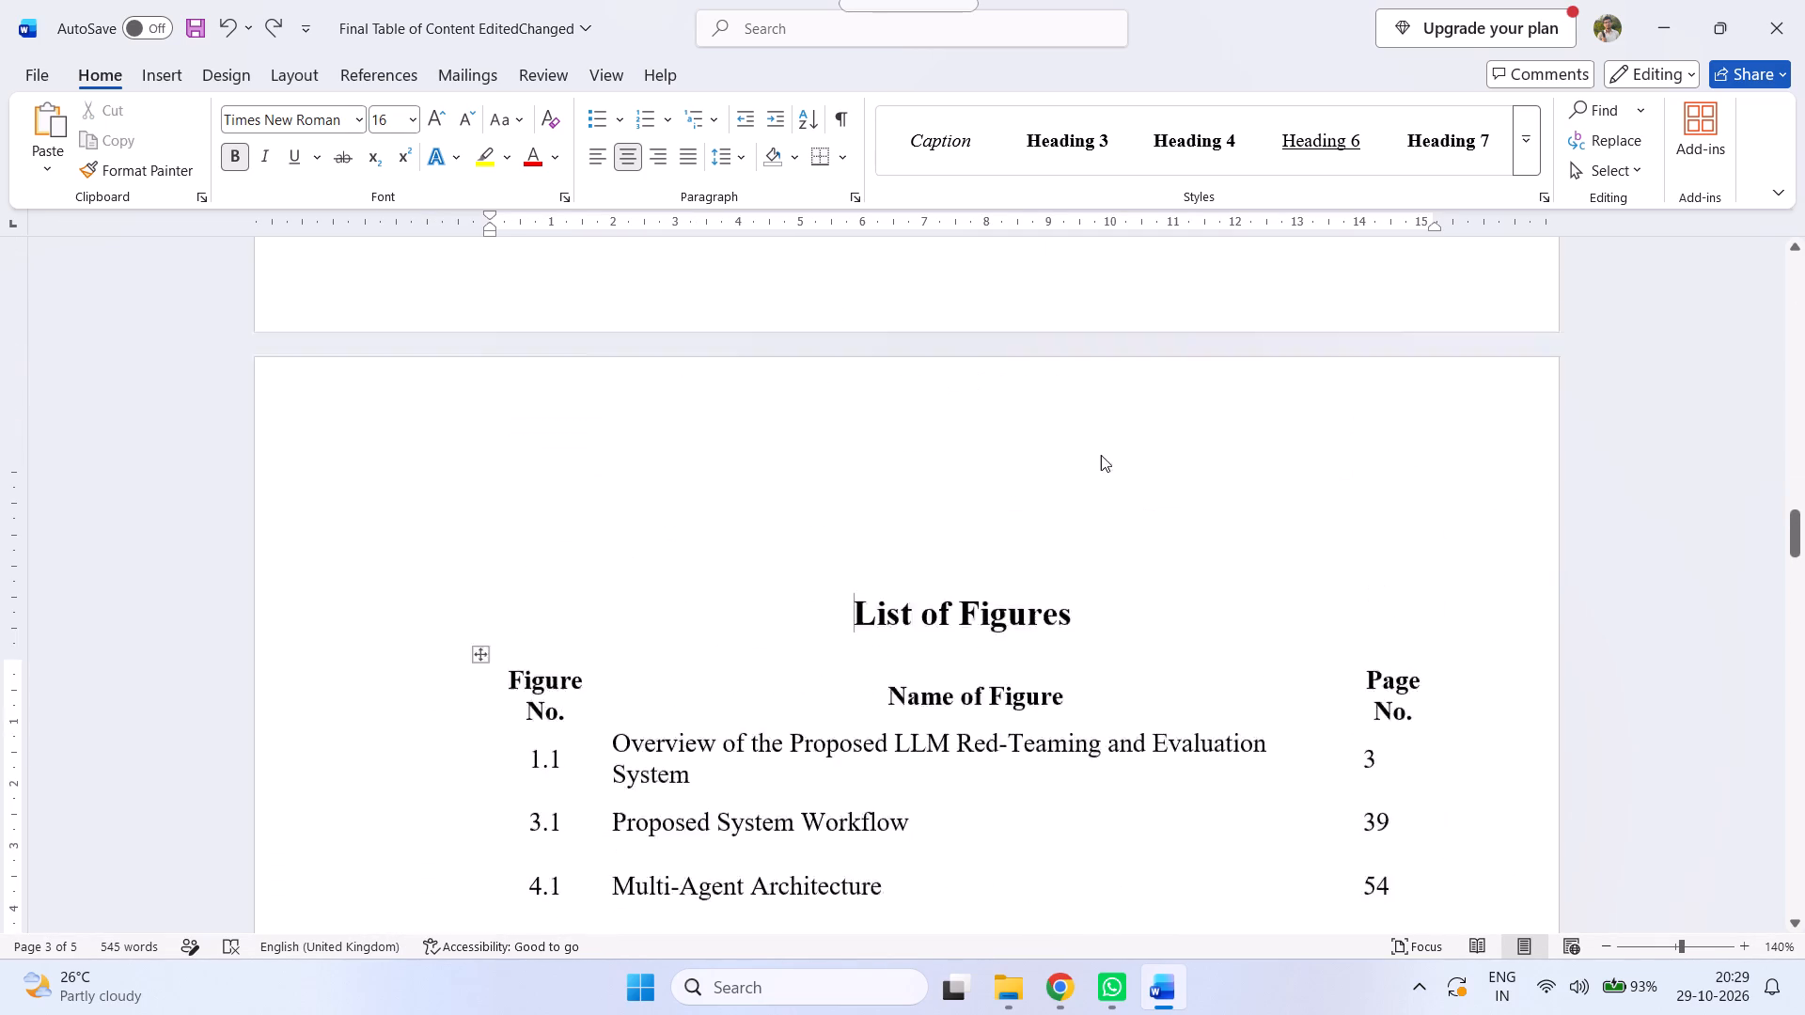
{"action": "scroll", "coordinate": [1101, 455], "scroll_direction": "up", "scroll_amount": 2}
{"action": "key", "text": "Up"}
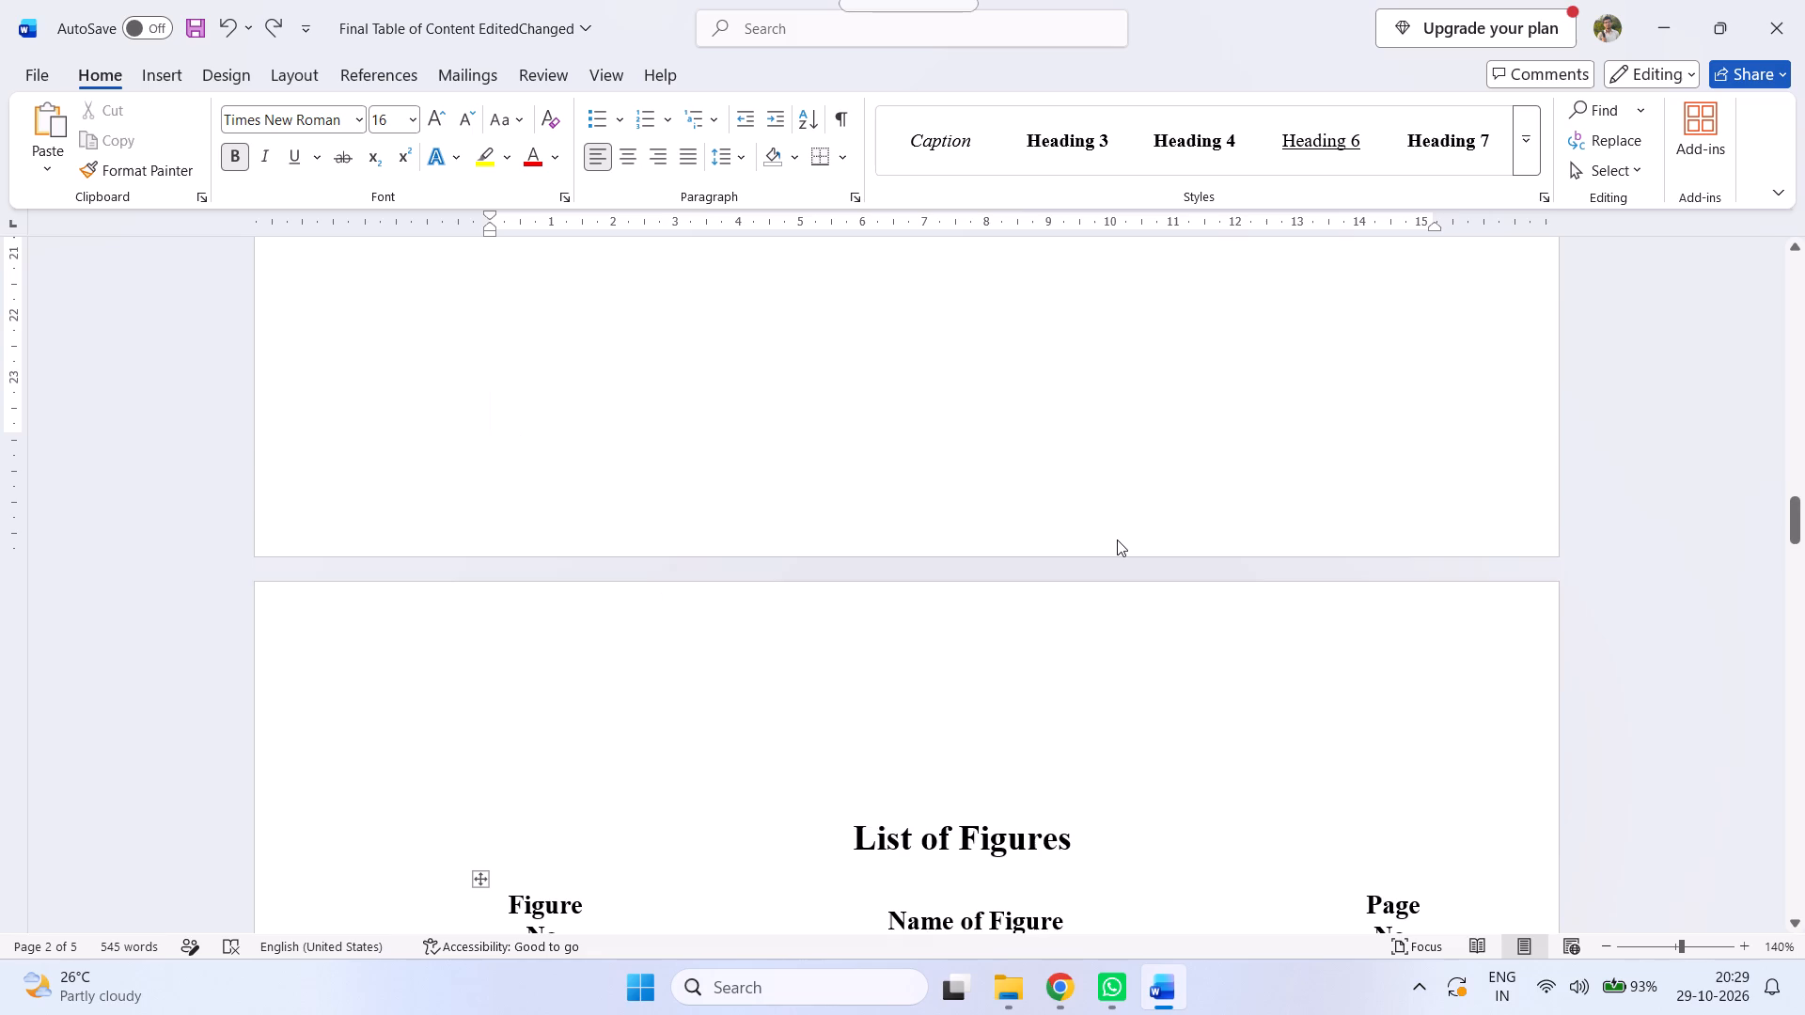
{"action": "scroll", "coordinate": [1117, 539], "scroll_direction": "up", "scroll_amount": 11}
{"action": "scroll", "coordinate": [1122, 587], "scroll_direction": "down", "scroll_amount": 7}
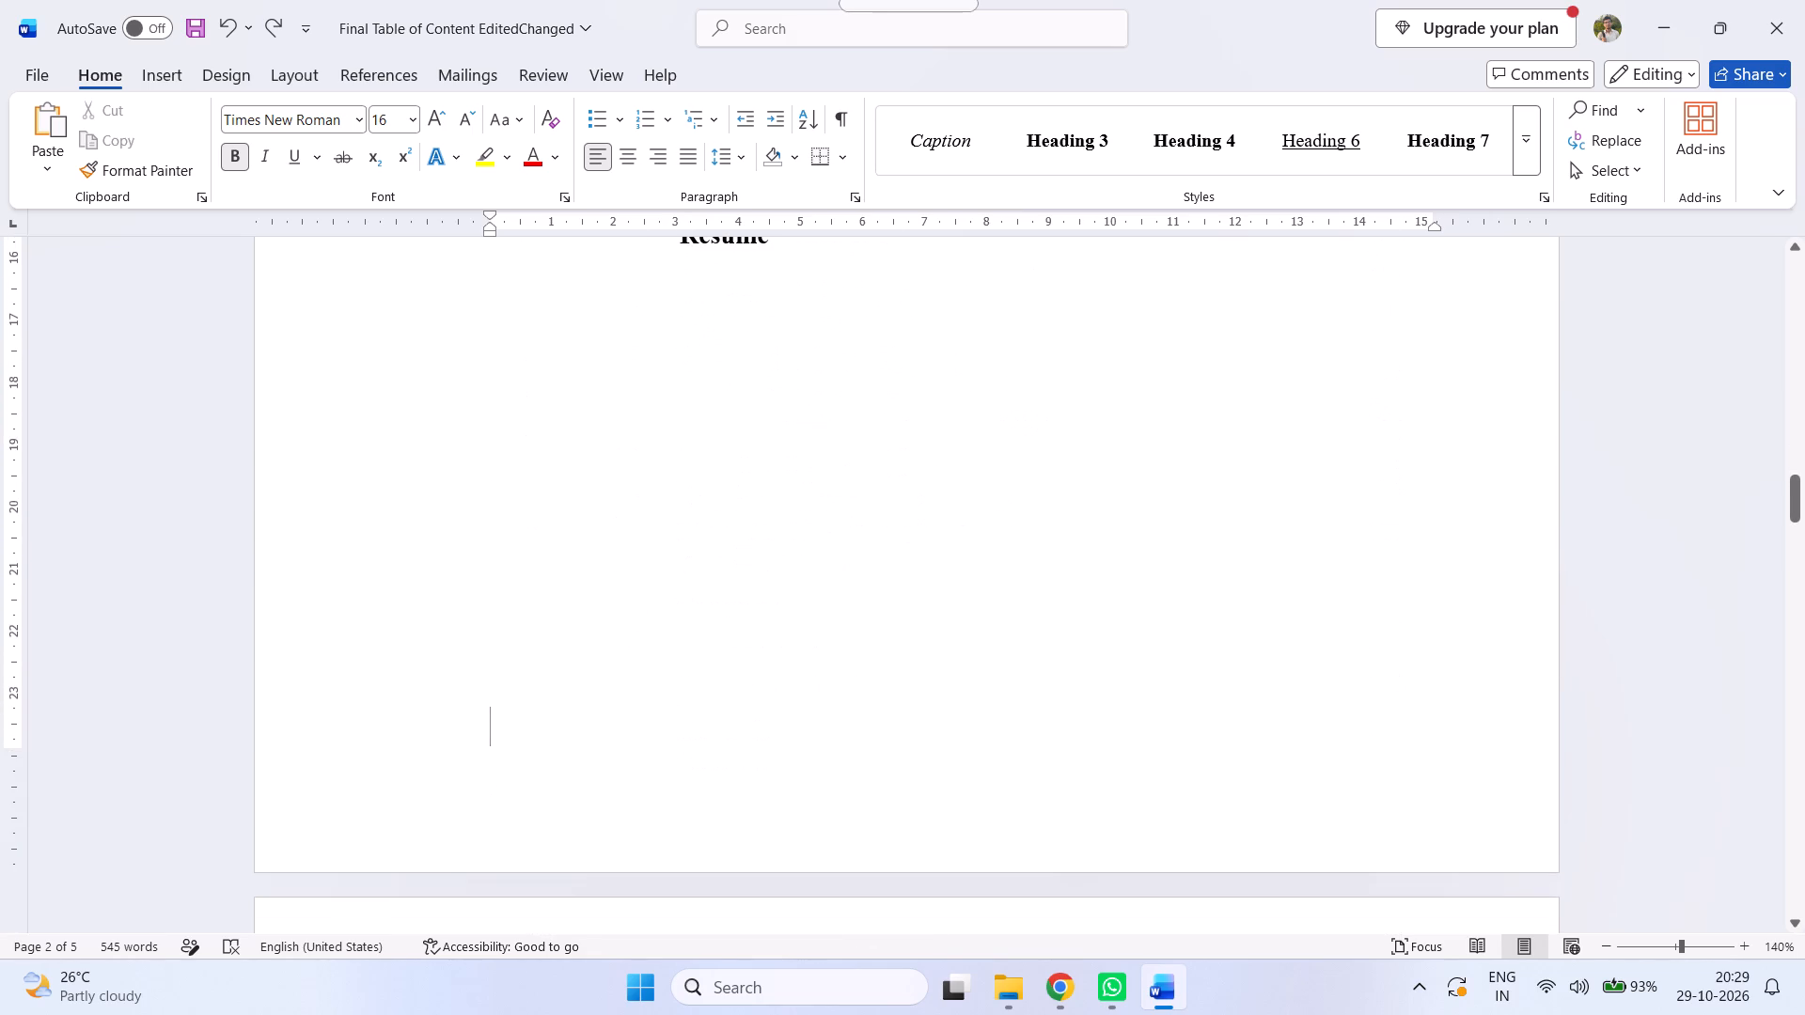
{"action": "key", "text": "shift+Up"}
{"action": "key", "text": "shift+Up"}
{"action": "key", "text": "shift+Up"}
{"action": "key", "text": "shift+Up"}
{"action": "key", "text": "shift+Up"}
{"action": "key", "text": "shift+Up"}
{"action": "key", "text": "shift+Up"}
{"action": "key", "text": "shift+Up"}
{"action": "key", "text": "shift+Up"}
{"action": "key", "text": "shift+Up"}
{"action": "key", "text": "shift+Up"}
{"action": "key", "text": "shift+Up"}
{"action": "key", "text": "shift+Up"}
{"action": "key", "text": "shift+Up"}
{"action": "key", "text": "shift+Up"}
{"action": "key", "text": "shift+Up"}
{"action": "key", "text": "shift+Up"}
{"action": "key", "text": "shift+Up"}
{"action": "key", "text": "shift+Up"}
{"action": "key", "text": "shift+Up"}
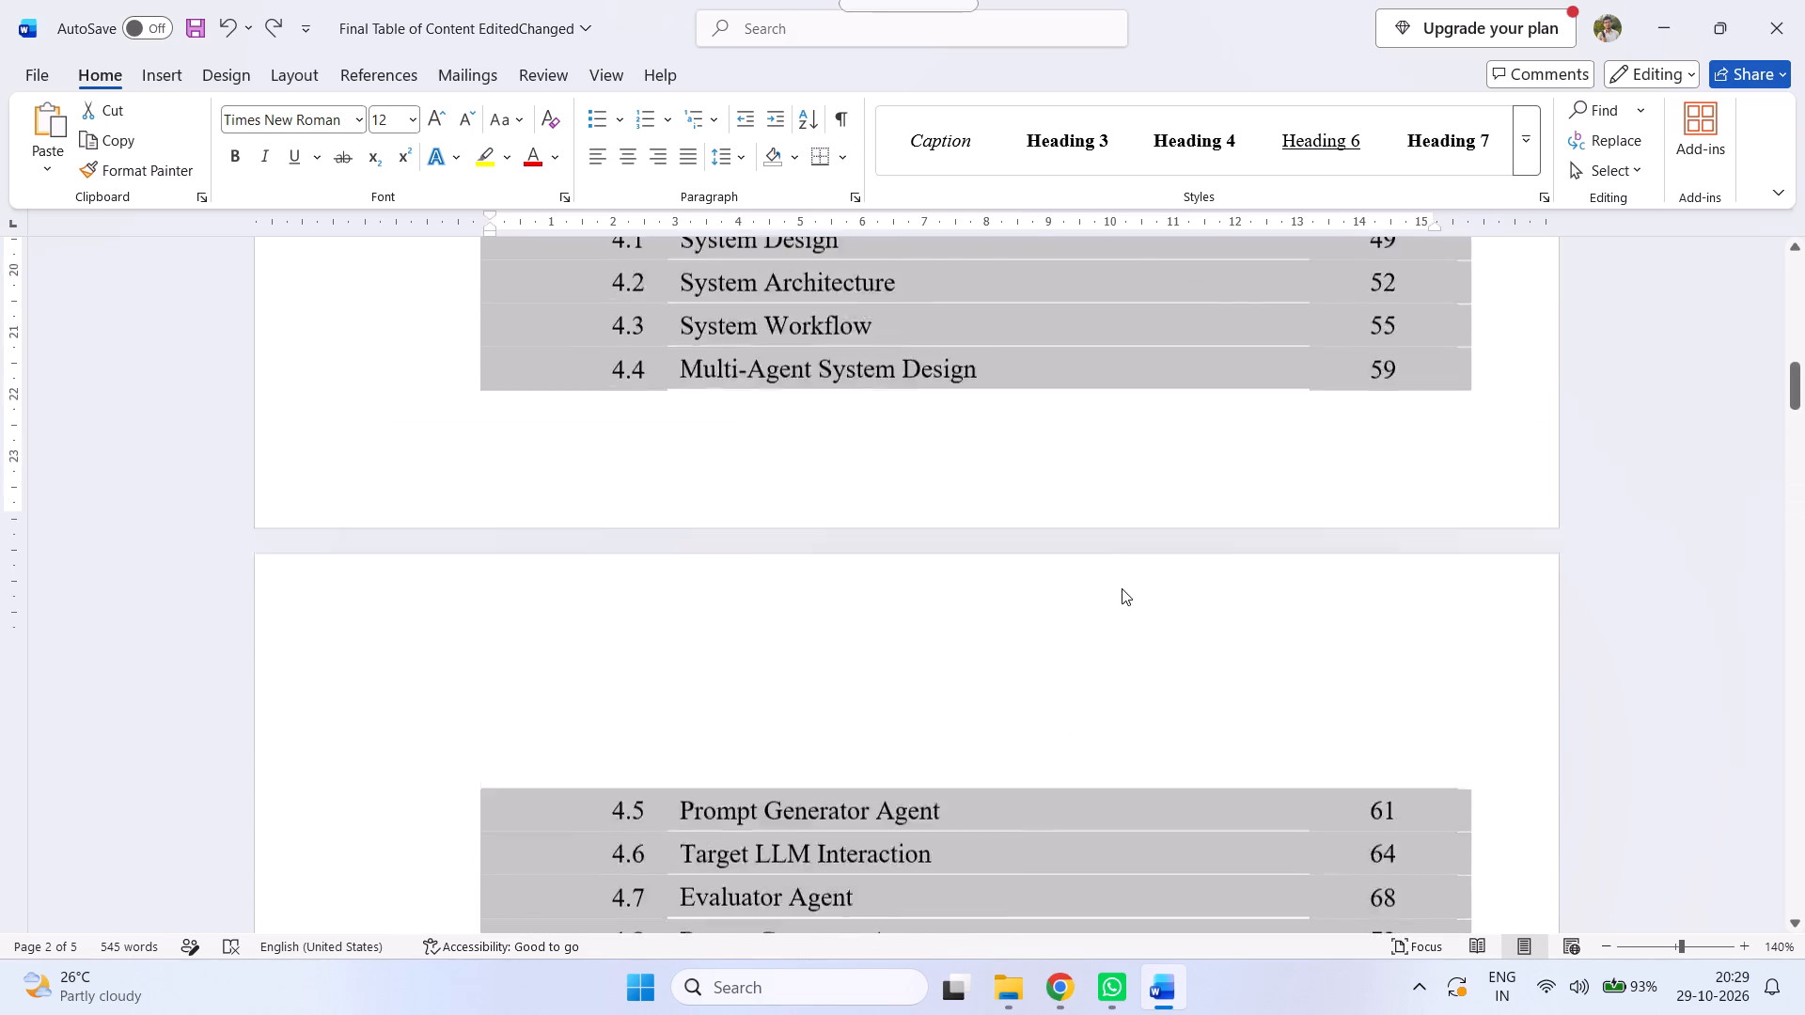
{"action": "key", "text": "Delete"}
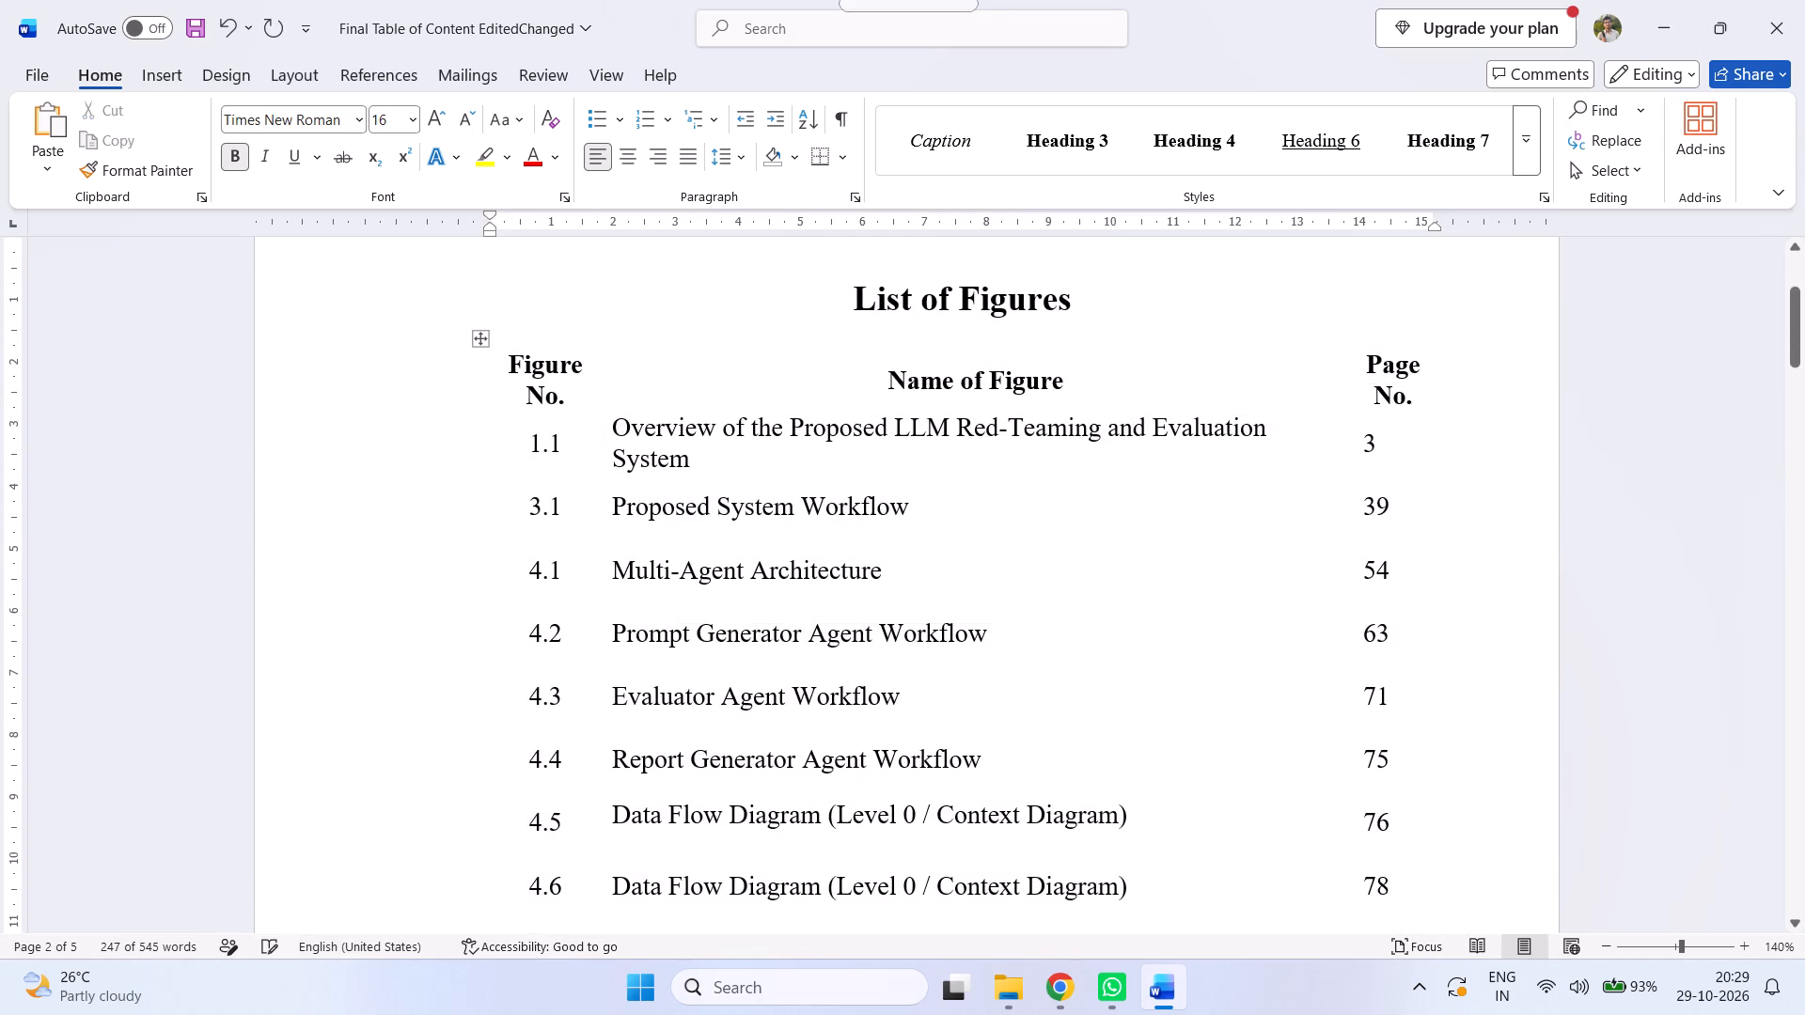
{"action": "scroll", "coordinate": [995, 413], "scroll_direction": "up", "scroll_amount": 4}
{"action": "scroll", "coordinate": [1002, 473], "scroll_direction": "down", "scroll_amount": 4, "text": "ctrl"}
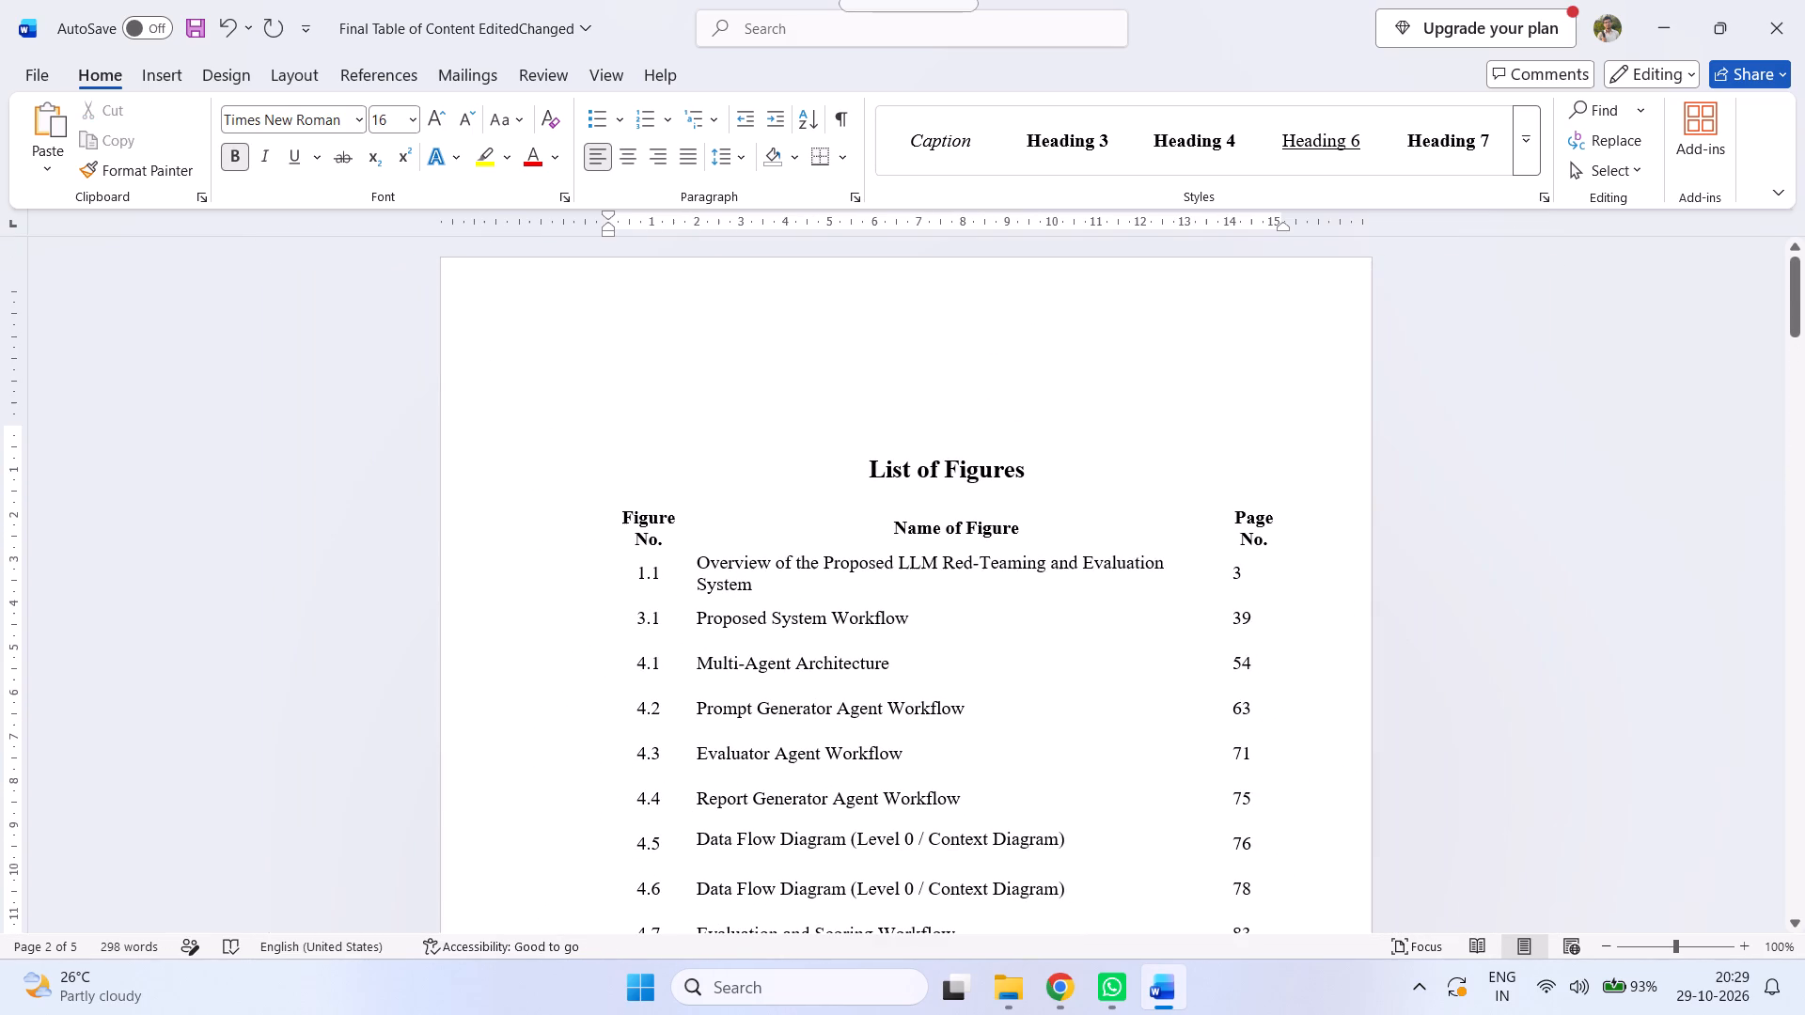
Remove the blank line above the List of Figures heading.
{"action": "left_click", "coordinate": [885, 472]}
{"action": "left_click", "coordinate": [917, 430]}
{"action": "key", "text": "Delete"}
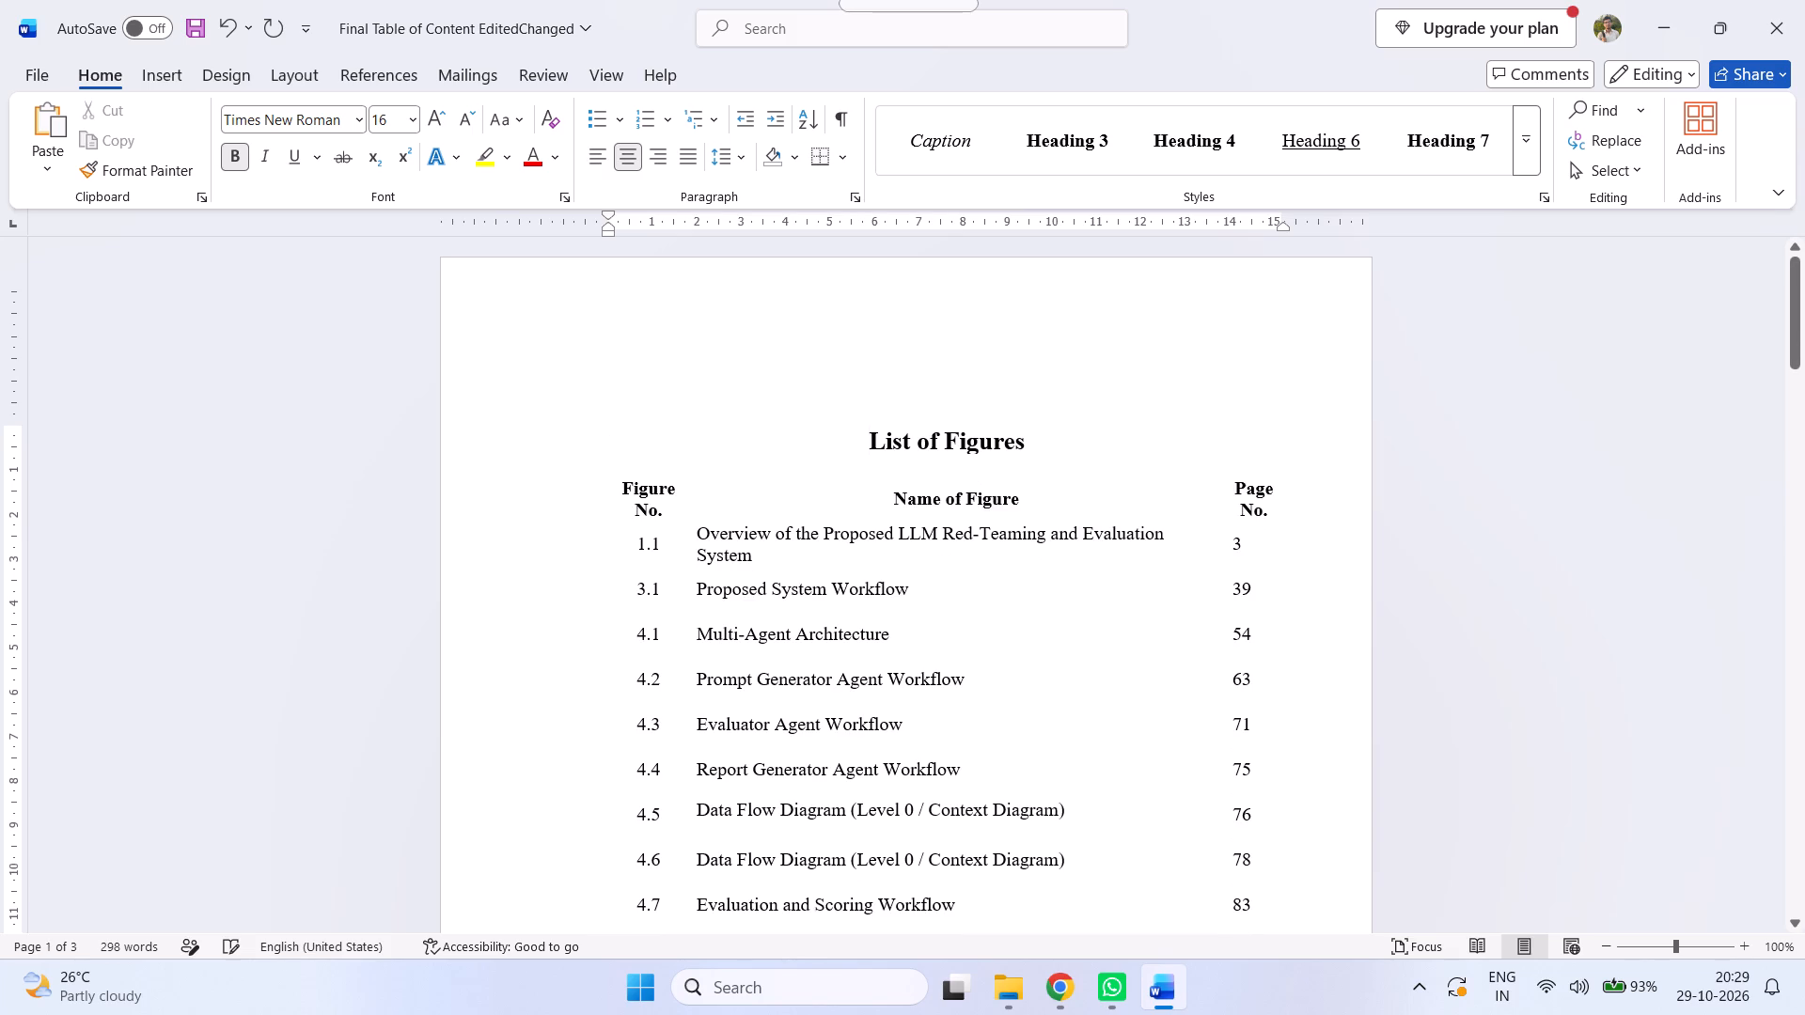
{"action": "key", "text": "Up"}
{"action": "key", "text": "Up"}
Check the layout of the List of Figures, List of Table and List of Screenshot pages.
{"action": "scroll", "coordinate": [1004, 410], "scroll_direction": "down", "scroll_amount": 3, "text": "ctrl"}
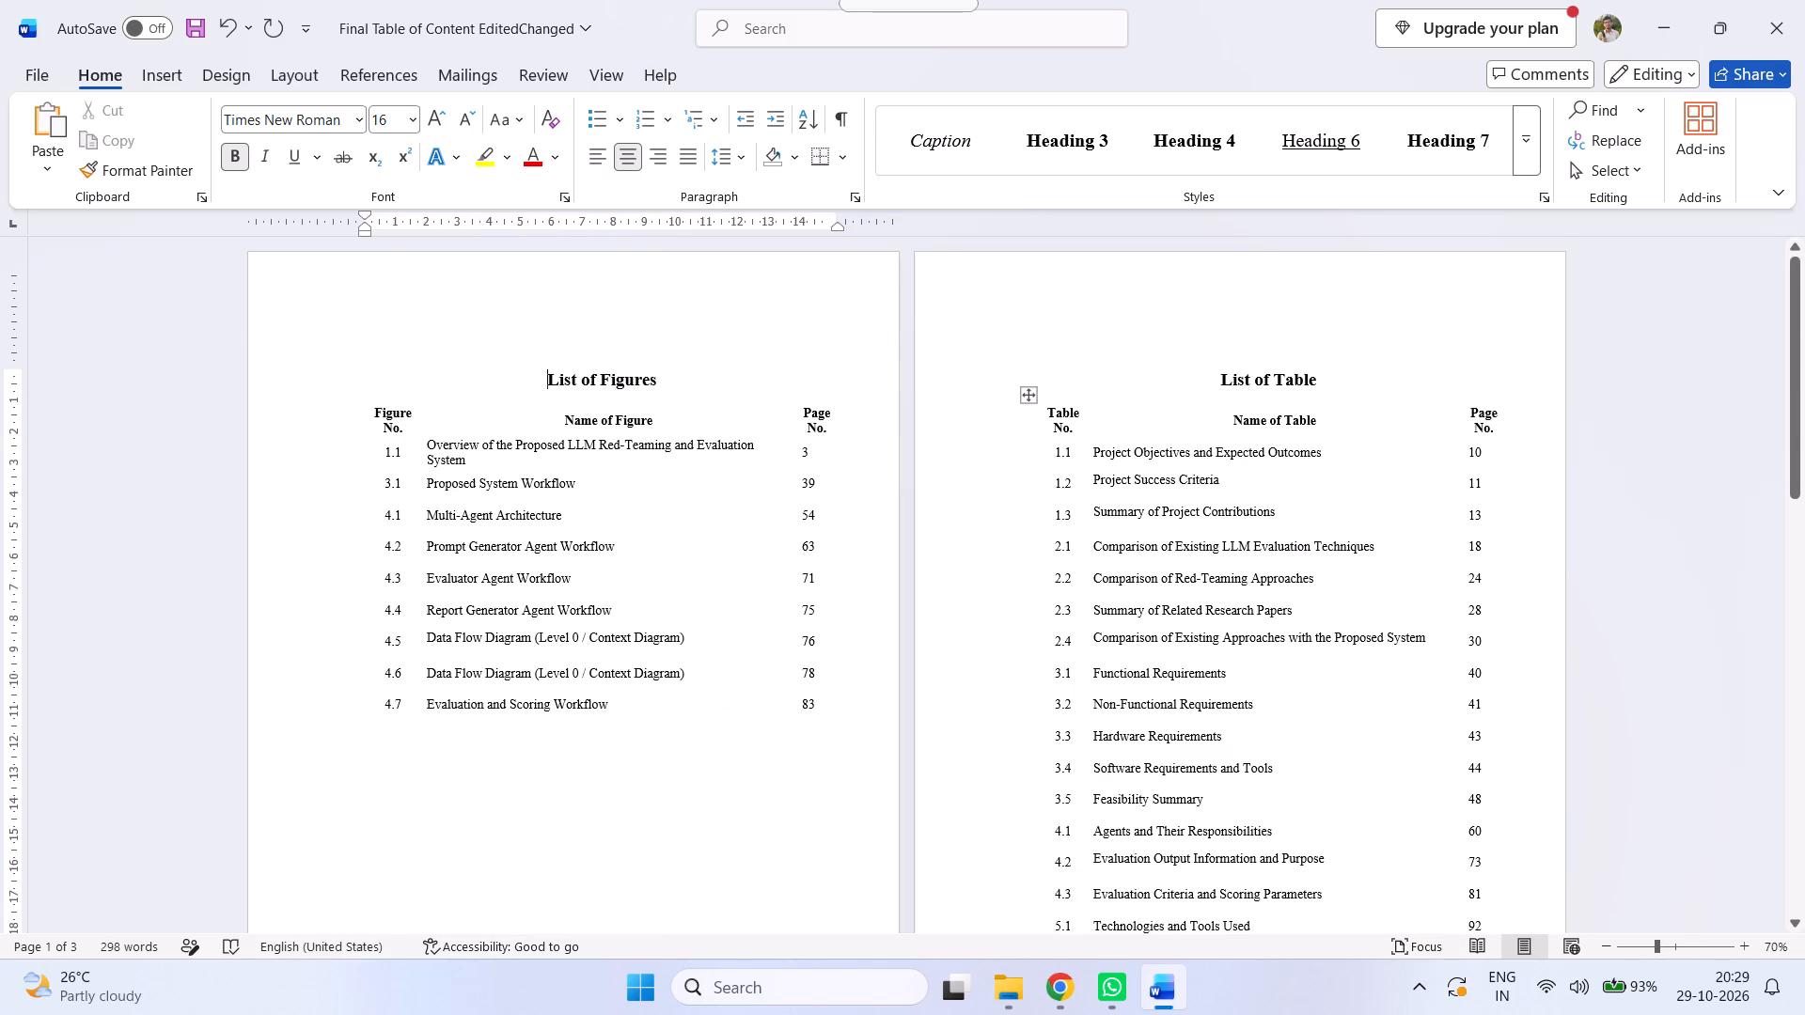
{"action": "scroll", "coordinate": [1095, 537], "scroll_direction": "down", "scroll_amount": 20}
{"action": "scroll", "coordinate": [1091, 541], "scroll_direction": "down", "scroll_amount": 2}
{"action": "scroll", "coordinate": [1091, 541], "scroll_direction": "up", "scroll_amount": 2, "text": "ctrl"}
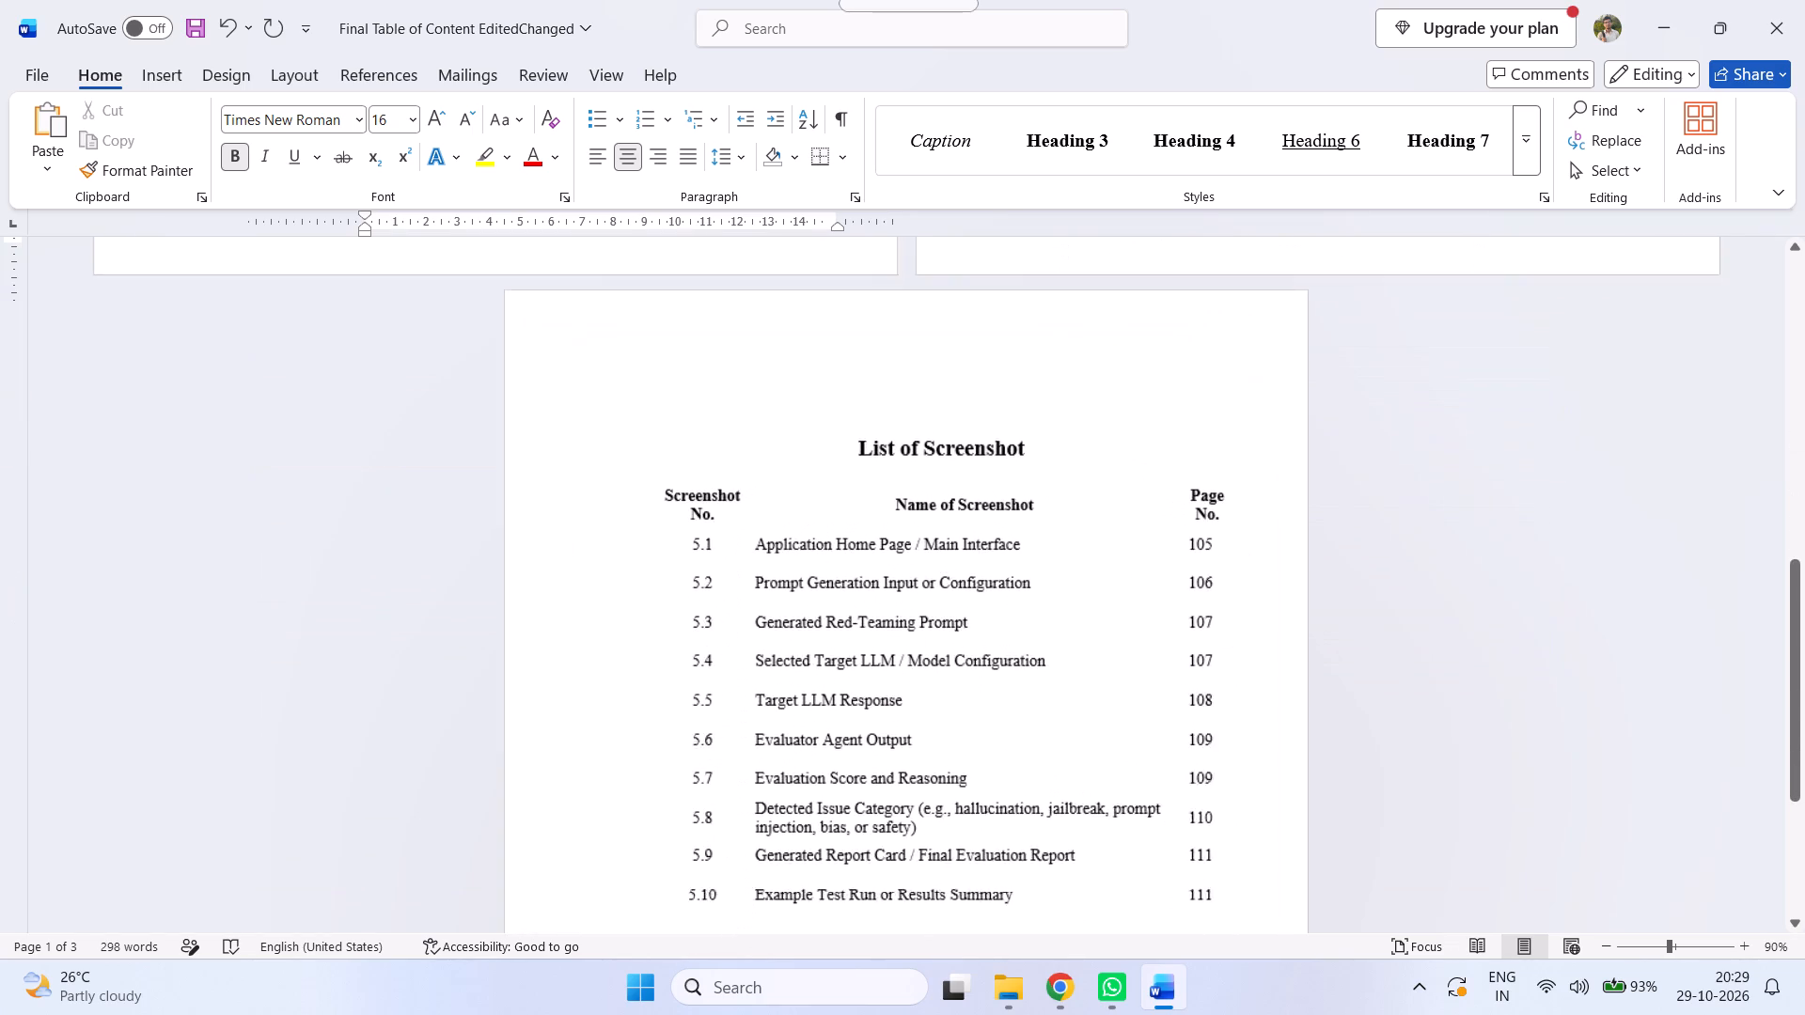
{"action": "scroll", "coordinate": [1091, 541], "scroll_direction": "up", "scroll_amount": 2, "text": "ctrl"}
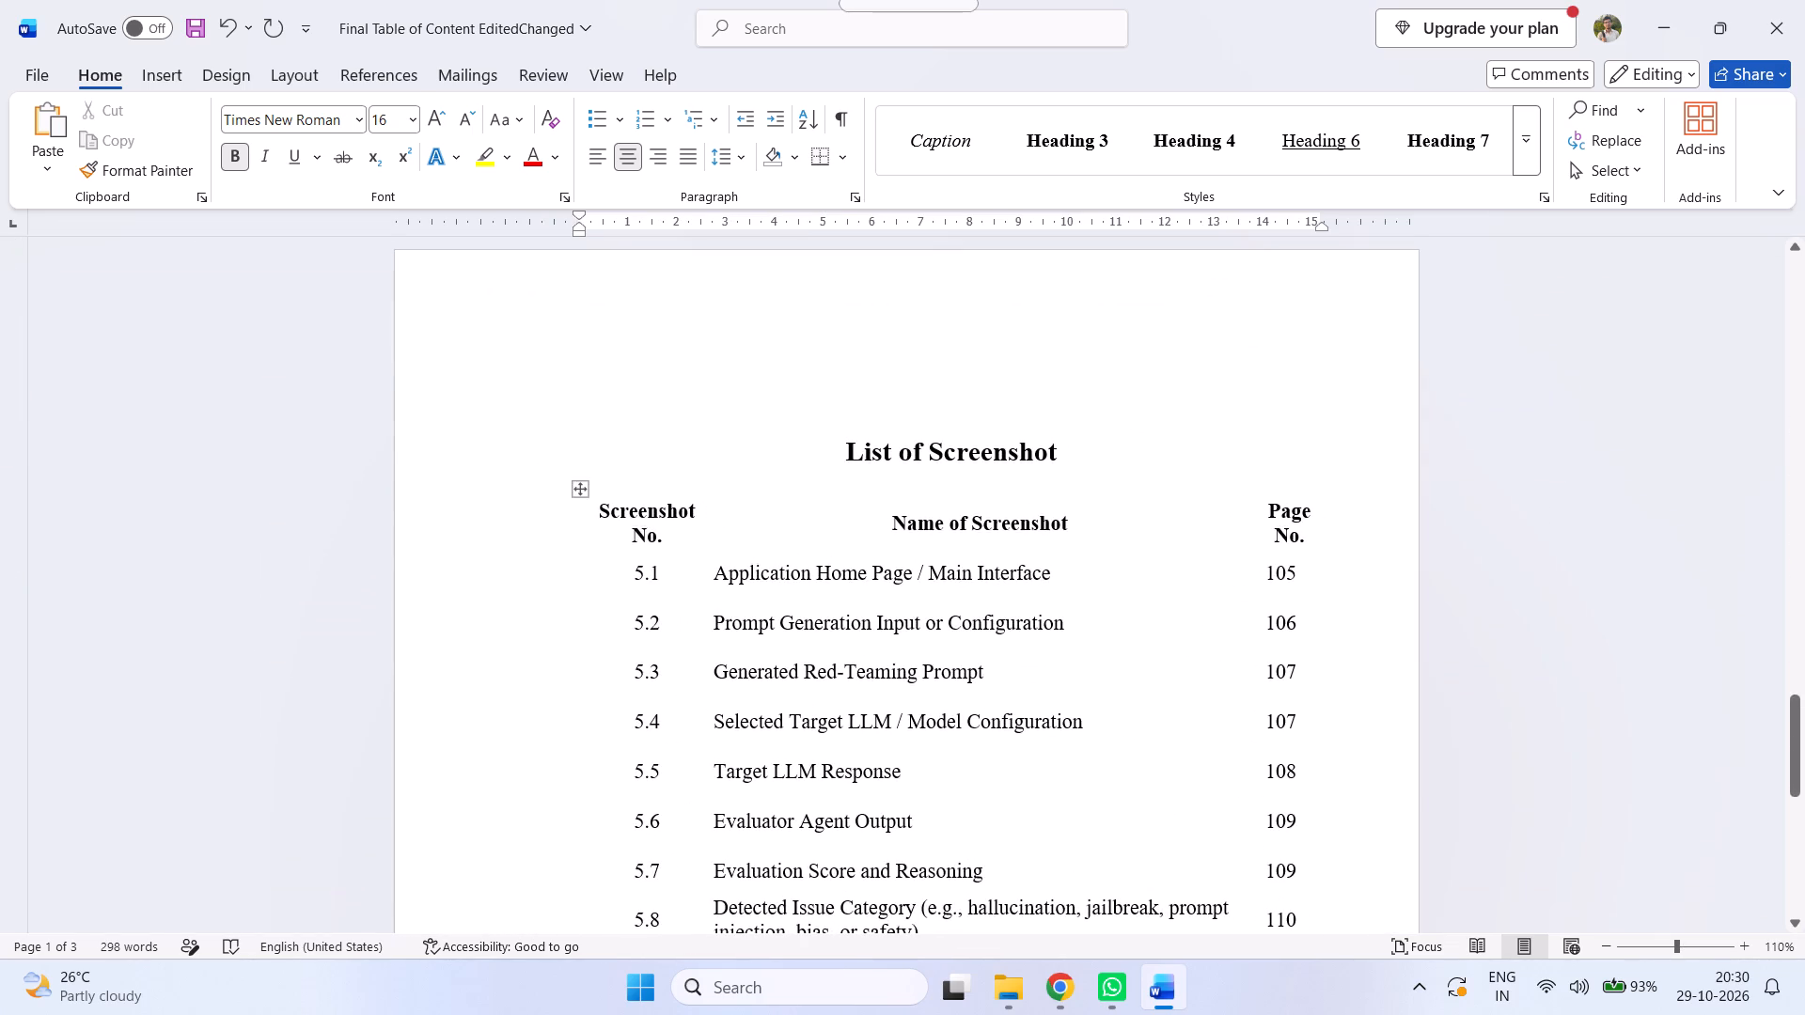
{"action": "scroll", "coordinate": [1091, 541], "scroll_direction": "up", "scroll_amount": 20}
{"action": "scroll", "coordinate": [1091, 541], "scroll_direction": "up", "scroll_amount": 20}
{"action": "scroll", "coordinate": [1091, 541], "scroll_direction": "up", "scroll_amount": 8}
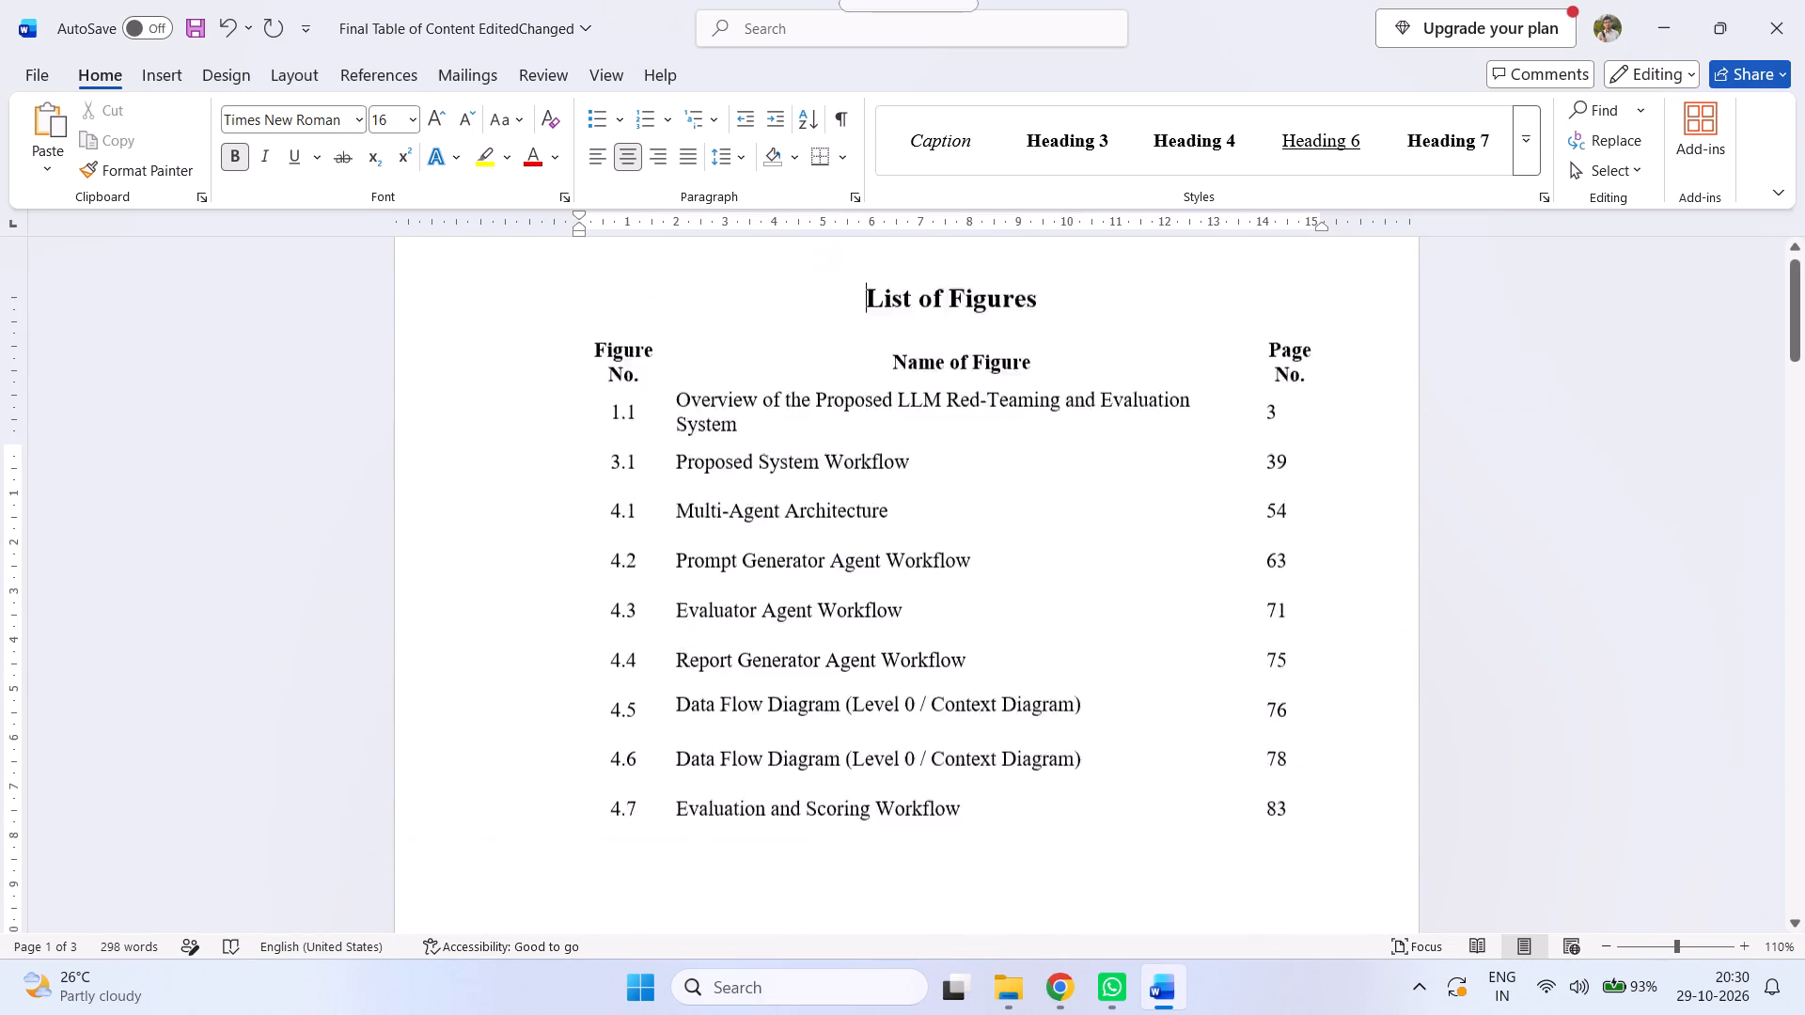
{"action": "scroll", "coordinate": [1092, 543], "scroll_direction": "up", "scroll_amount": 8}
Insert an automatic page number at the right-aligned position of the List of Figures page footer.
{"action": "scroll", "coordinate": [1092, 543], "scroll_direction": "down", "scroll_amount": 17}
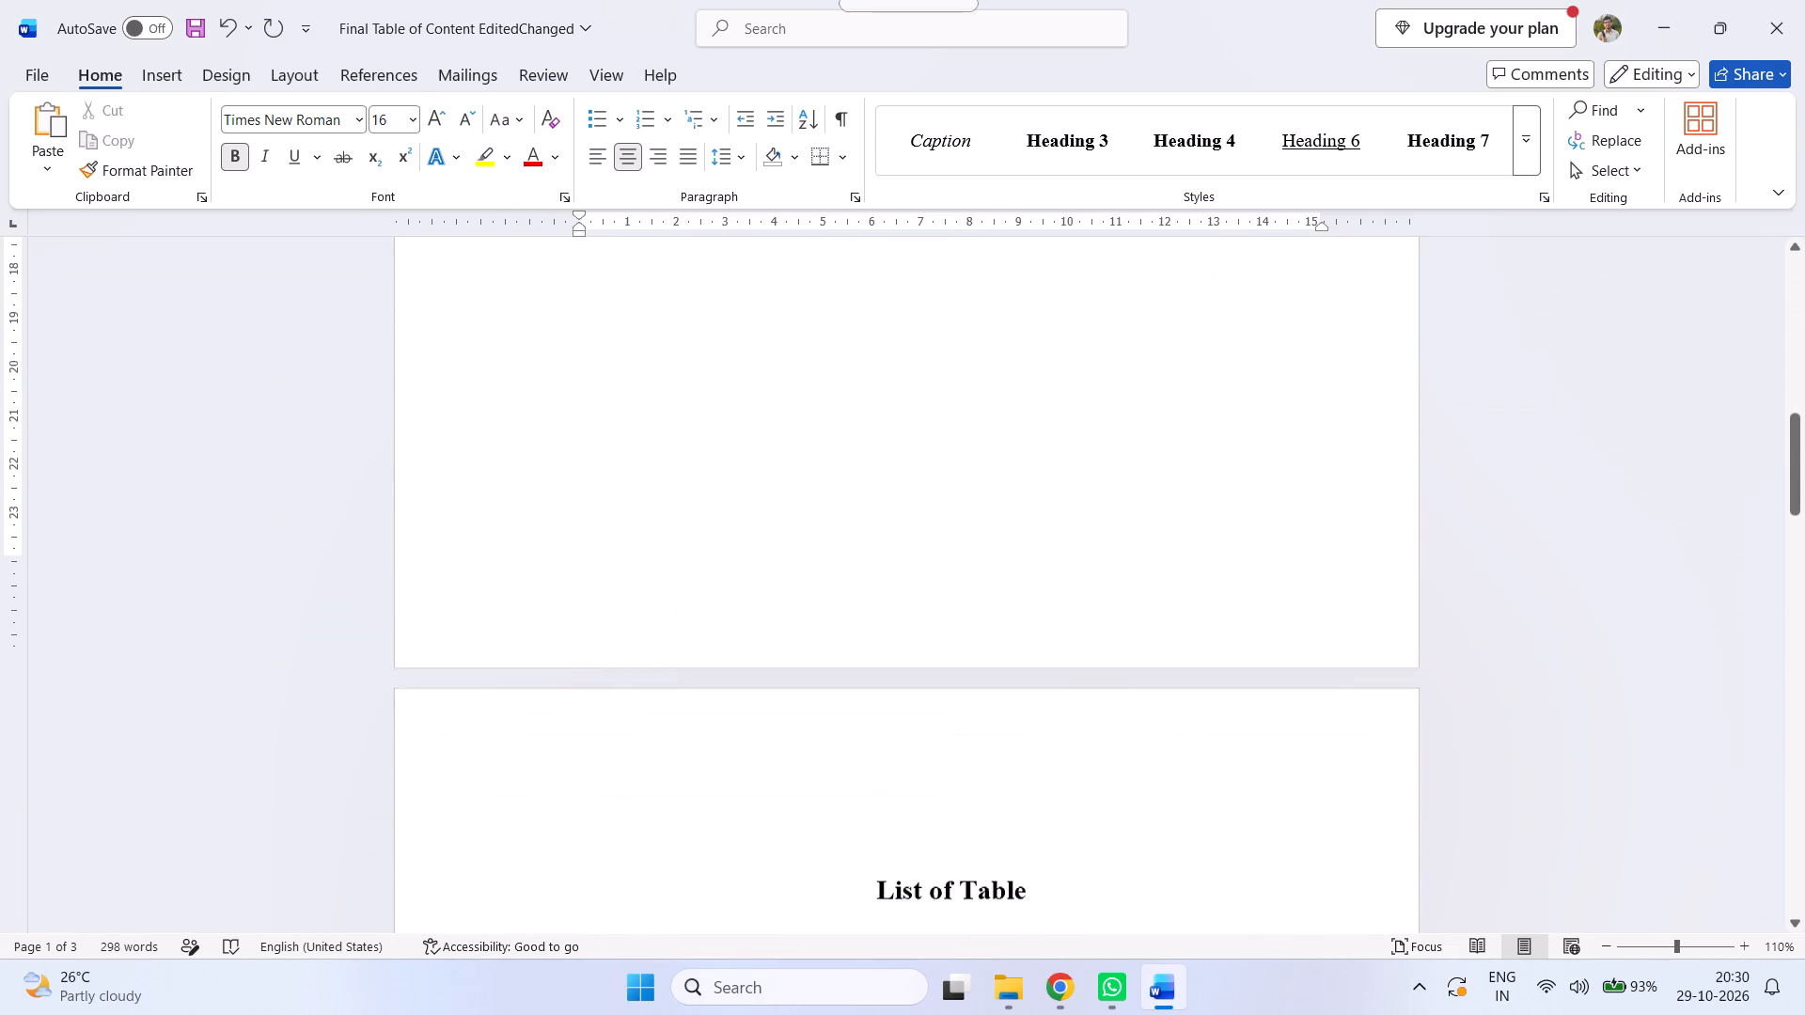
{"action": "double_click", "coordinate": [1353, 613]}
{"action": "key", "text": "Tab"}
{"action": "key", "text": "Tab"}
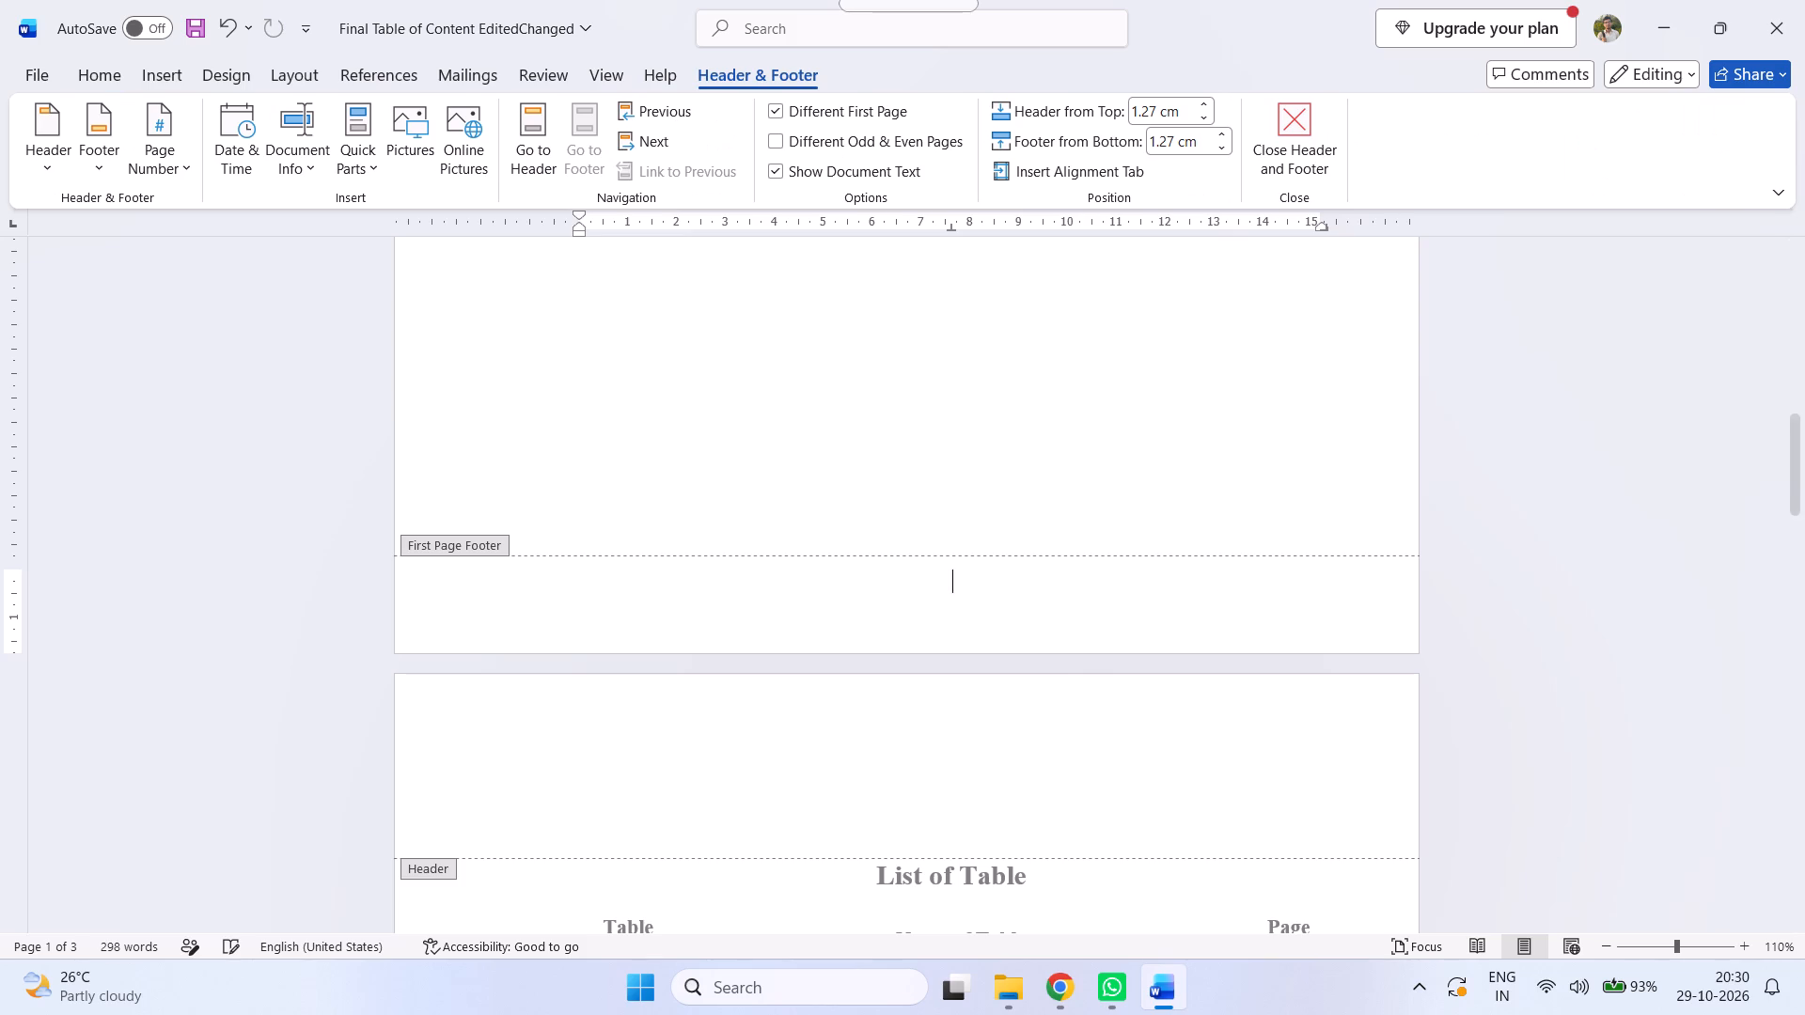
{"action": "left_click", "coordinate": [180, 165]}
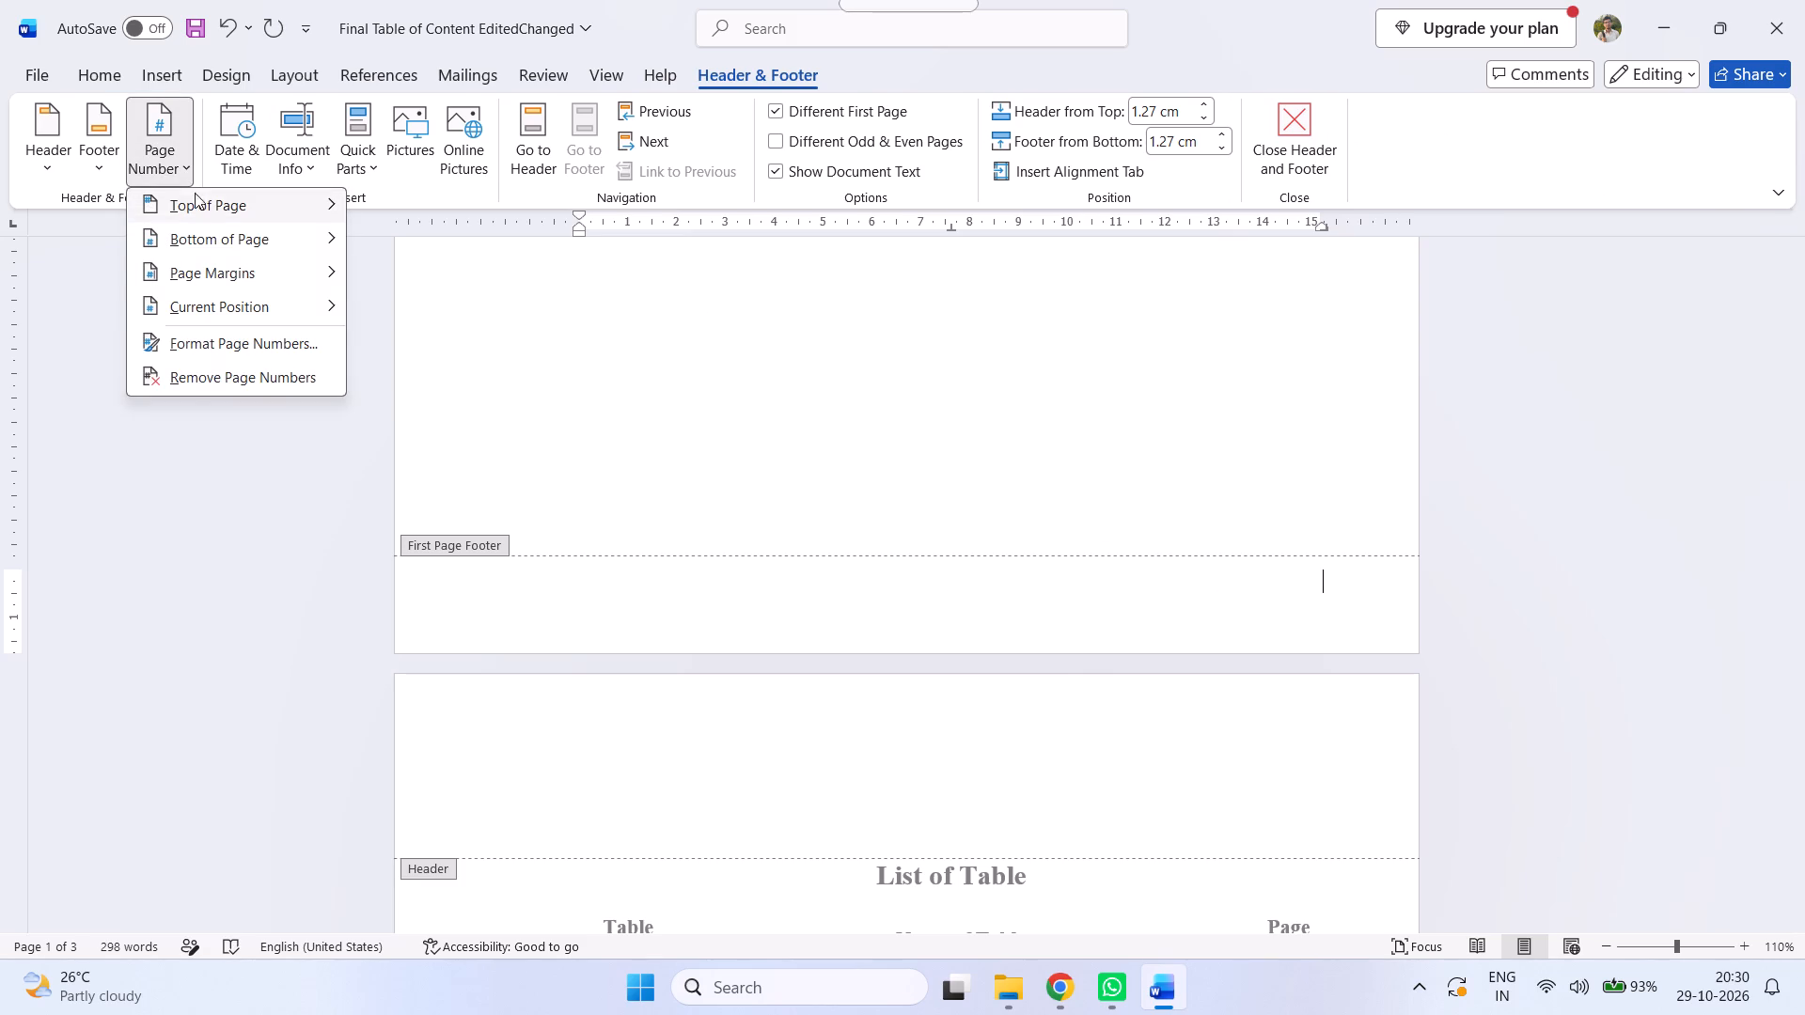
{"action": "left_click", "coordinate": [468, 387]}
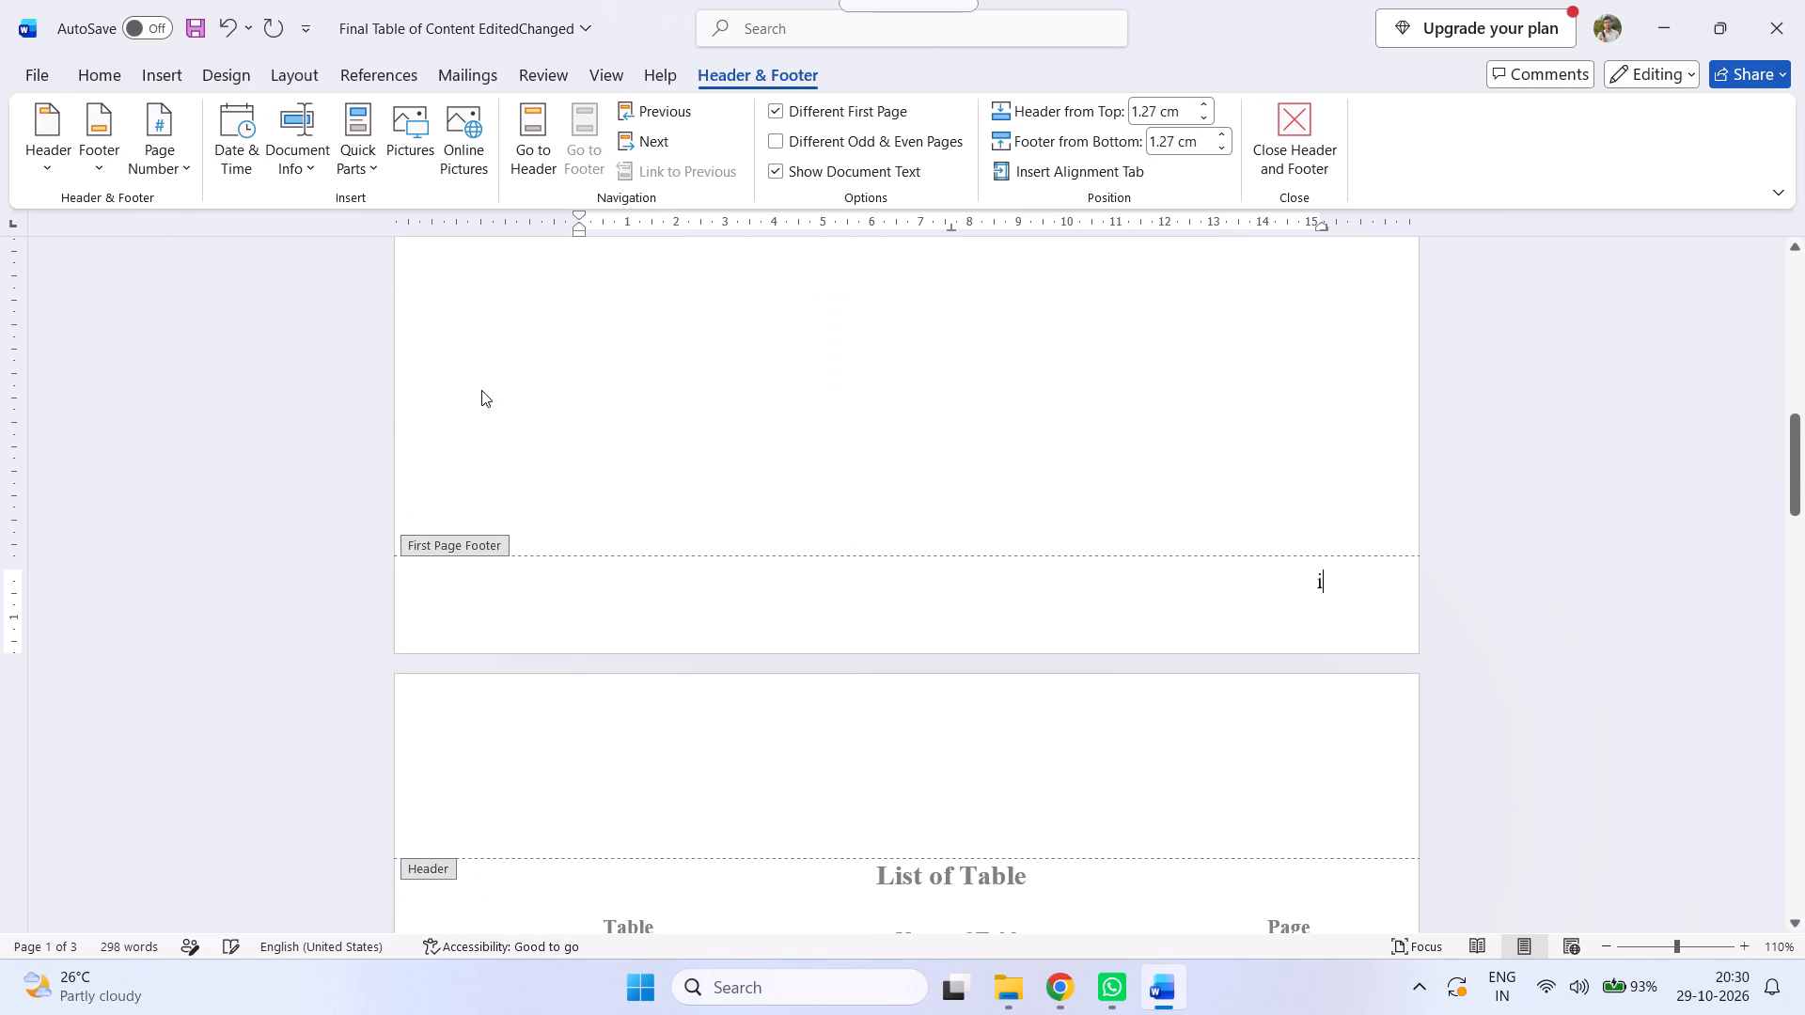
Enter ii at the right end of the List of Table page footer.
{"action": "scroll", "coordinate": [1577, 695], "scroll_direction": "down", "scroll_amount": 20}
{"action": "scroll", "coordinate": [1578, 690], "scroll_direction": "down", "scroll_amount": 4}
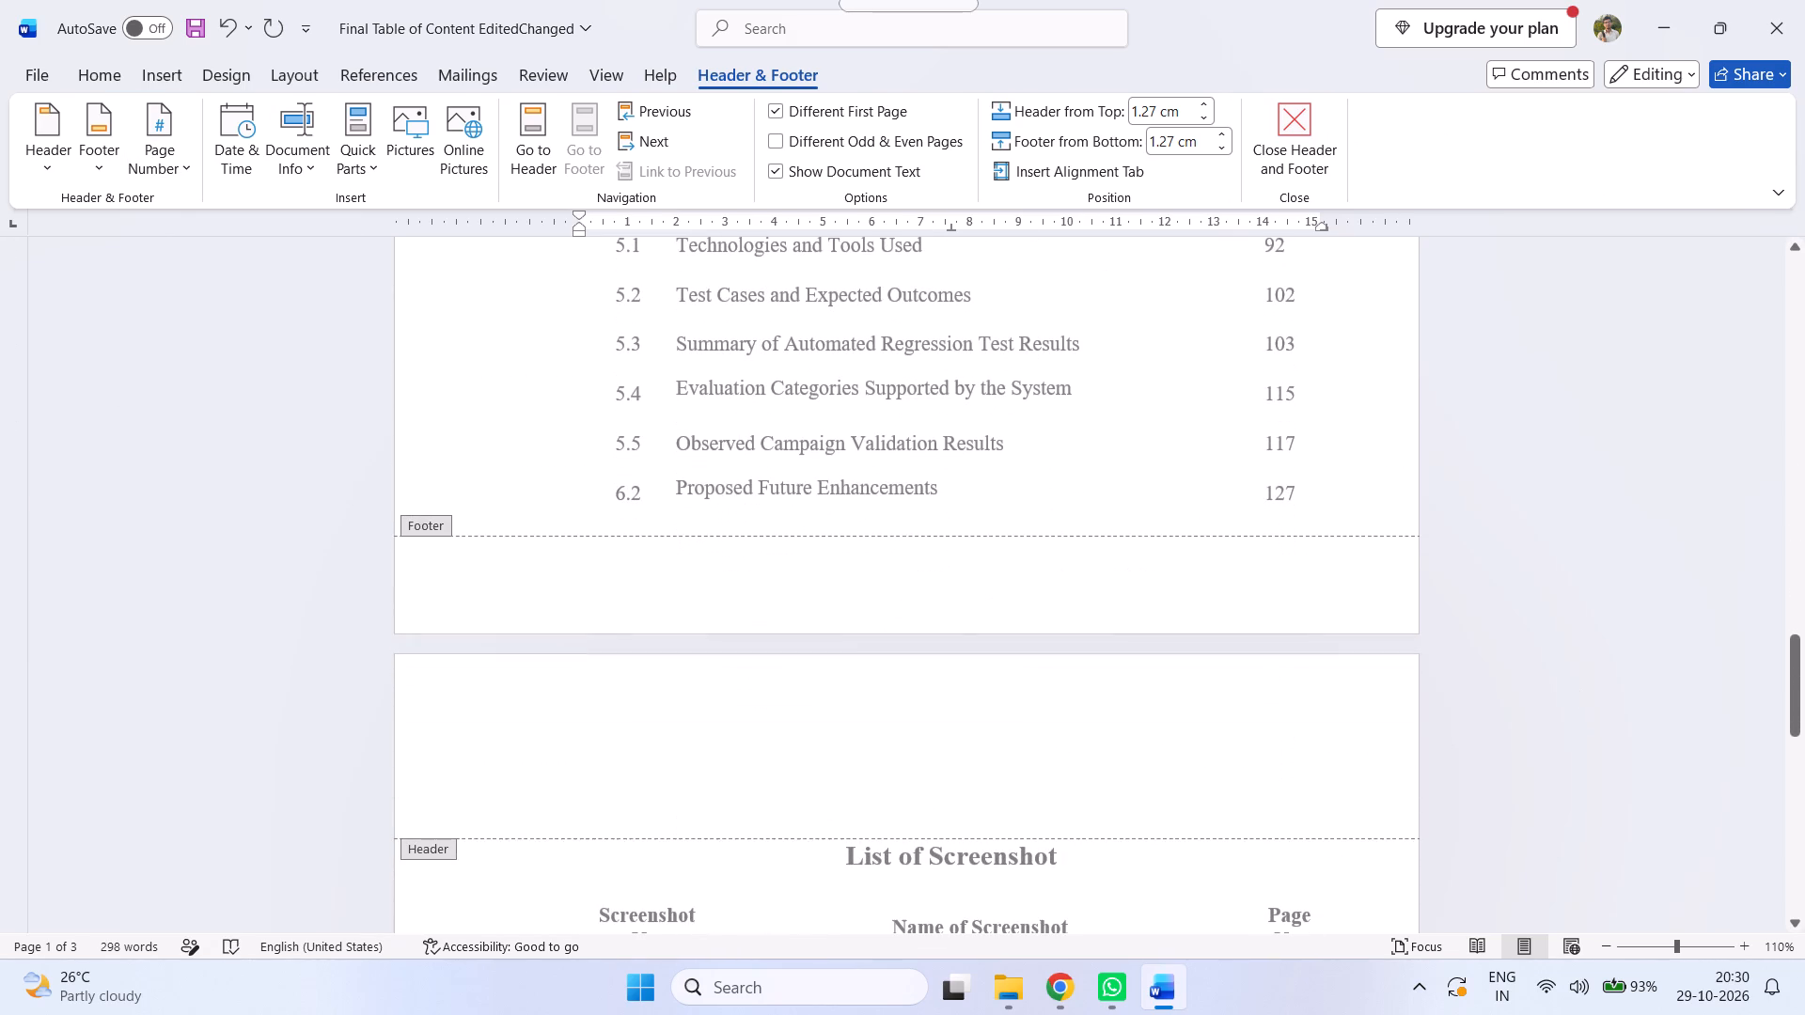
{"action": "left_click", "coordinate": [1302, 582]}
{"action": "type", "text": "ii"}
{"action": "scroll", "coordinate": [1340, 566], "scroll_direction": "up", "scroll_amount": 20}
{"action": "scroll", "coordinate": [1340, 566], "scroll_direction": "down", "scroll_amount": 14}
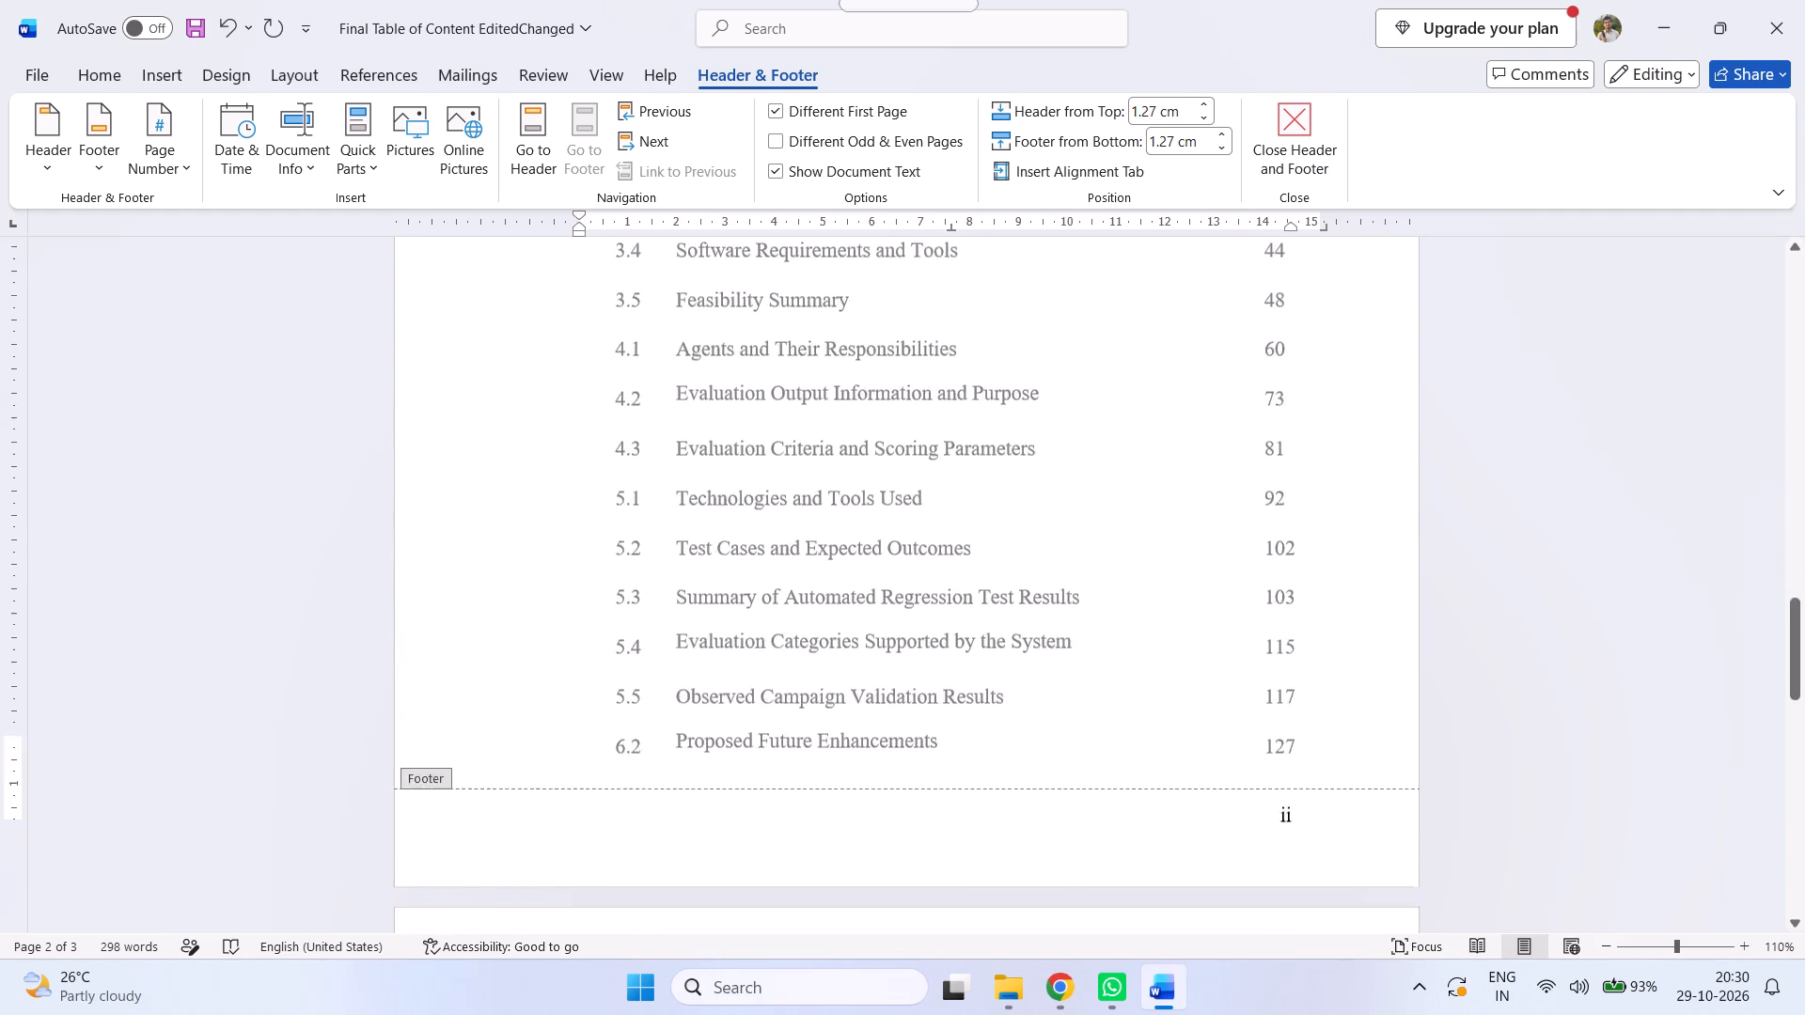
Extend the footer number on the List of Screenshot page to iii, and check the preceding page.
{"action": "scroll", "coordinate": [1339, 566], "scroll_direction": "down", "scroll_amount": 20}
{"action": "scroll", "coordinate": [1339, 566], "scroll_direction": "down", "scroll_amount": 9}
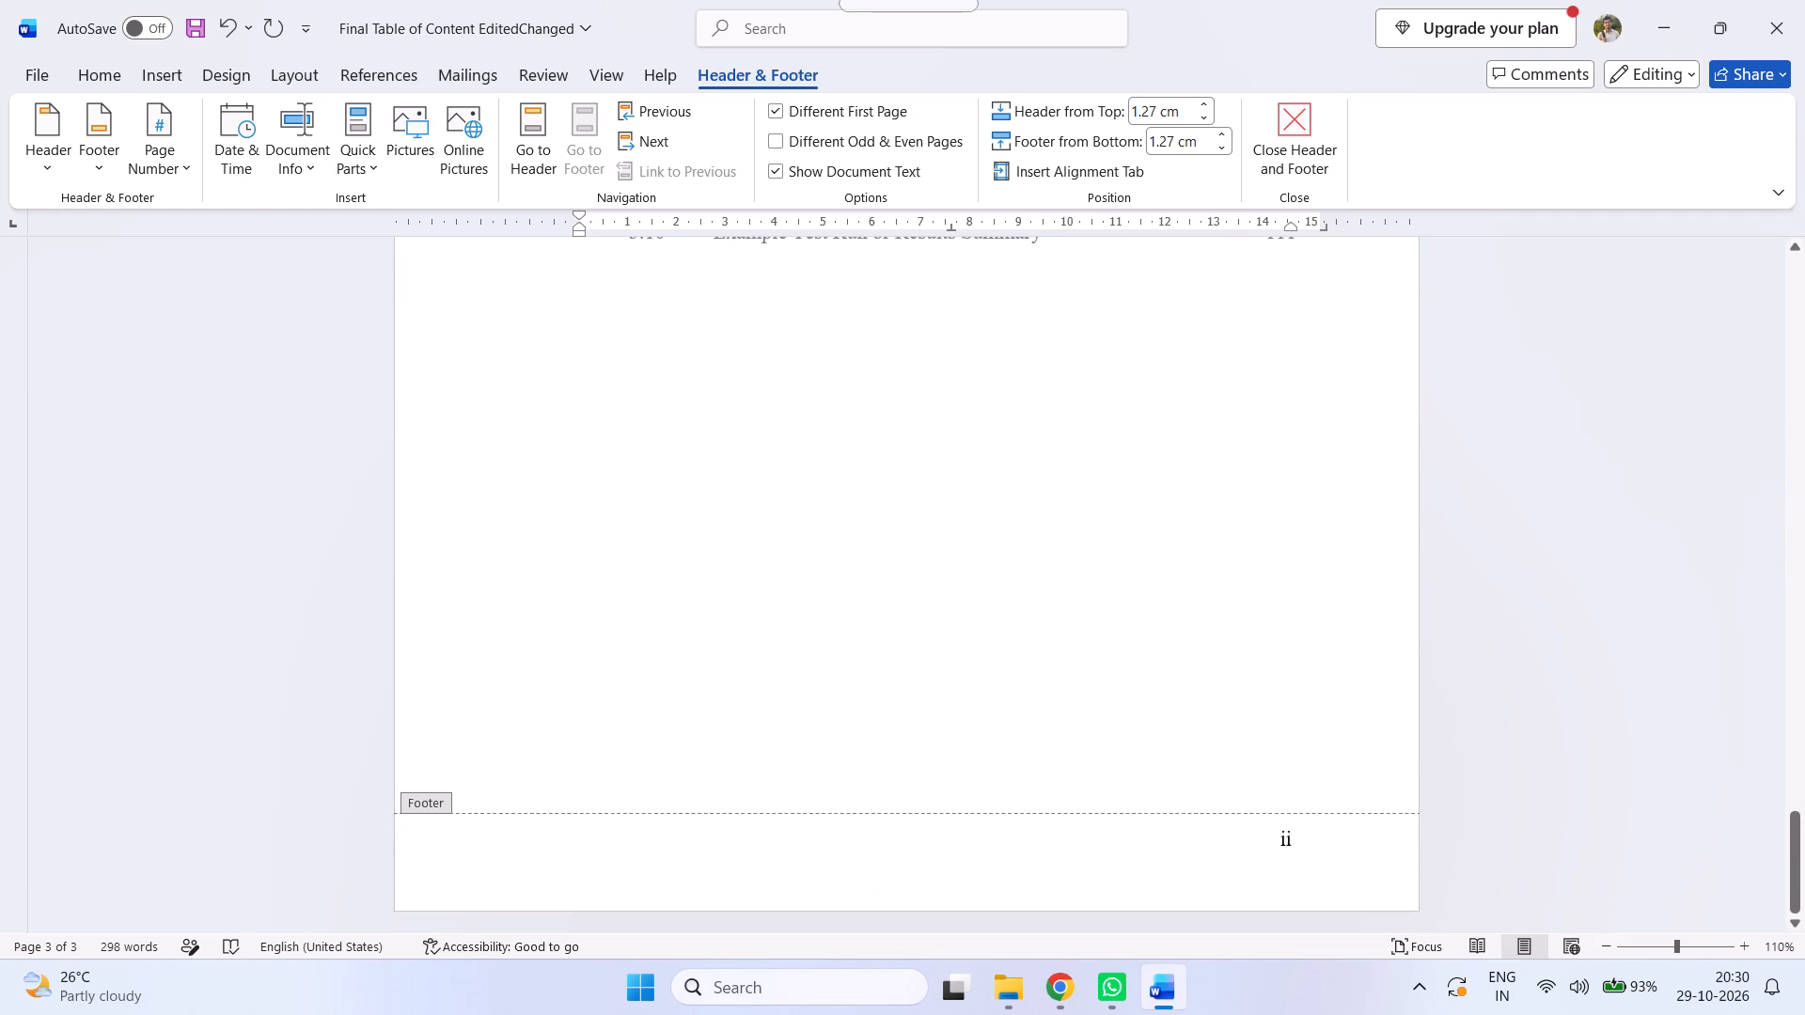
{"action": "left_click", "coordinate": [1313, 830]}
{"action": "key", "text": "i"}
{"action": "scroll", "coordinate": [1462, 711], "scroll_direction": "up", "scroll_amount": 10}
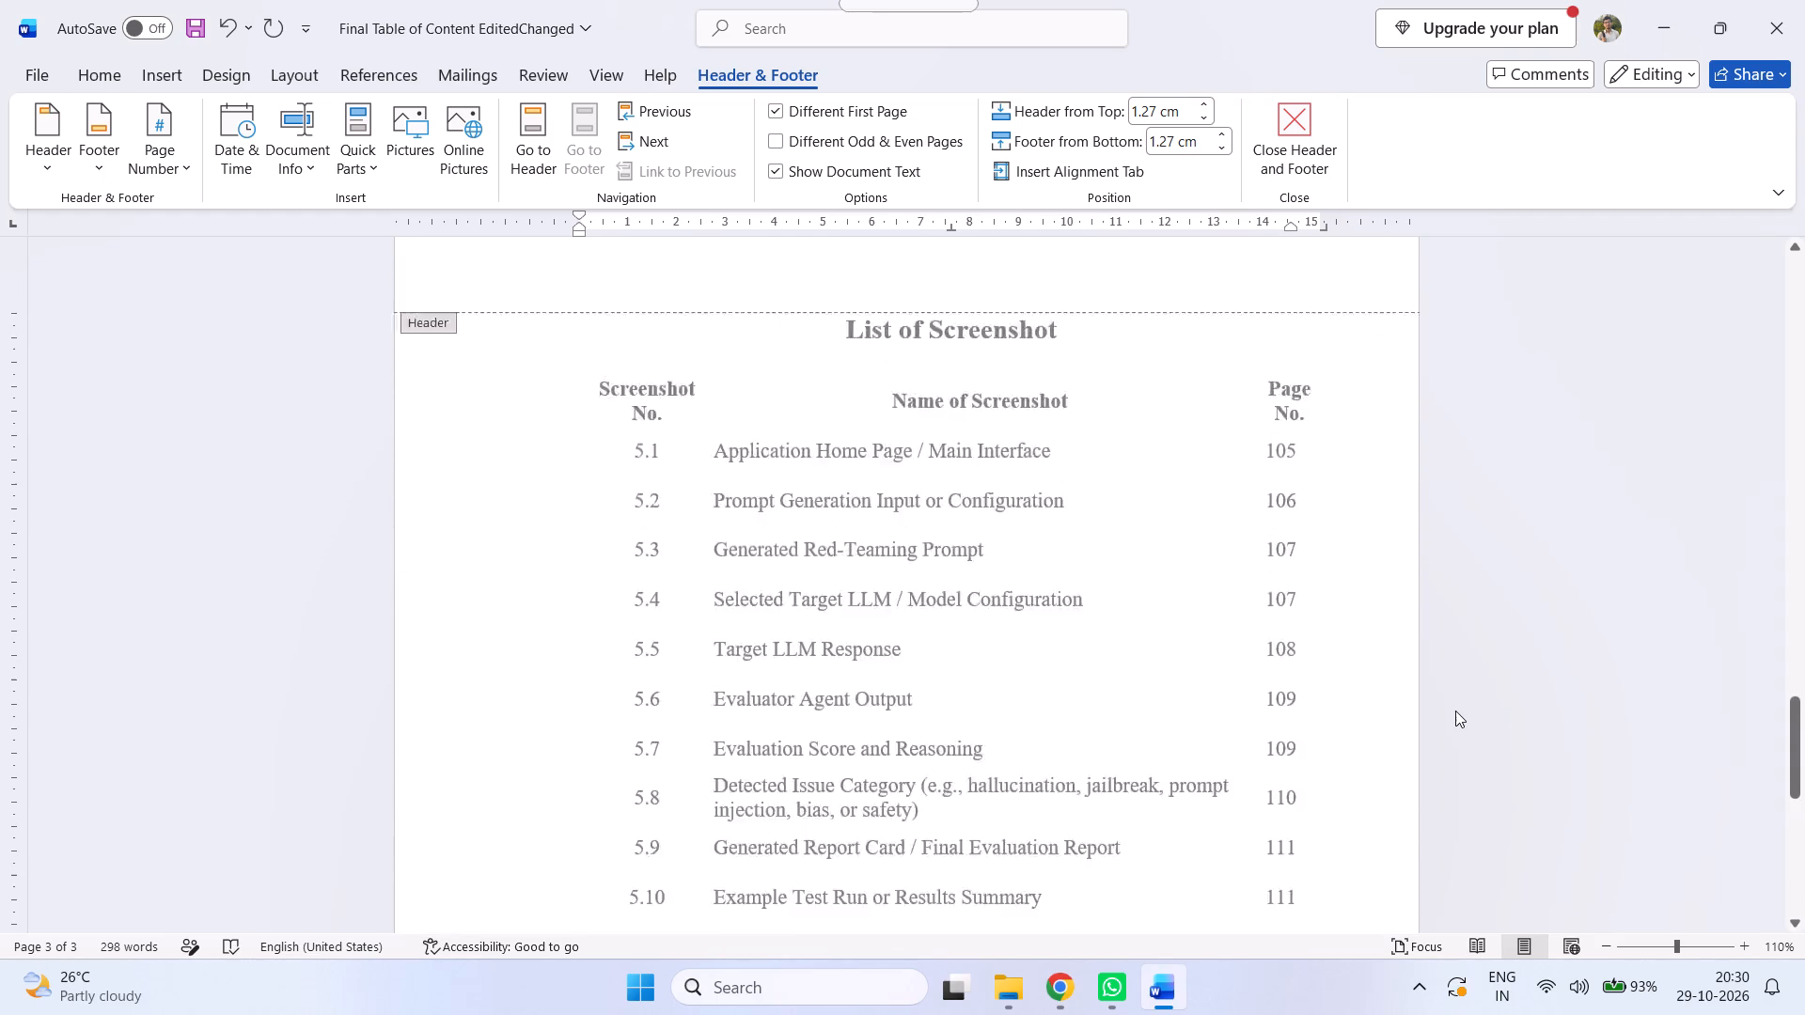
{"action": "scroll", "coordinate": [1455, 710], "scroll_direction": "up", "scroll_amount": 8}
{"action": "scroll", "coordinate": [1455, 710], "scroll_direction": "down", "scroll_amount": 12}
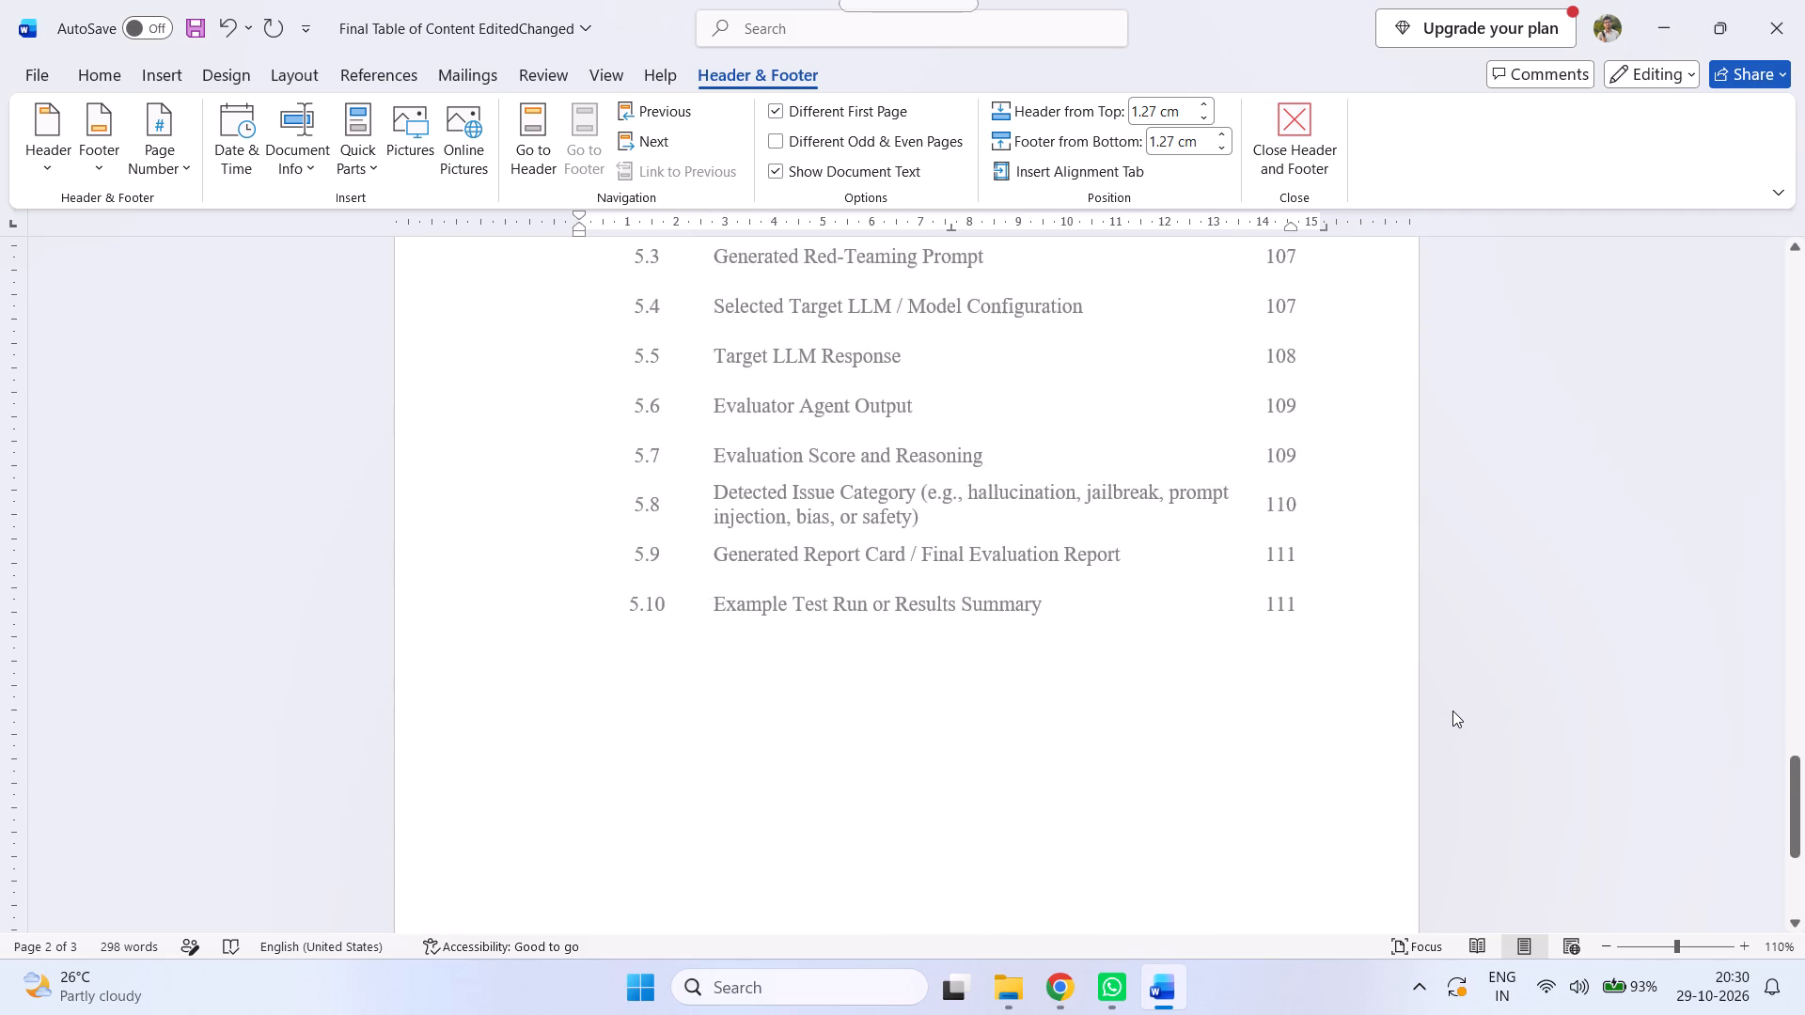
Delete the manually entered page number and its spacing from the List of Screenshot page footer and leave footer editing.
{"action": "scroll", "coordinate": [1452, 710], "scroll_direction": "down", "scroll_amount": 6}
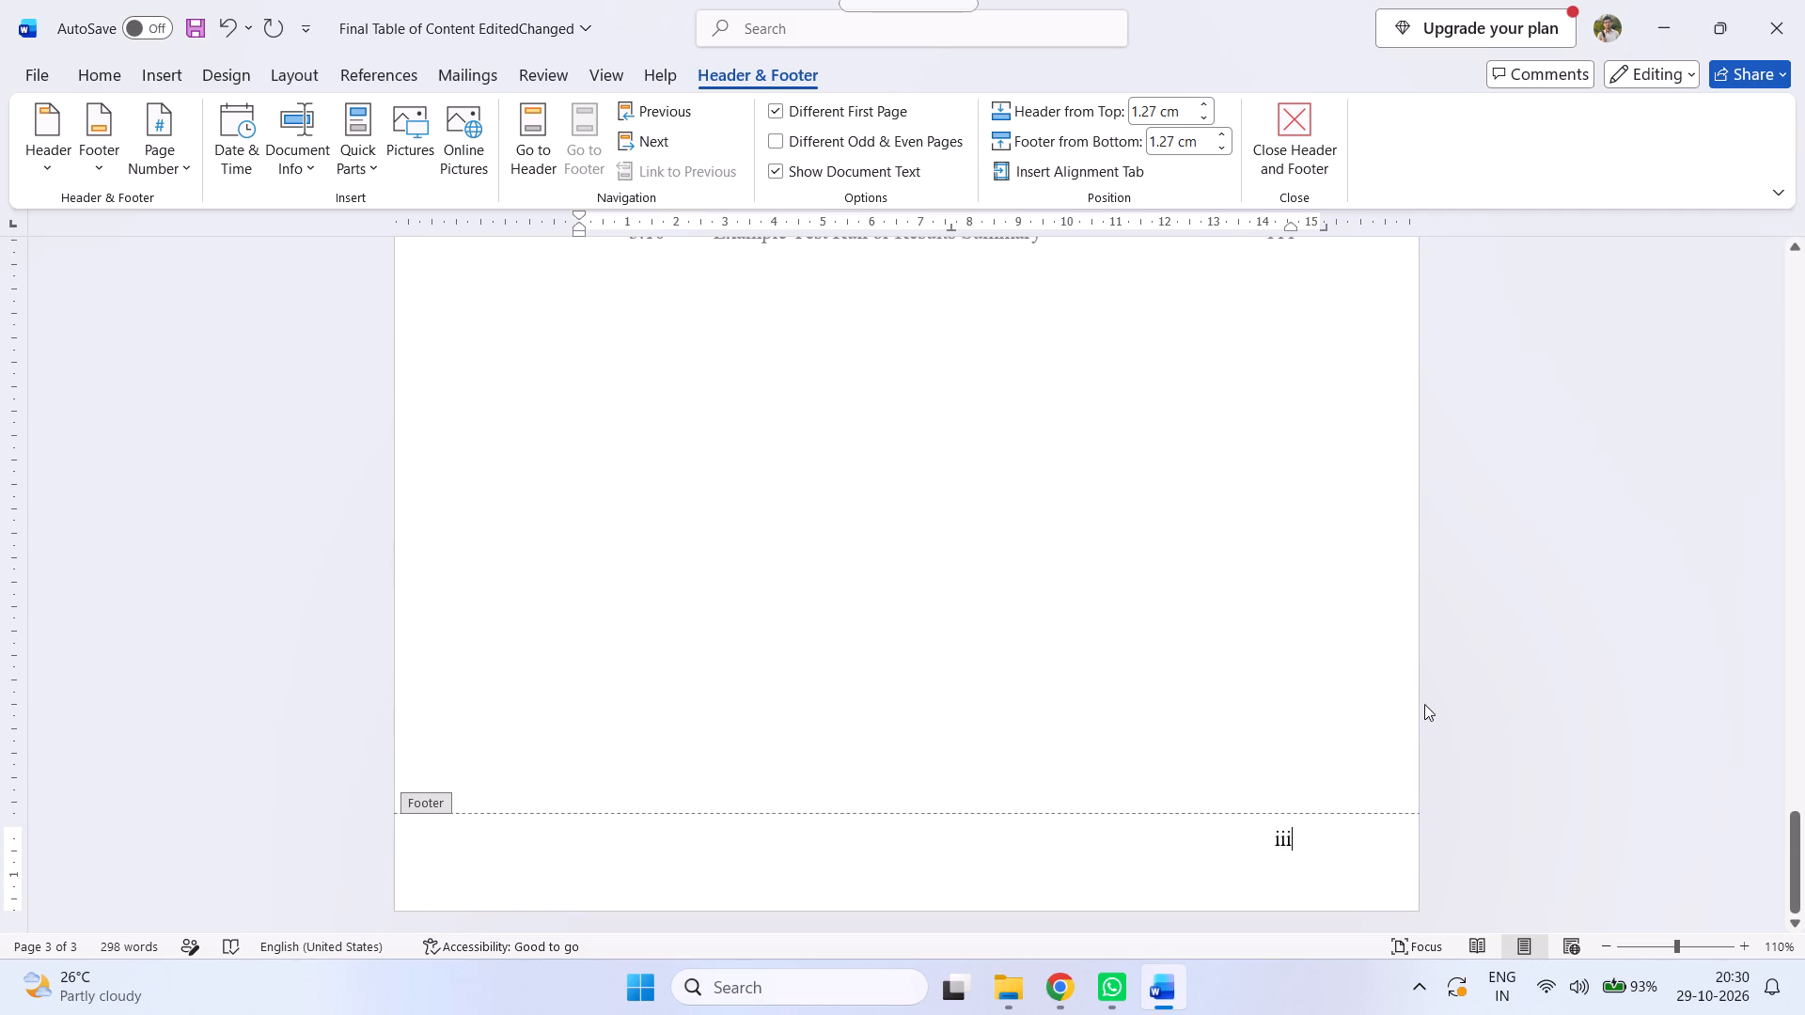
{"action": "key", "text": "BackSpace"}
{"action": "key", "text": "BackSpace"}
{"action": "key", "text": "BackSpace"}
{"action": "key", "text": "BackSpace"}
{"action": "scroll", "coordinate": [1413, 701], "scroll_direction": "up", "scroll_amount": 3}
{"action": "scroll", "coordinate": [1412, 701], "scroll_direction": "down", "scroll_amount": 12}
{"action": "scroll", "coordinate": [1412, 701], "scroll_direction": "up", "scroll_amount": 20}
{"action": "scroll", "coordinate": [1412, 701], "scroll_direction": "up", "scroll_amount": 2}
{"action": "key", "text": "BackSpace"}
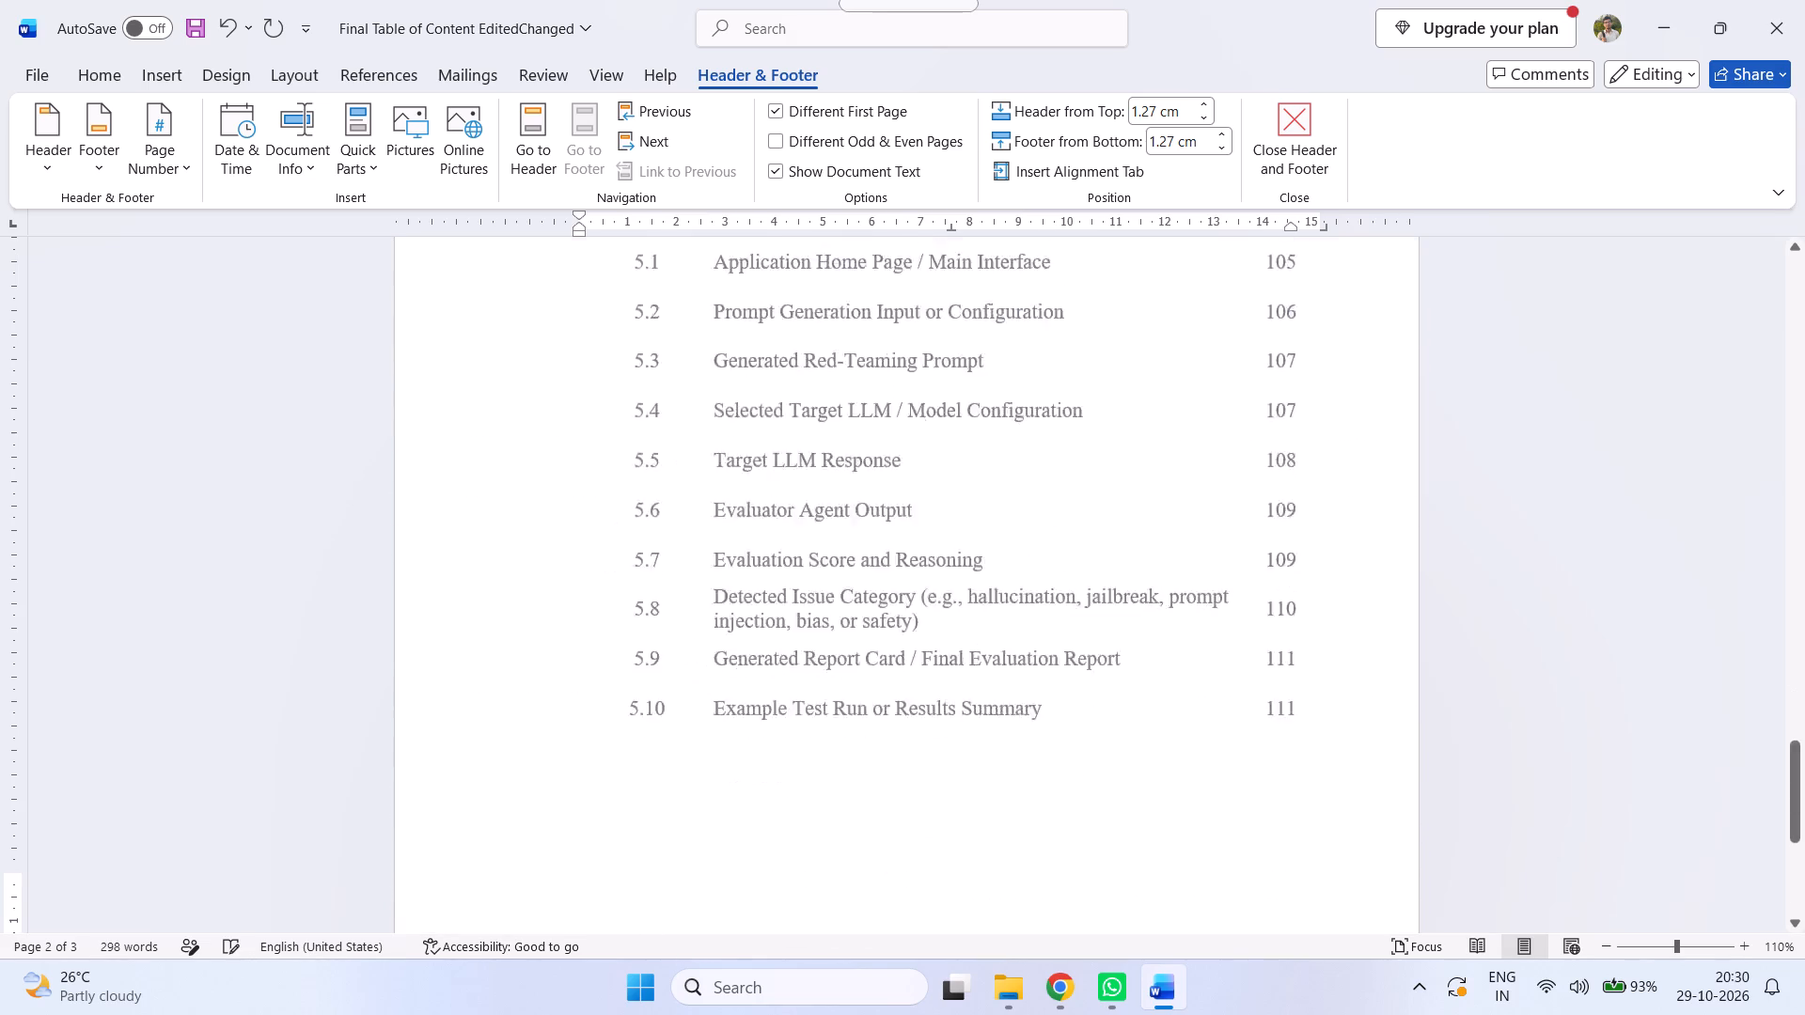
{"action": "key", "text": "BackSpace"}
{"action": "key", "text": "BackSpace"}
{"action": "key", "text": "BackSpace"}
{"action": "double_click", "coordinate": [1562, 559]}
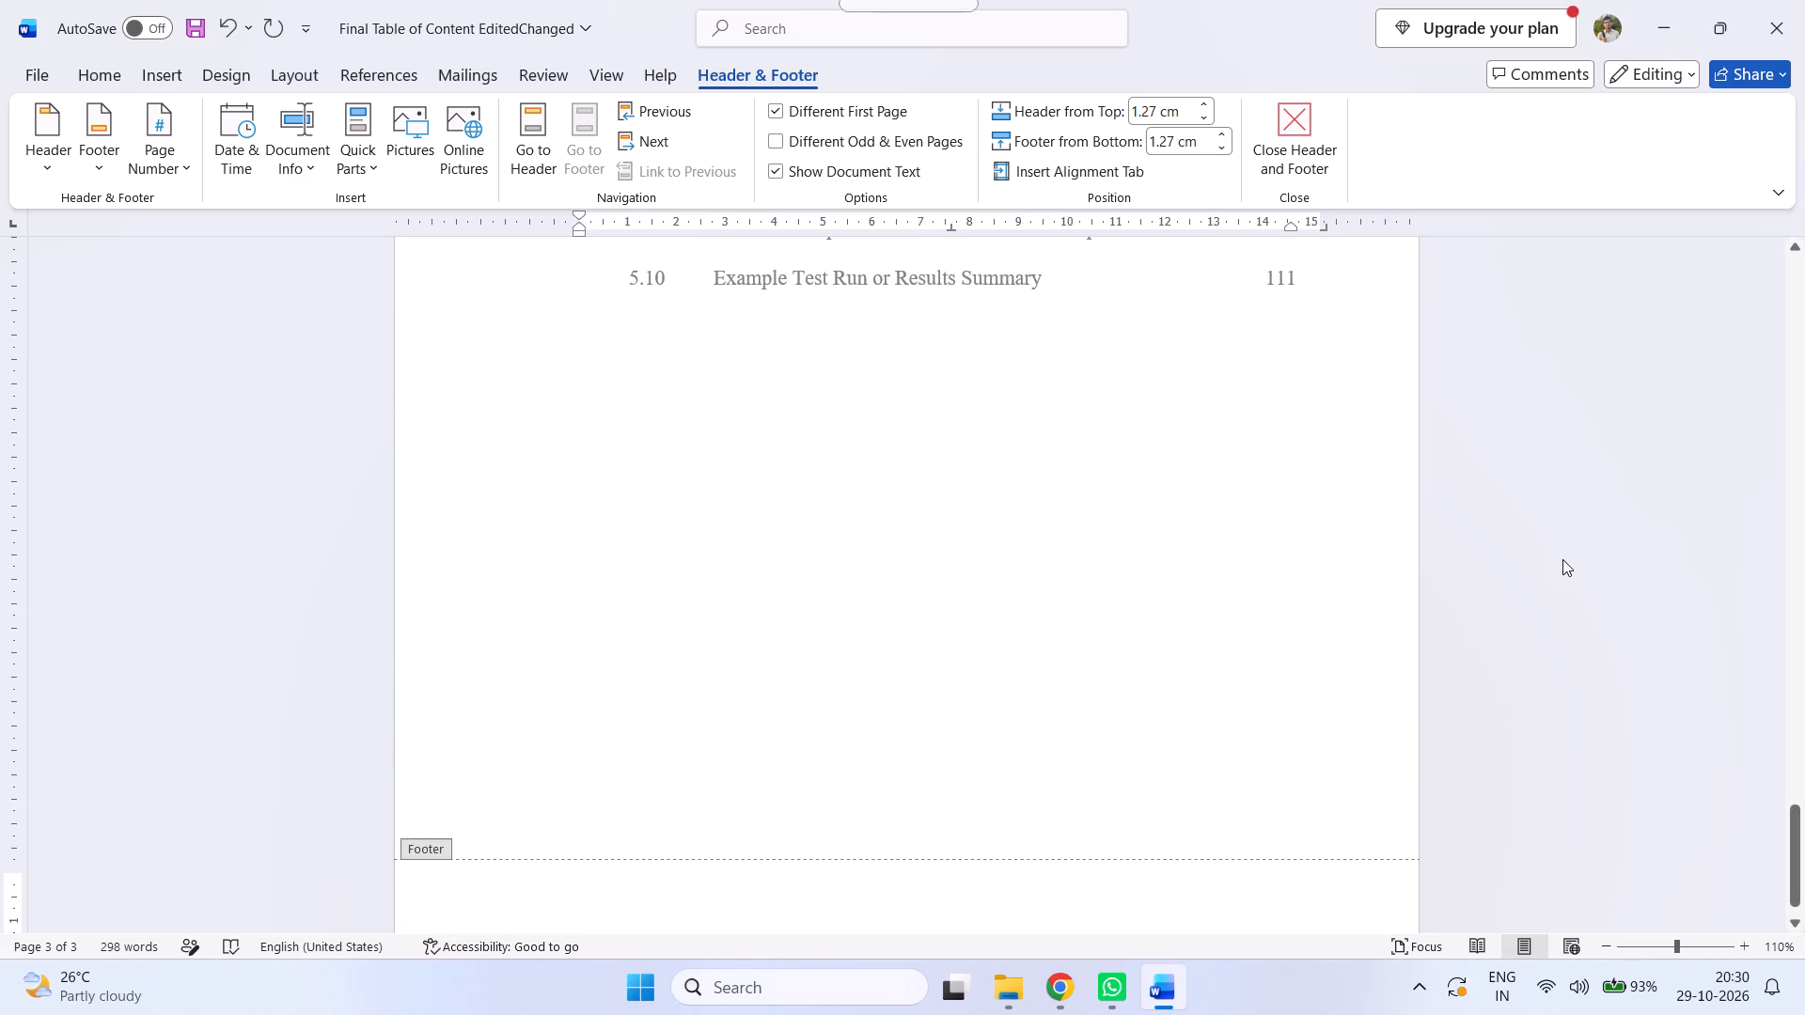
Clear the page number and its spacing from the first-page footer of the List of Figures page.
{"action": "scroll", "coordinate": [1561, 559], "scroll_direction": "up", "scroll_amount": 20}
{"action": "scroll", "coordinate": [1561, 559], "scroll_direction": "up", "scroll_amount": 18}
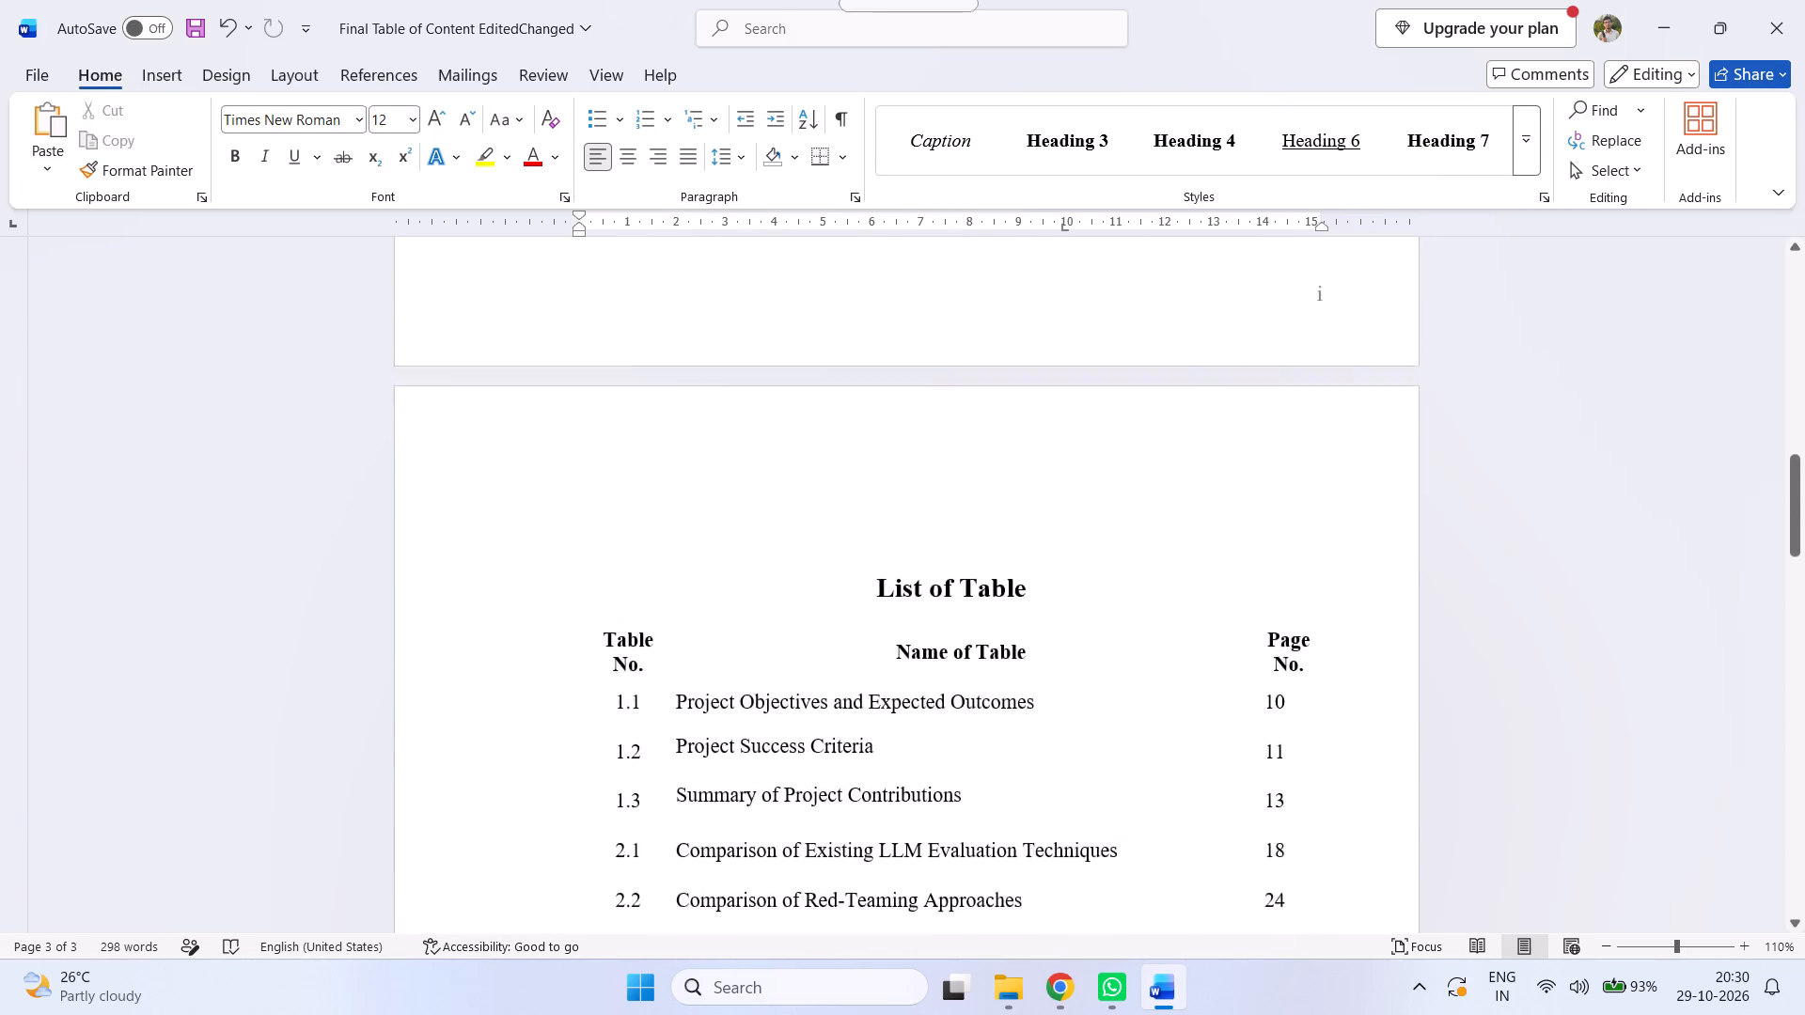
{"action": "scroll", "coordinate": [1500, 620], "scroll_direction": "up", "scroll_amount": 4}
{"action": "double_click", "coordinate": [1355, 565]}
{"action": "left_click", "coordinate": [1338, 558]}
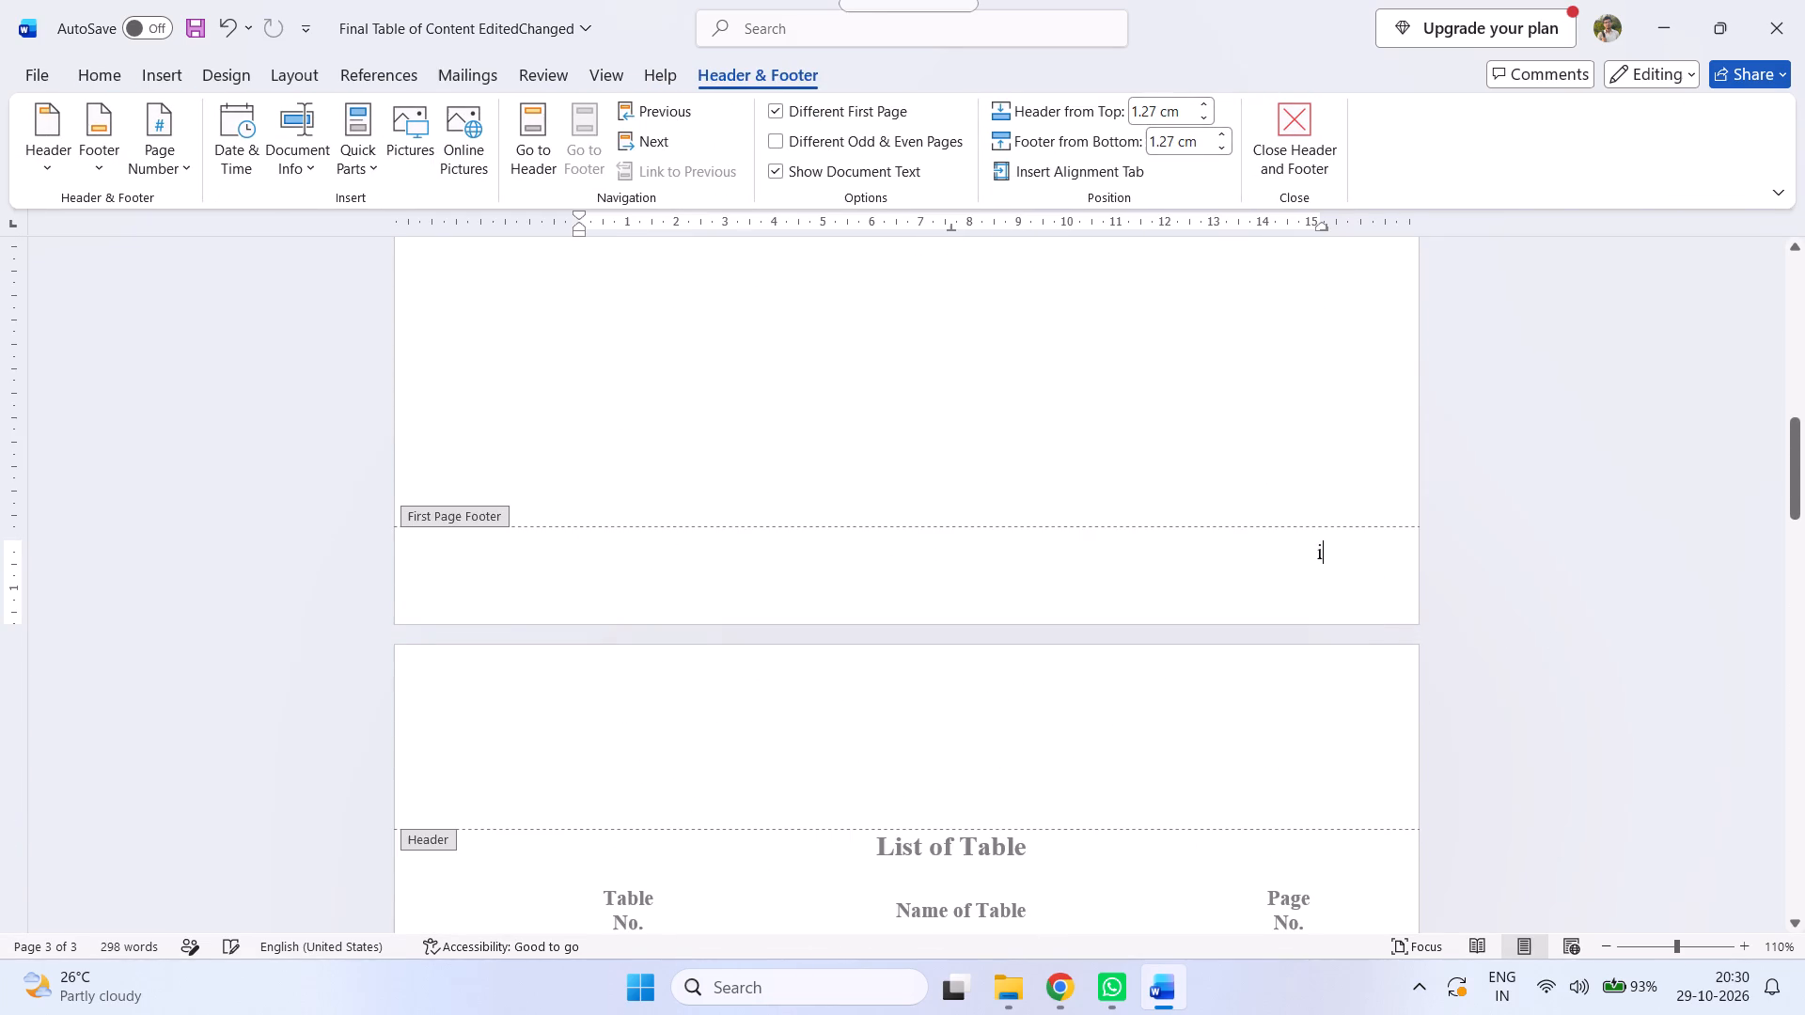
{"action": "key", "text": "BackSpace"}
{"action": "key", "text": "BackSpace"}
{"action": "key", "text": "BackSpace"}
{"action": "key", "text": "BackSpace"}
{"action": "key", "text": "BackSpace"}
{"action": "key", "text": "BackSpace"}
{"action": "key", "text": "BackSpace"}
{"action": "left_click", "coordinate": [1562, 509]}
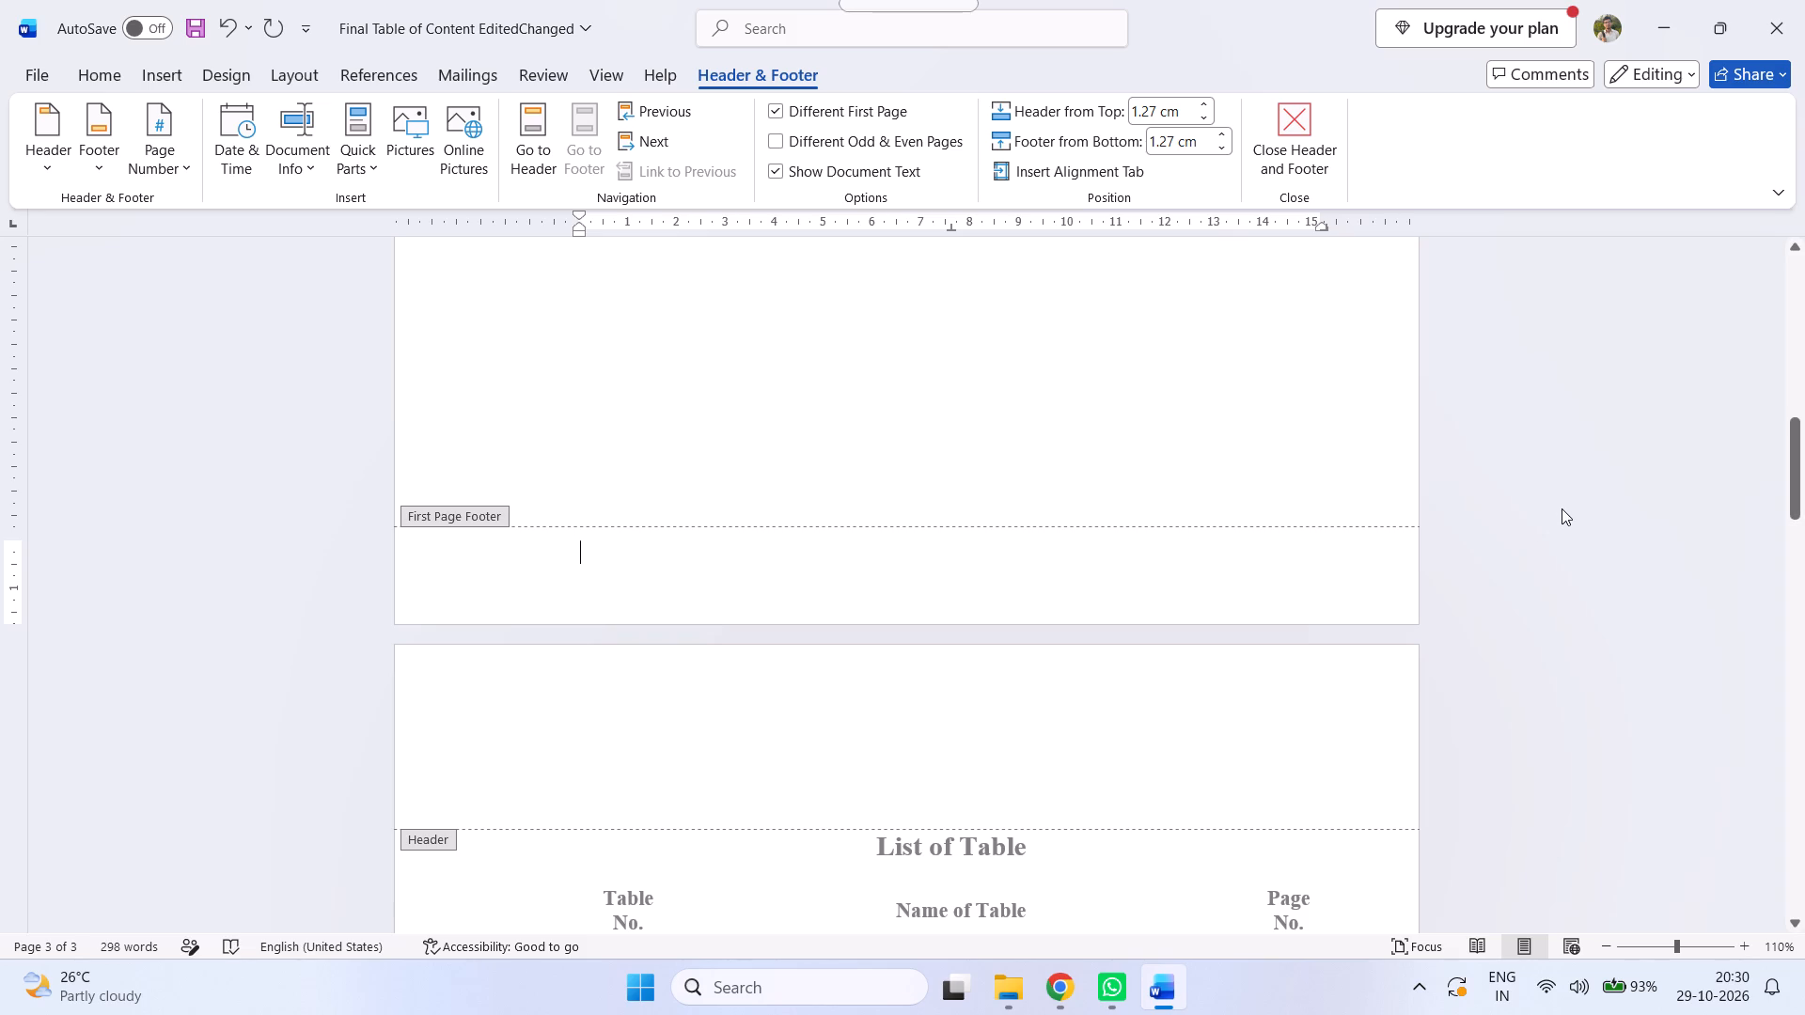
{"action": "double_click", "coordinate": [1561, 508]}
Insert a bottom-of-page number in the Plain Number 3 style in the List of Figures page footer.
{"action": "double_click", "coordinate": [1392, 586]}
{"action": "left_click", "coordinate": [185, 177]}
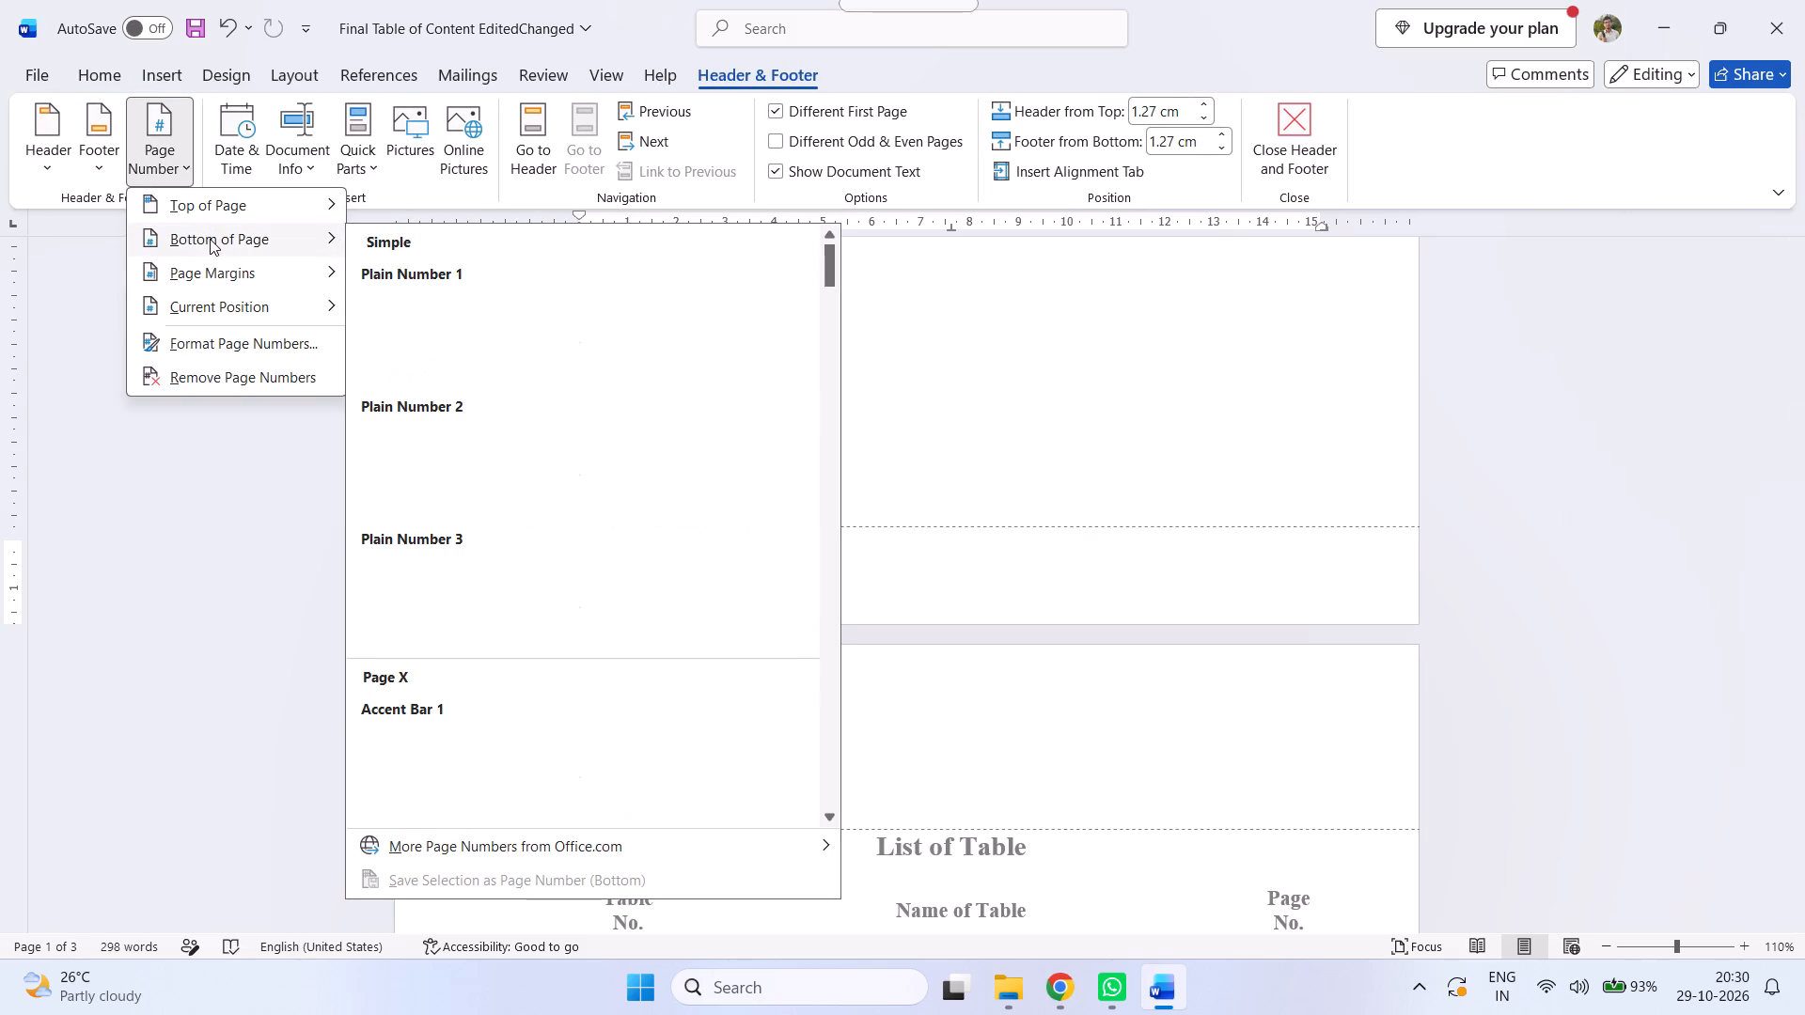
{"action": "left_click", "coordinate": [613, 577]}
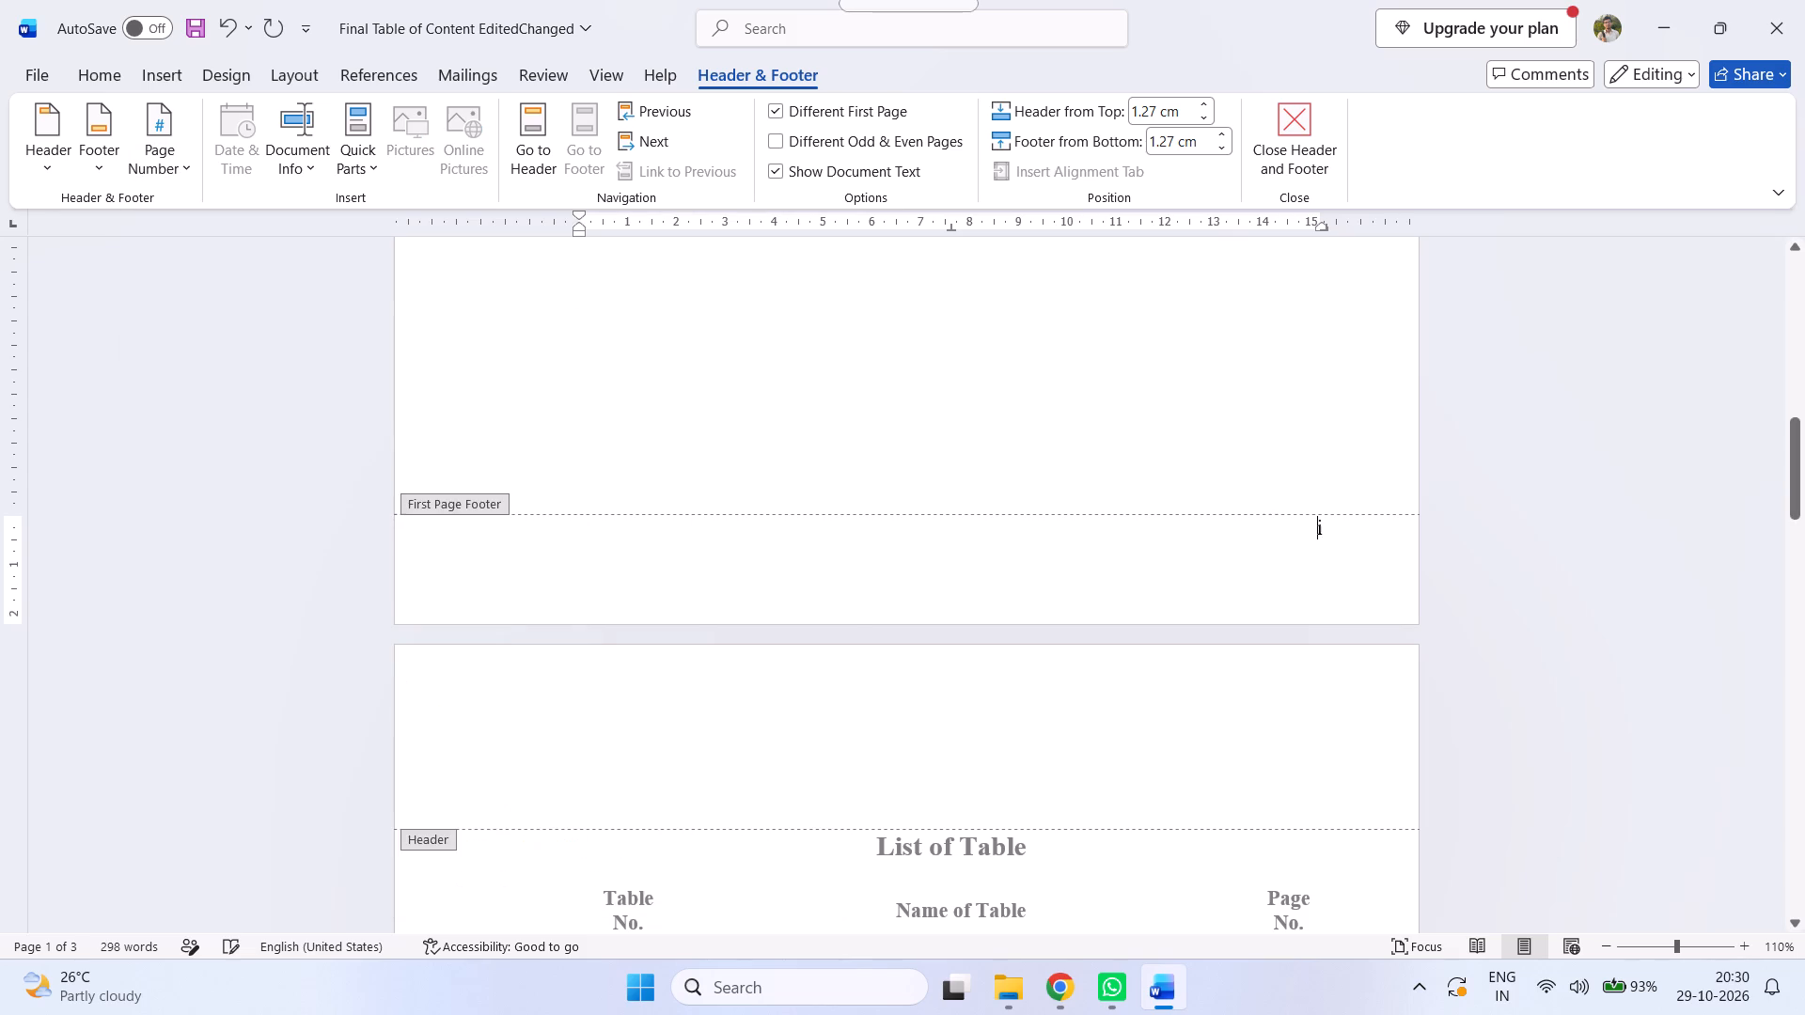
Insert a bottom-of-page number in the Plain Number 3 style in the List of Table page footer.
{"action": "scroll", "coordinate": [1364, 645], "scroll_direction": "down", "scroll_amount": 17}
{"action": "scroll", "coordinate": [1371, 646], "scroll_direction": "down", "scroll_amount": 6}
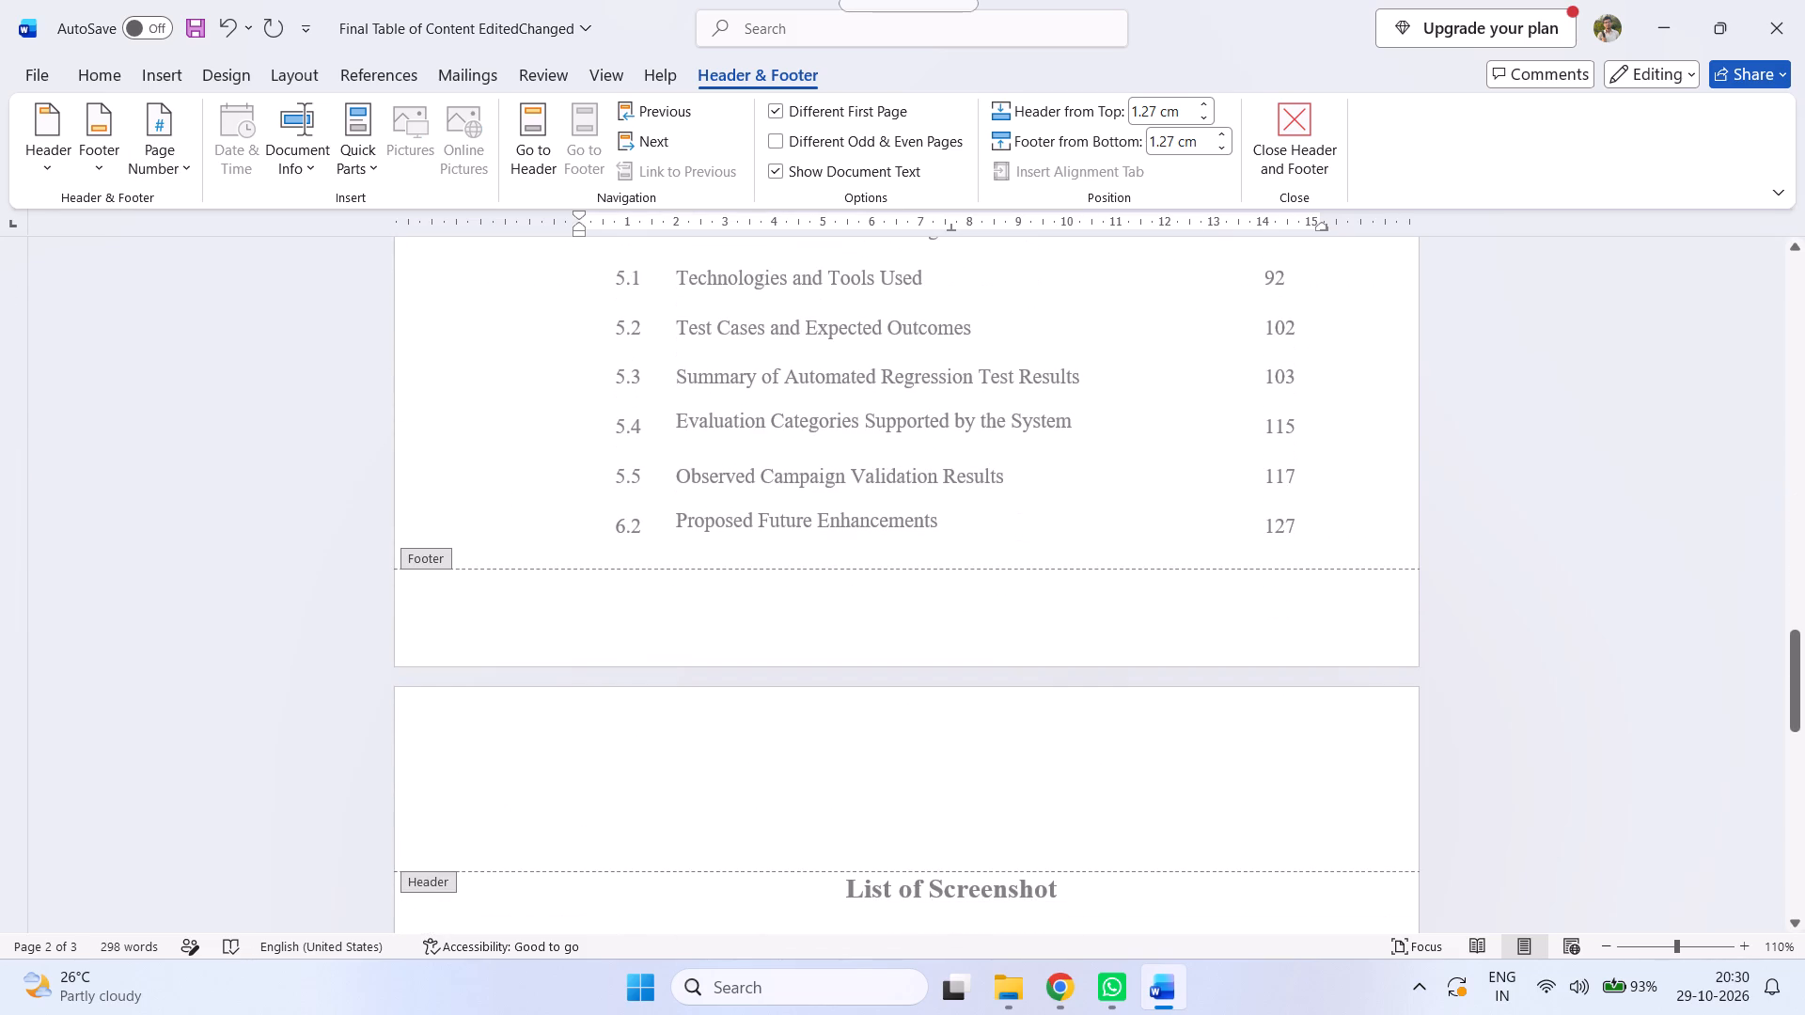
{"action": "left_click", "coordinate": [1325, 605]}
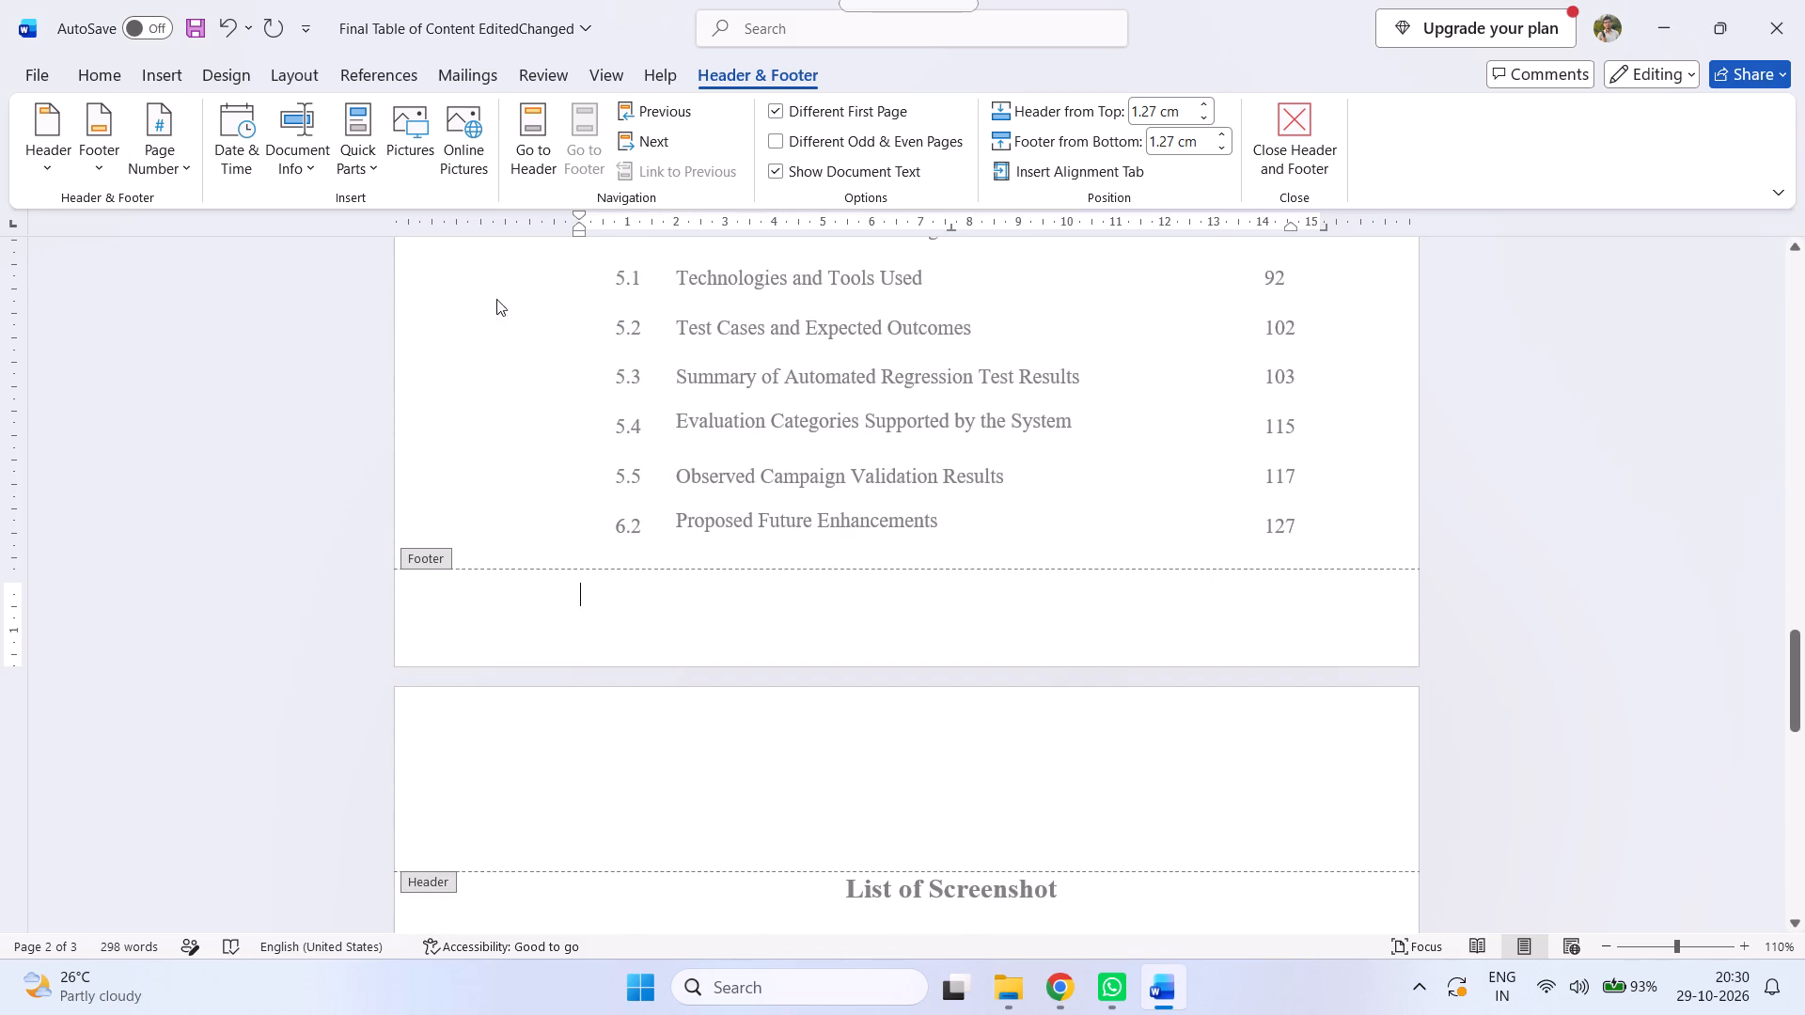
{"action": "left_click", "coordinate": [167, 168]}
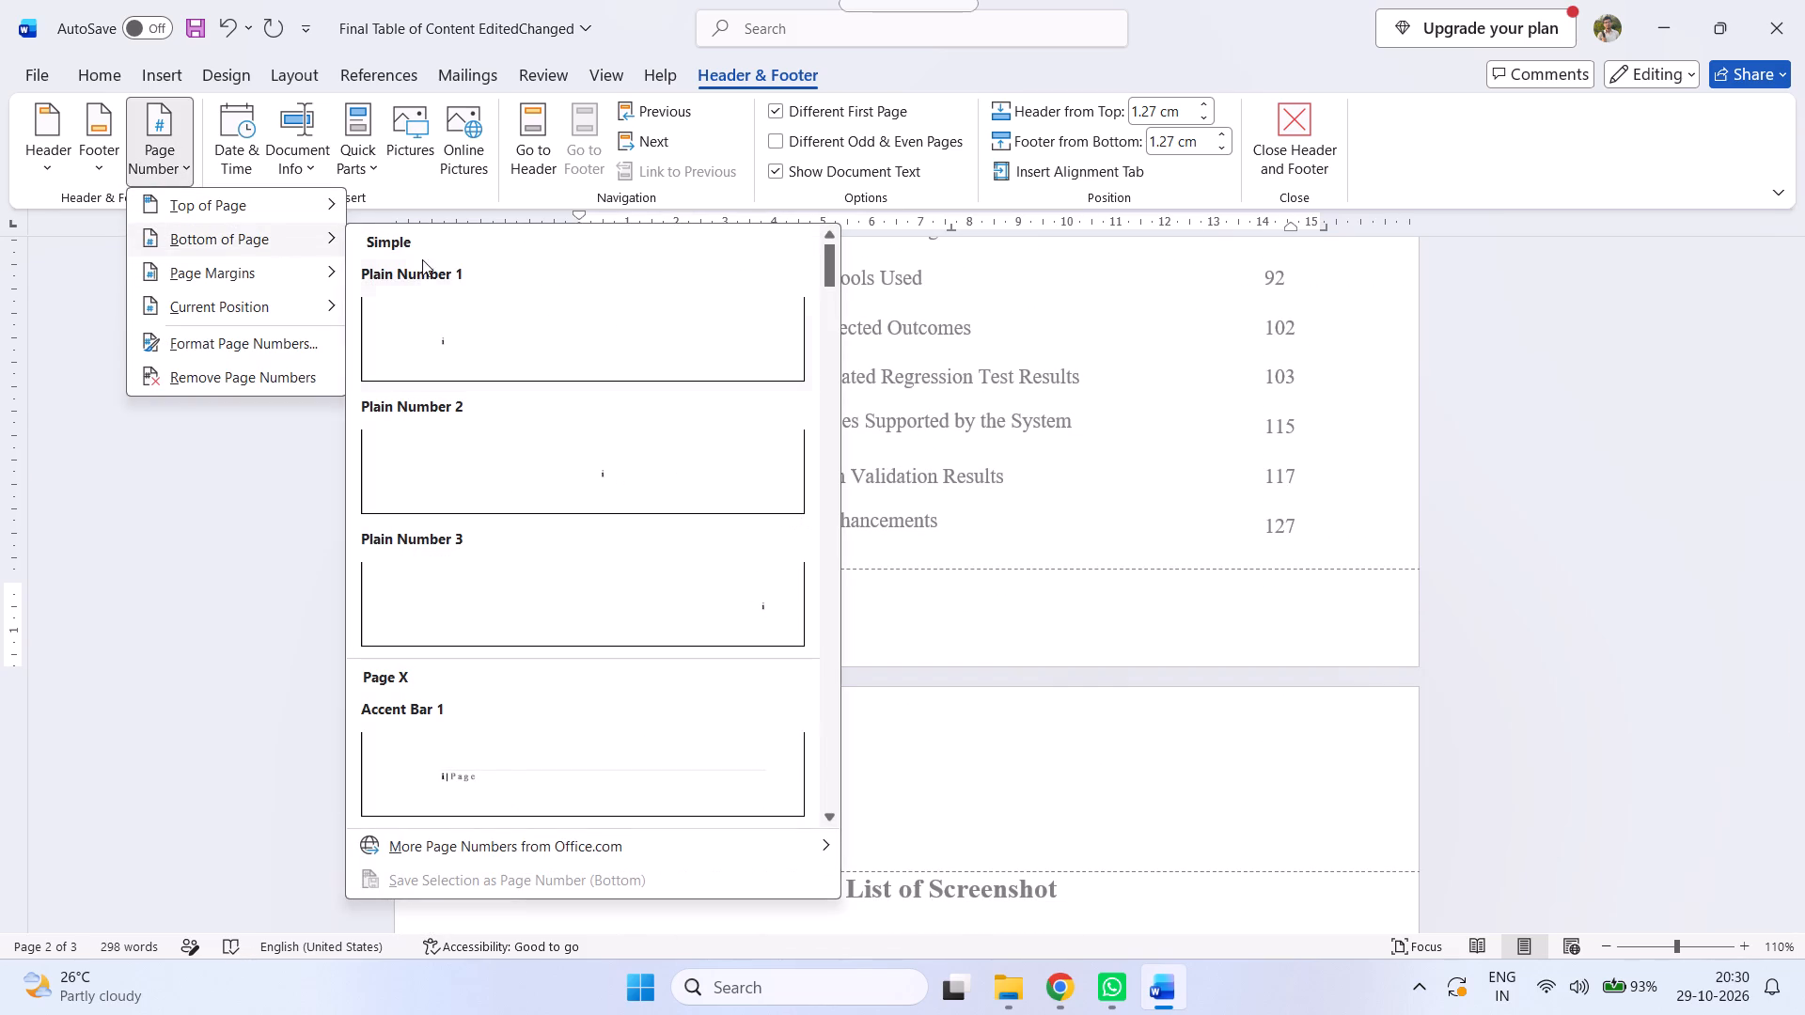
{"action": "left_click", "coordinate": [639, 575]}
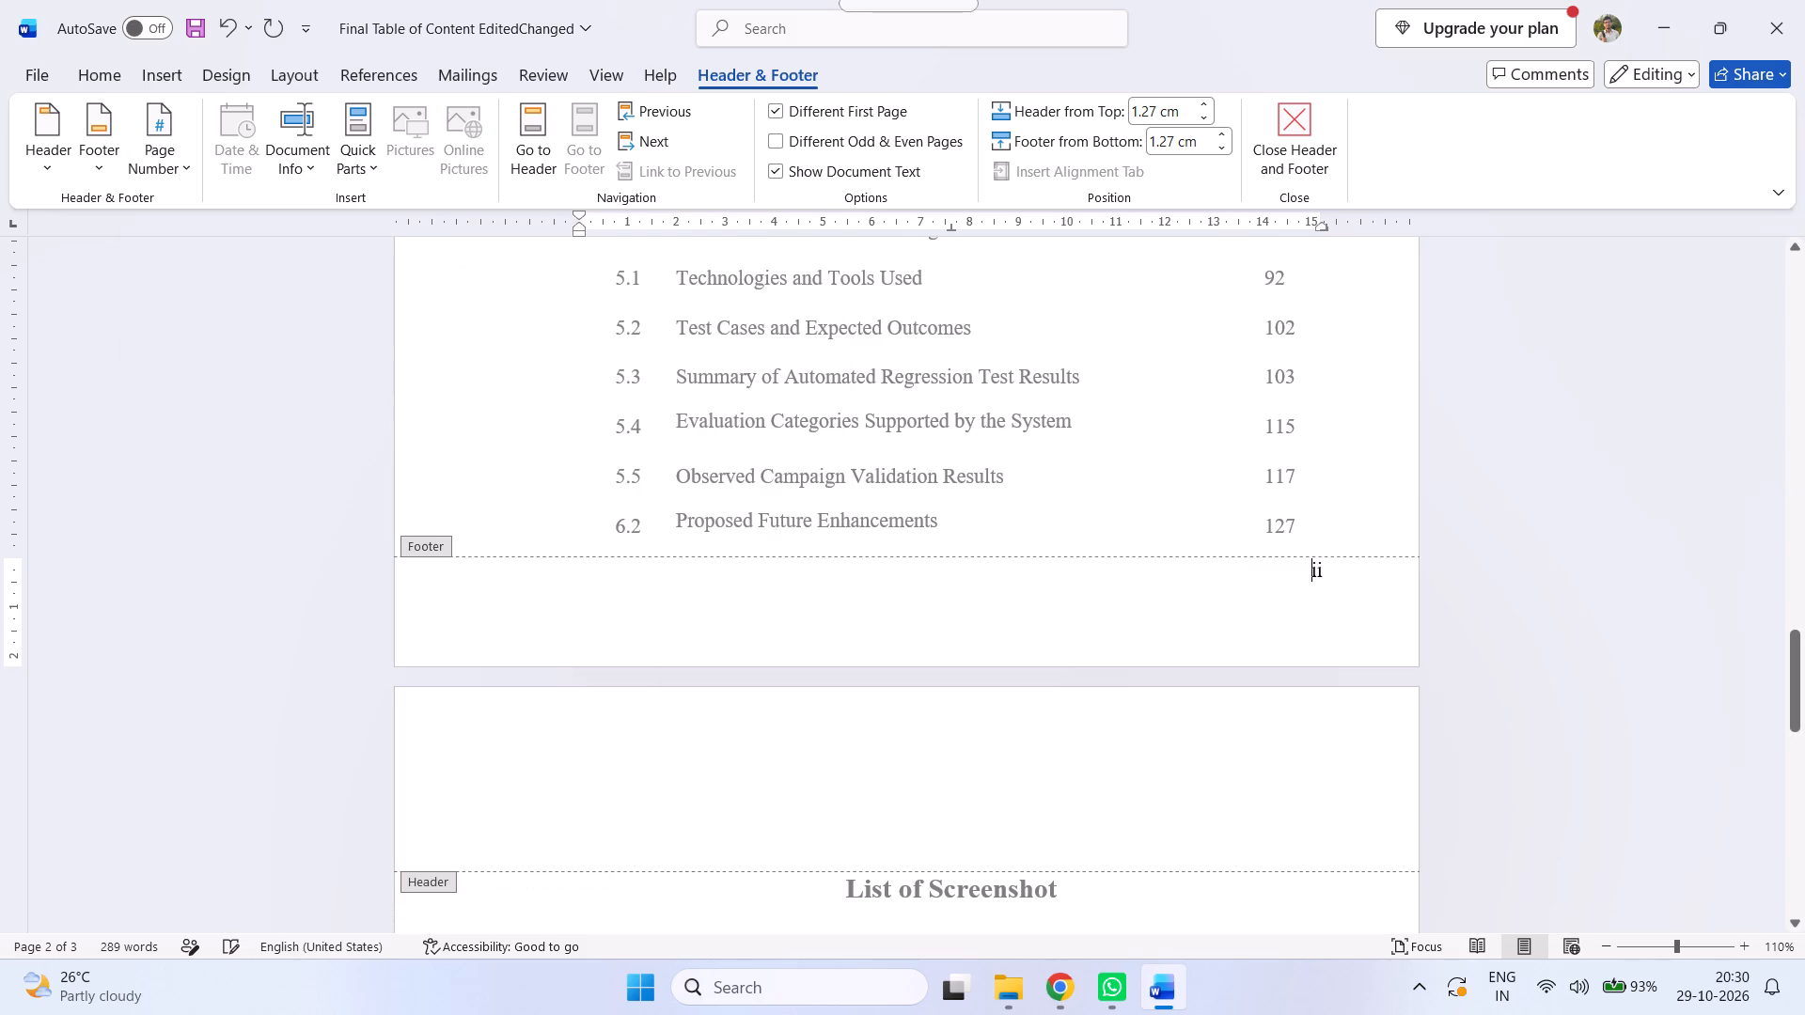
Check the footer page numbers on all three list pages, leaving footer editing along the way.
{"action": "scroll", "coordinate": [1349, 622], "scroll_direction": "down", "scroll_amount": 20}
{"action": "scroll", "coordinate": [1349, 622], "scroll_direction": "down", "scroll_amount": 2}
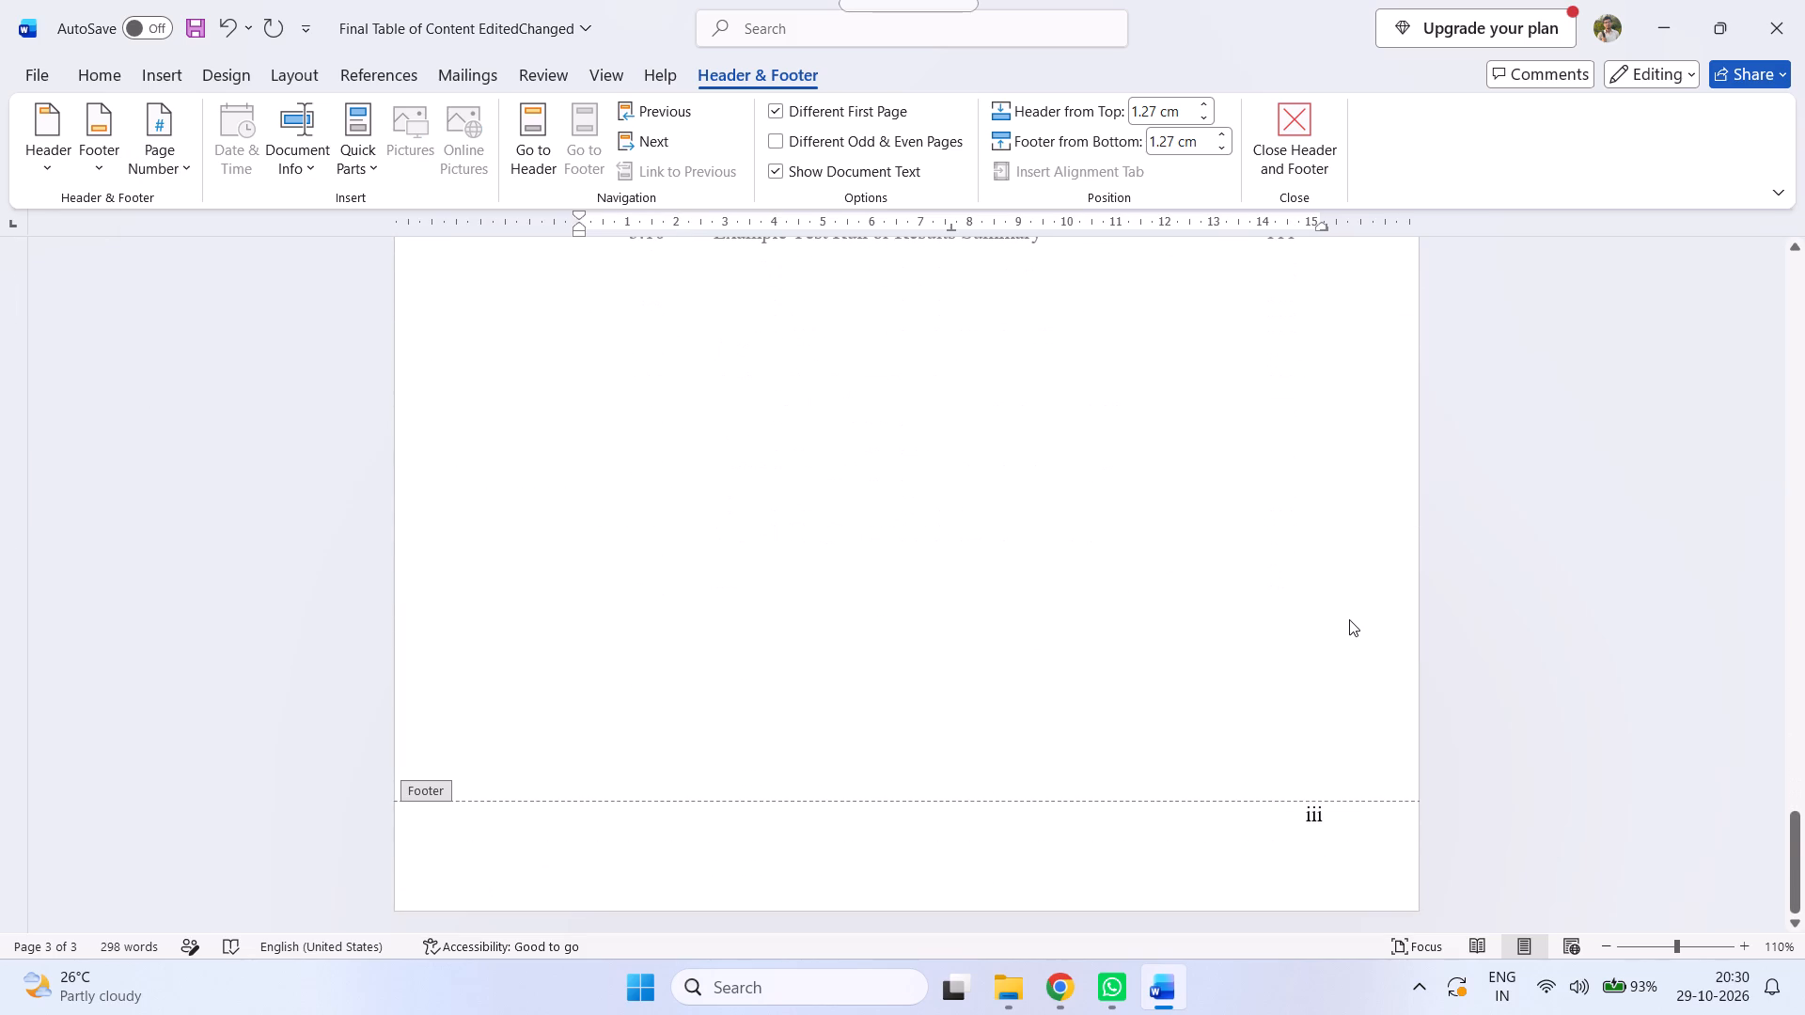
{"action": "scroll", "coordinate": [1490, 599], "scroll_direction": "up", "scroll_amount": 20}
{"action": "scroll", "coordinate": [1490, 599], "scroll_direction": "up", "scroll_amount": 15}
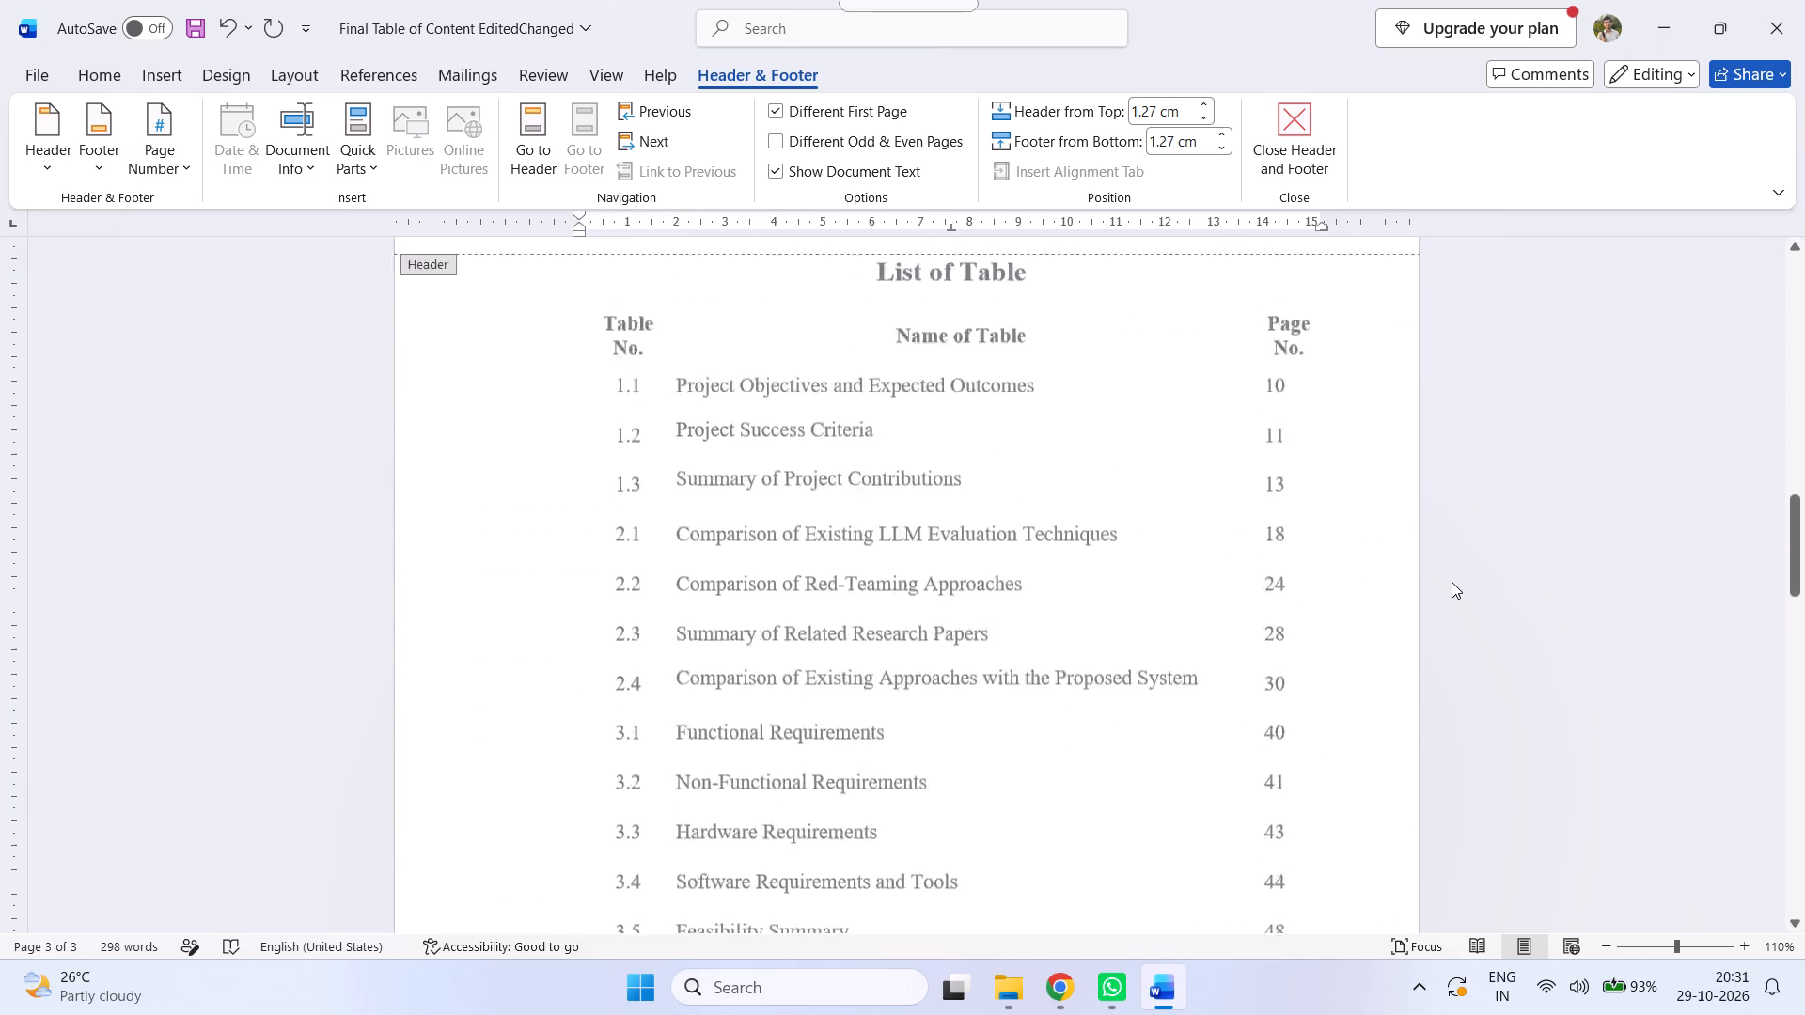
{"action": "scroll", "coordinate": [1450, 581], "scroll_direction": "up", "scroll_amount": 6}
{"action": "left_click", "coordinate": [1565, 496]}
{"action": "scroll", "coordinate": [1562, 696], "scroll_direction": "down", "scroll_amount": 3}
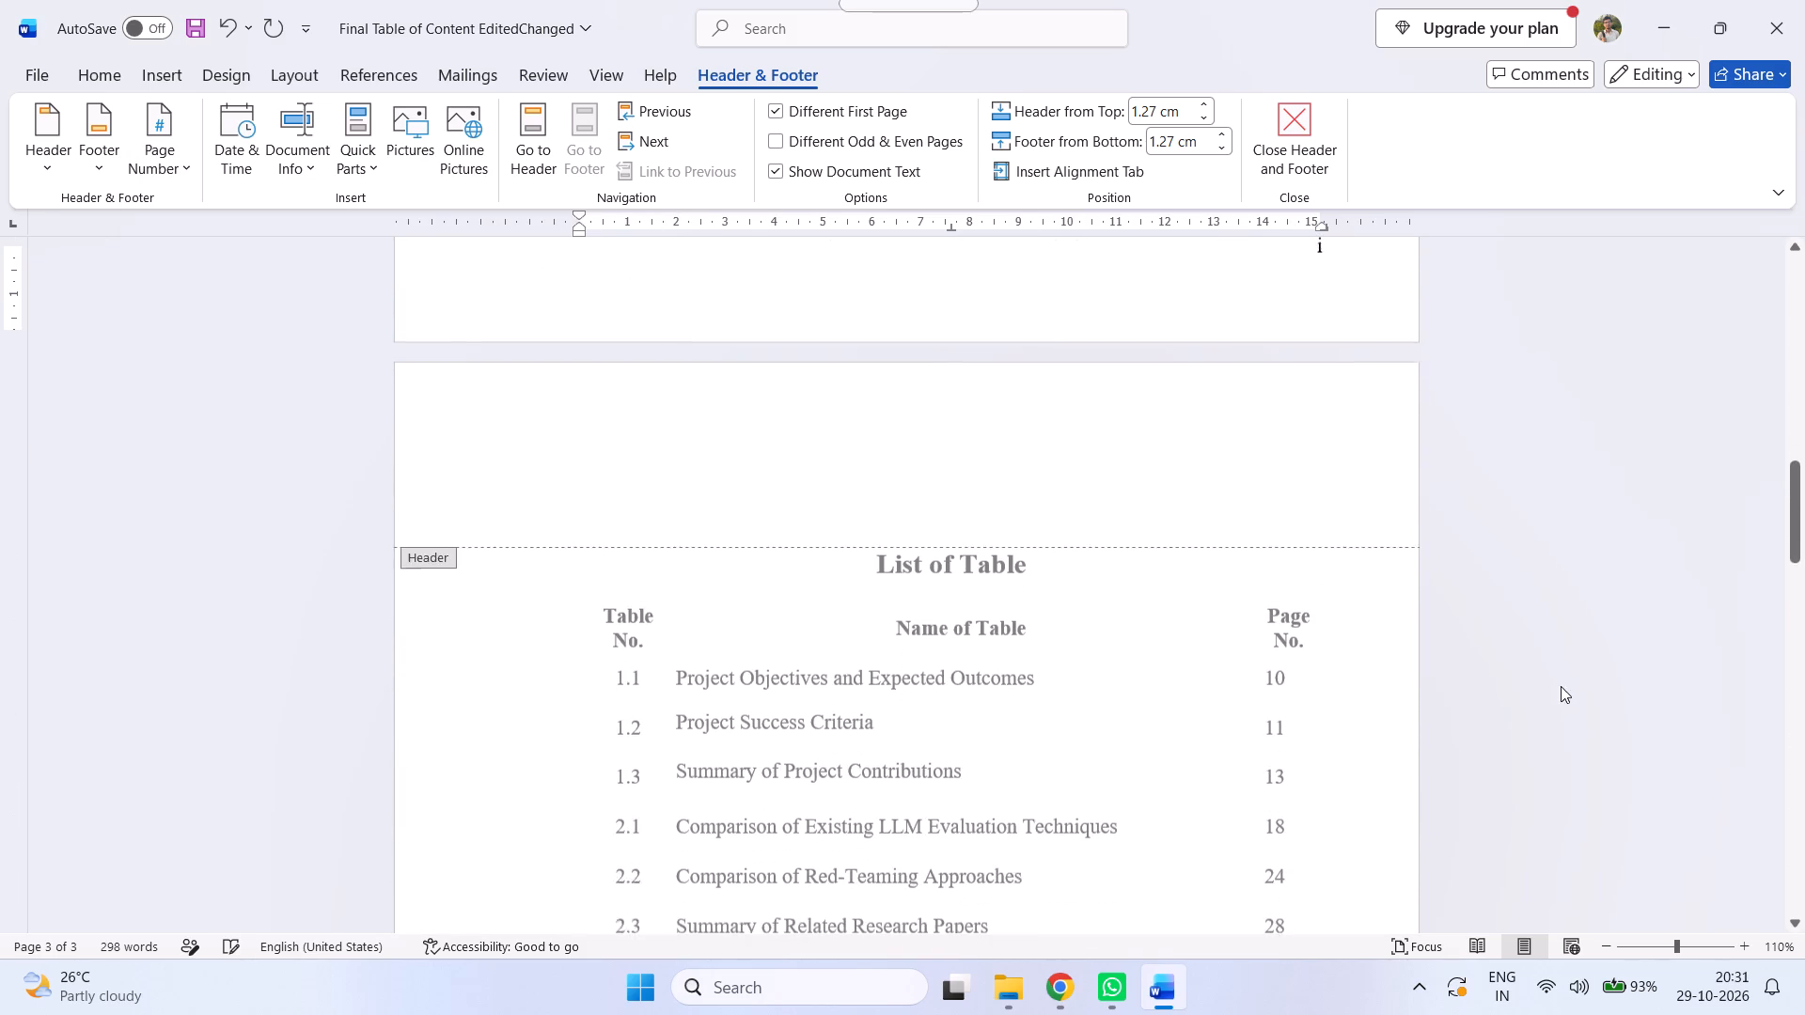
{"action": "double_click", "coordinate": [1561, 659]}
{"action": "scroll", "coordinate": [1551, 628], "scroll_direction": "down", "scroll_amount": 11}
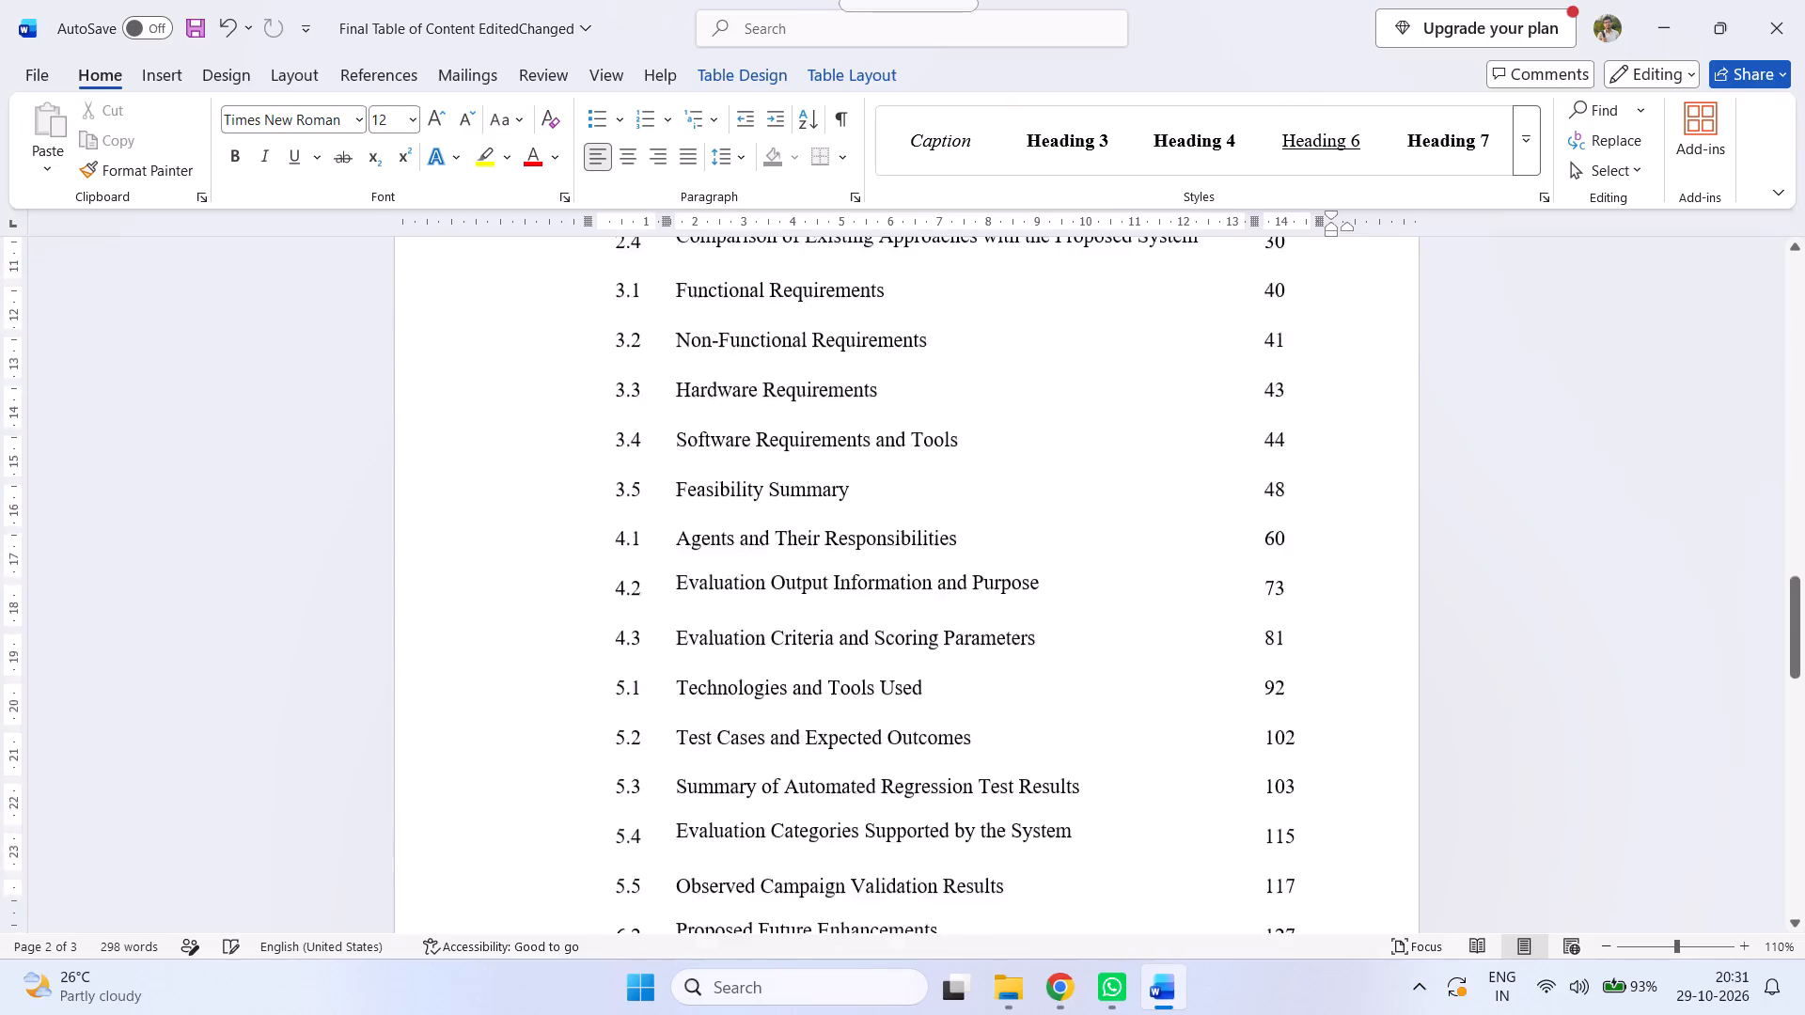
{"action": "scroll", "coordinate": [1543, 632], "scroll_direction": "down", "scroll_amount": 19}
{"action": "scroll", "coordinate": [1488, 632], "scroll_direction": "down", "scroll_amount": 3}
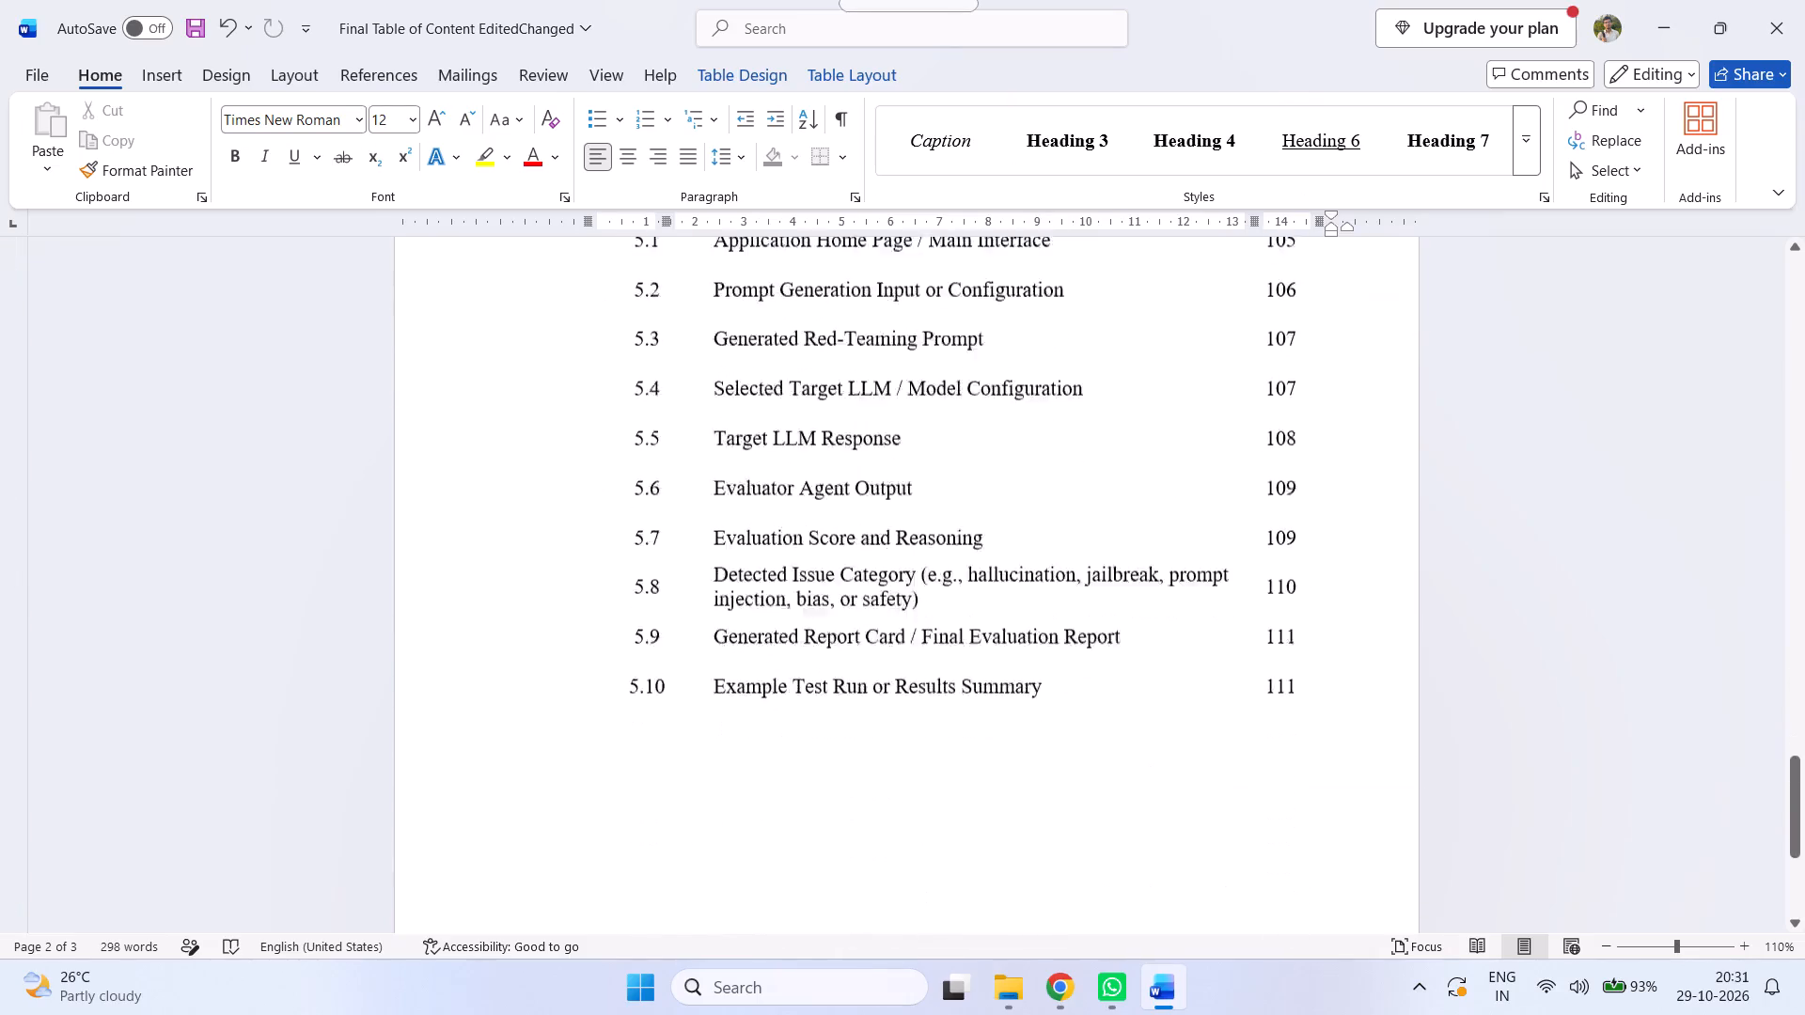
{"action": "scroll", "coordinate": [1487, 632], "scroll_direction": "down", "scroll_amount": 1}
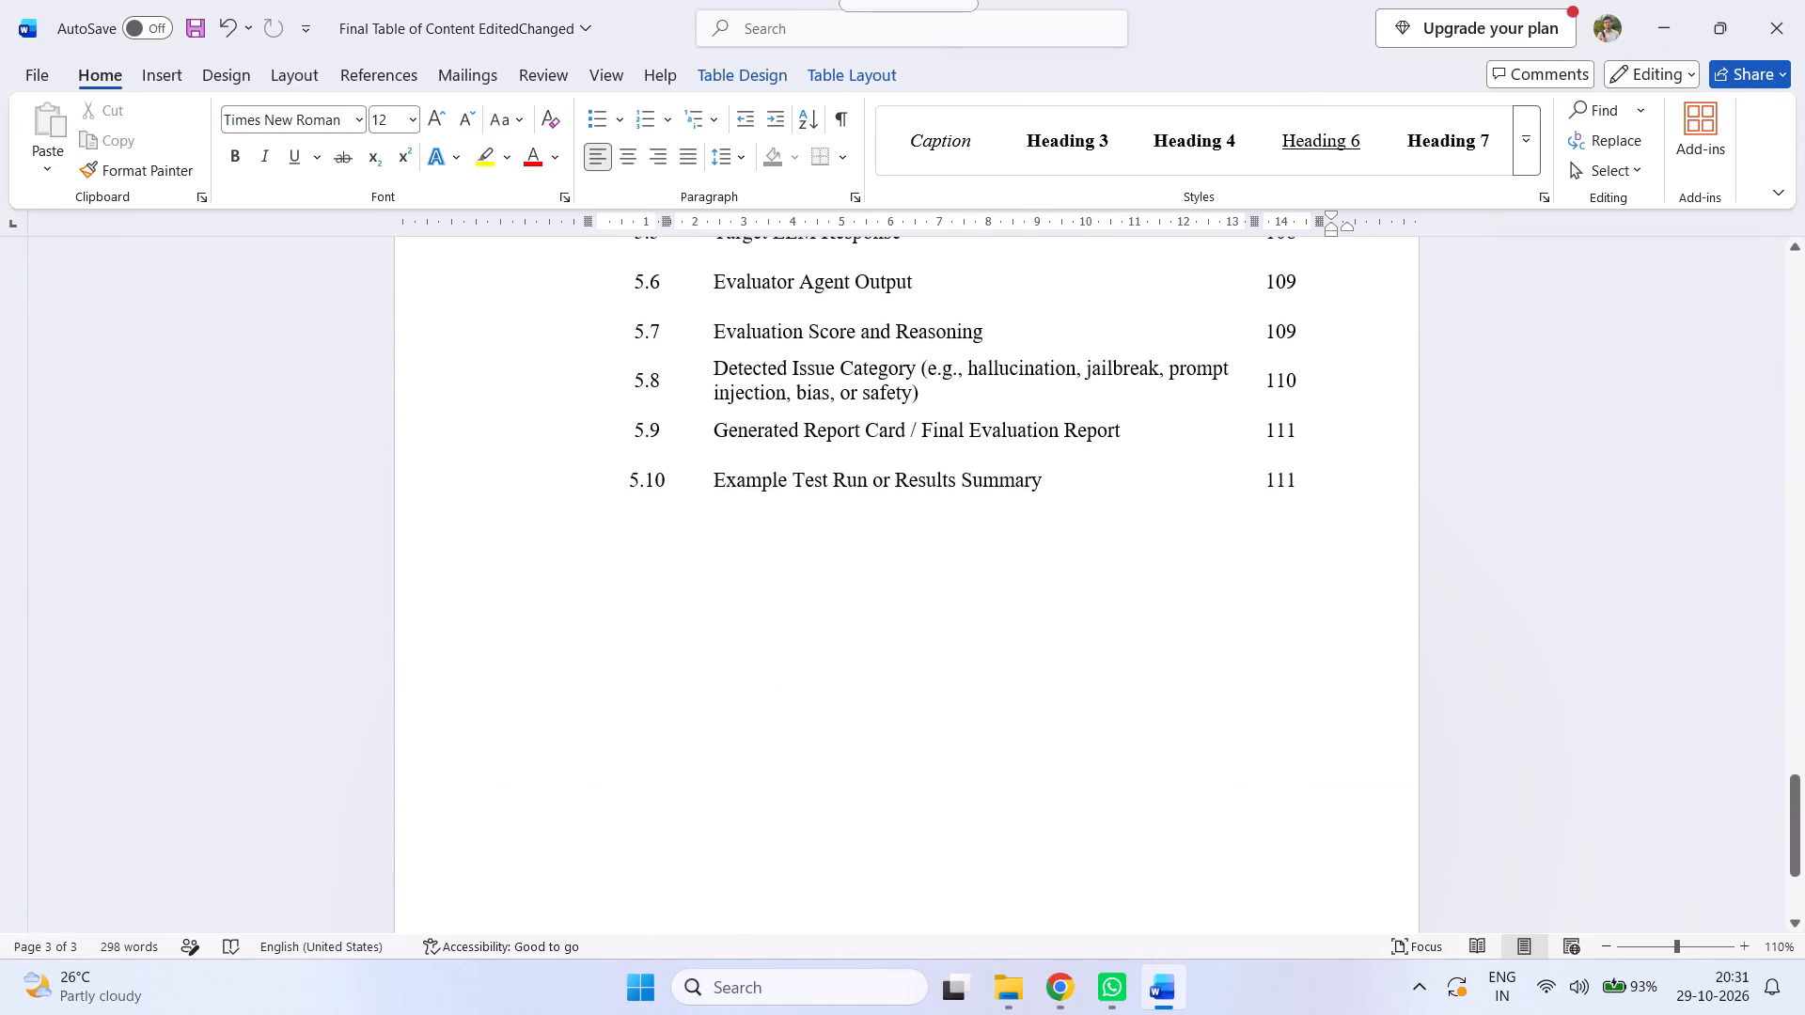
Save the document.
{"action": "key", "text": "ctrl+s"}
Save a PDF copy named List Of in the toc folder and check its pages in the browser.
{"action": "left_click", "coordinate": [54, 79]}
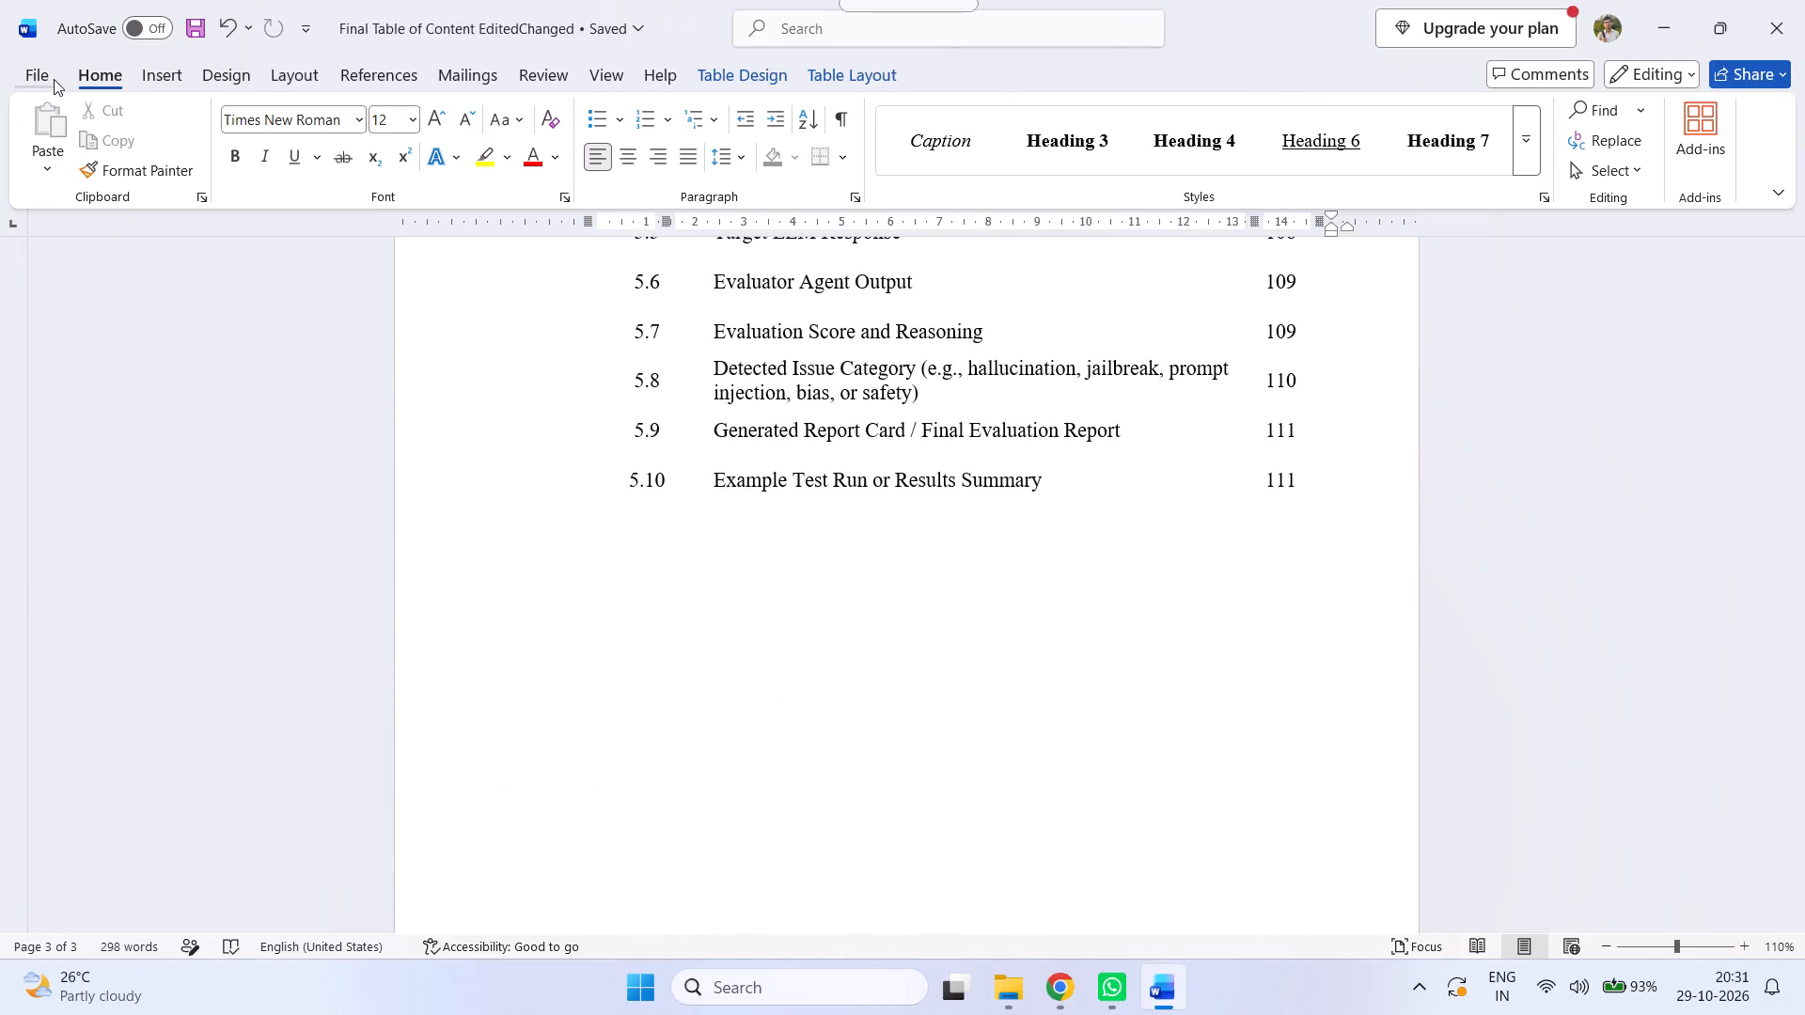
{"action": "left_click", "coordinate": [102, 426]}
{"action": "left_click", "coordinate": [320, 614]}
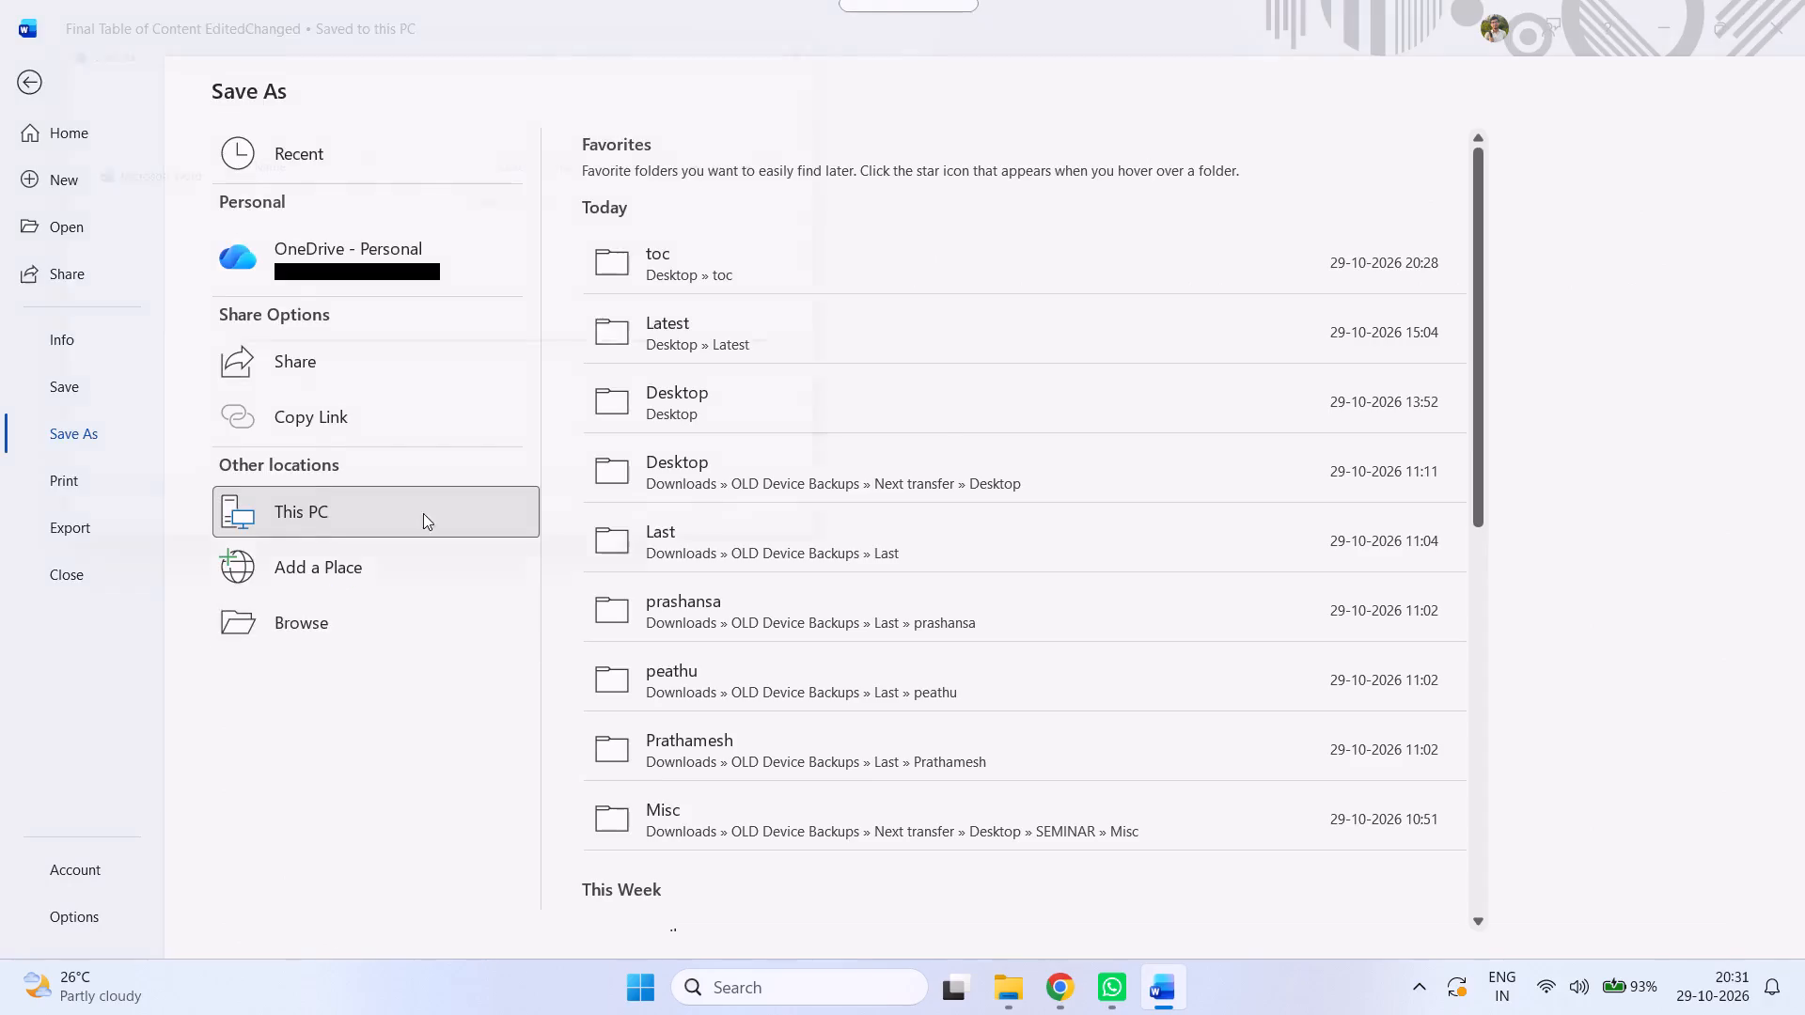
{"action": "type", "text": "List Of"}
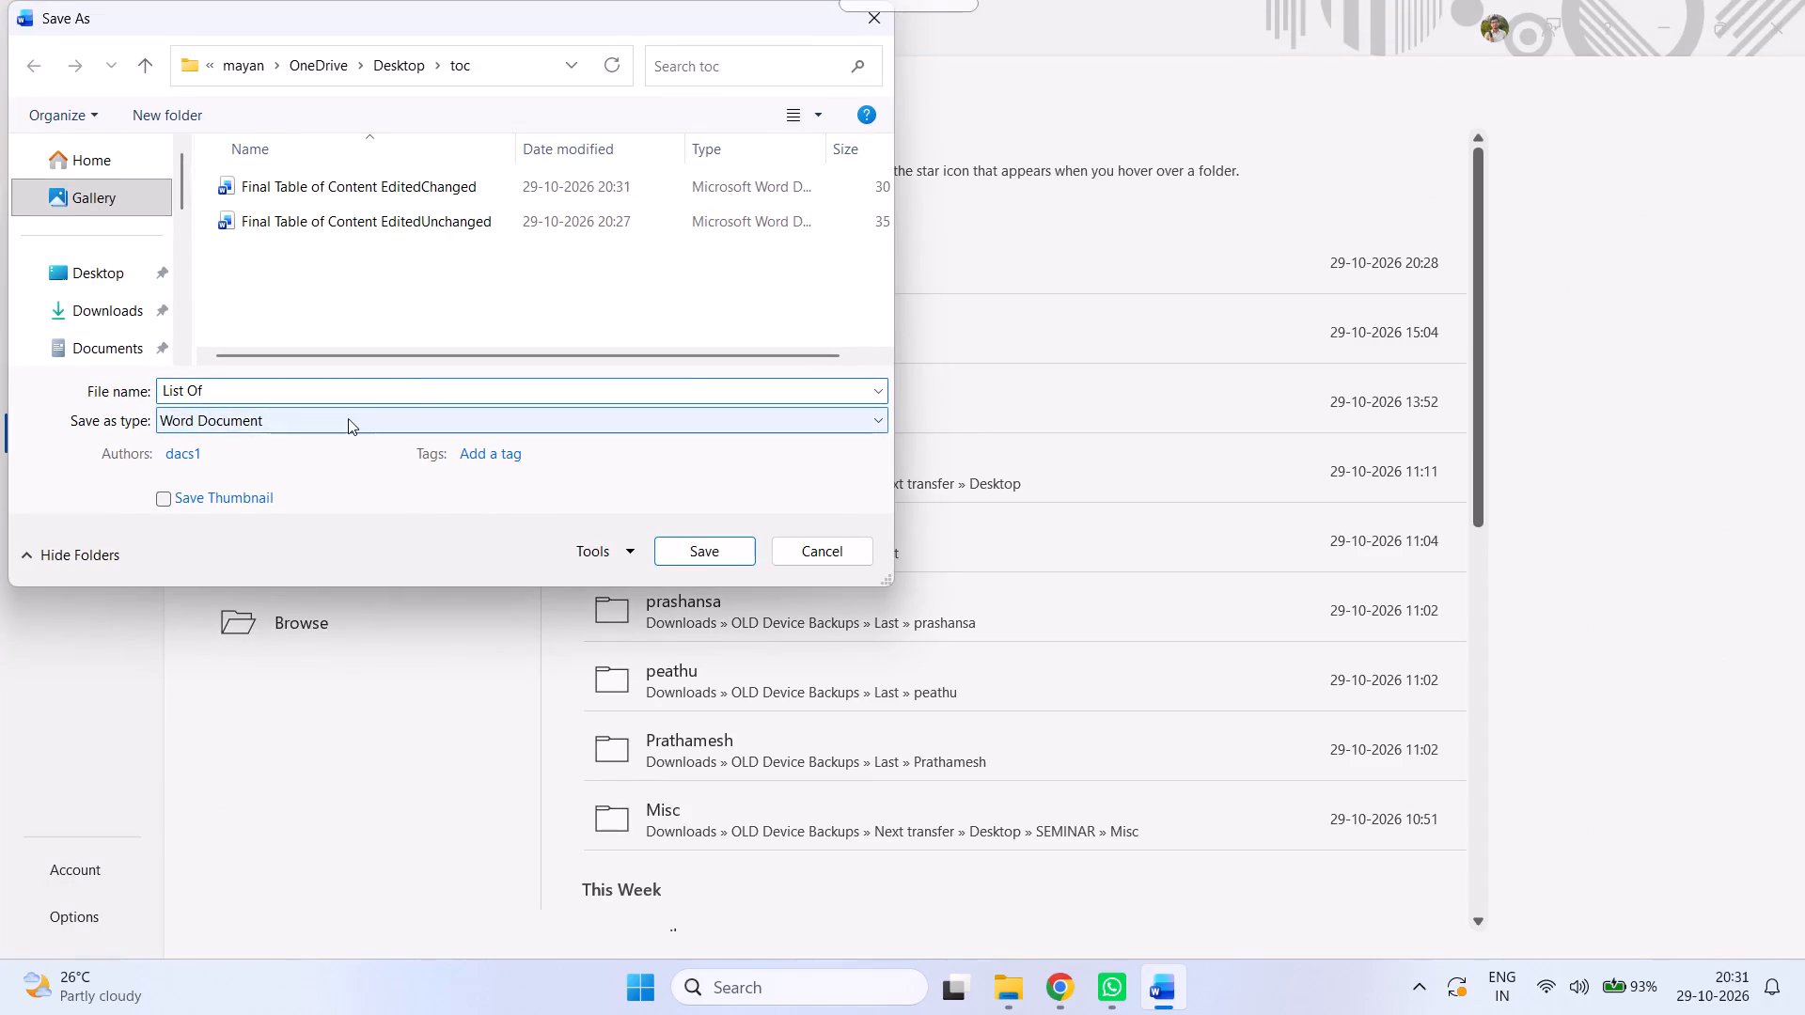
{"action": "left_click", "coordinate": [346, 419]}
{"action": "left_click", "coordinate": [246, 561]}
{"action": "left_click", "coordinate": [234, 393]}
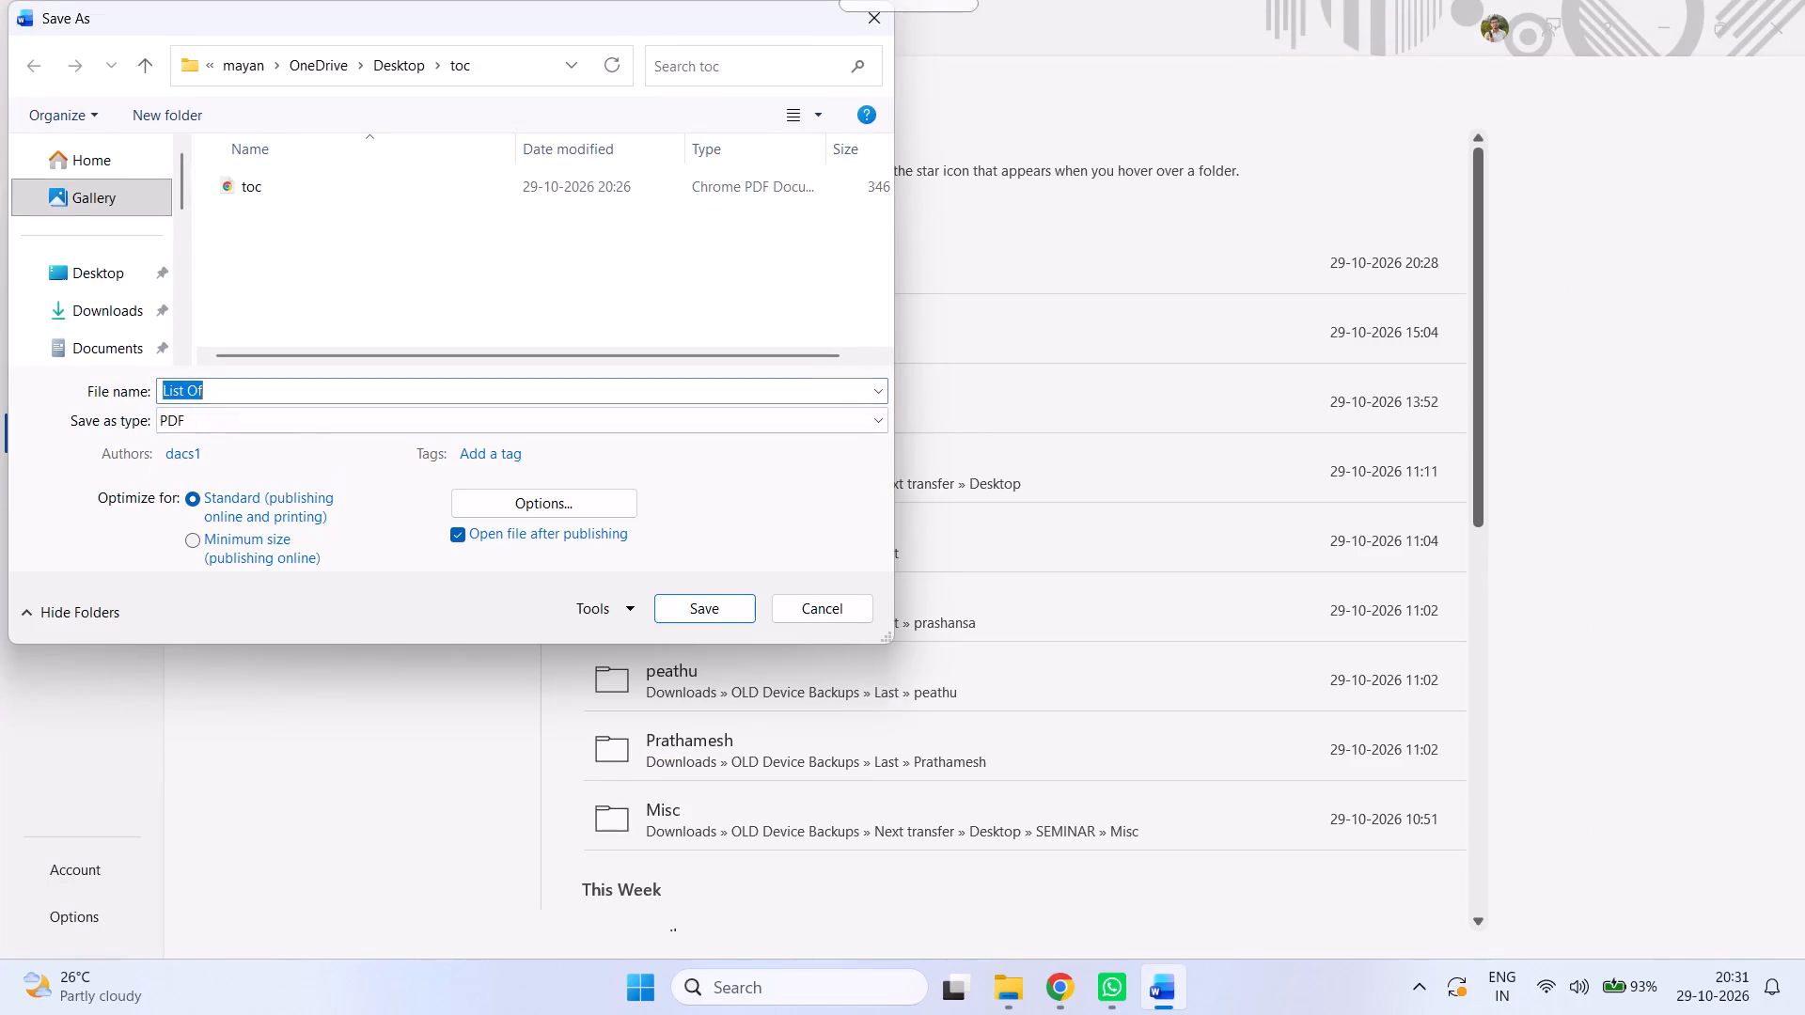
{"action": "left_click", "coordinate": [234, 393]}
{"action": "left_click", "coordinate": [684, 605]}
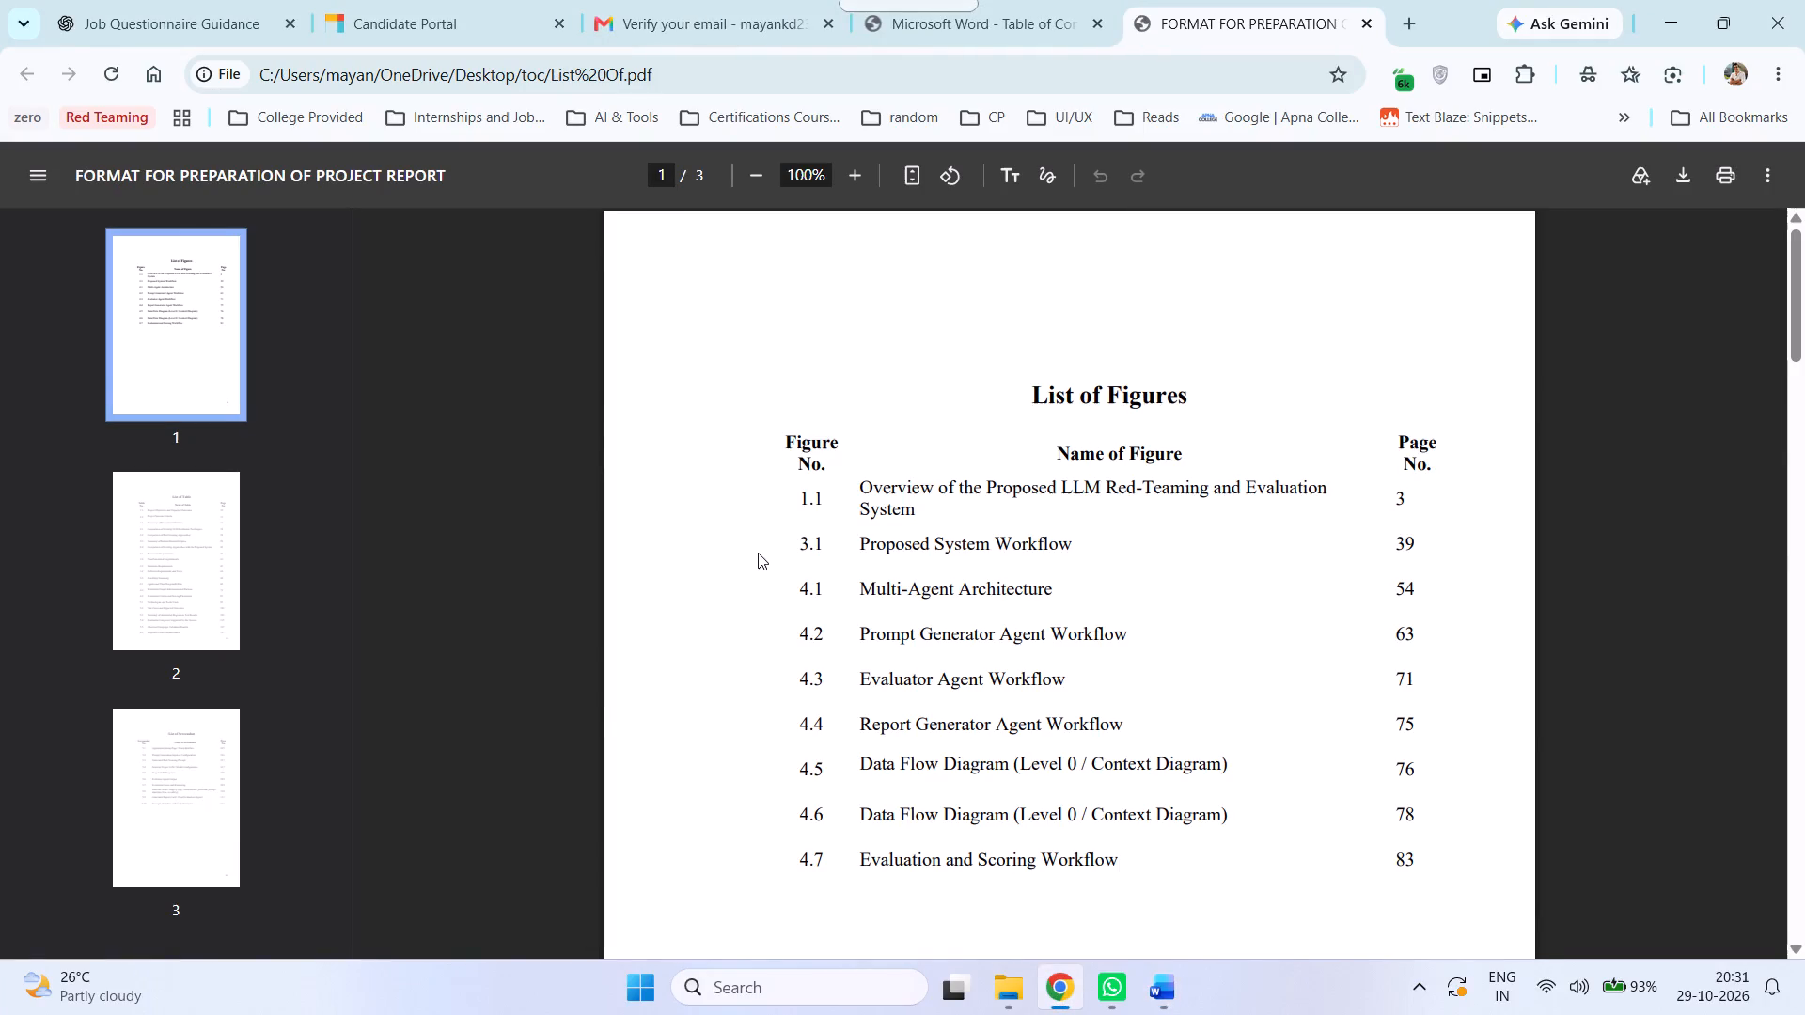
{"action": "scroll", "coordinate": [759, 552], "scroll_direction": "down", "scroll_amount": 15}
{"action": "scroll", "coordinate": [759, 551], "scroll_direction": "down", "scroll_amount": 13}
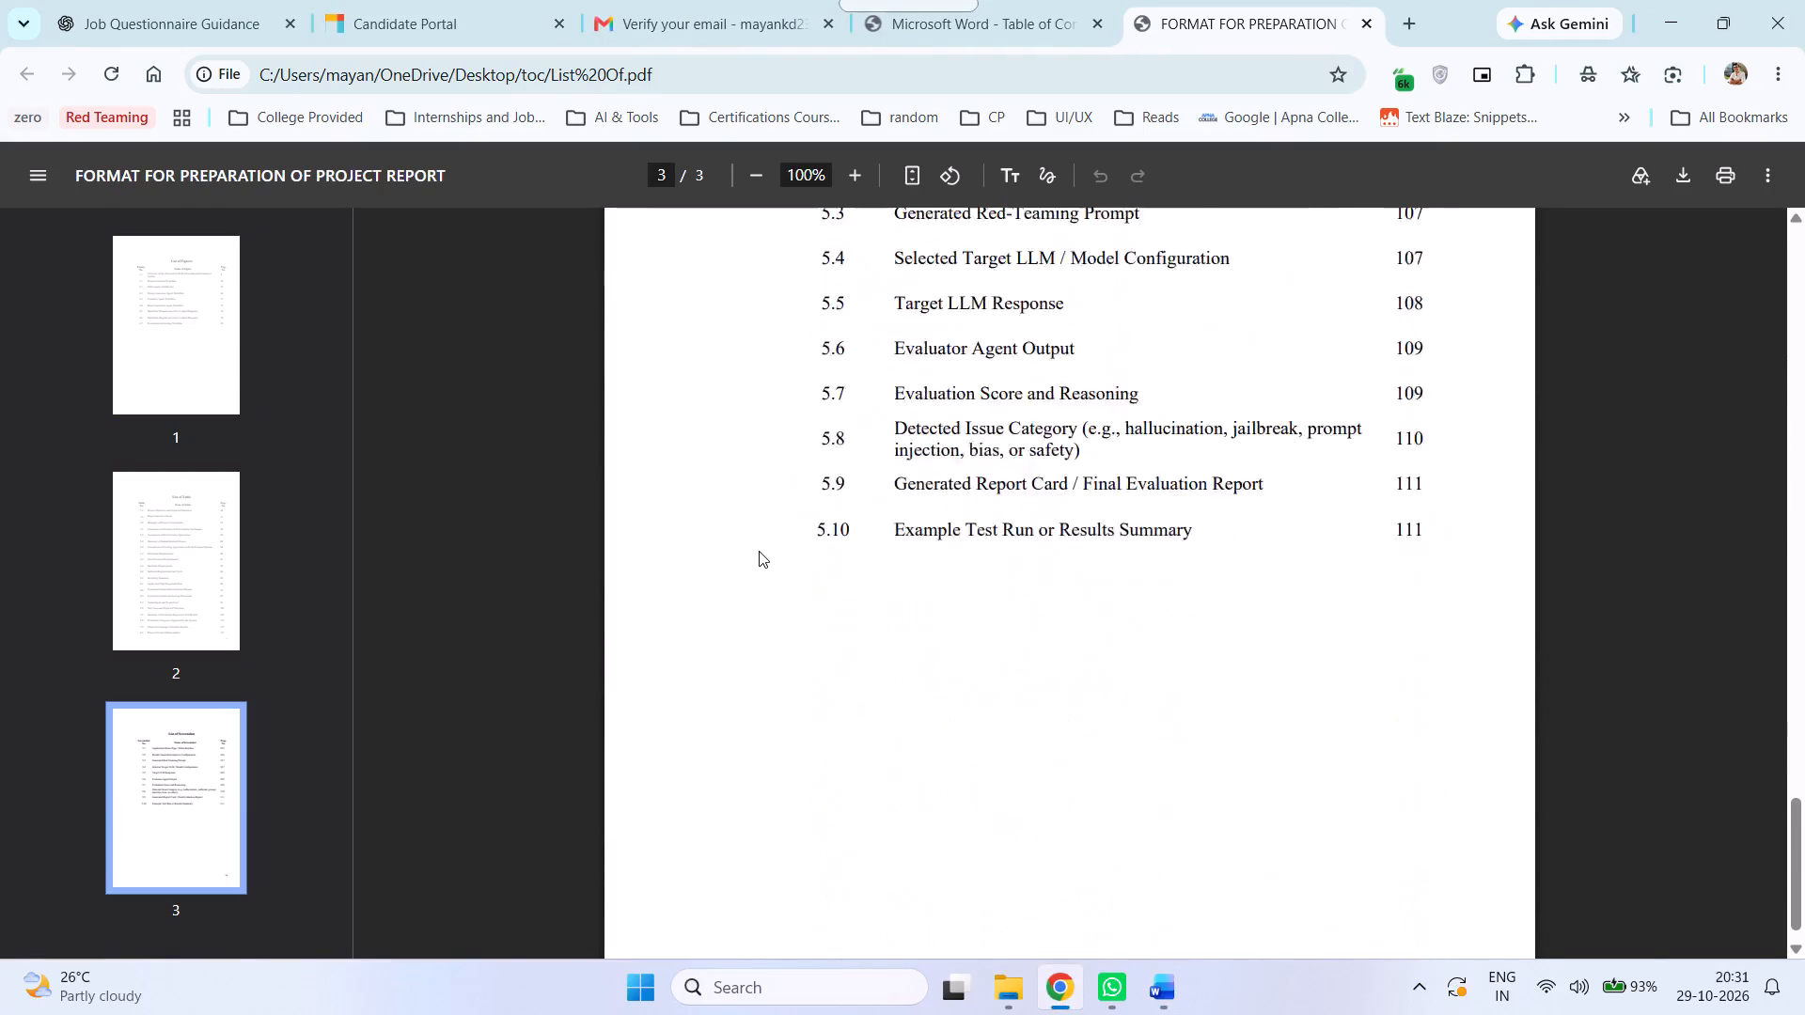
Search the web for pdf merge in a new browser tab and open iLovePDF's Merge PDF tool.
{"action": "left_click", "coordinate": [1393, 23]}
{"action": "type", "text": "pdf"}
{"action": "key", "text": "Return"}
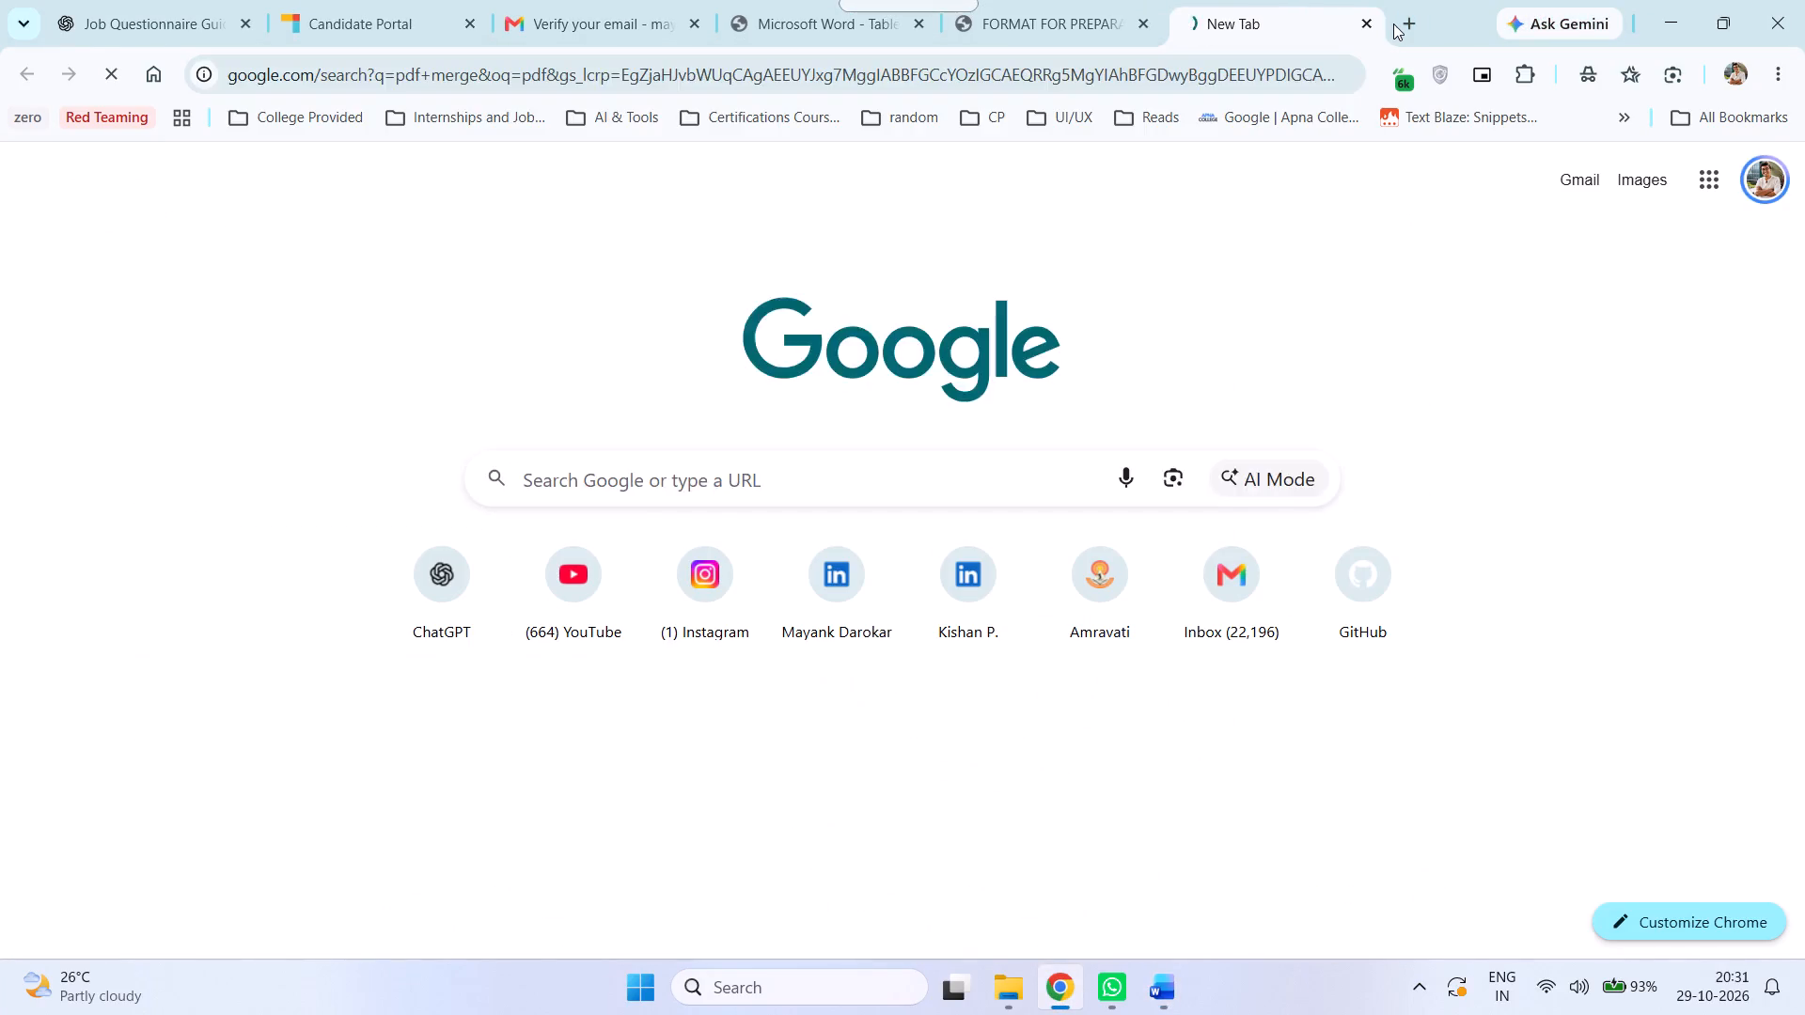
{"action": "left_click", "coordinate": [526, 412]}
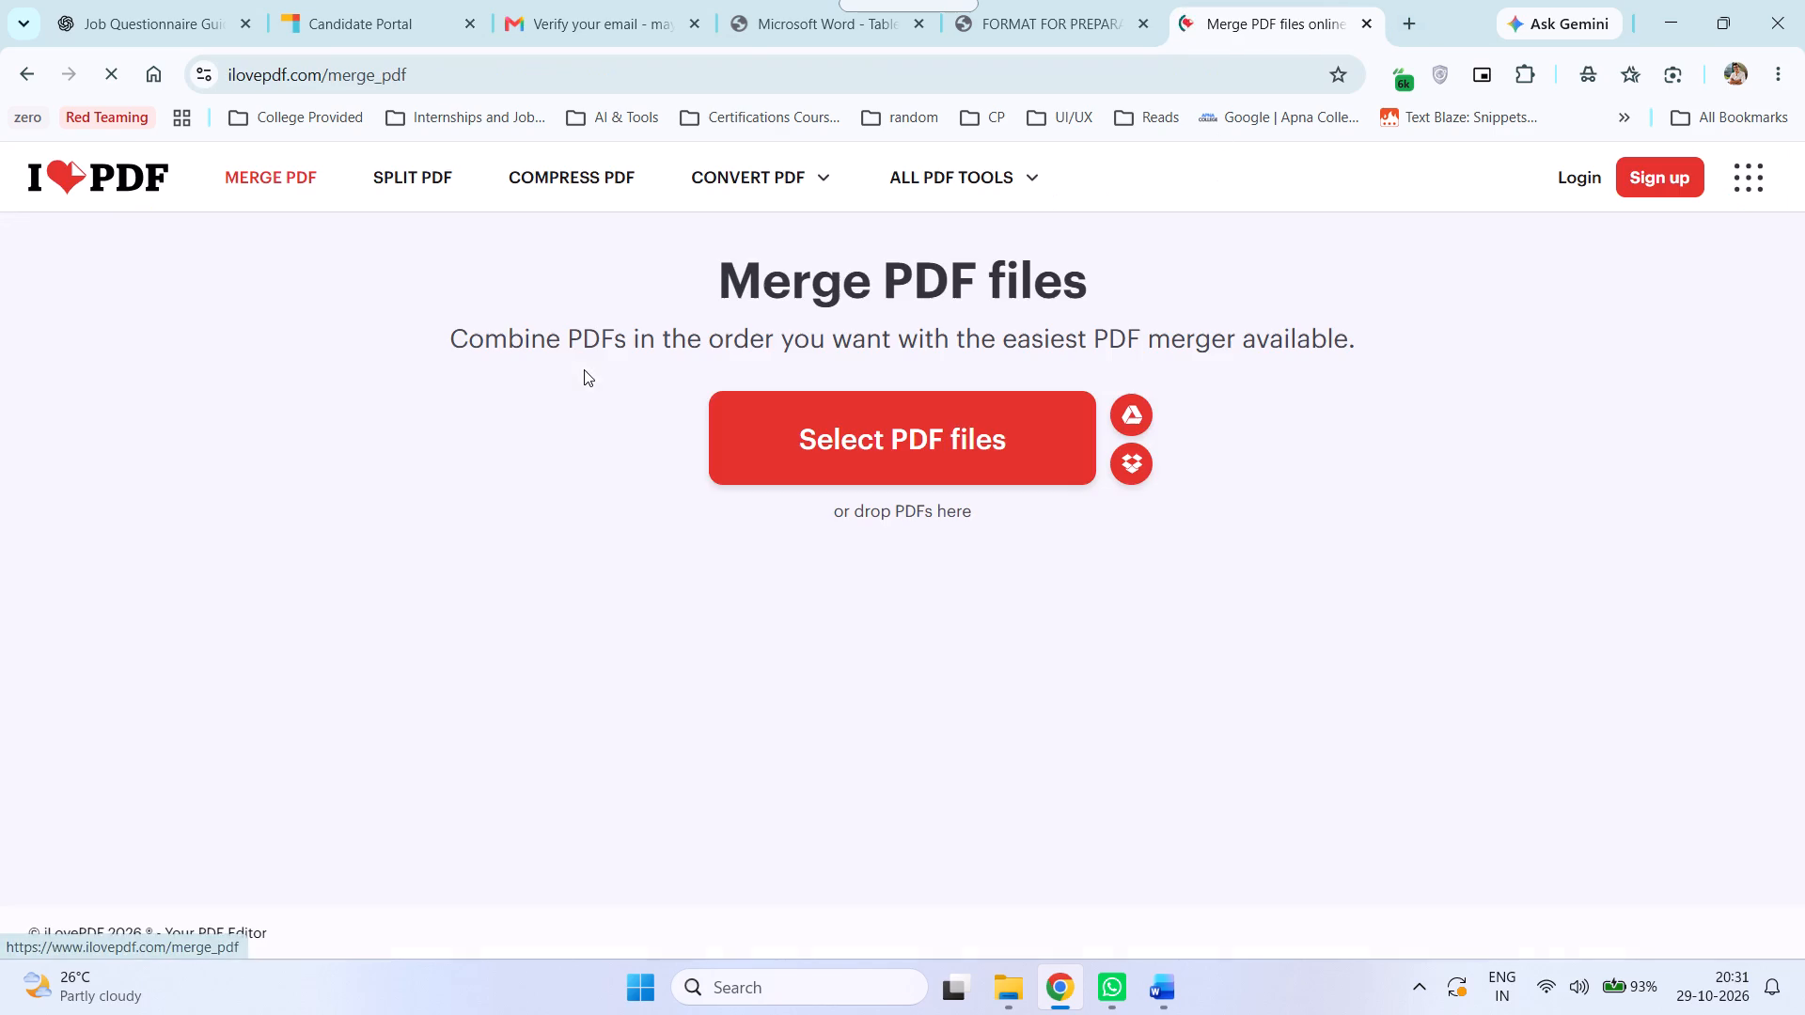
Add the List Of and toc PDFs from the toc folder on the Desktop to the merge.
{"action": "left_click", "coordinate": [727, 463]}
{"action": "left_click", "coordinate": [92, 278]}
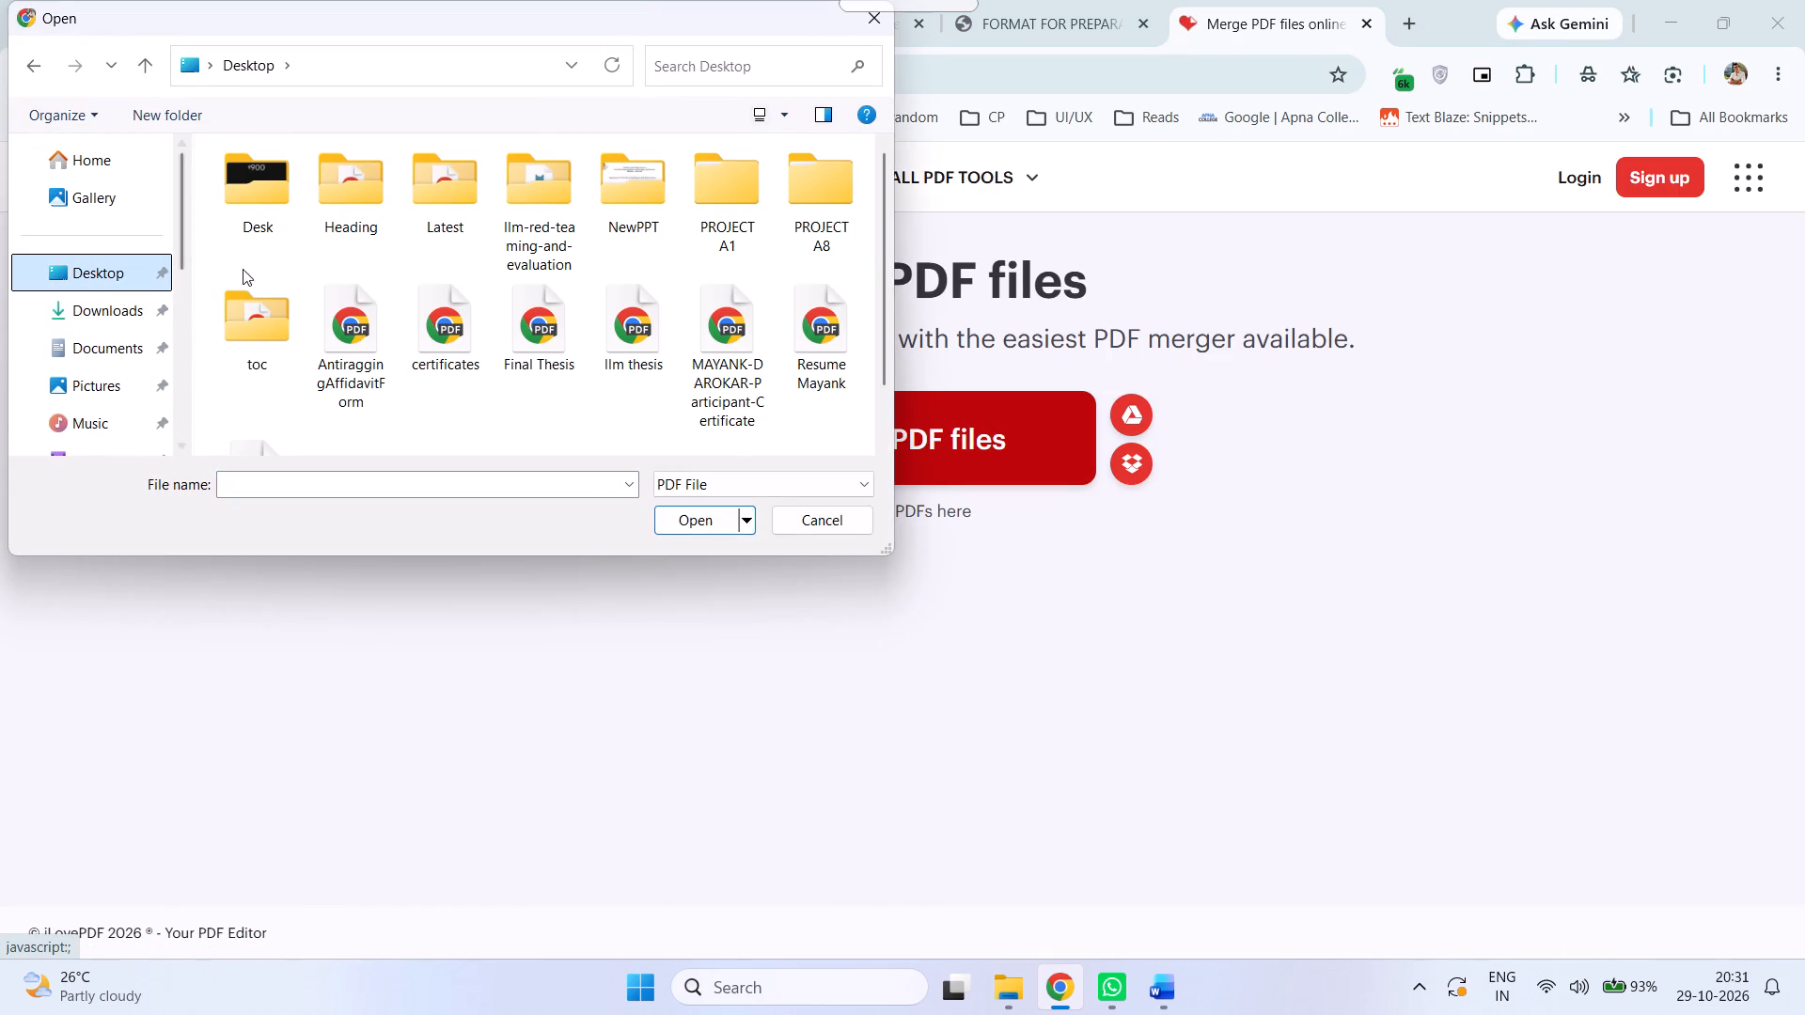
{"action": "double_click", "coordinate": [257, 357]}
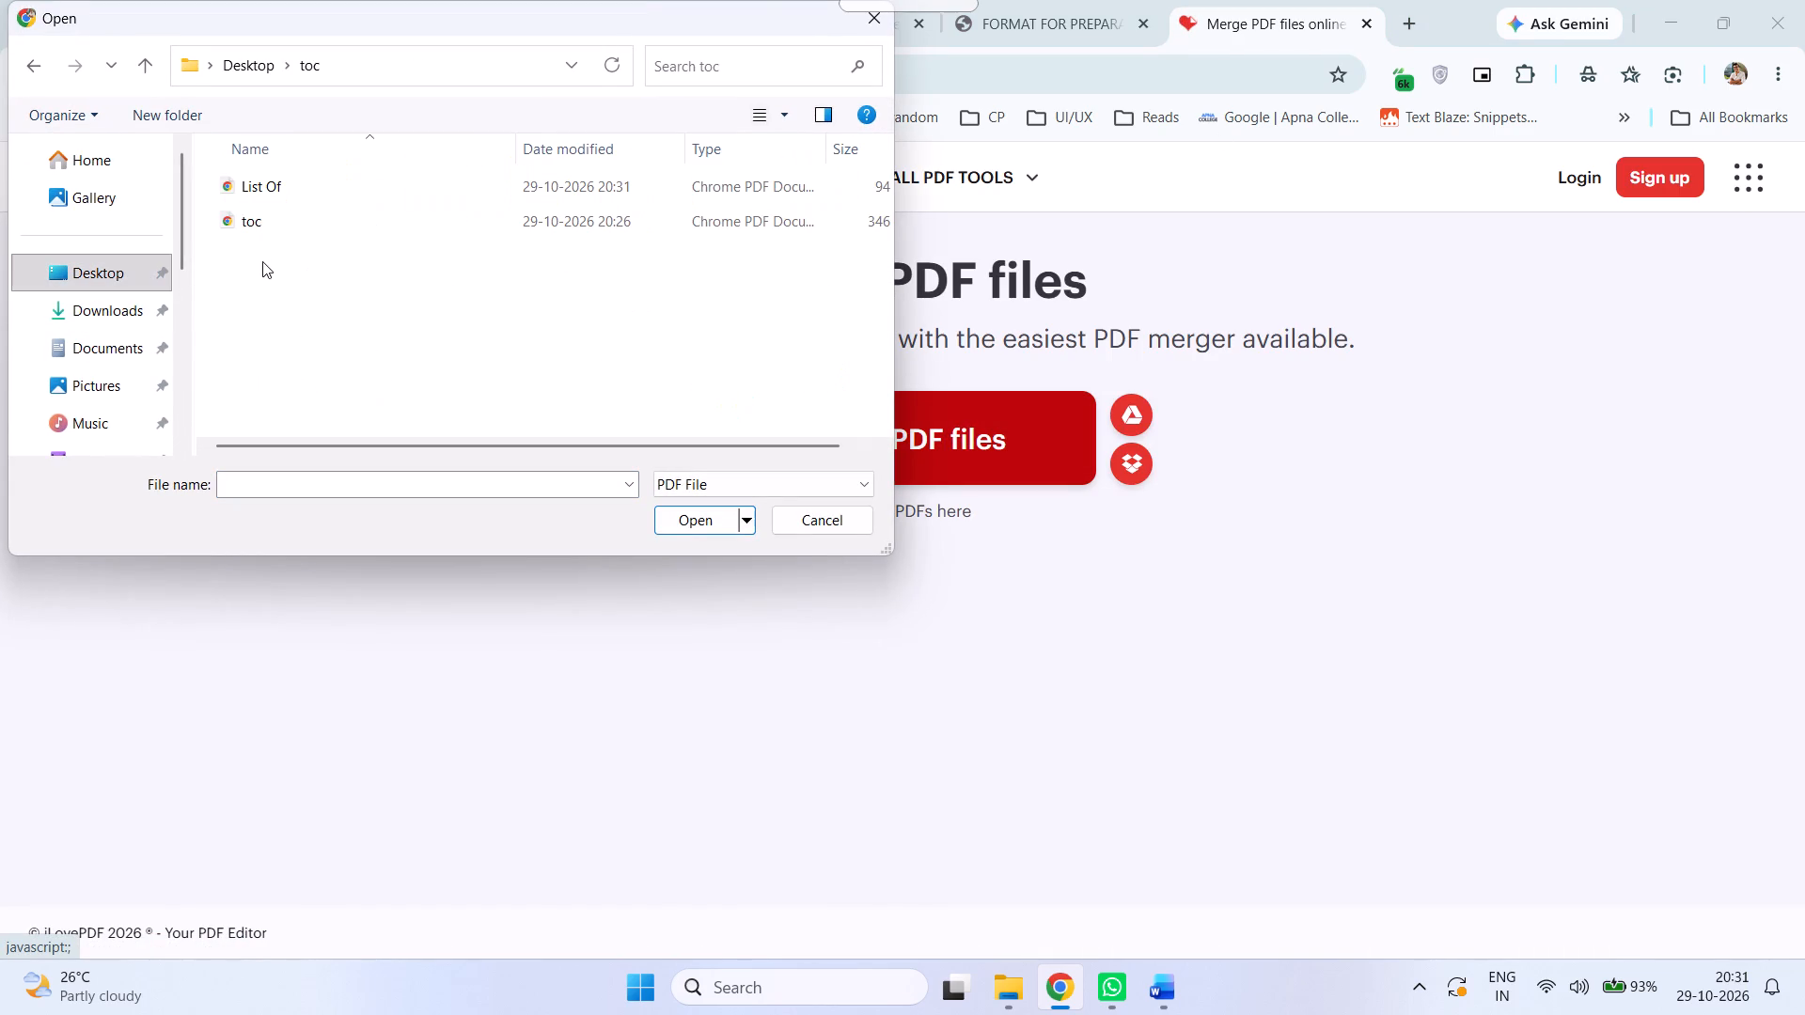
{"action": "left_click_drag", "start_coordinate": [250, 258], "coordinate": [415, 185]}
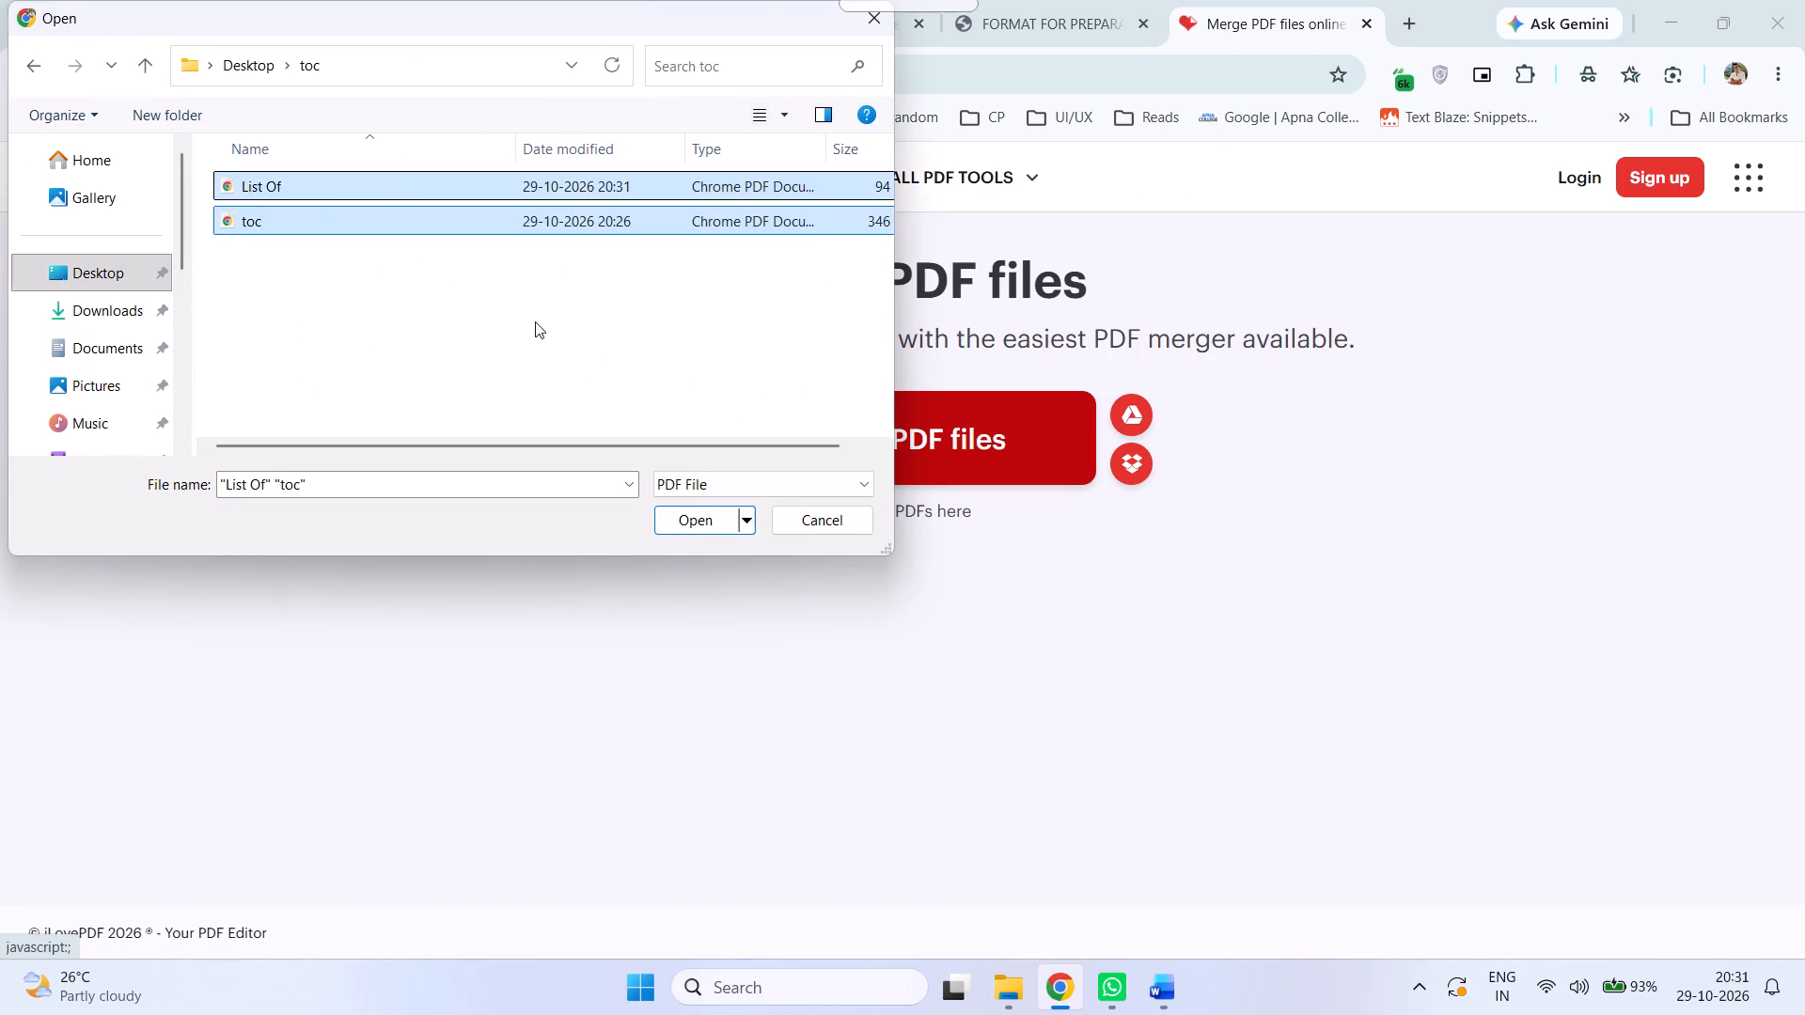
{"action": "left_click", "coordinate": [688, 527]}
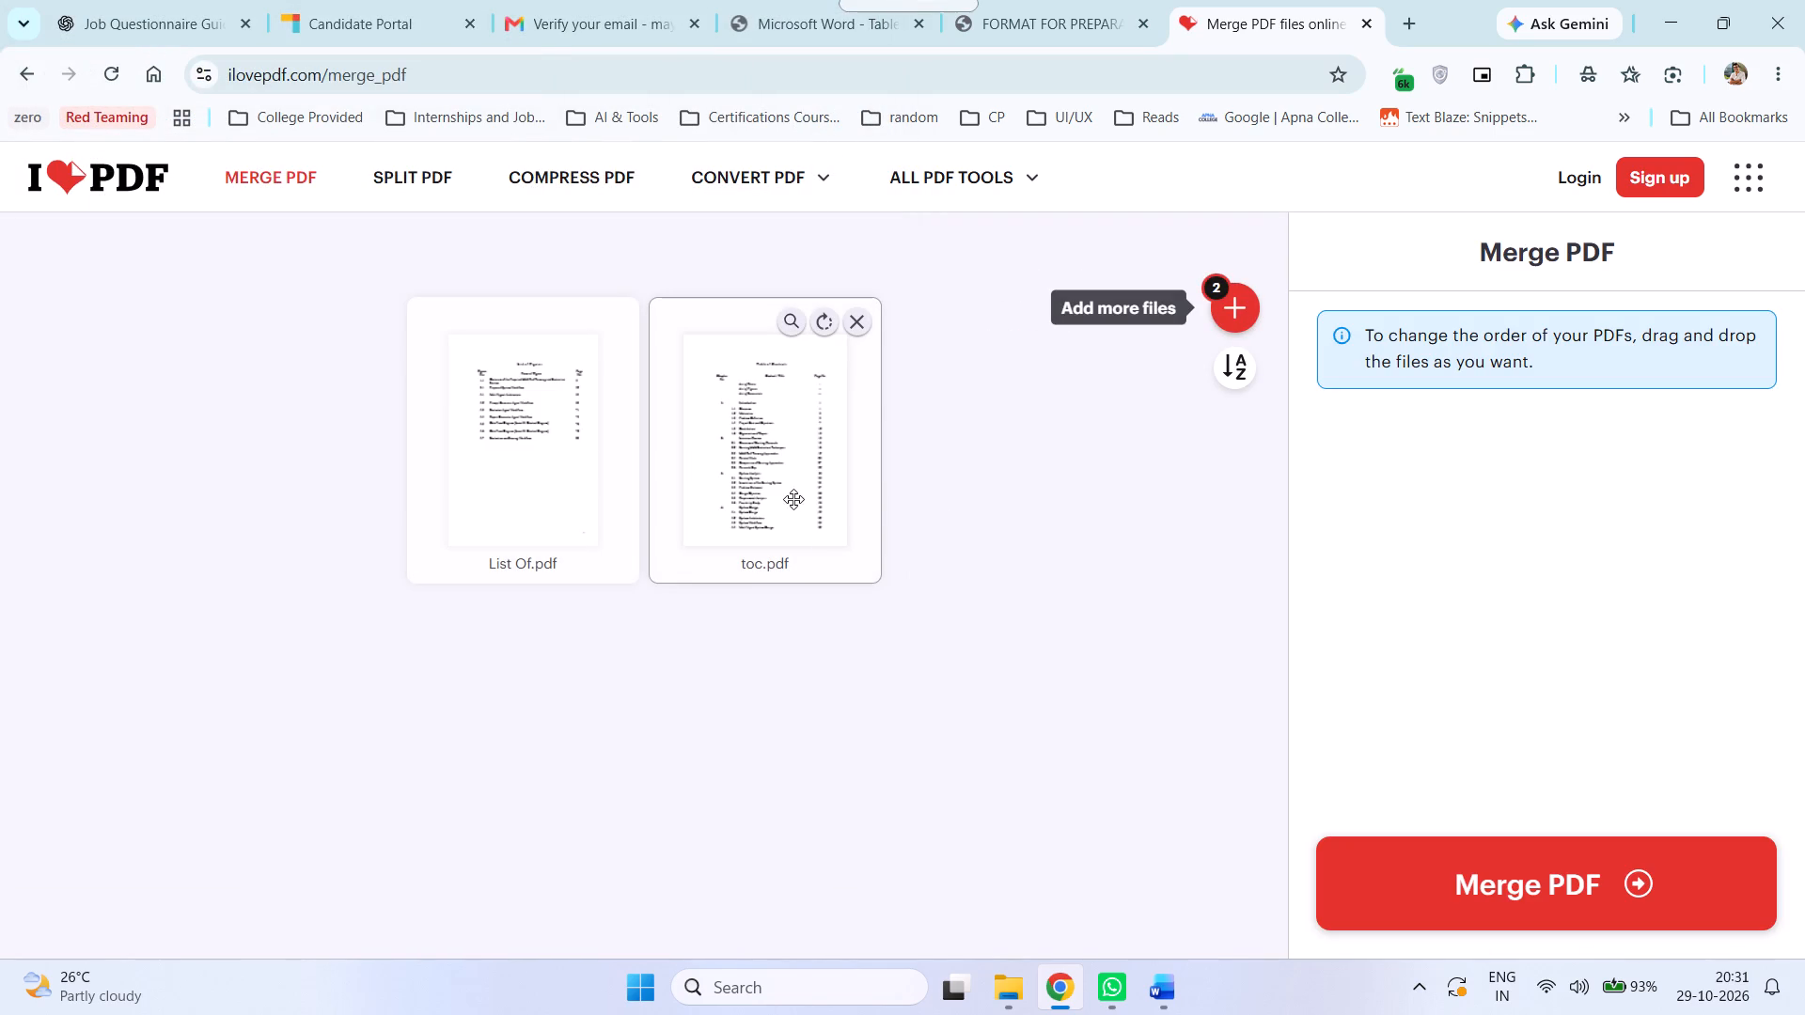
Place toc.pdf before List Of.pdf and merge the two files.
{"action": "left_click_drag", "start_coordinate": [797, 496], "coordinate": [584, 476]}
{"action": "left_click", "coordinate": [1470, 862]}
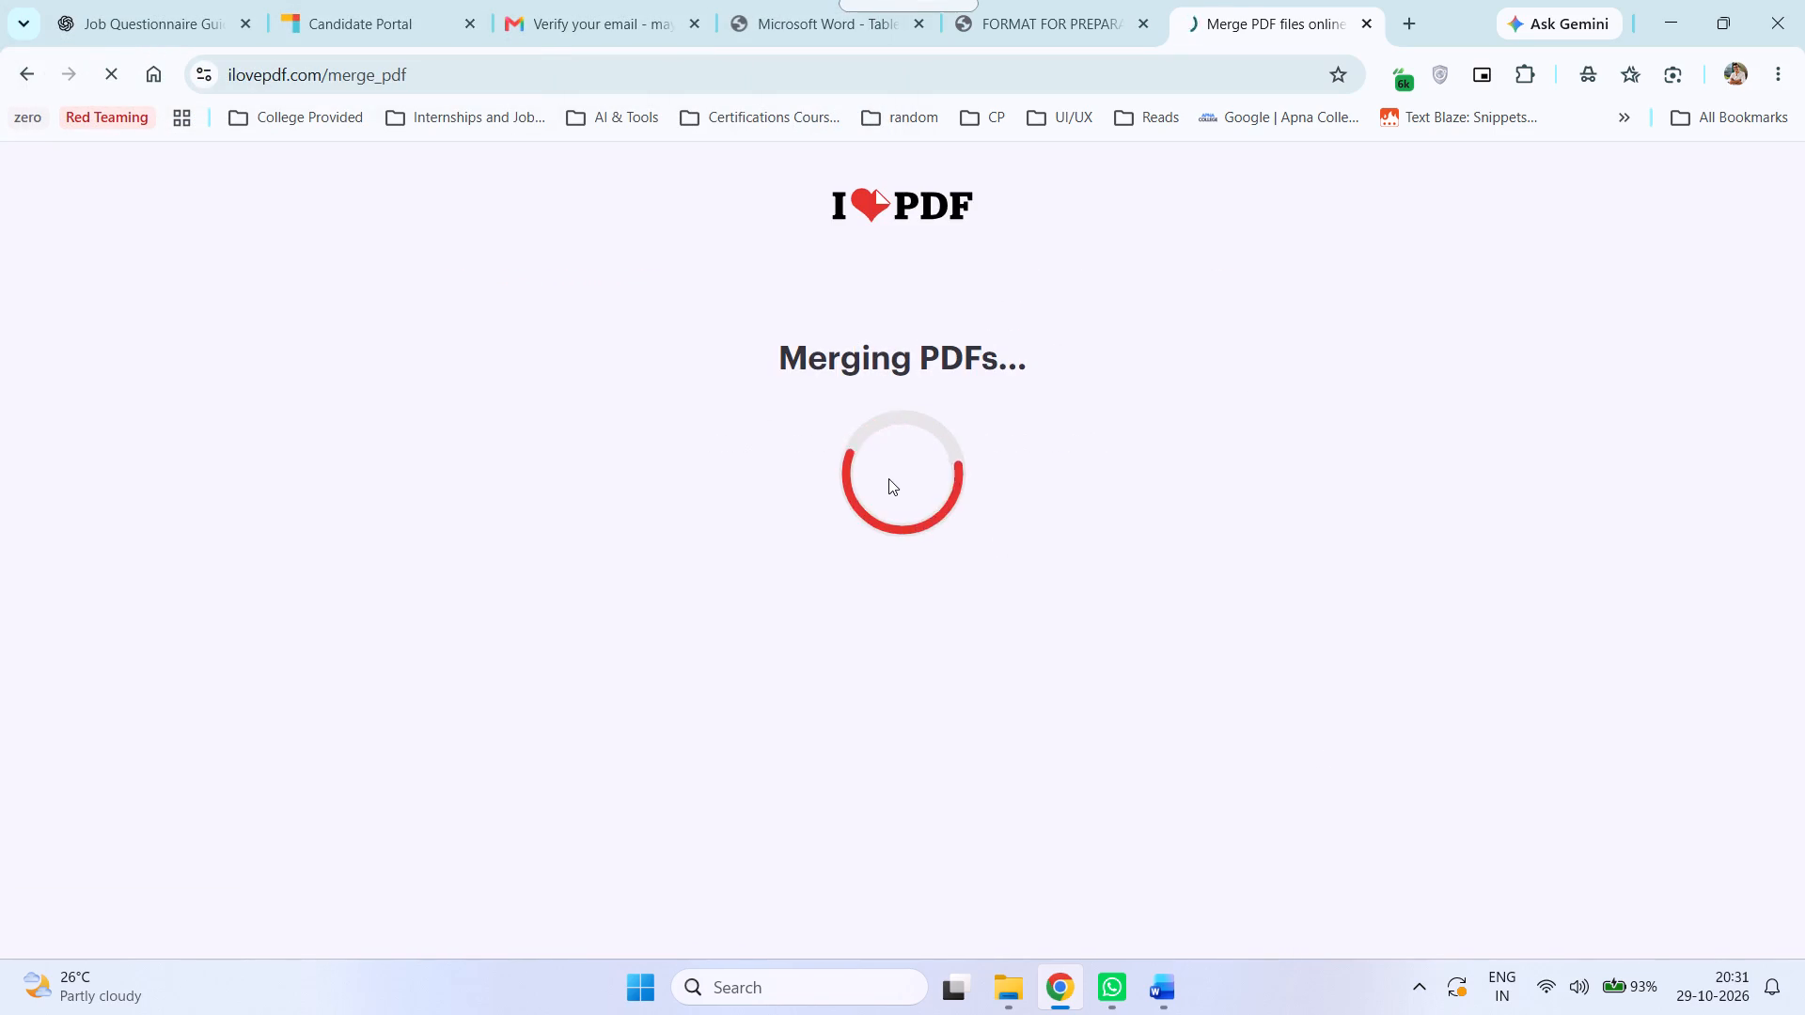
{"action": "left_click", "coordinate": [932, 383]}
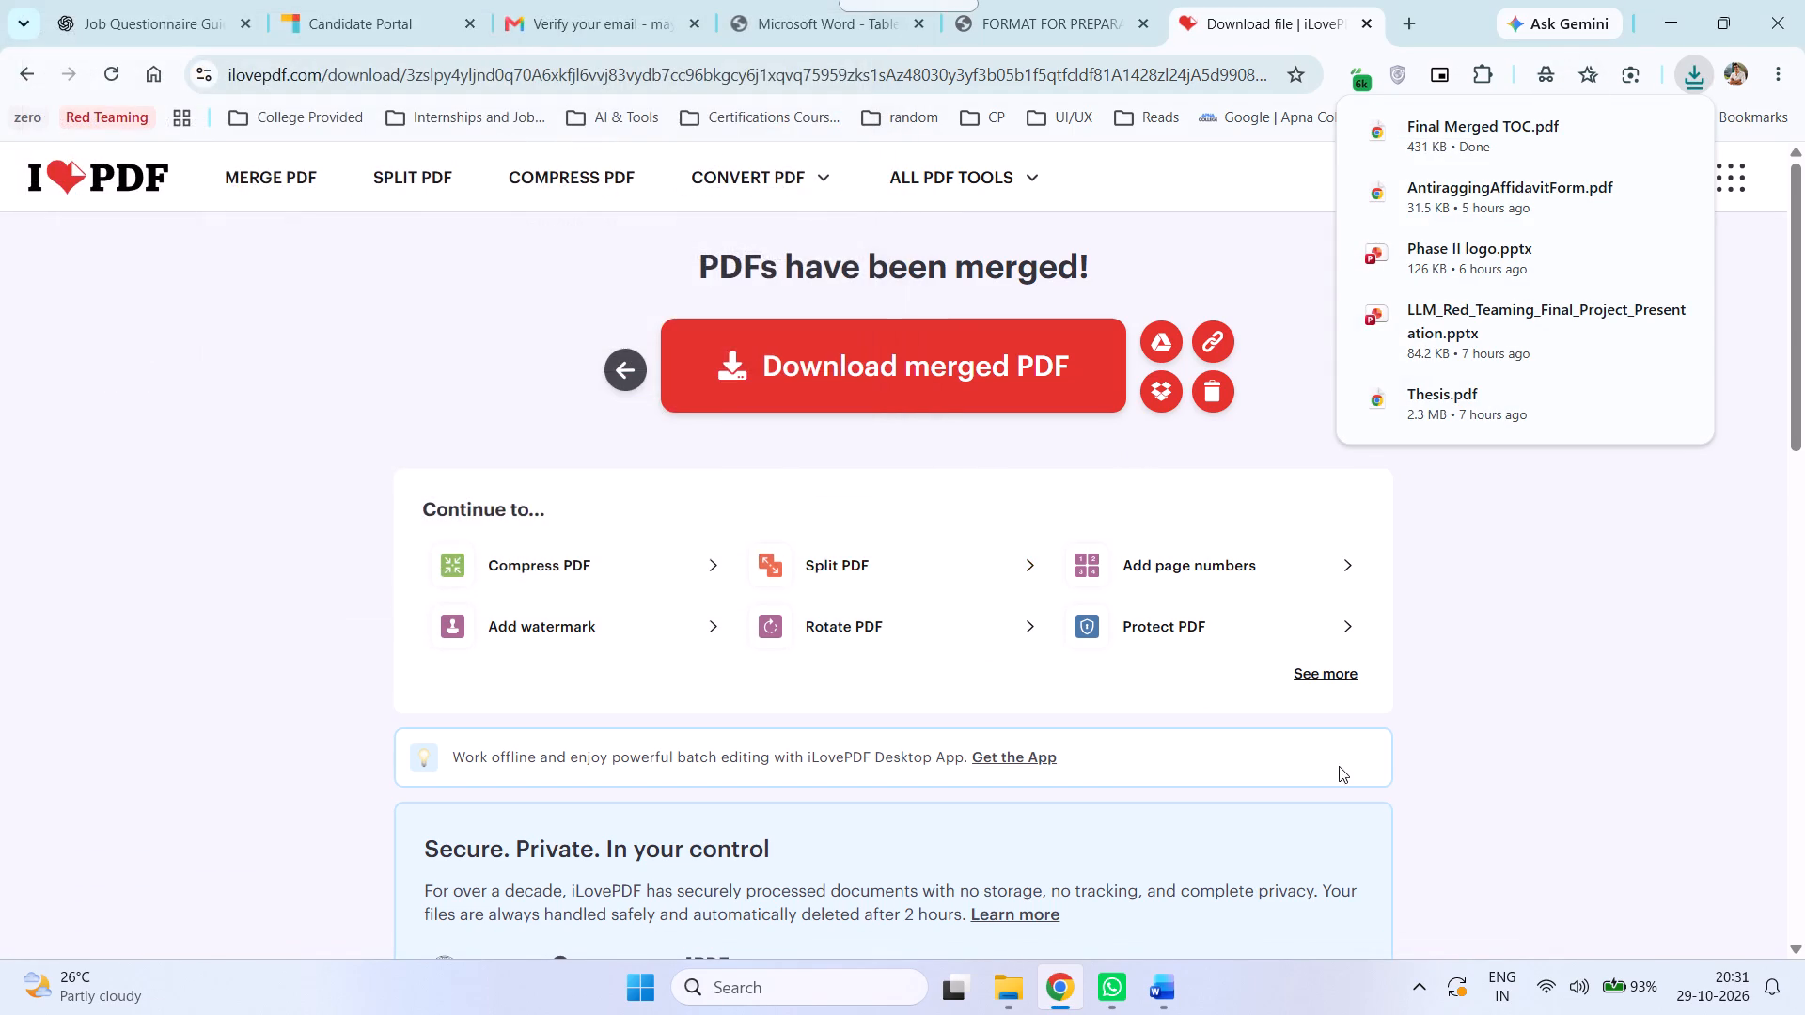
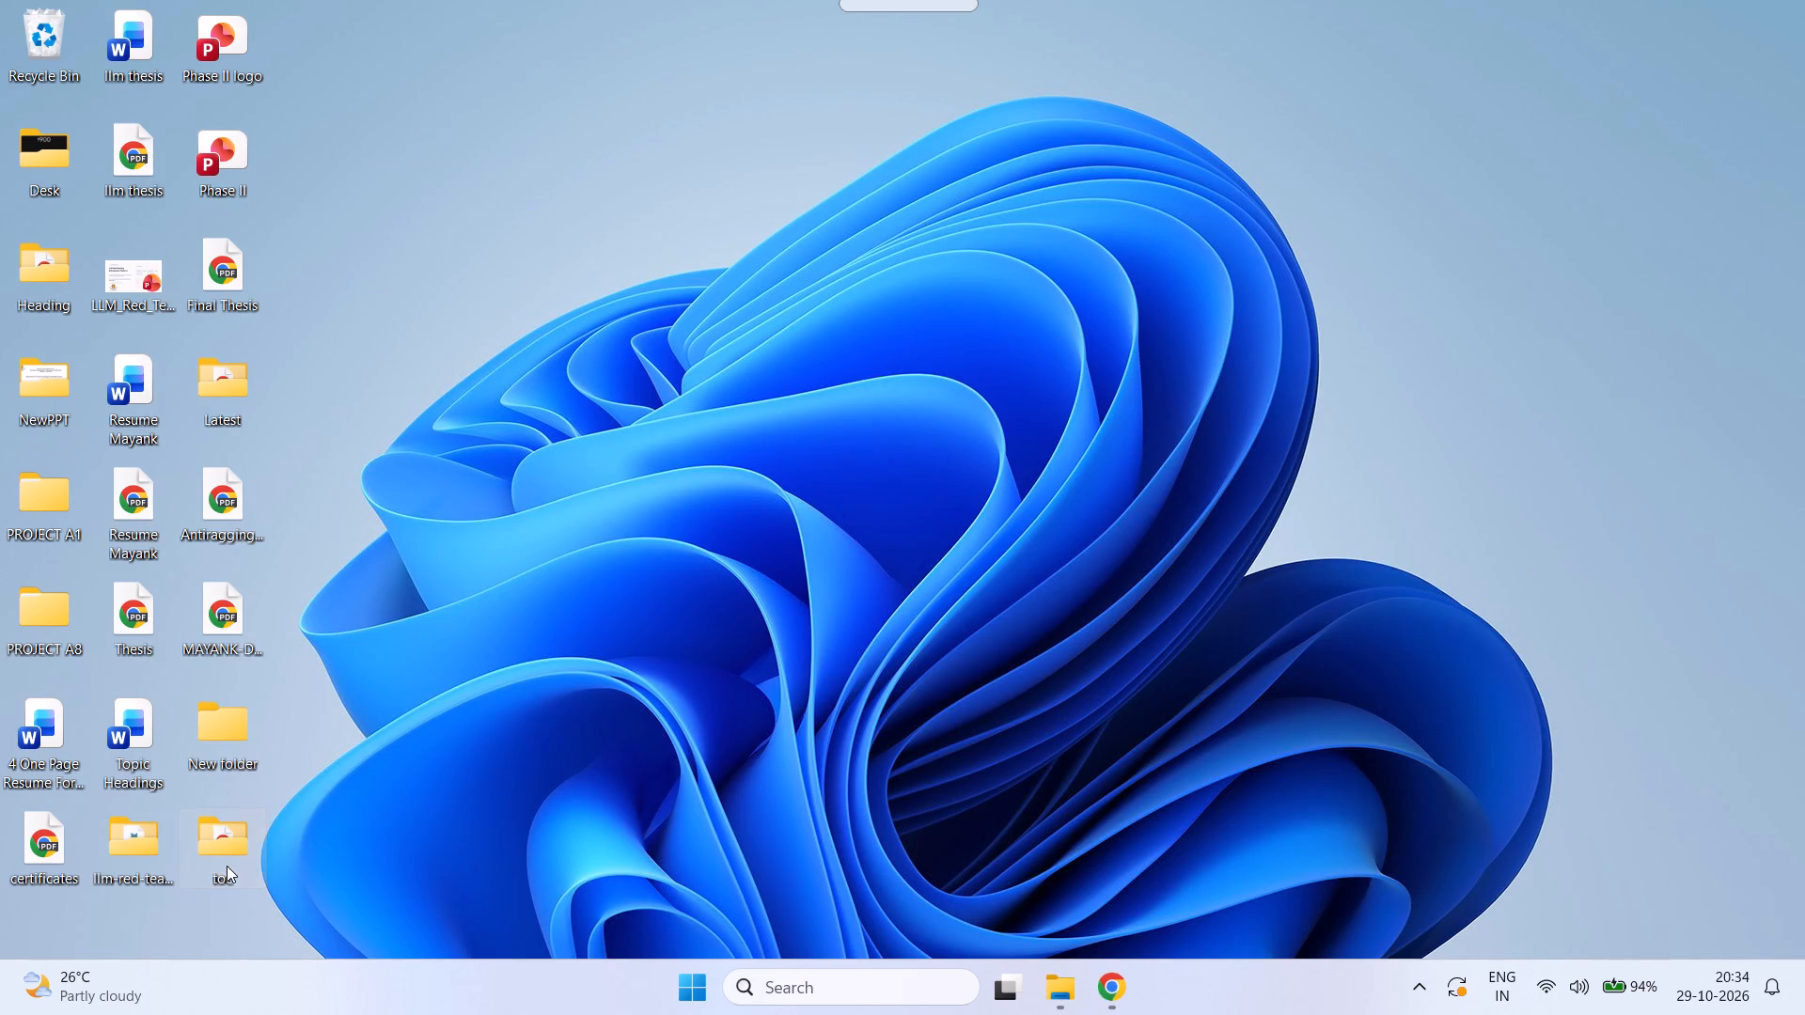
{"action": "double_click", "coordinate": [227, 866]}
{"action": "double_click", "coordinate": [737, 28]}
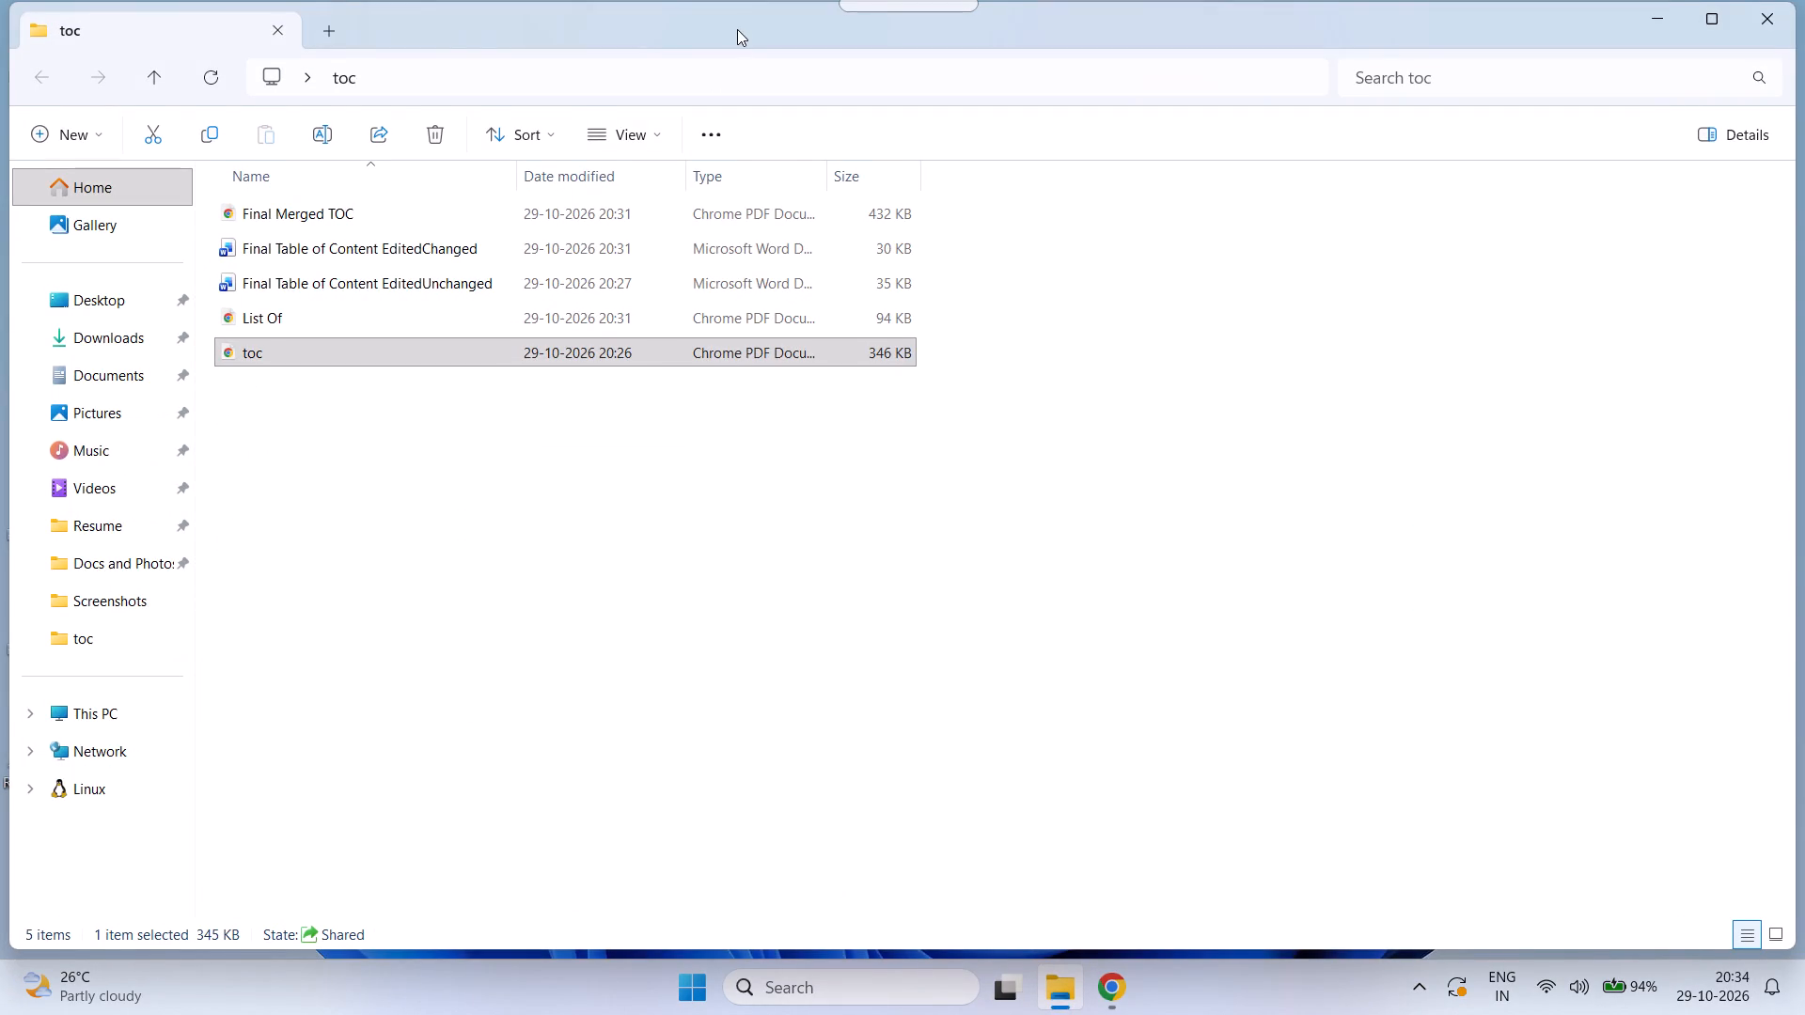
{"action": "double_click", "coordinate": [463, 239]}
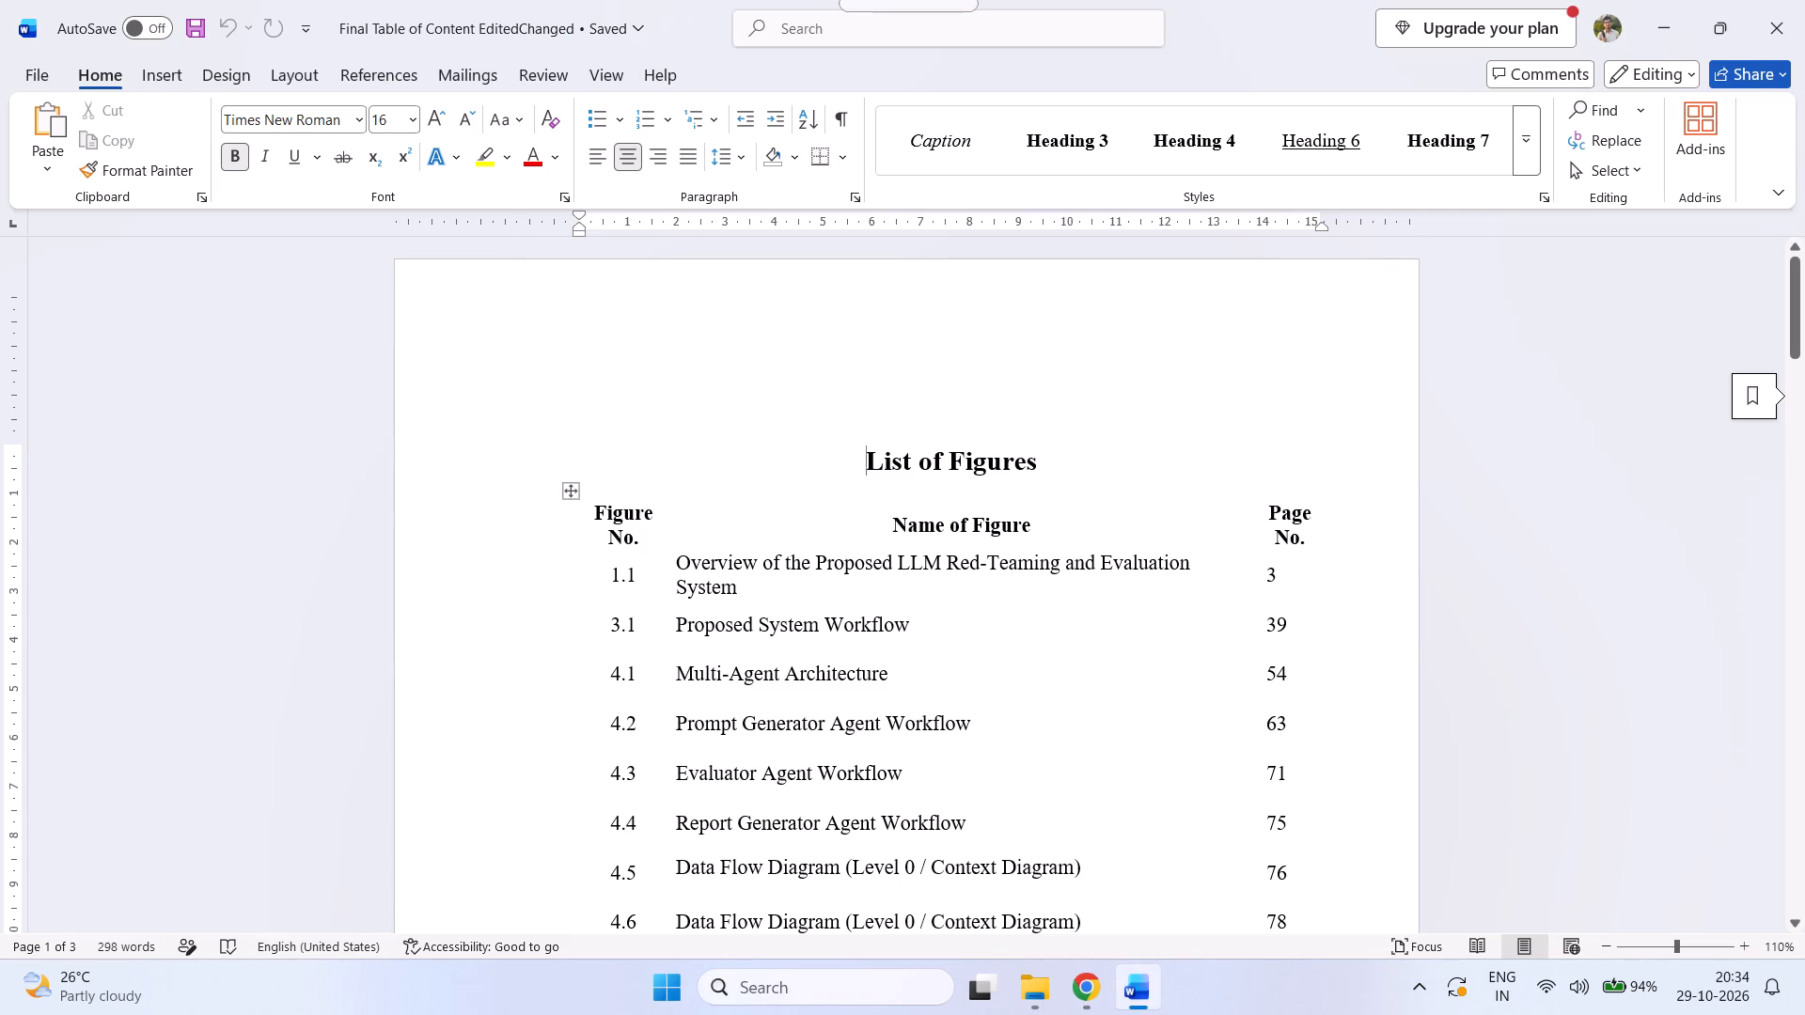
Display the page thumbnails of the document.
{"action": "scroll", "coordinate": [625, 496], "scroll_direction": "down", "scroll_amount": 5}
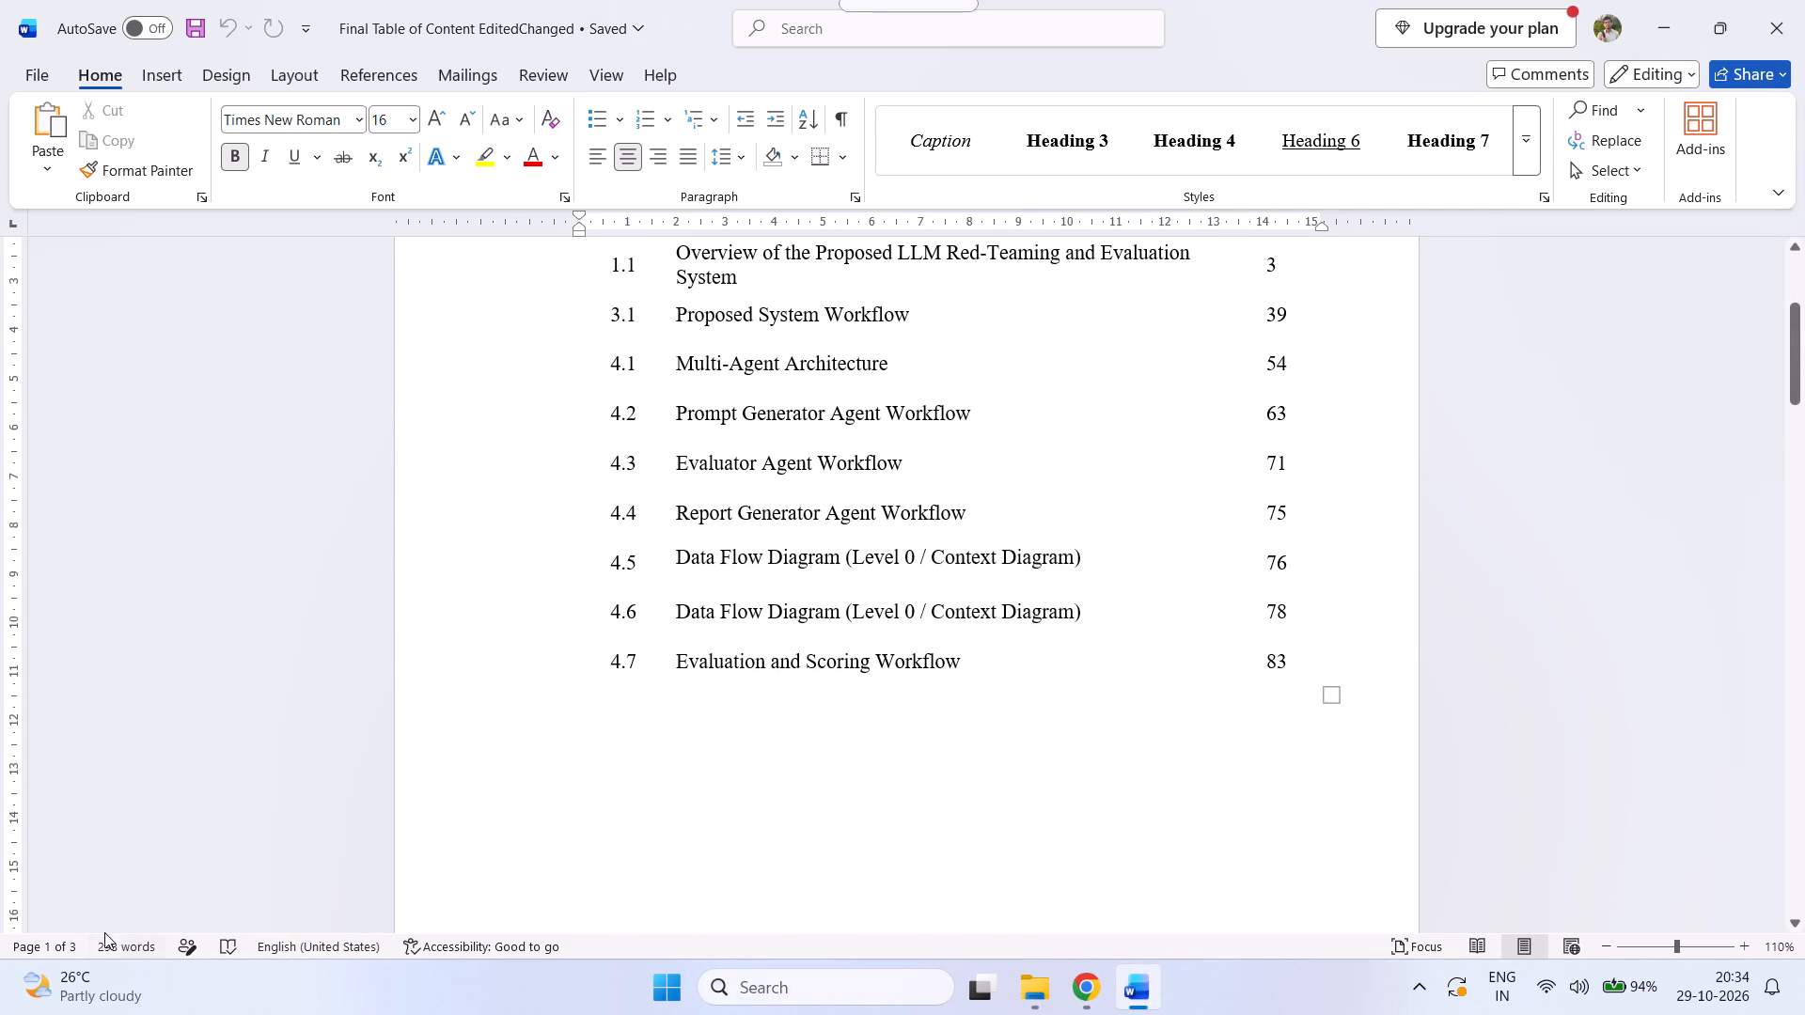
{"action": "left_click", "coordinate": [80, 941]}
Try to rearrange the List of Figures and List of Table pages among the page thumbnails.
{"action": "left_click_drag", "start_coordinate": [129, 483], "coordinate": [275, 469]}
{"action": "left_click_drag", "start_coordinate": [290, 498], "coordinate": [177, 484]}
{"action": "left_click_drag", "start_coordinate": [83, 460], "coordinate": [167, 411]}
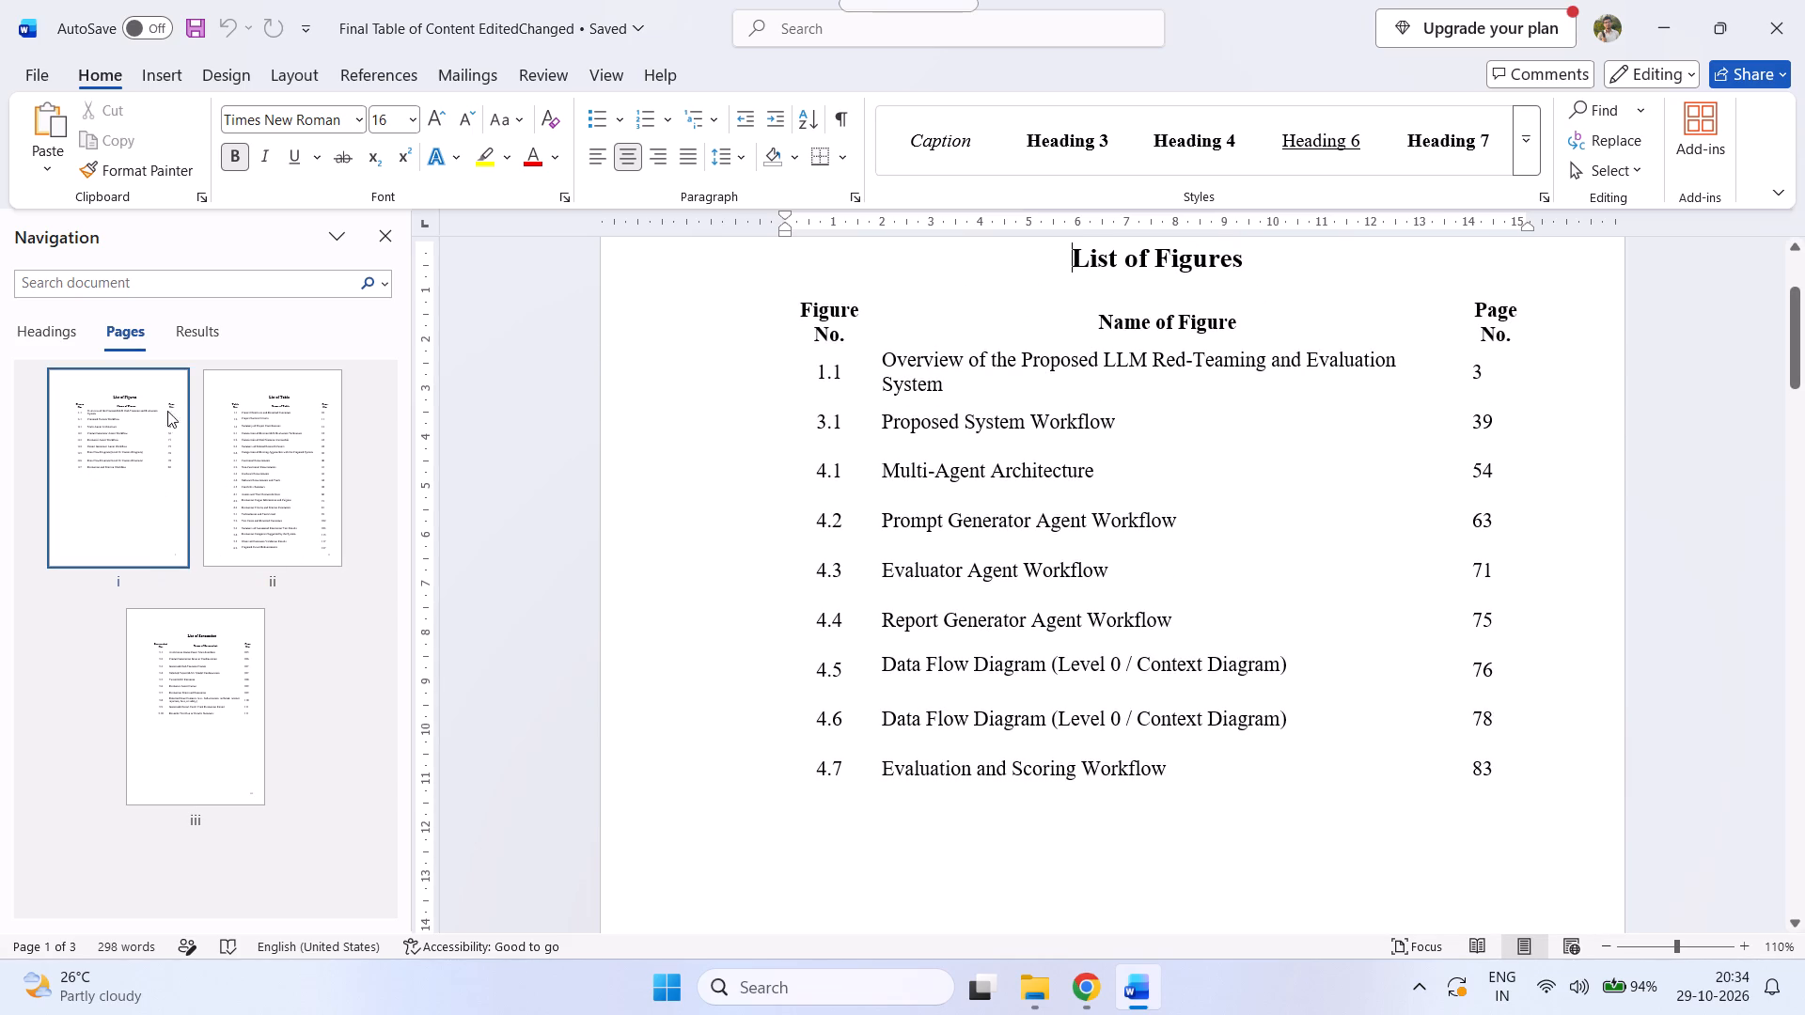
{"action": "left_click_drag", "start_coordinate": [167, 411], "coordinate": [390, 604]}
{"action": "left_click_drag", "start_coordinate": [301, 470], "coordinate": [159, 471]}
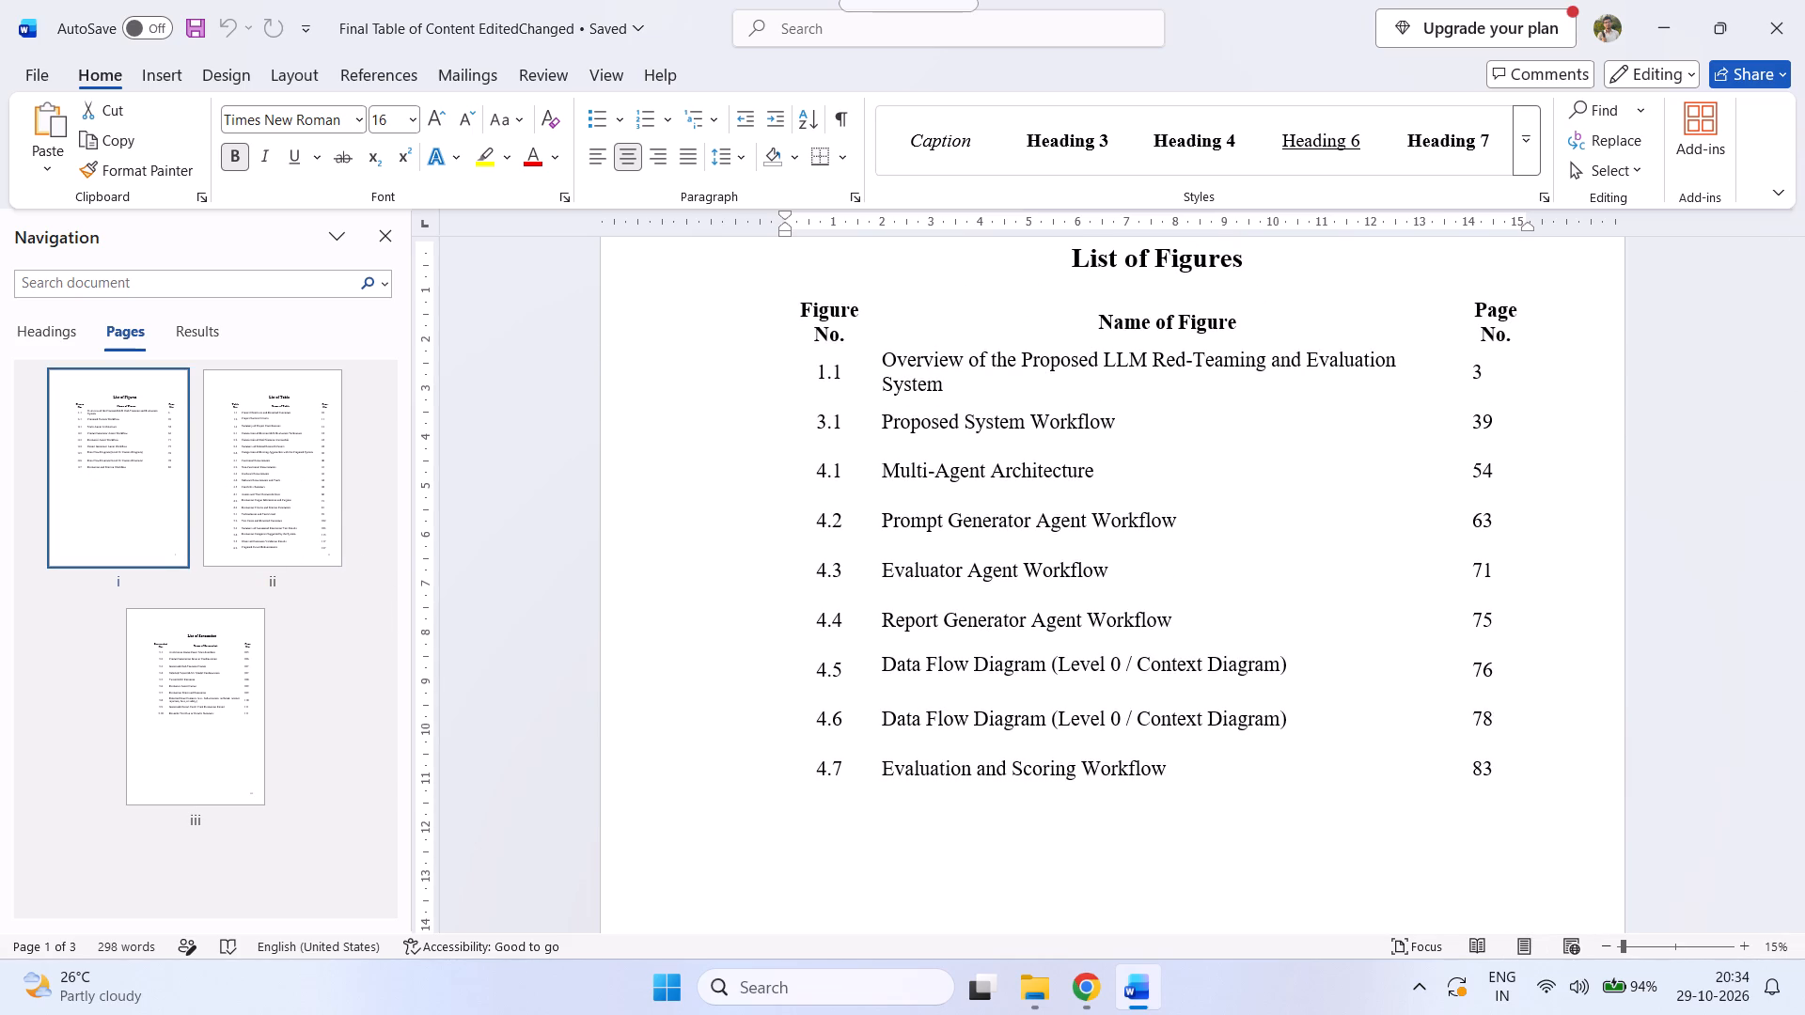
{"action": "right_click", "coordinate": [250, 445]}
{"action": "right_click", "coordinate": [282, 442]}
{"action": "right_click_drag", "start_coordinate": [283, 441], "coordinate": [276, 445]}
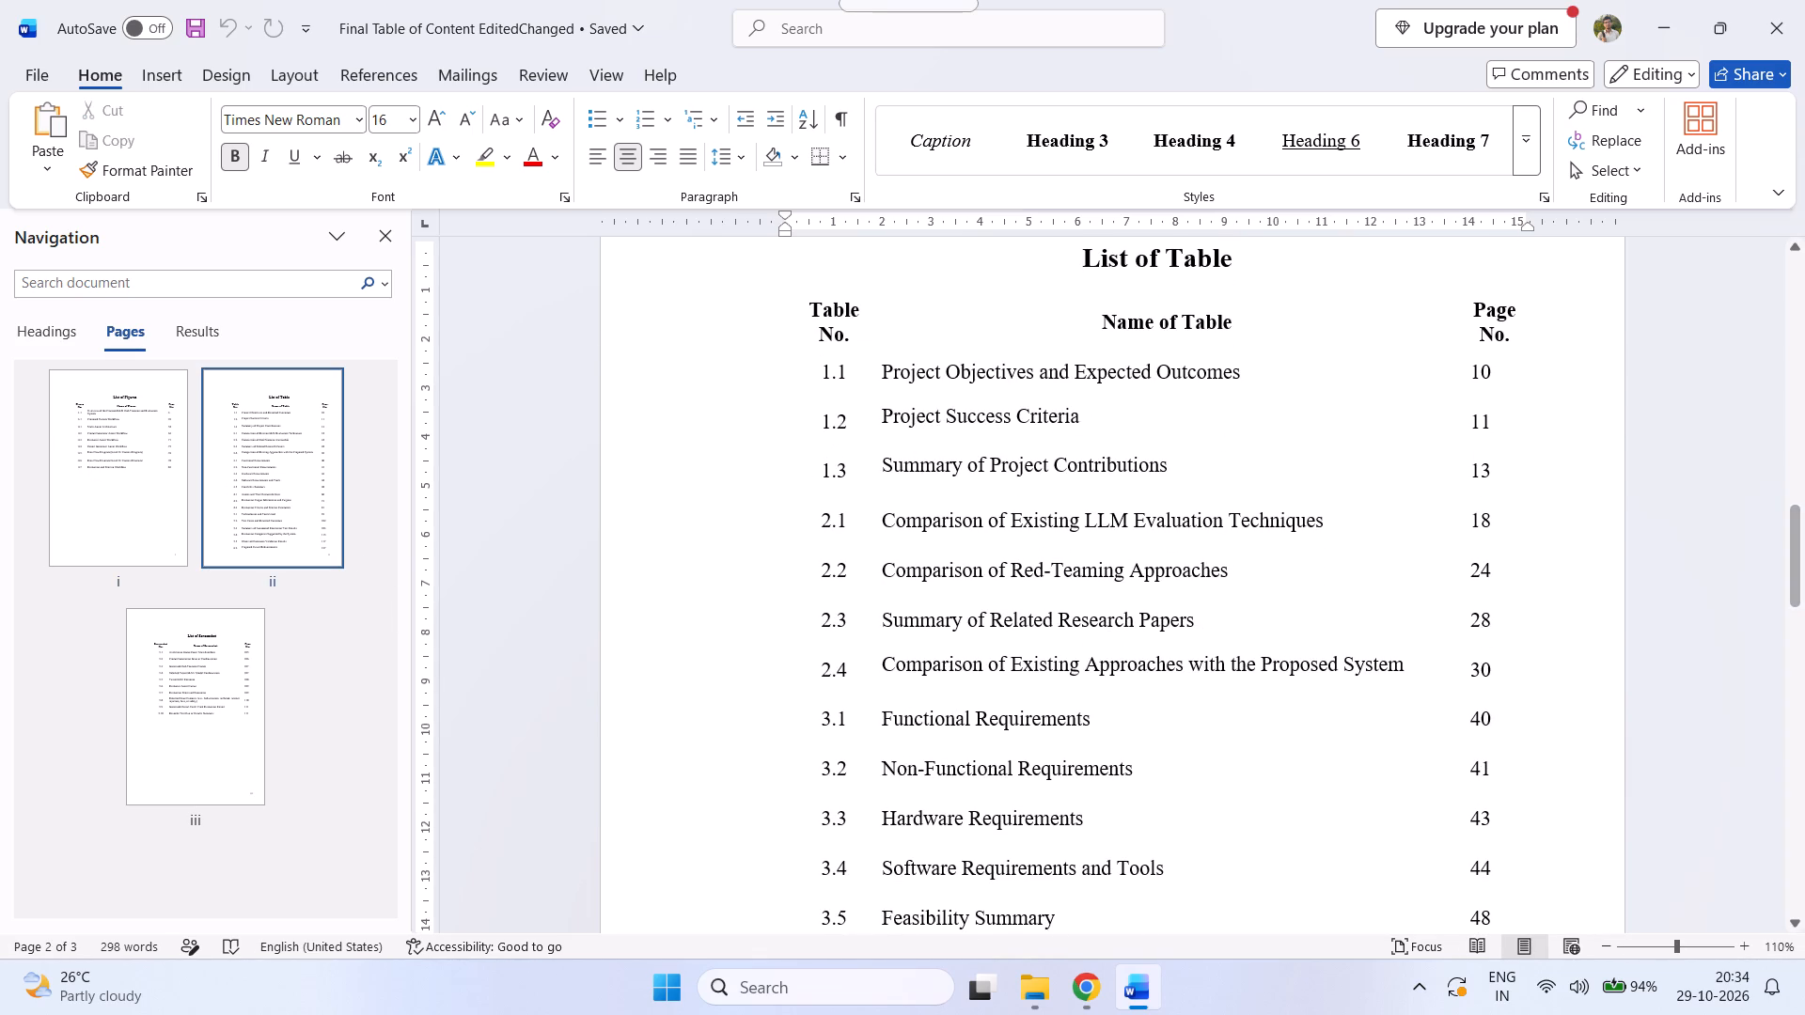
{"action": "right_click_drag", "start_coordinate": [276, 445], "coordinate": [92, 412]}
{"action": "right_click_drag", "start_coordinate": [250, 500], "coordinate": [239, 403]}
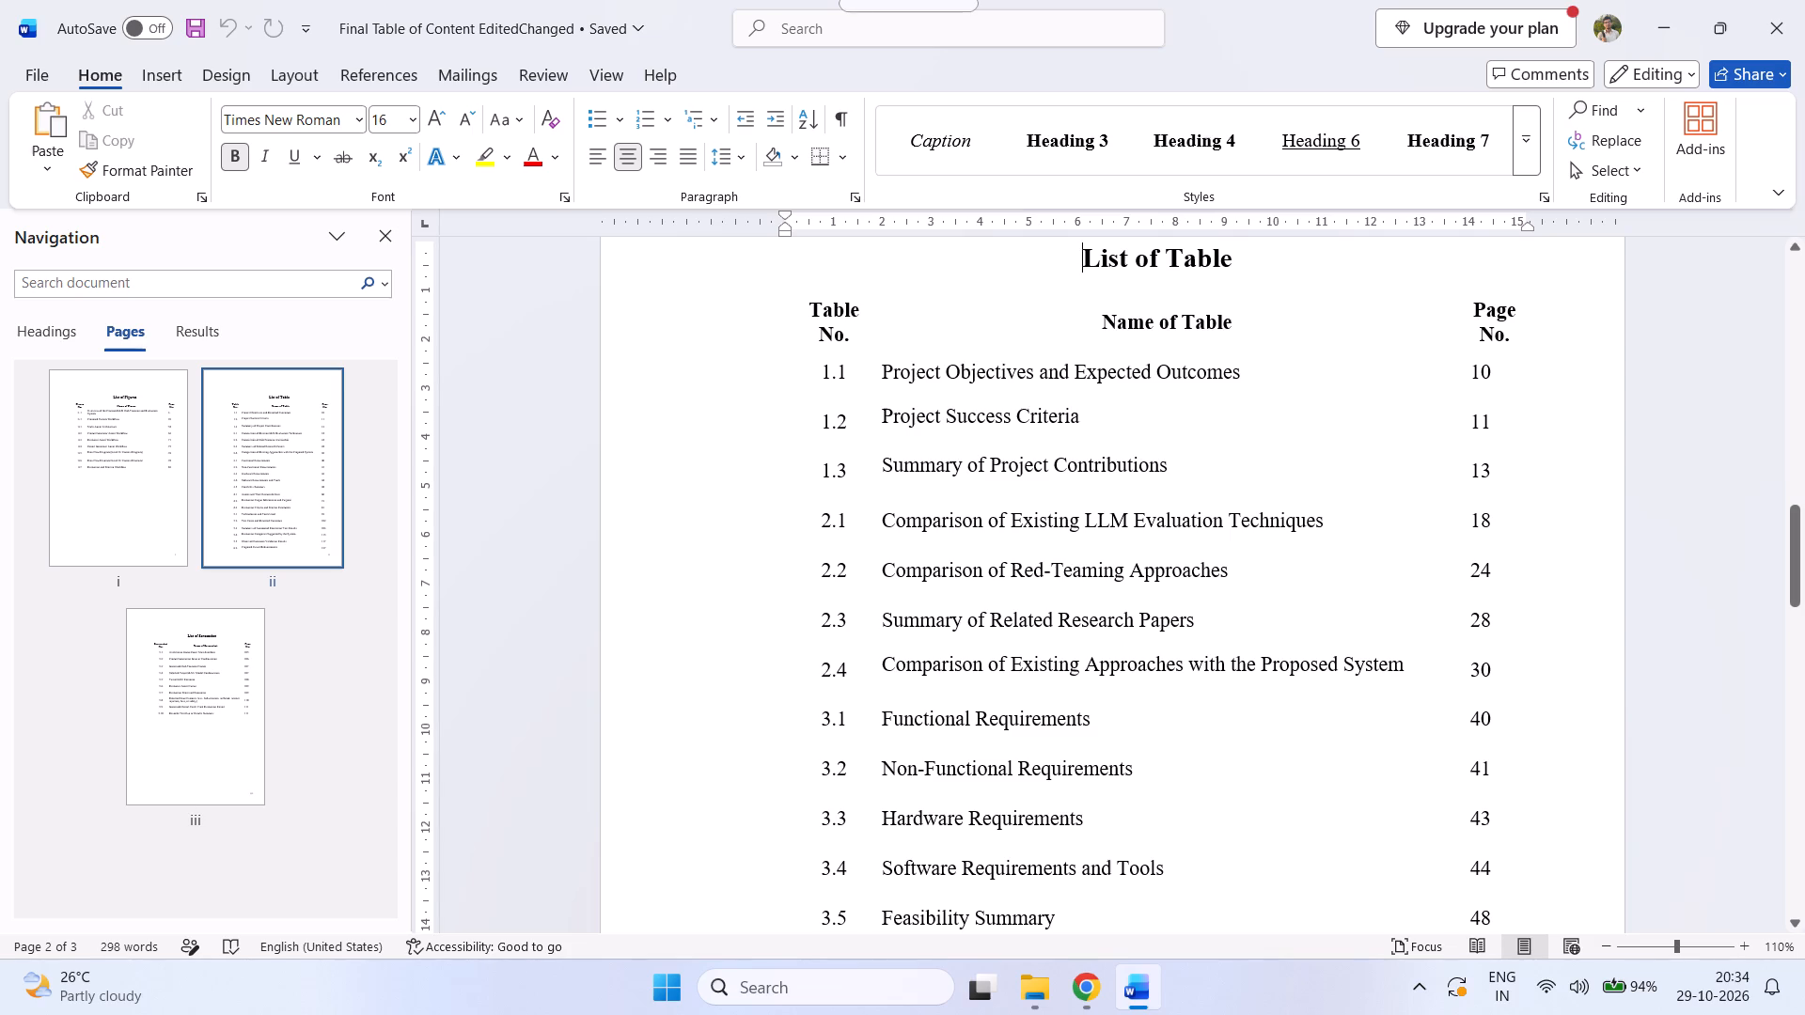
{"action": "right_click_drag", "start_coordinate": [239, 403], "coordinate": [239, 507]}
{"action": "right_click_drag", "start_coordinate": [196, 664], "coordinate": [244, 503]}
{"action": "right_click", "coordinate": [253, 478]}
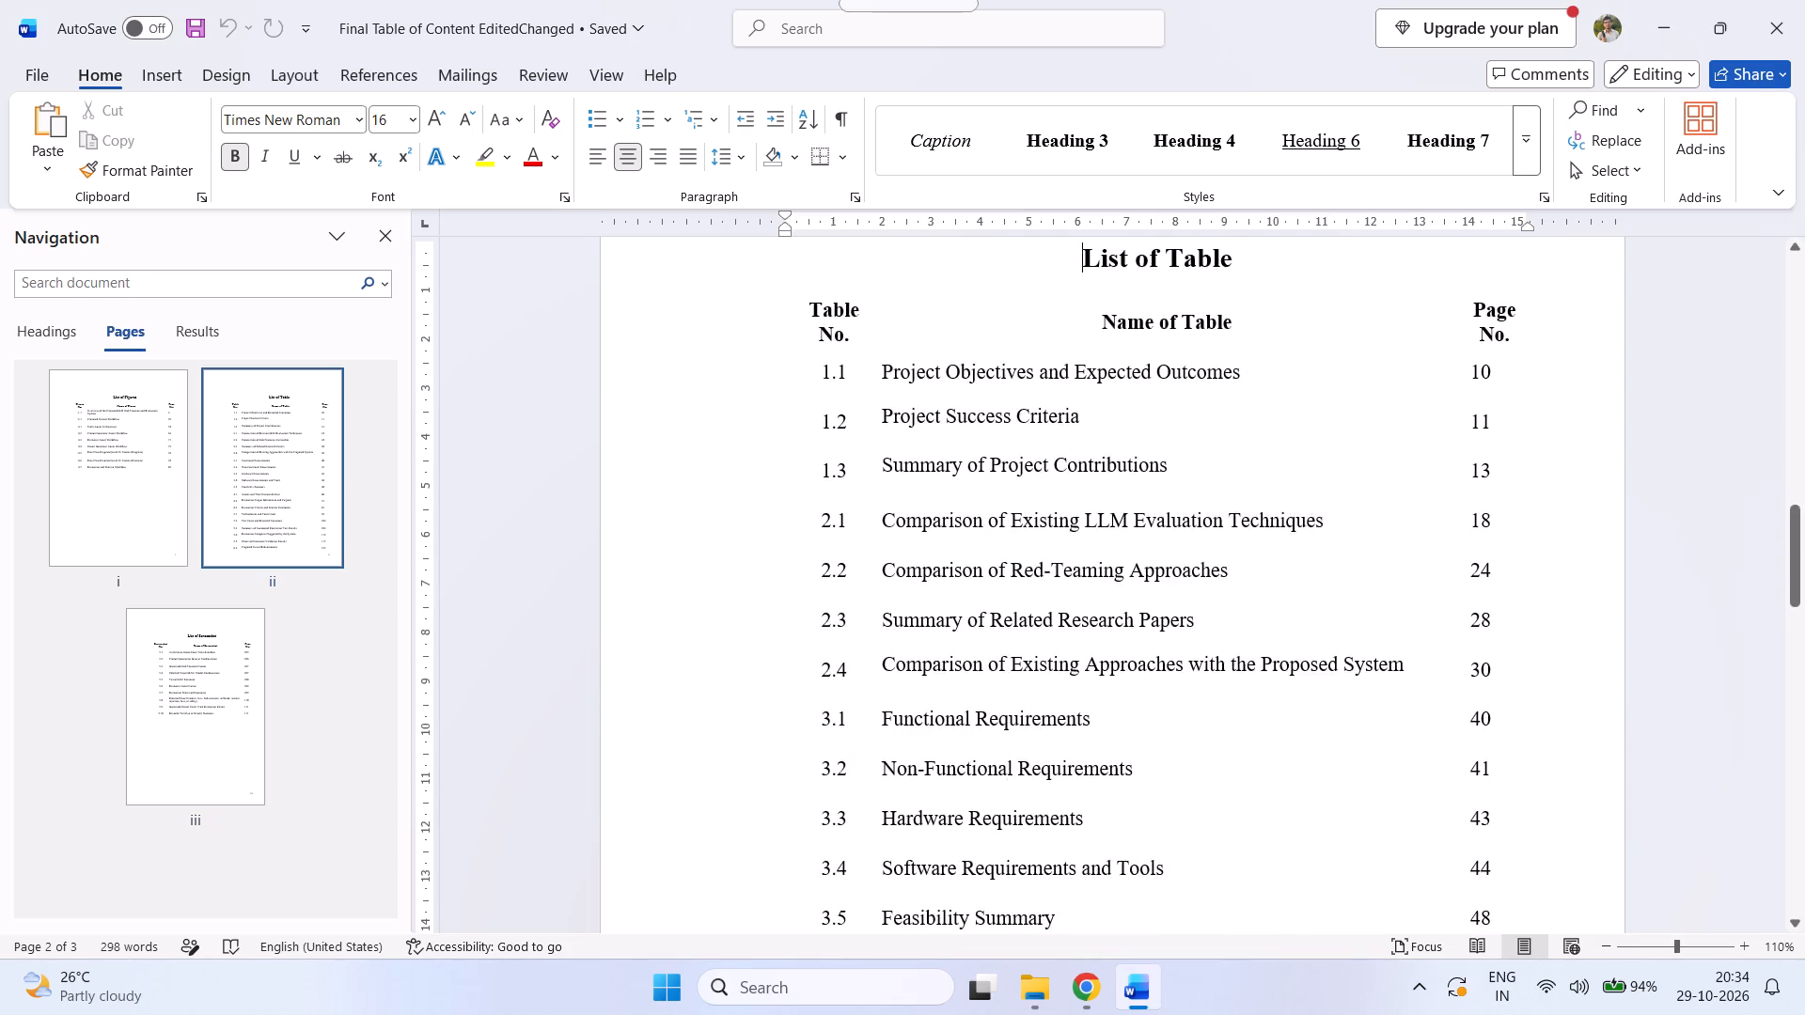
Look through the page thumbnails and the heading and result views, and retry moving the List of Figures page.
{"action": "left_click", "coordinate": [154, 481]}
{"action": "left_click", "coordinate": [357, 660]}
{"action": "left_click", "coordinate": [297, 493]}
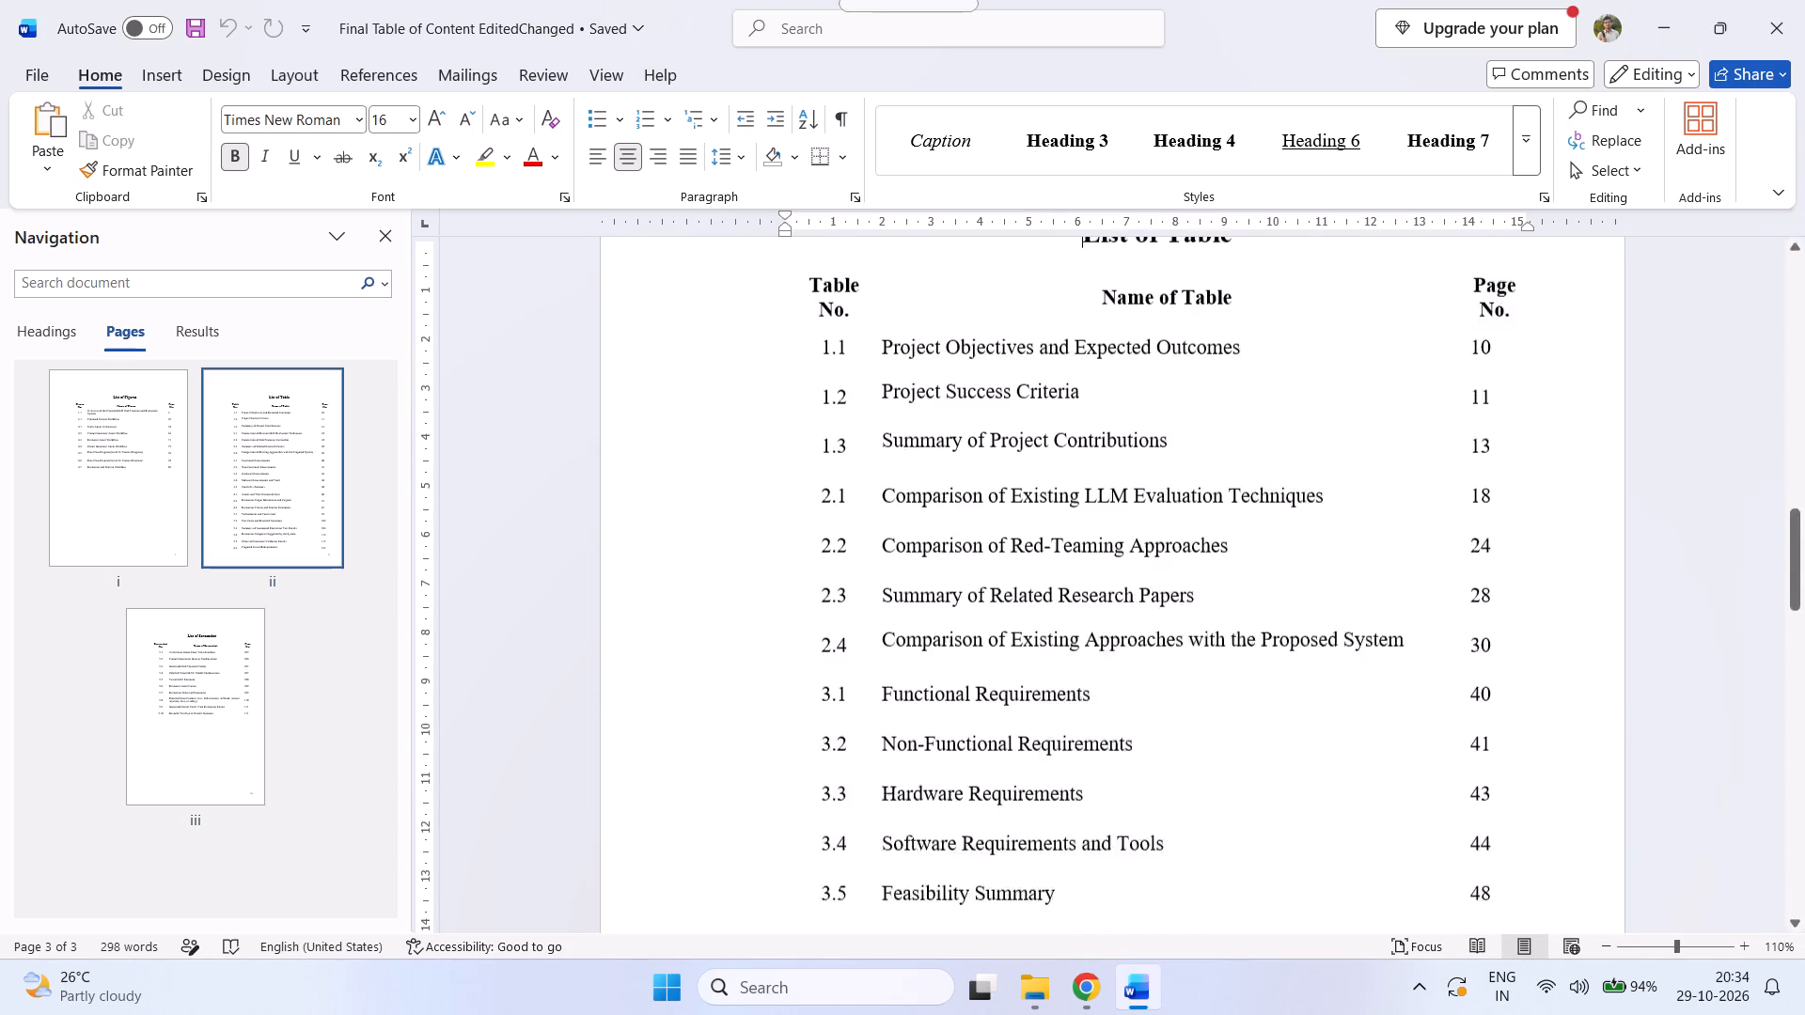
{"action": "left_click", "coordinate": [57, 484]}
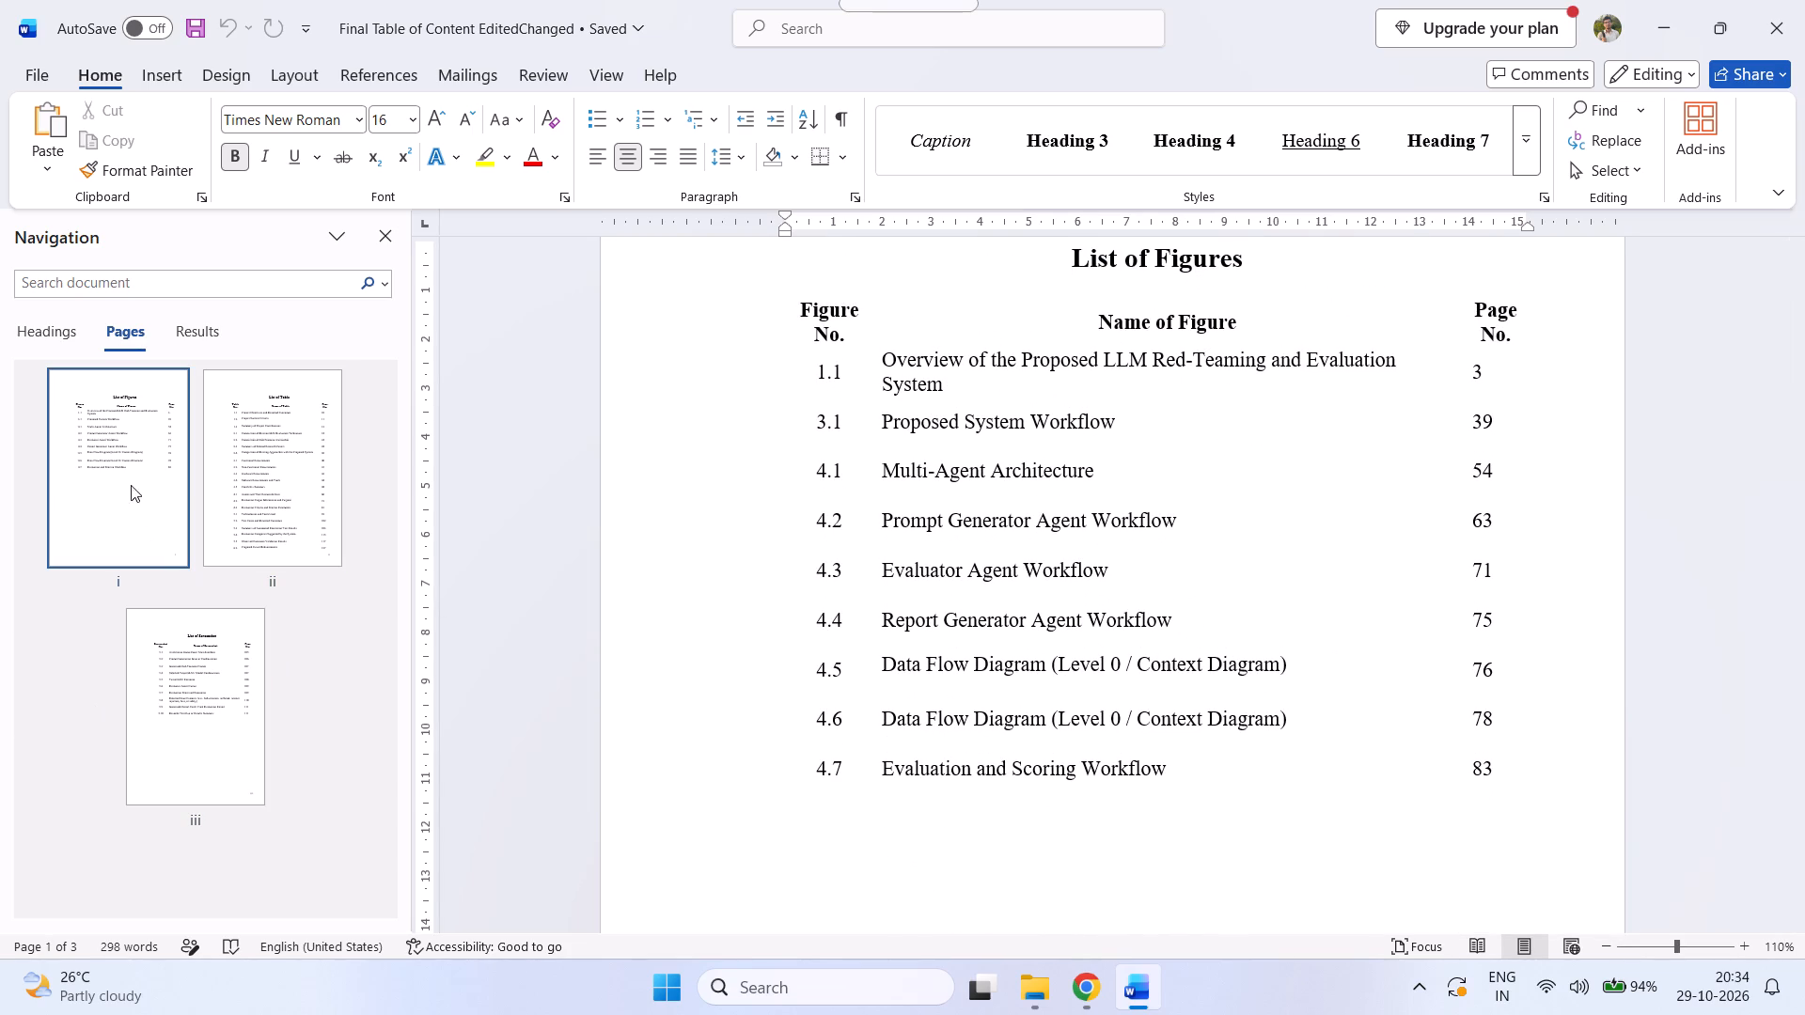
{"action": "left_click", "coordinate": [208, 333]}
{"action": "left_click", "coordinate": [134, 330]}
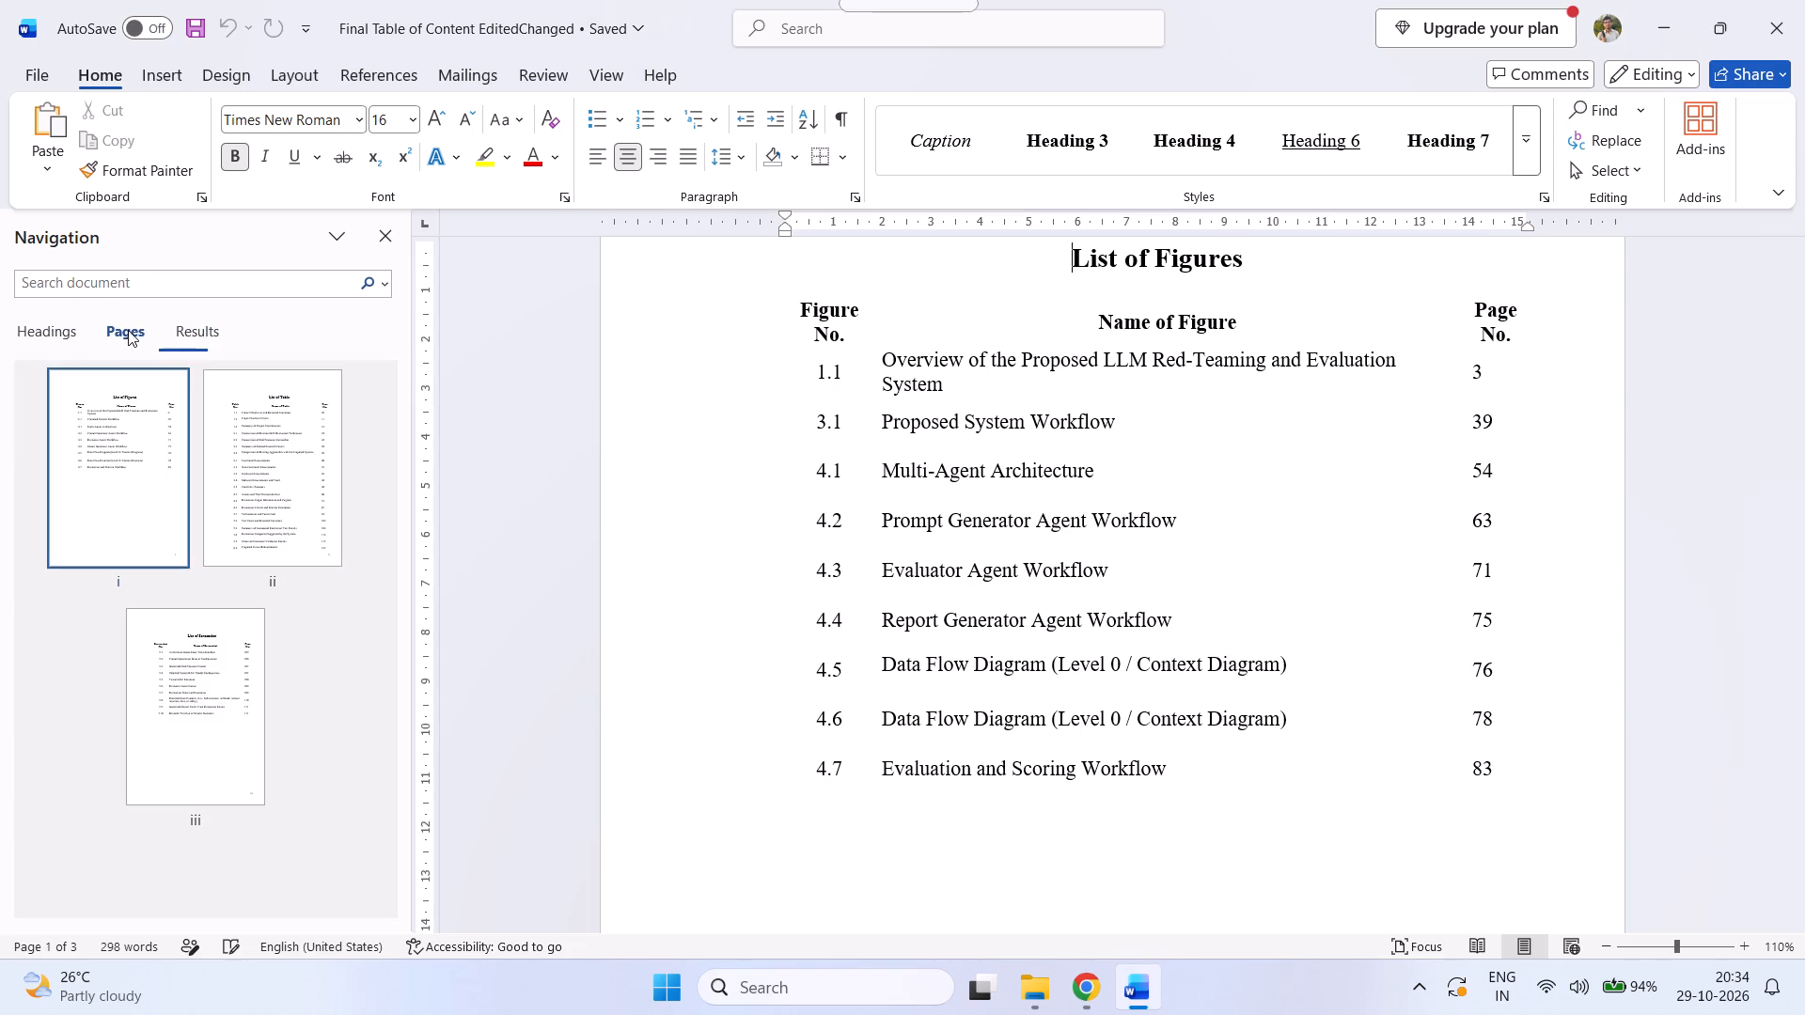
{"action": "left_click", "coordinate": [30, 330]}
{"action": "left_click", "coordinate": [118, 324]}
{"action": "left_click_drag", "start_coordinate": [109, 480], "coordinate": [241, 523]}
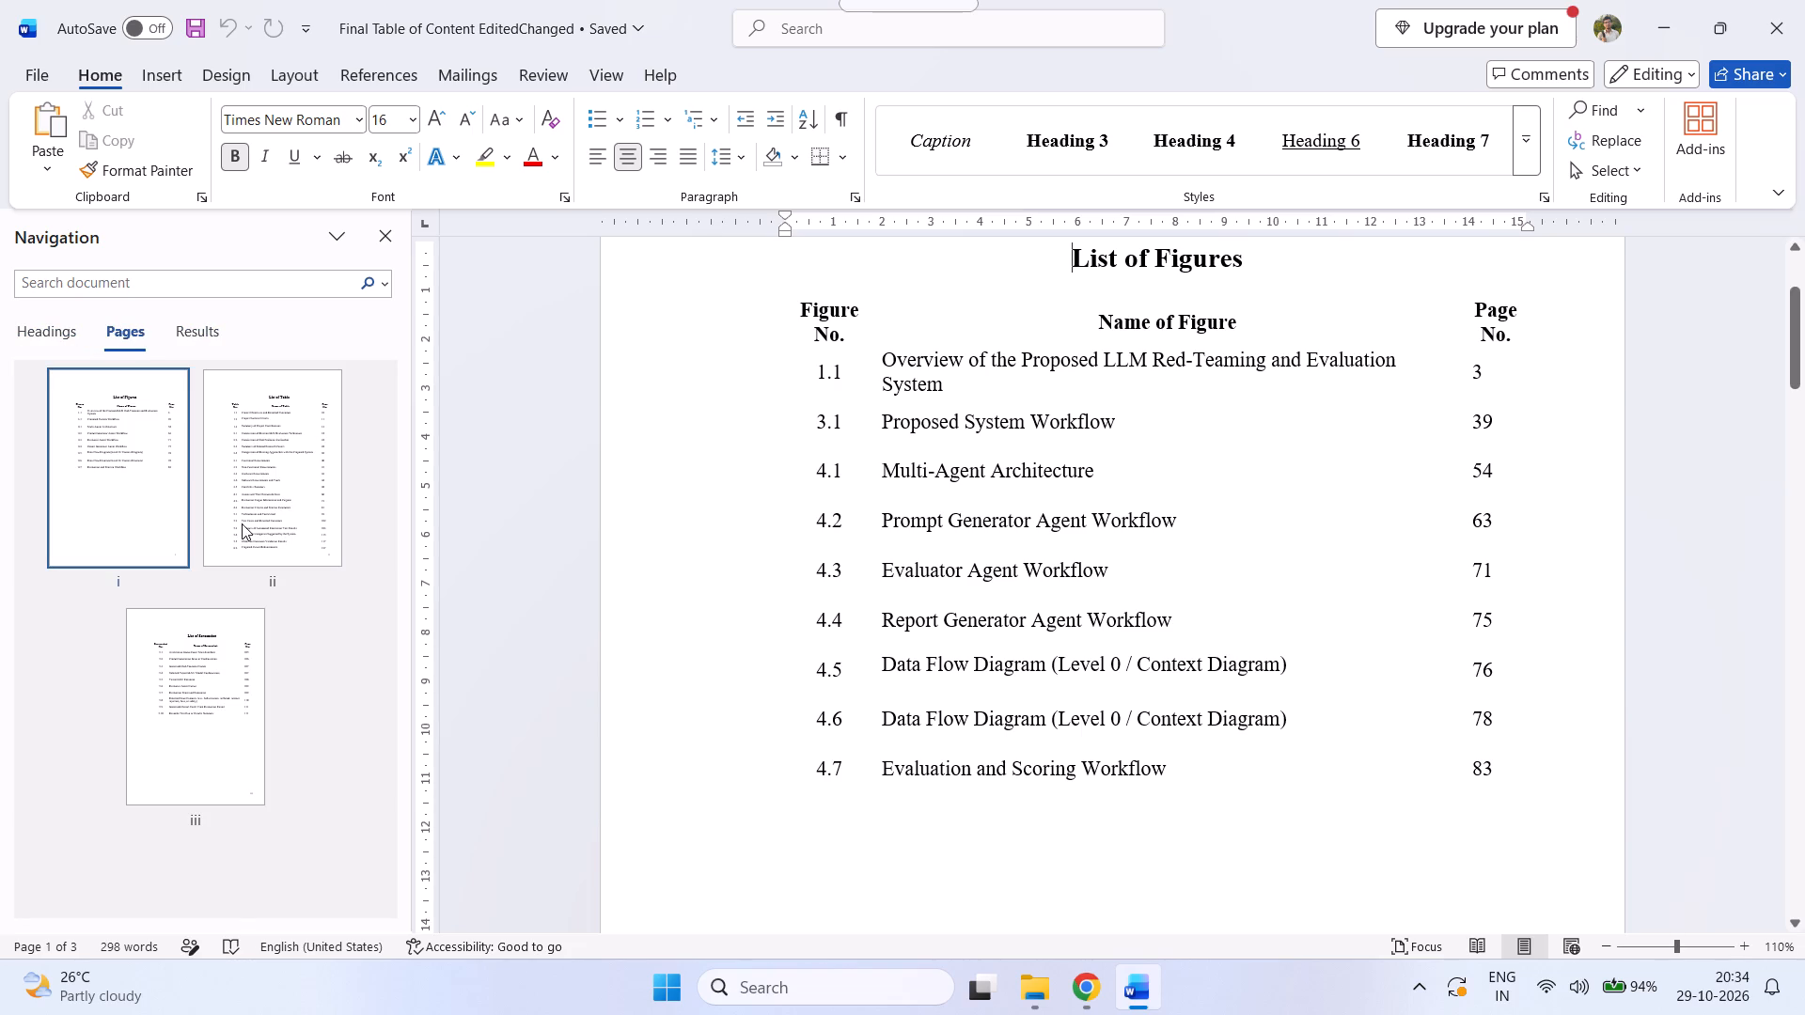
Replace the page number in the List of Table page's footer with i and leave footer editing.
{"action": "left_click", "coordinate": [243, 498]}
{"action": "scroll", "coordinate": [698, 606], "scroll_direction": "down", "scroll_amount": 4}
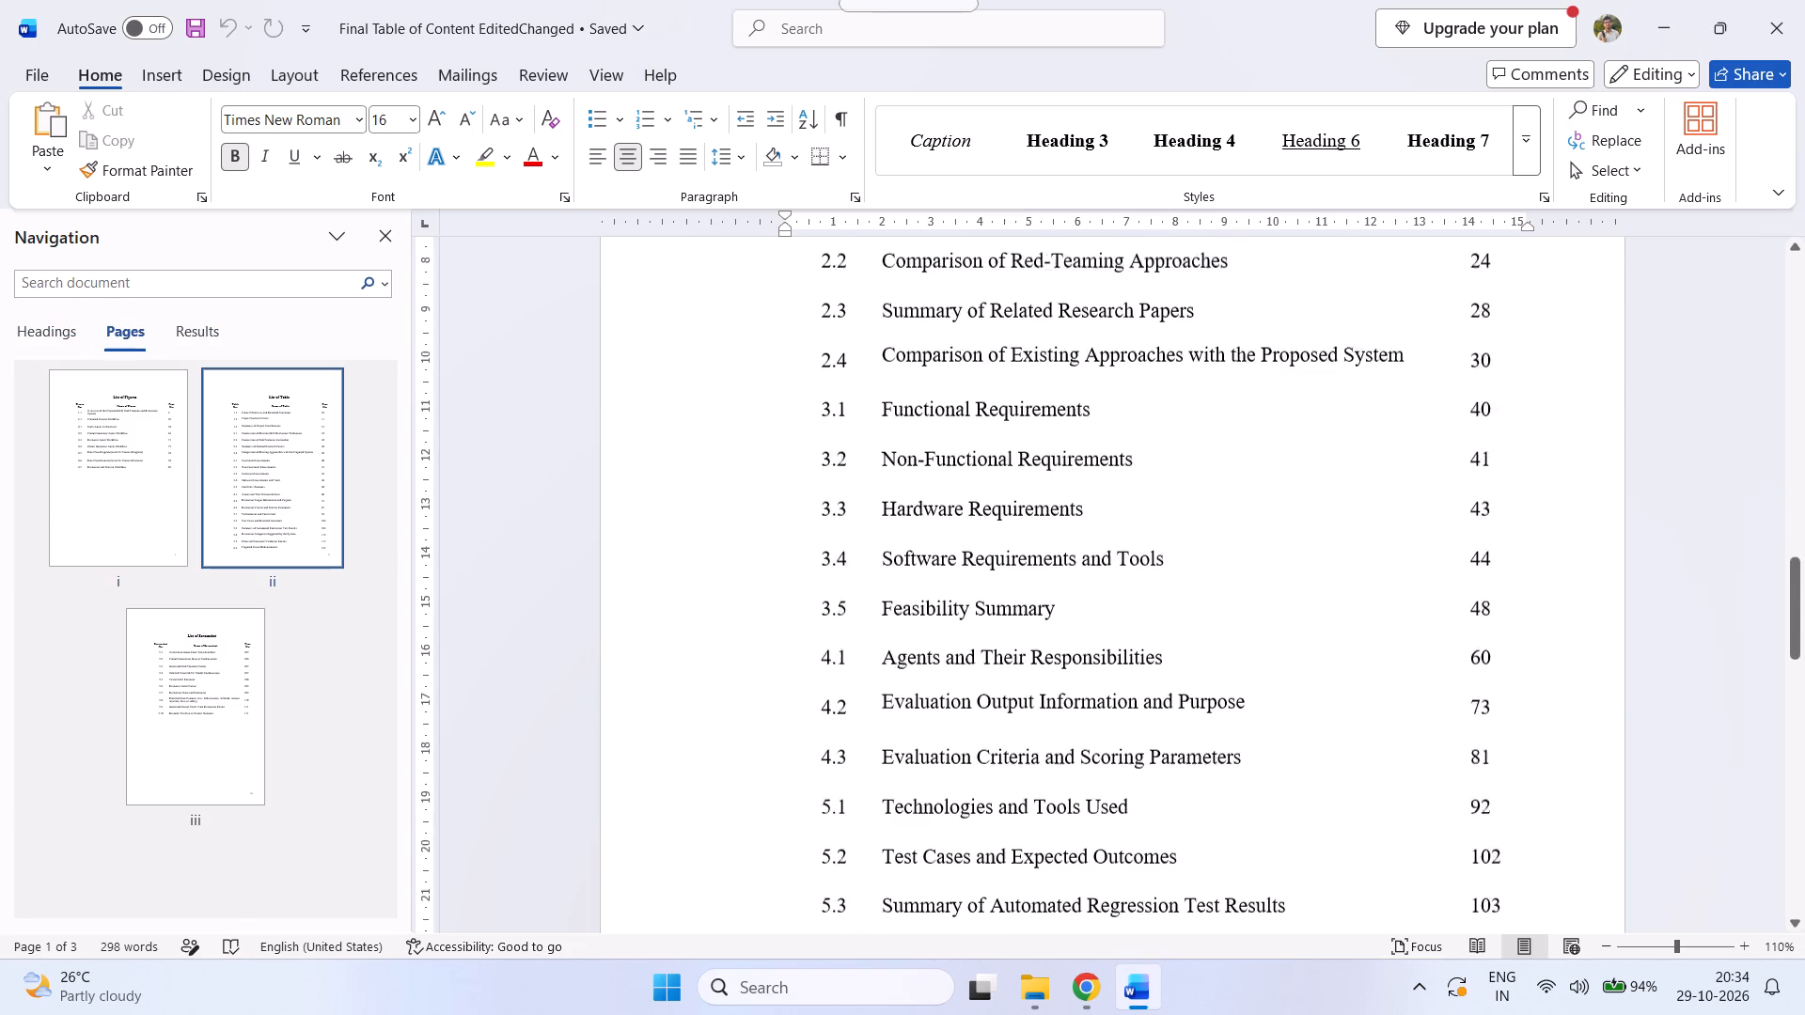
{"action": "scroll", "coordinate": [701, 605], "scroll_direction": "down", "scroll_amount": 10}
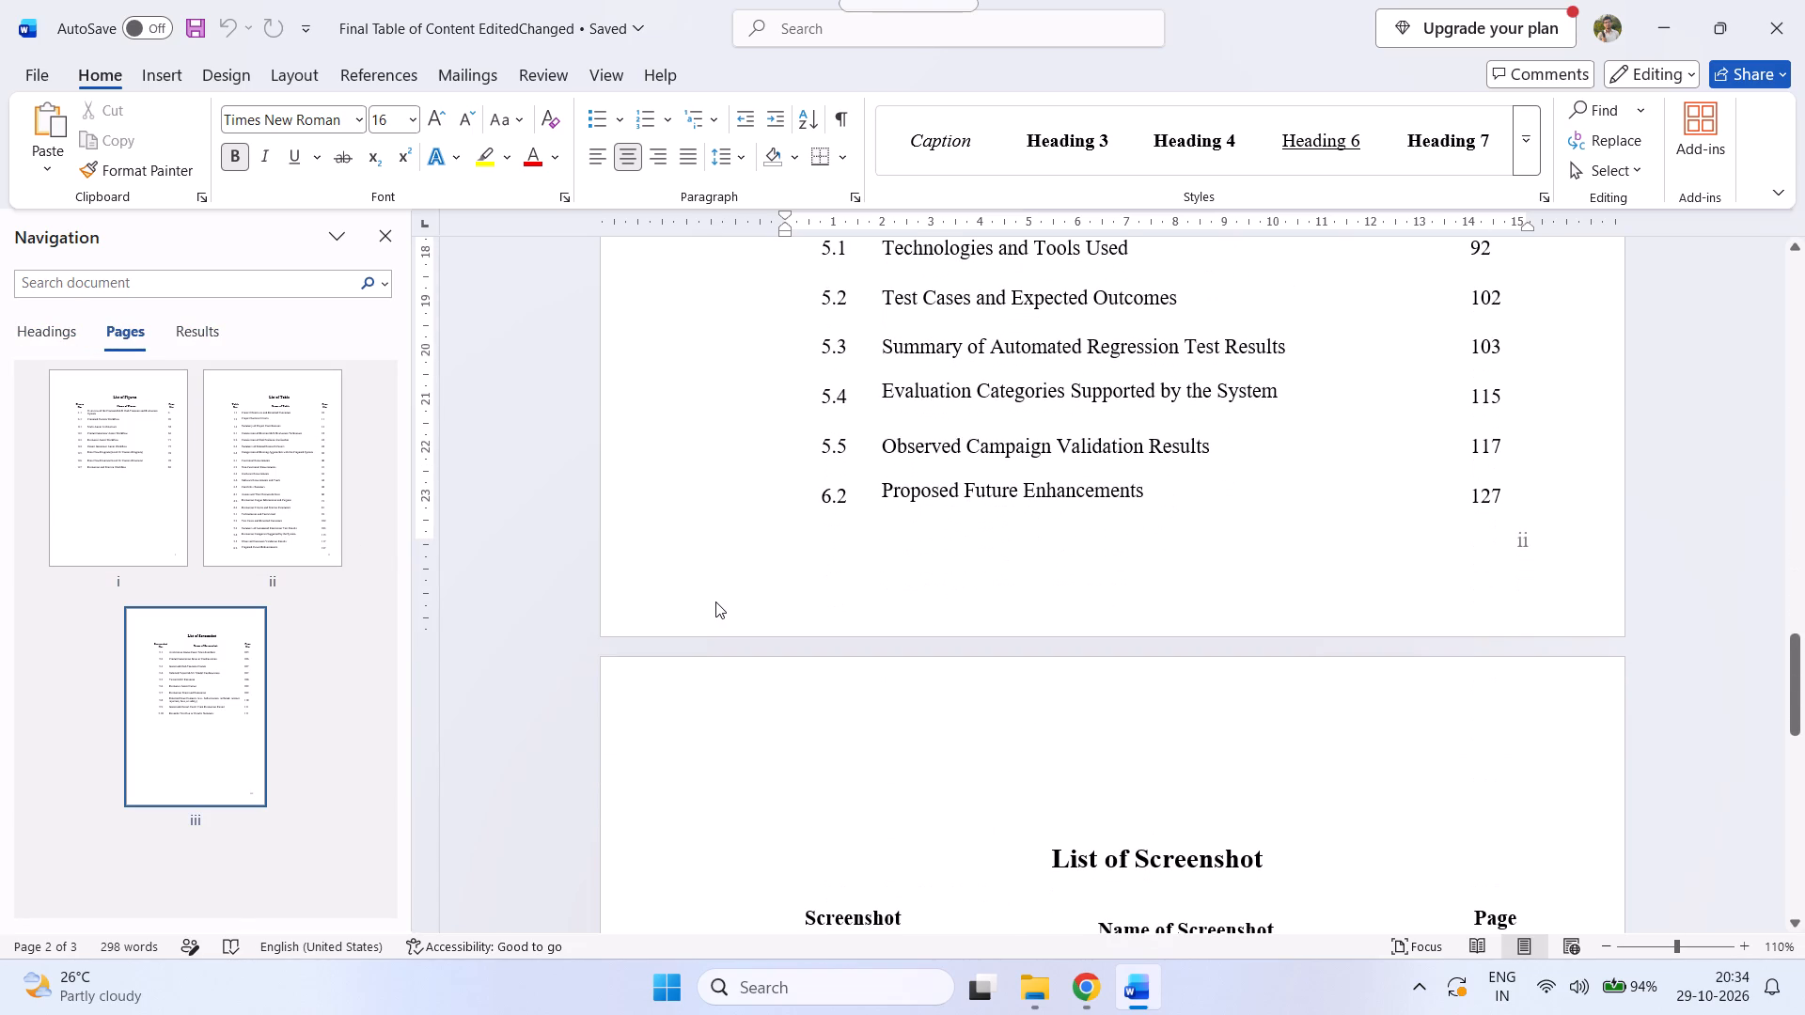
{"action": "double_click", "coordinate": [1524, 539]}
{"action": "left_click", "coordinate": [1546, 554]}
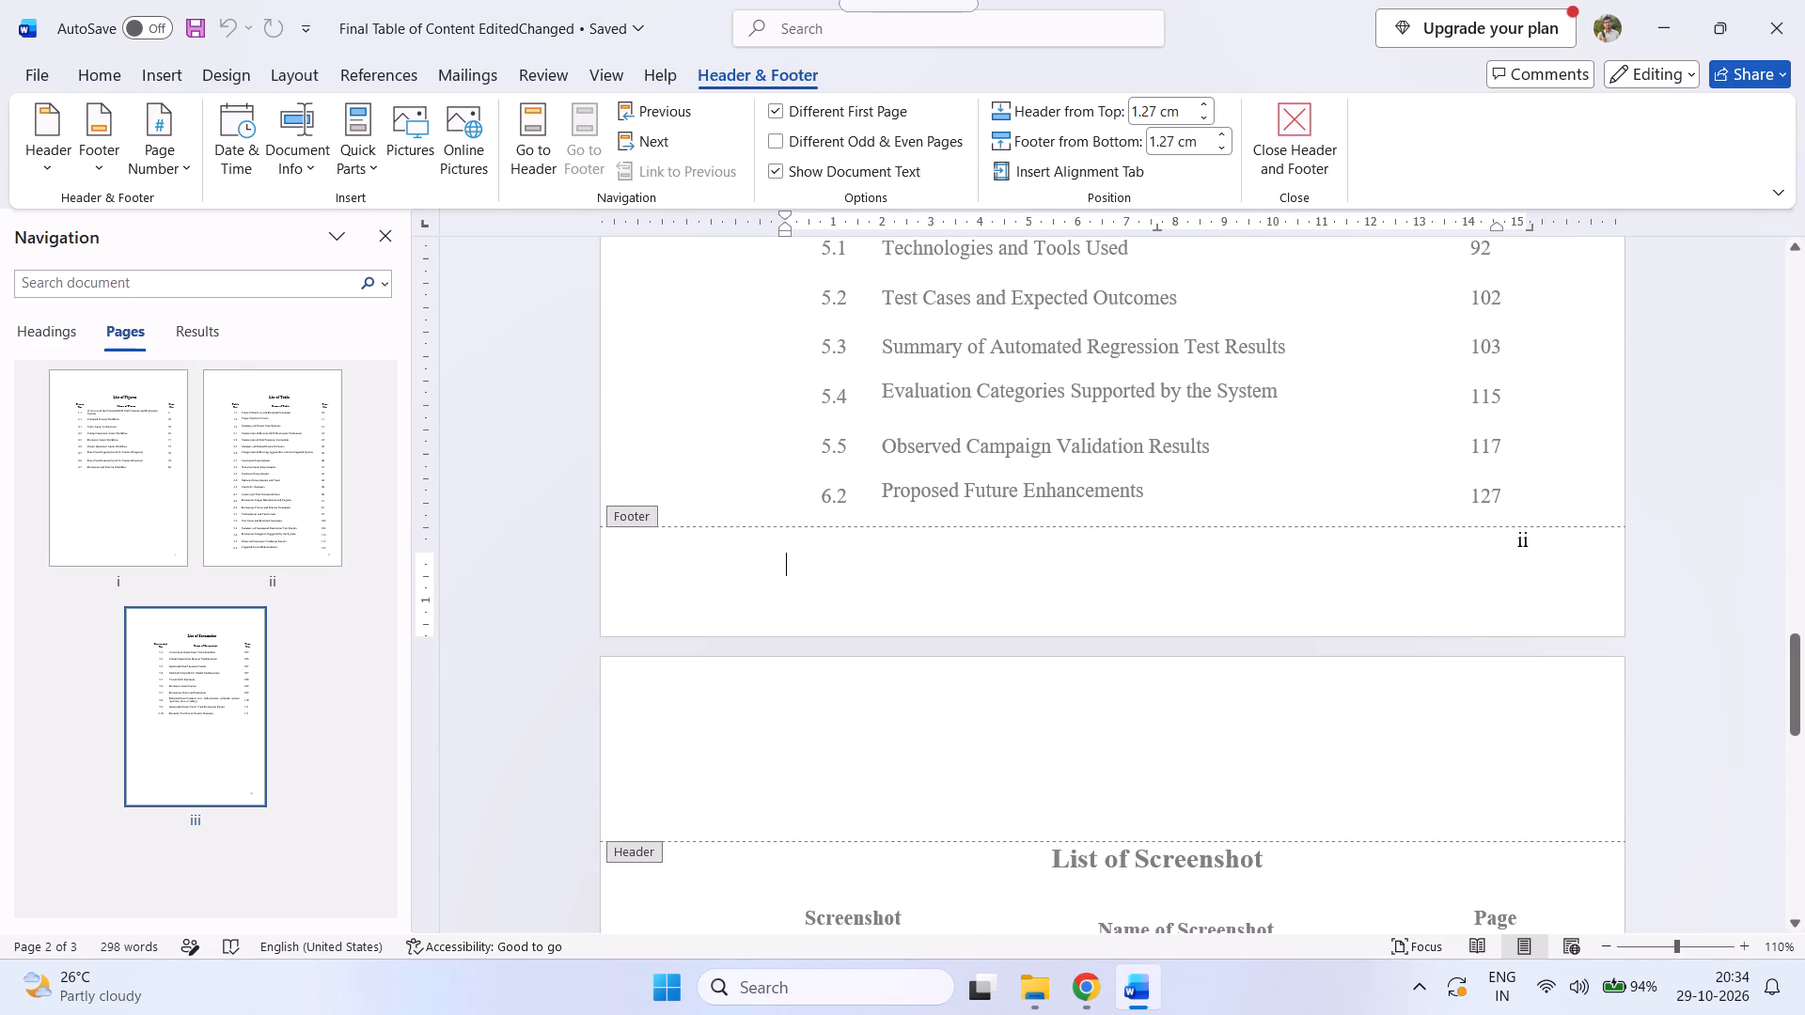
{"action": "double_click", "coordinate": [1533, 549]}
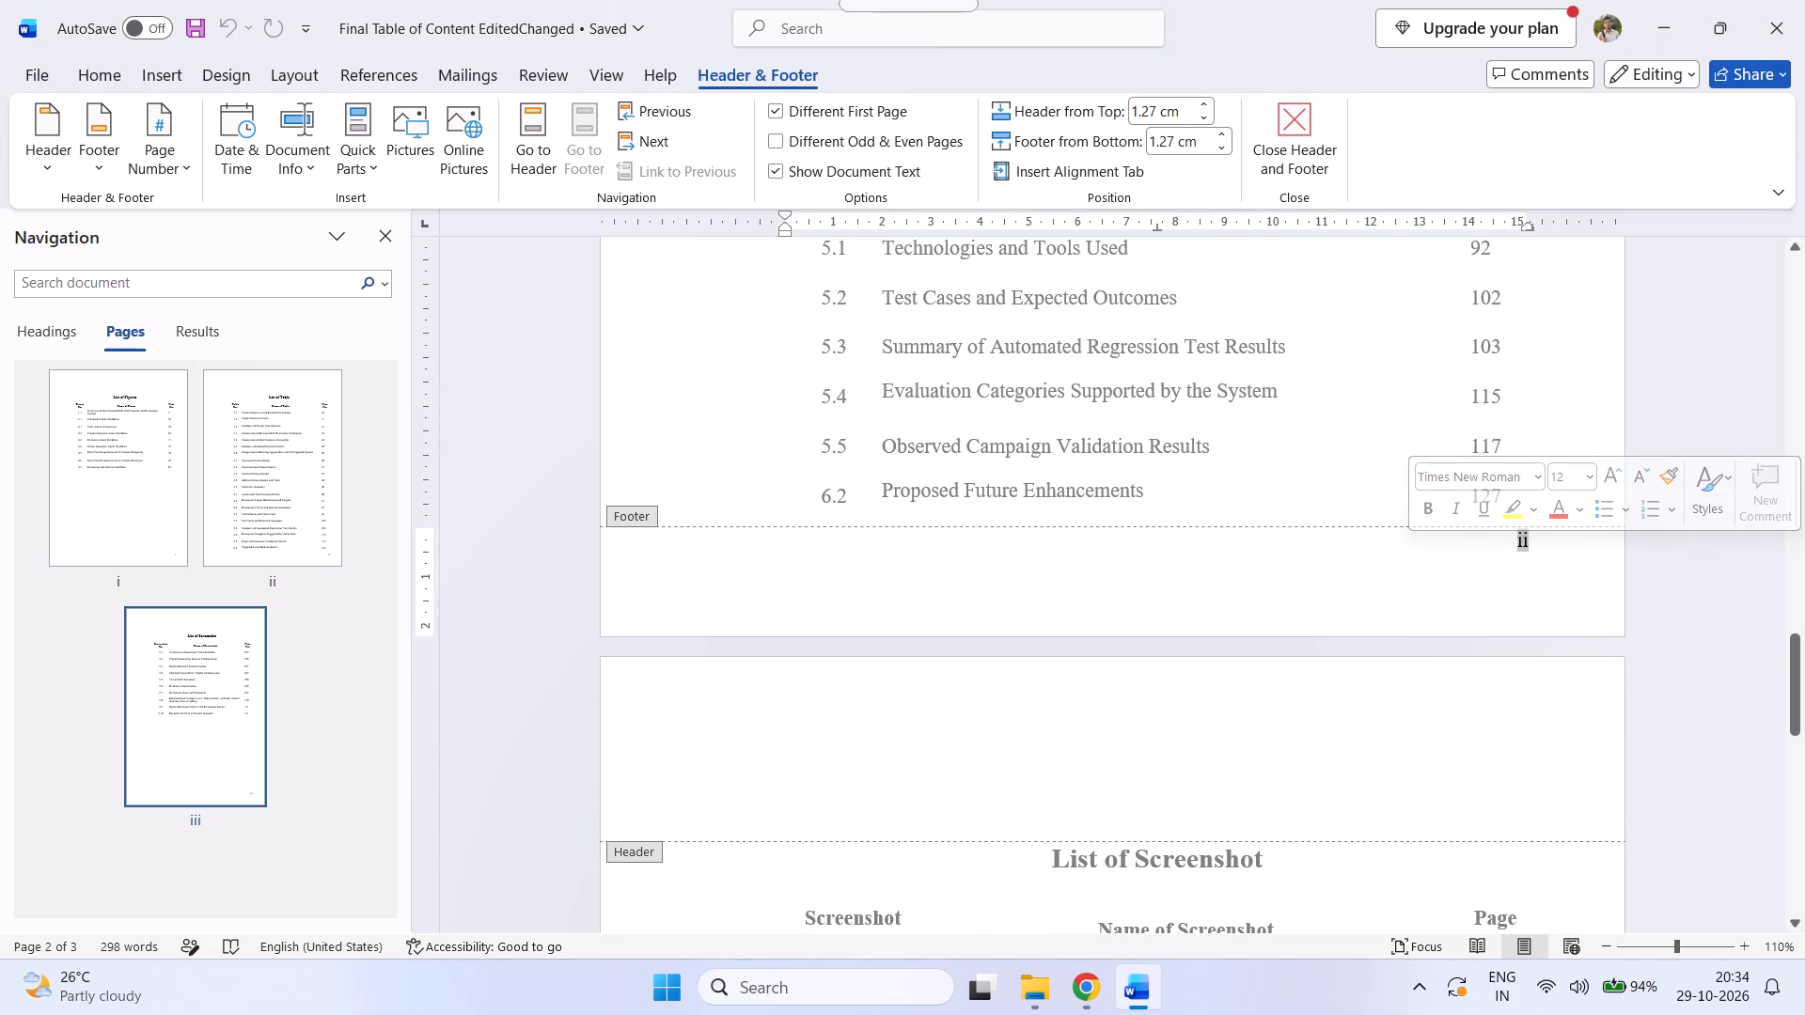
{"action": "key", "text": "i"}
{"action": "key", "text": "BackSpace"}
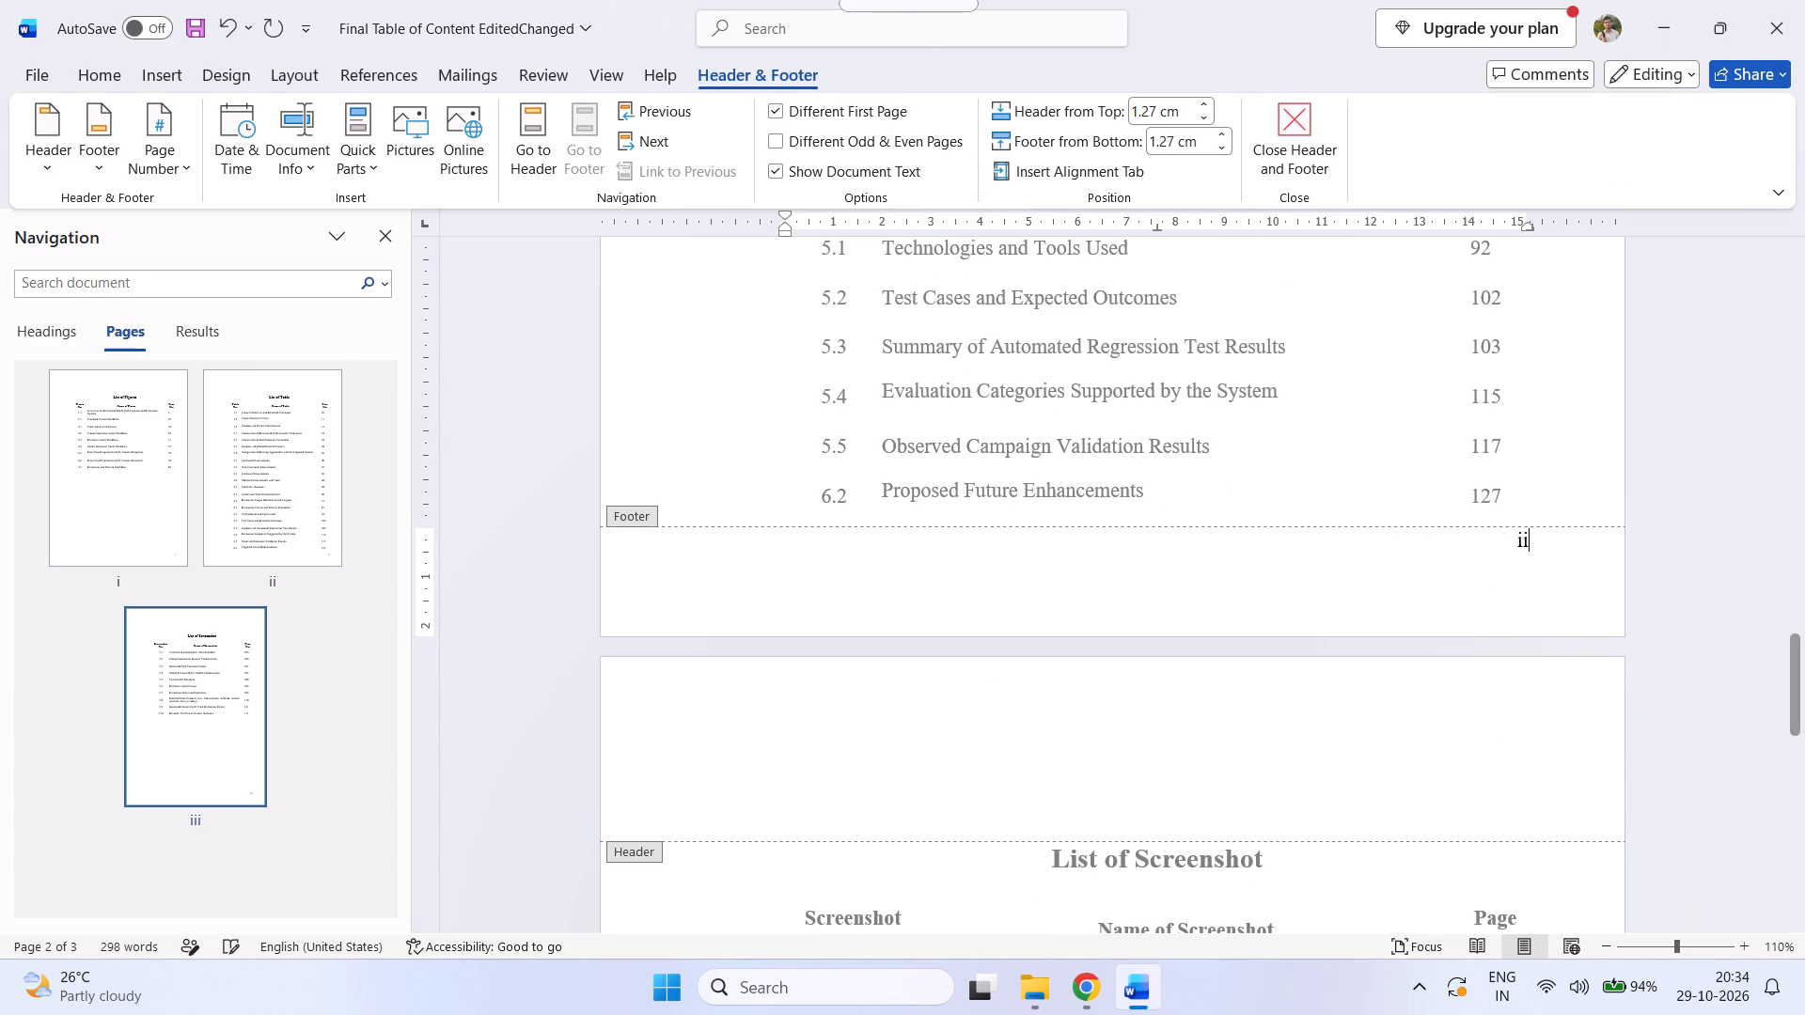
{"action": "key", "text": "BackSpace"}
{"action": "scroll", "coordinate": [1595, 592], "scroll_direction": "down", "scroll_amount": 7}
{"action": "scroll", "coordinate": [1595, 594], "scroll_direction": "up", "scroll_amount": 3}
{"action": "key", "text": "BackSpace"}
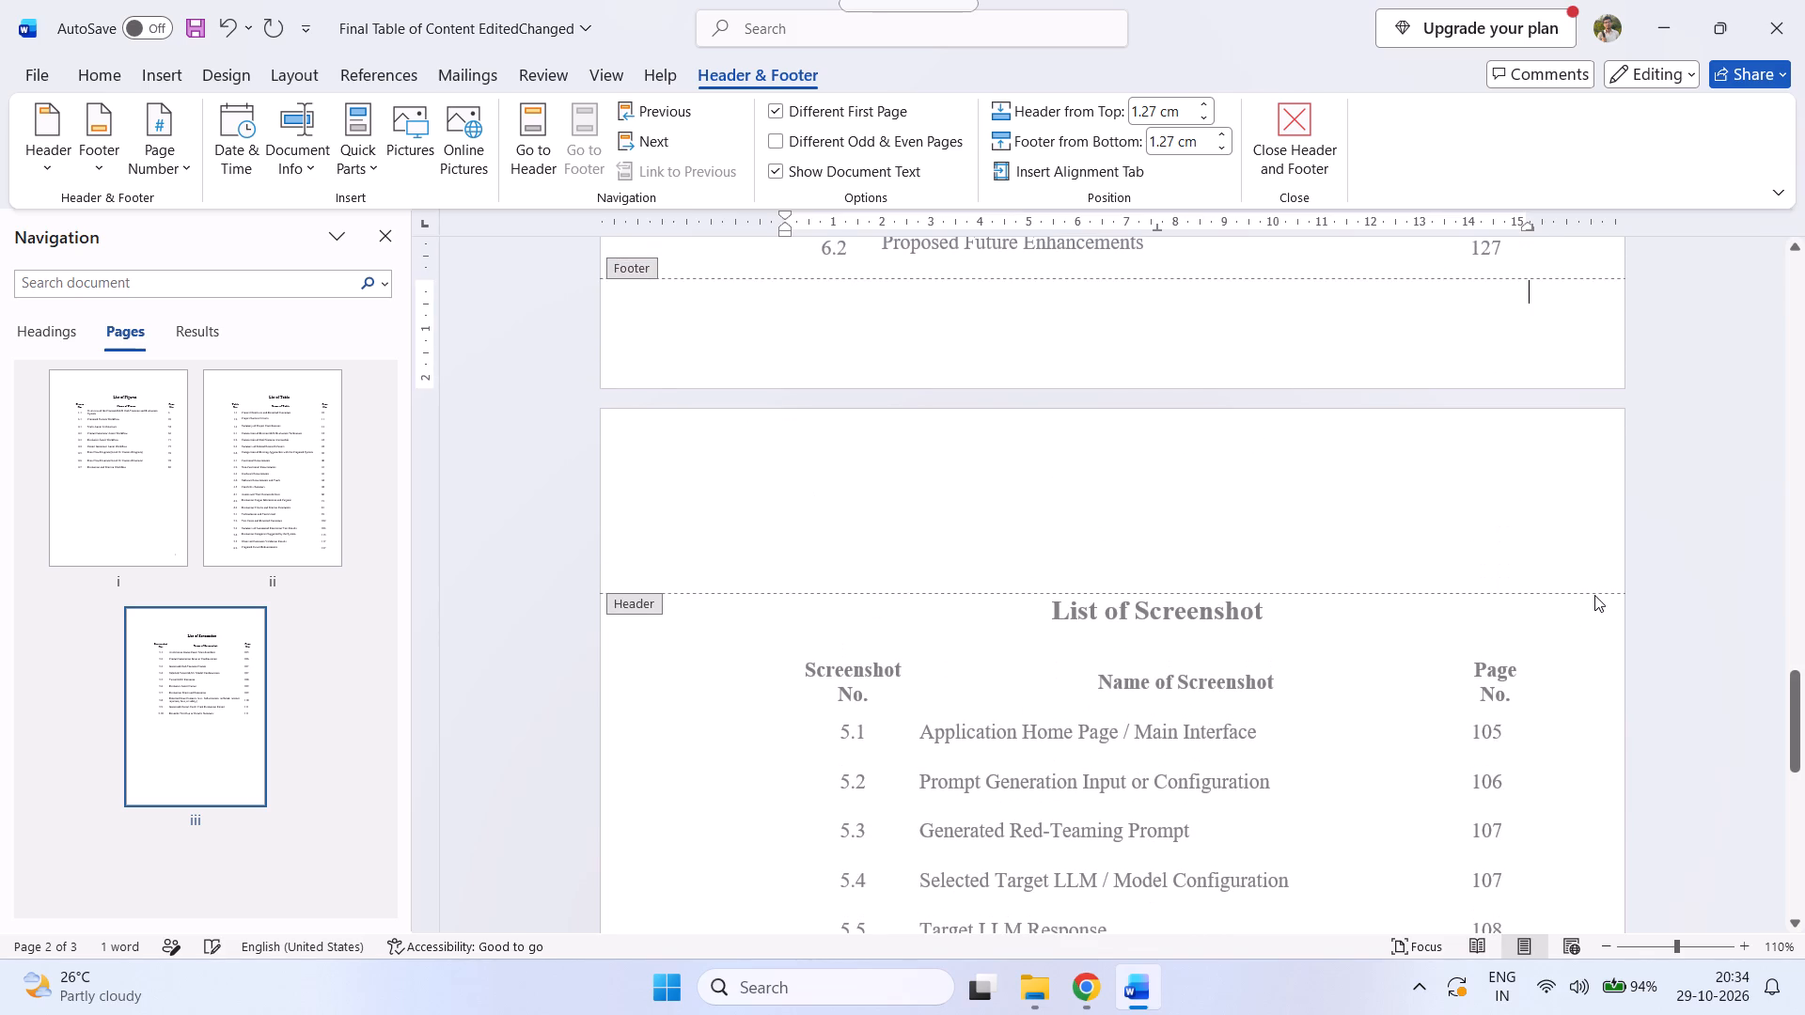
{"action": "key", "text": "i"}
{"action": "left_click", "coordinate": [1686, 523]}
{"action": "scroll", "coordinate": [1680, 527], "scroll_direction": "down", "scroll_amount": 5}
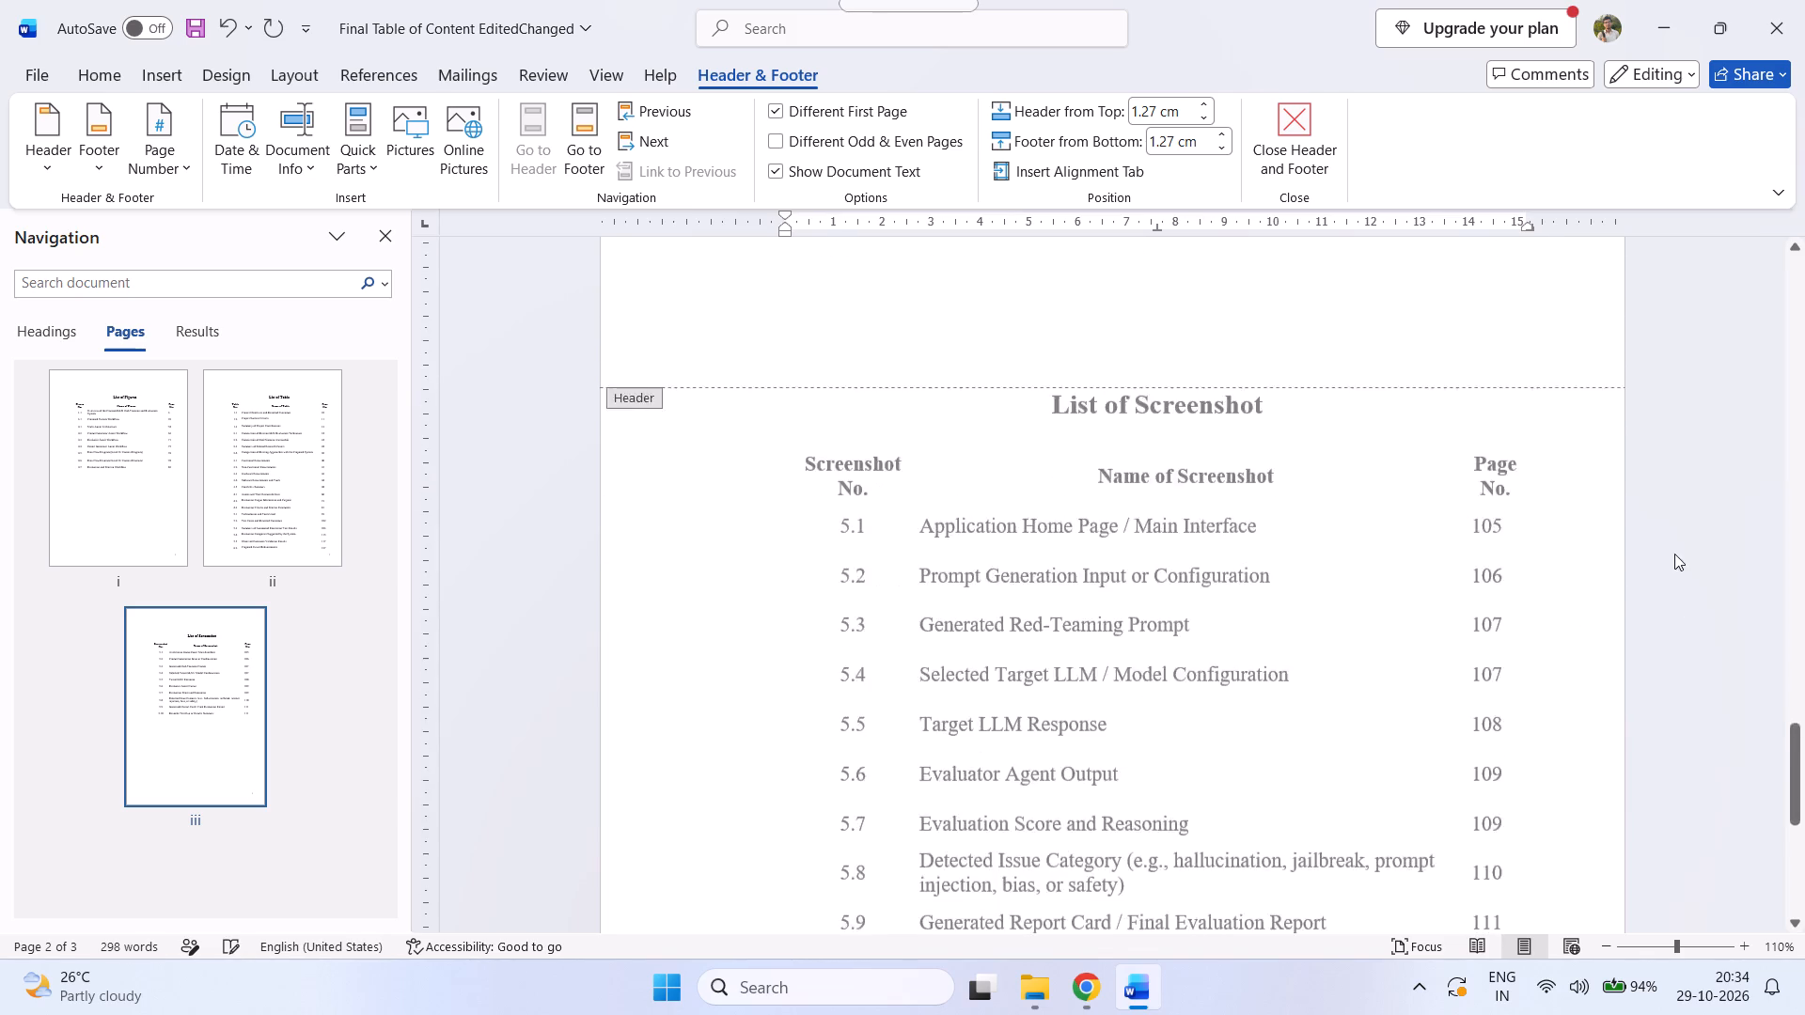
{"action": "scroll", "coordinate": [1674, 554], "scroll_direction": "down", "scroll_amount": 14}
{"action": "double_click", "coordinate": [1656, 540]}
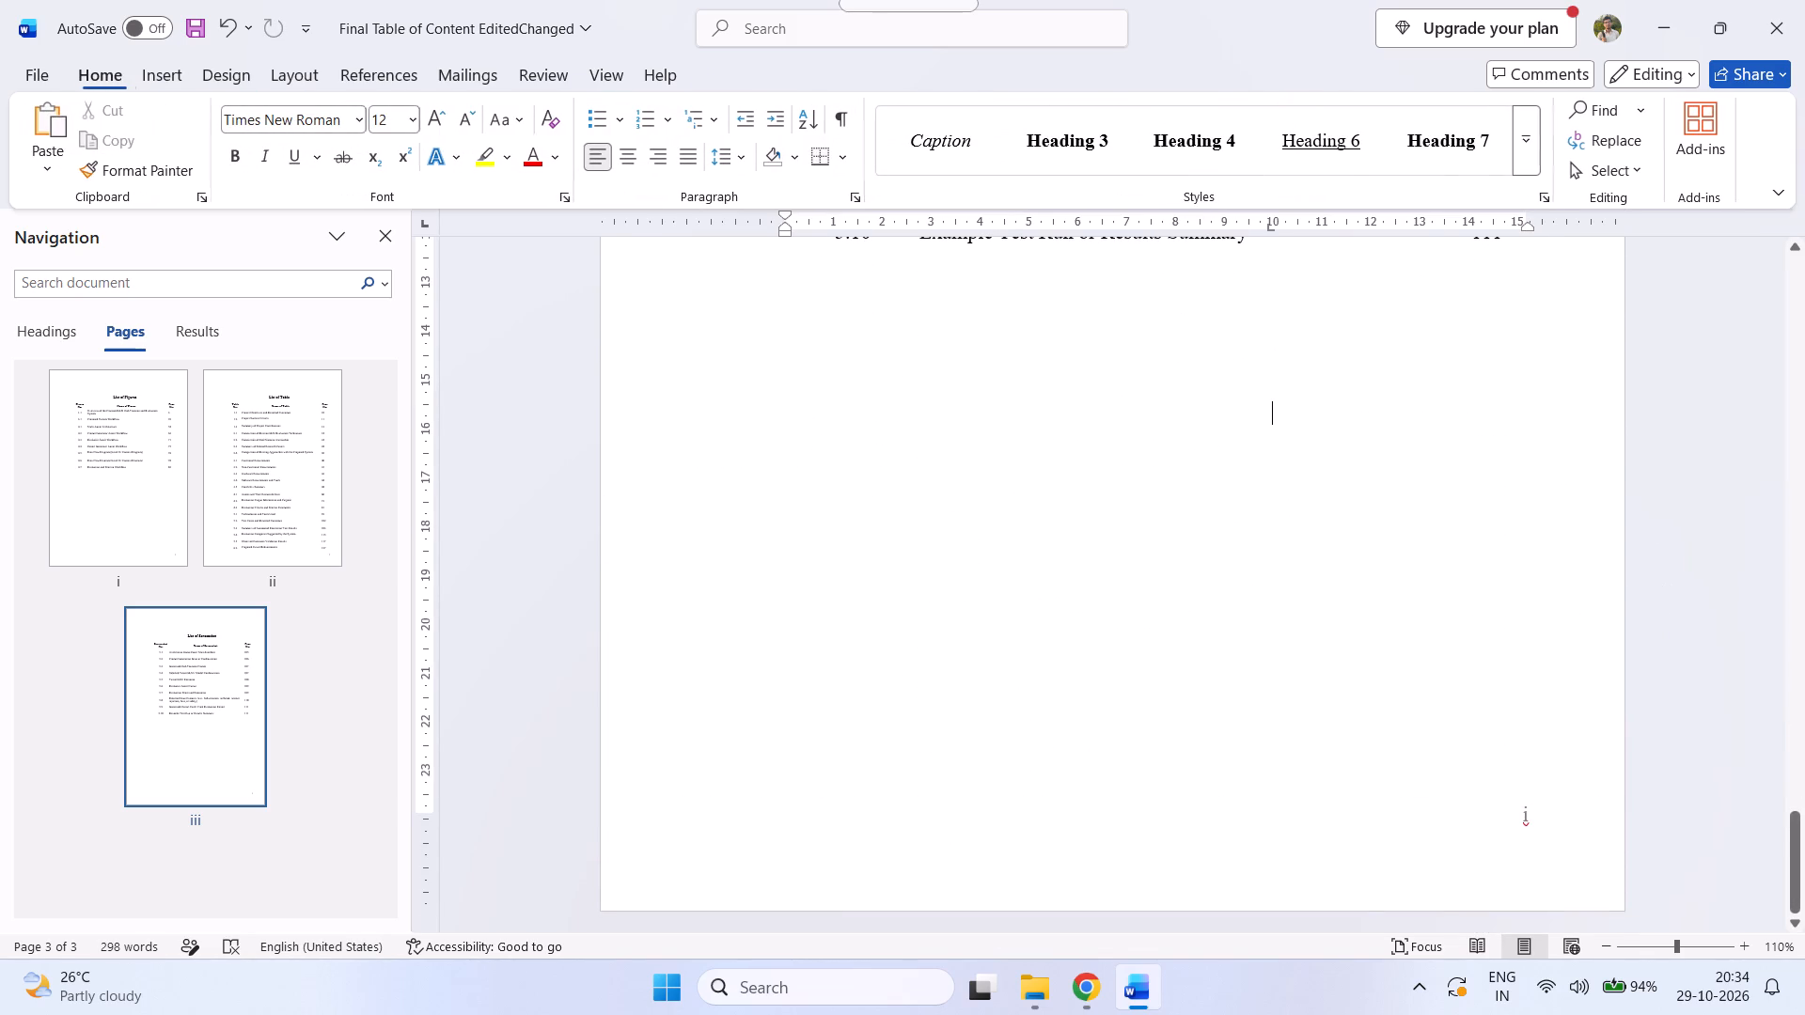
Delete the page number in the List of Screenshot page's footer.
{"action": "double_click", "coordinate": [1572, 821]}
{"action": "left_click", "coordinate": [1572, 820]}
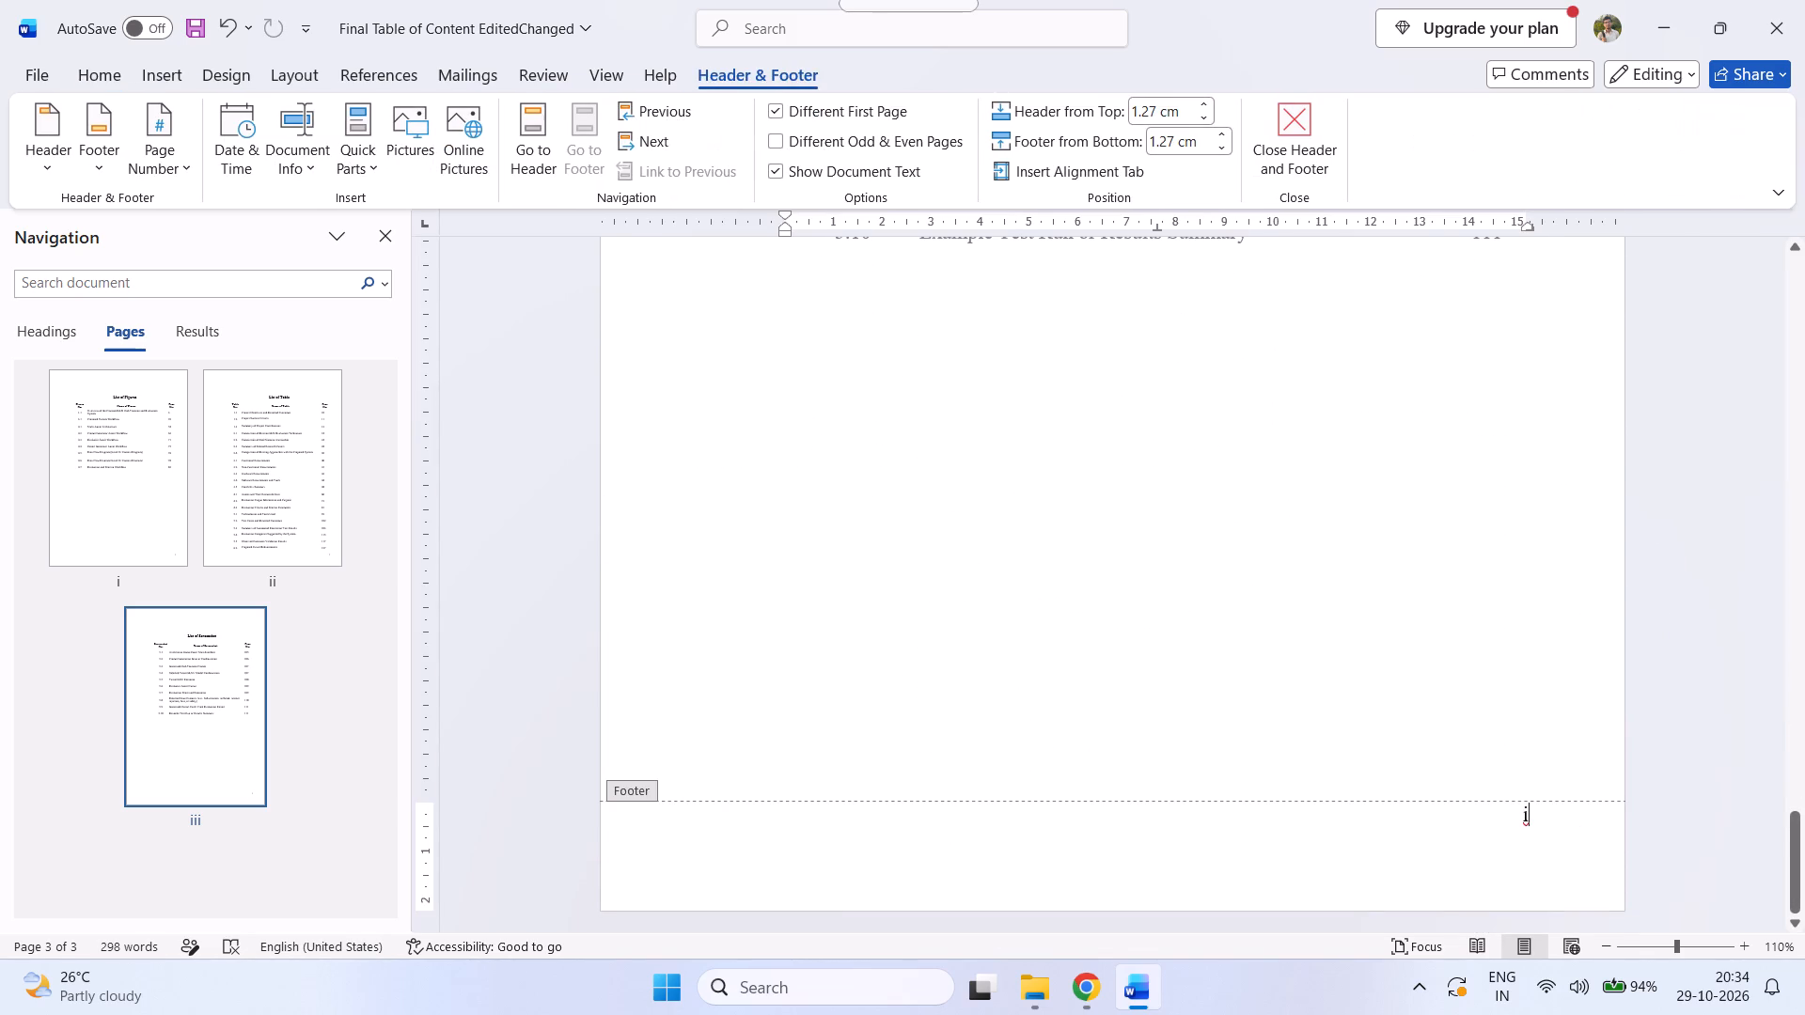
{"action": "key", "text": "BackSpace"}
Change the page number in the List of Figures page's footer to ii and leave footer editing.
{"action": "scroll", "coordinate": [1574, 792], "scroll_direction": "up", "scroll_amount": 16}
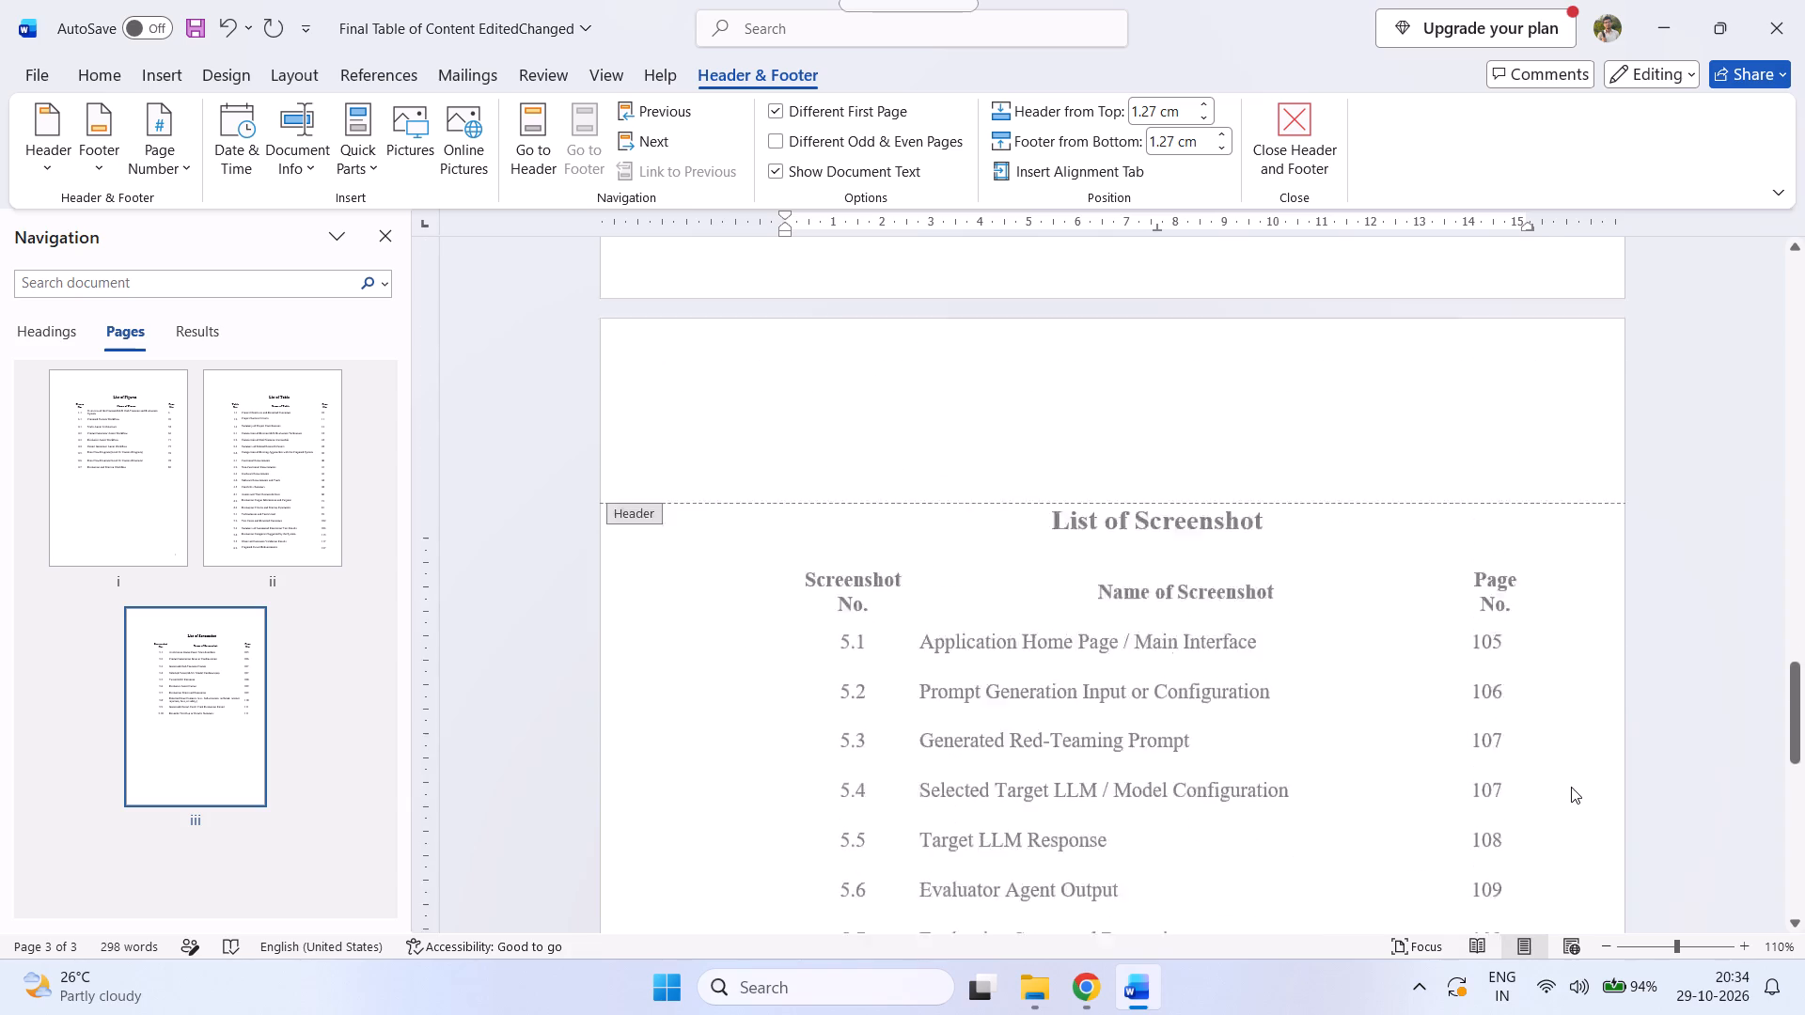
{"action": "scroll", "coordinate": [1571, 787], "scroll_direction": "up", "scroll_amount": 20}
{"action": "scroll", "coordinate": [1571, 787], "scroll_direction": "up", "scroll_amount": 3}
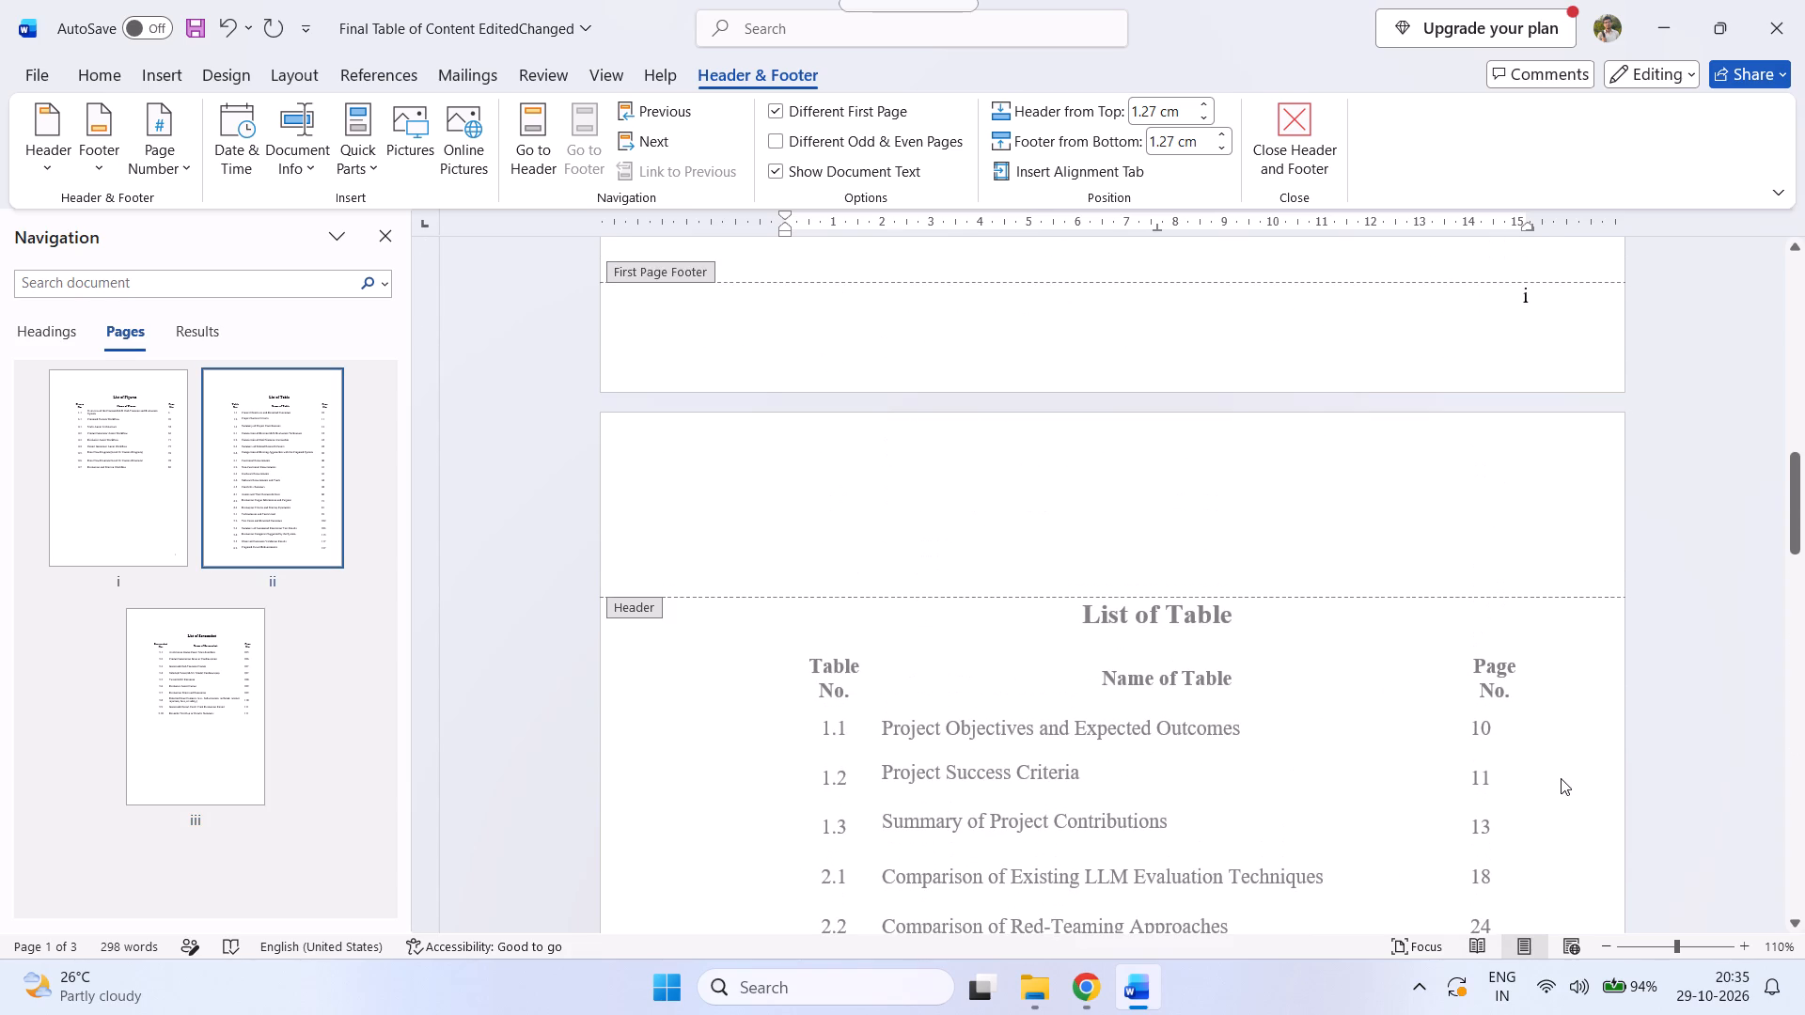
{"action": "double_click", "coordinate": [1690, 642]}
{"action": "scroll", "coordinate": [1690, 642], "scroll_direction": "up", "scroll_amount": 2}
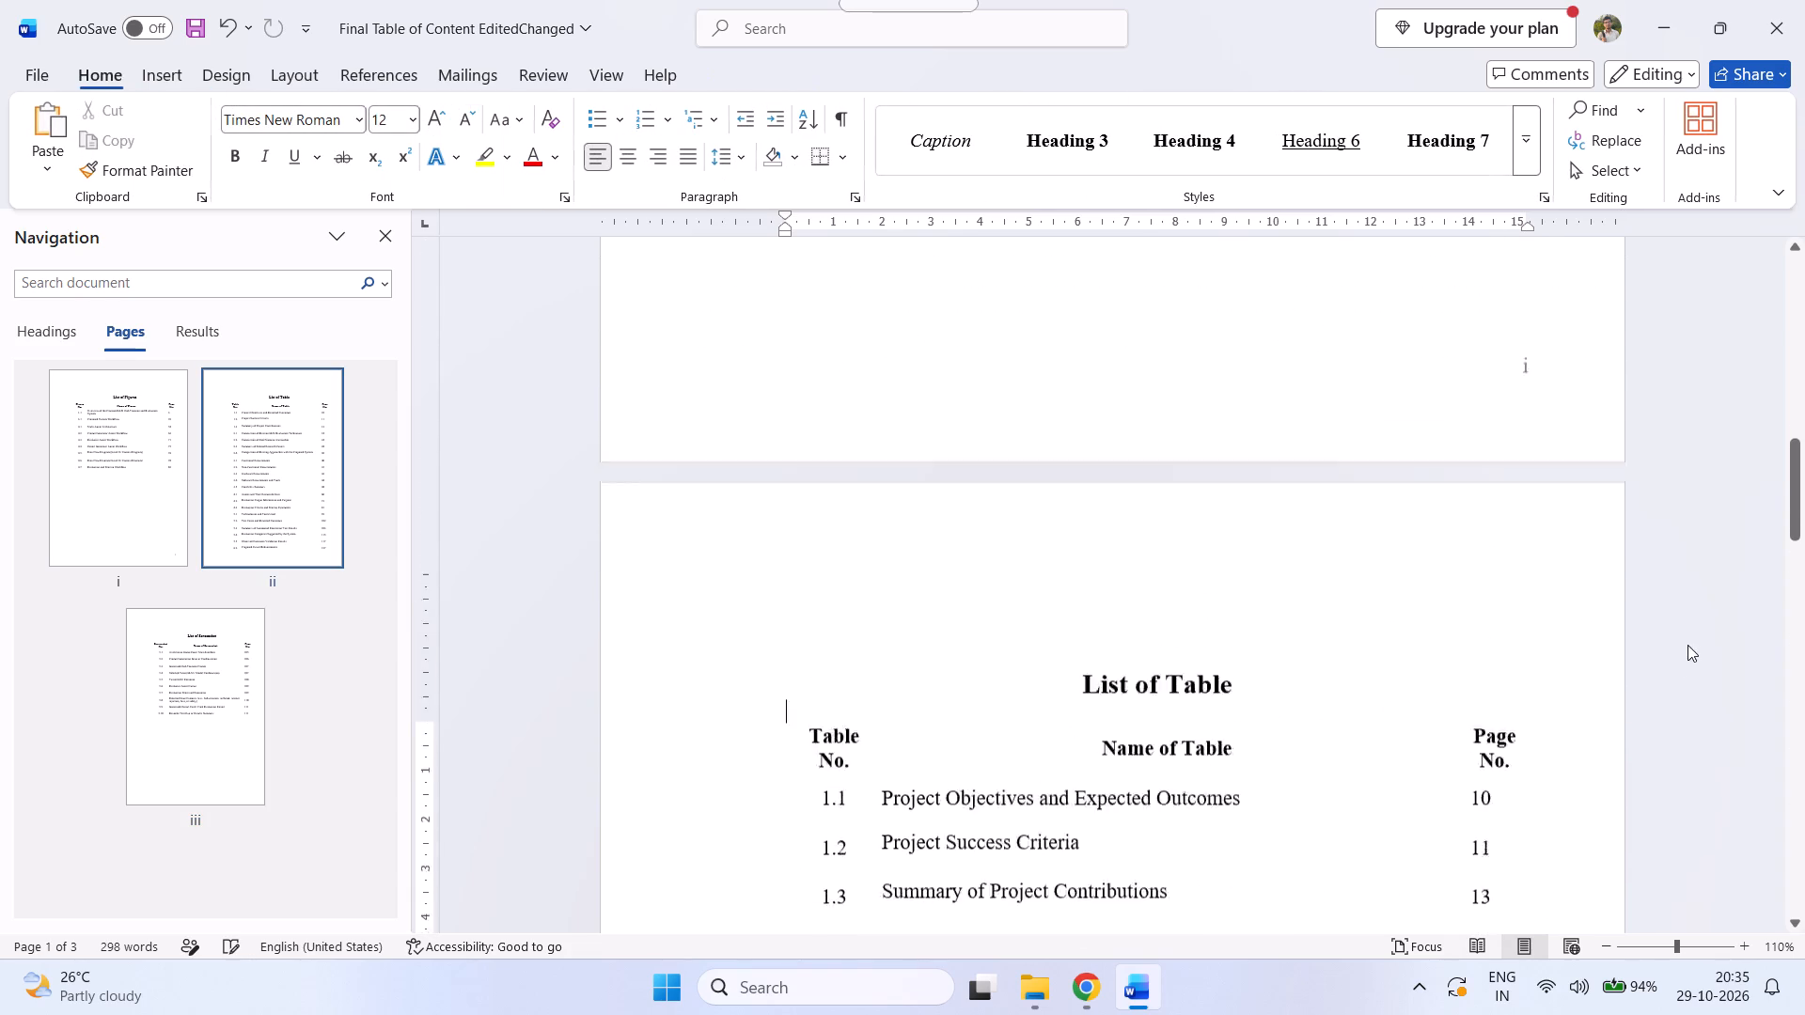
{"action": "scroll", "coordinate": [1687, 645], "scroll_direction": "up", "scroll_amount": 1}
{"action": "double_click", "coordinate": [1562, 487]}
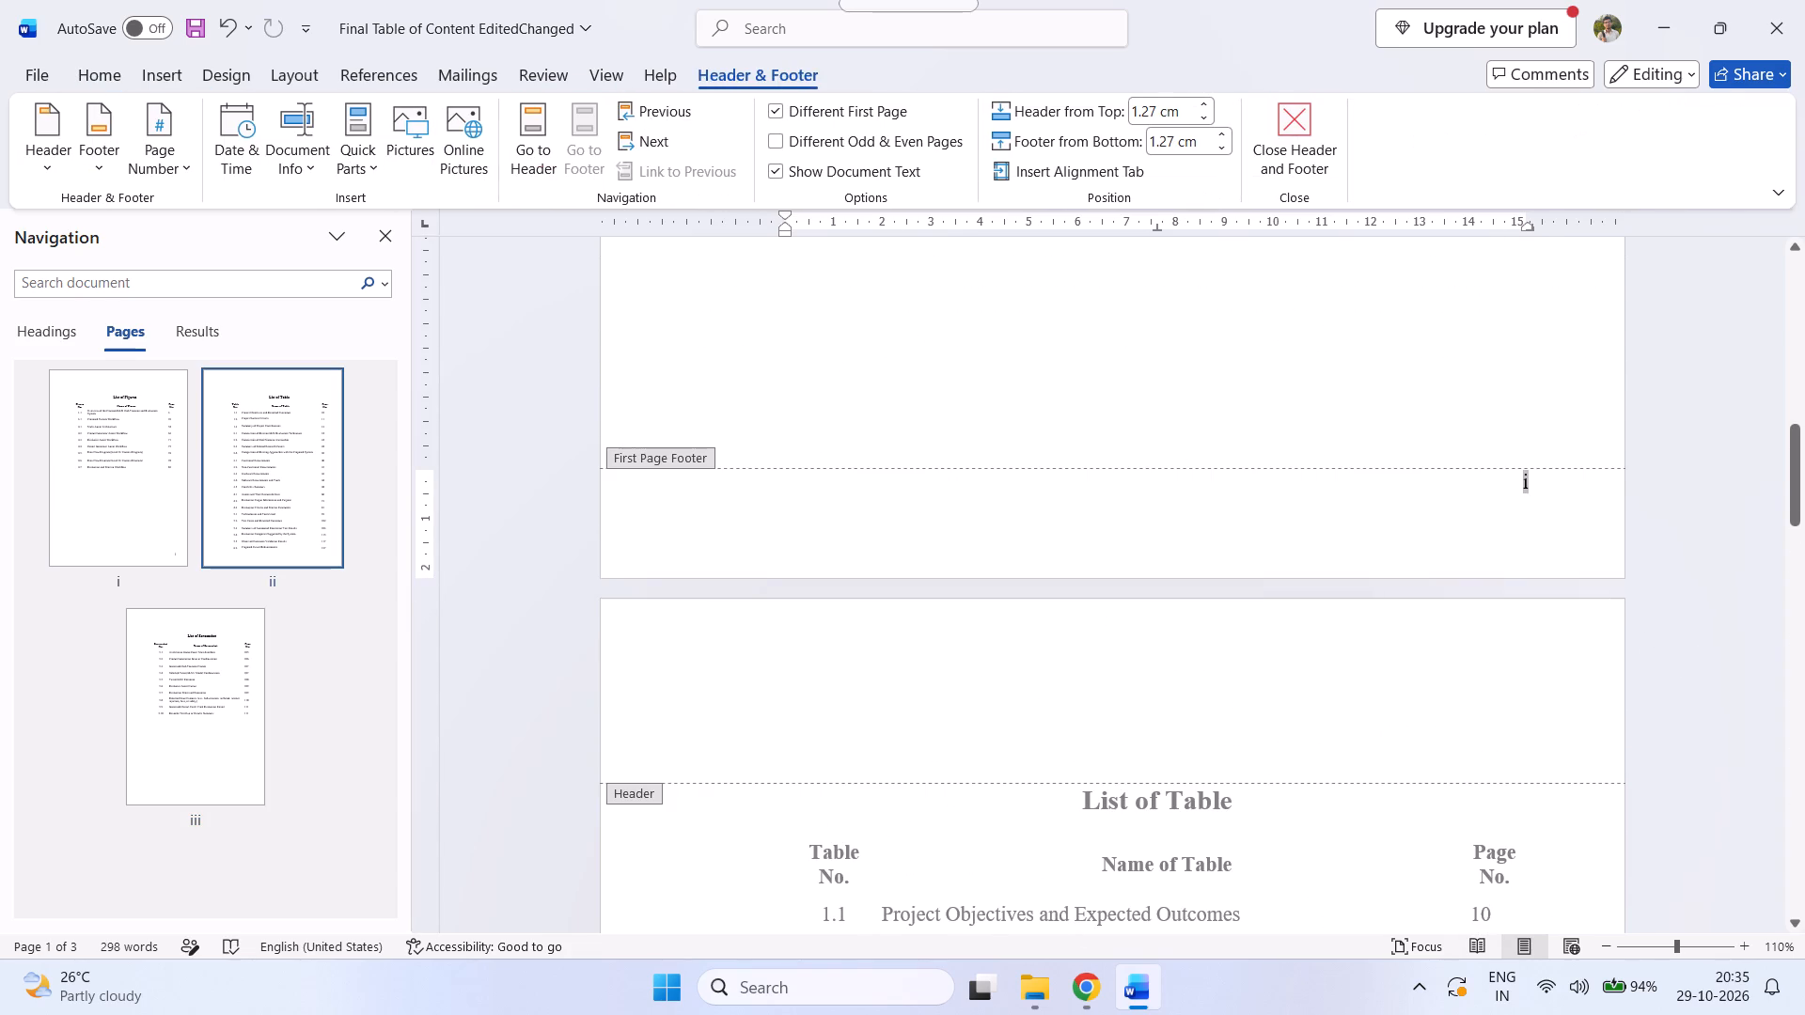
{"action": "type", "text": "ii"}
{"action": "key", "text": "i"}
{"action": "key", "text": "BackSpace"}
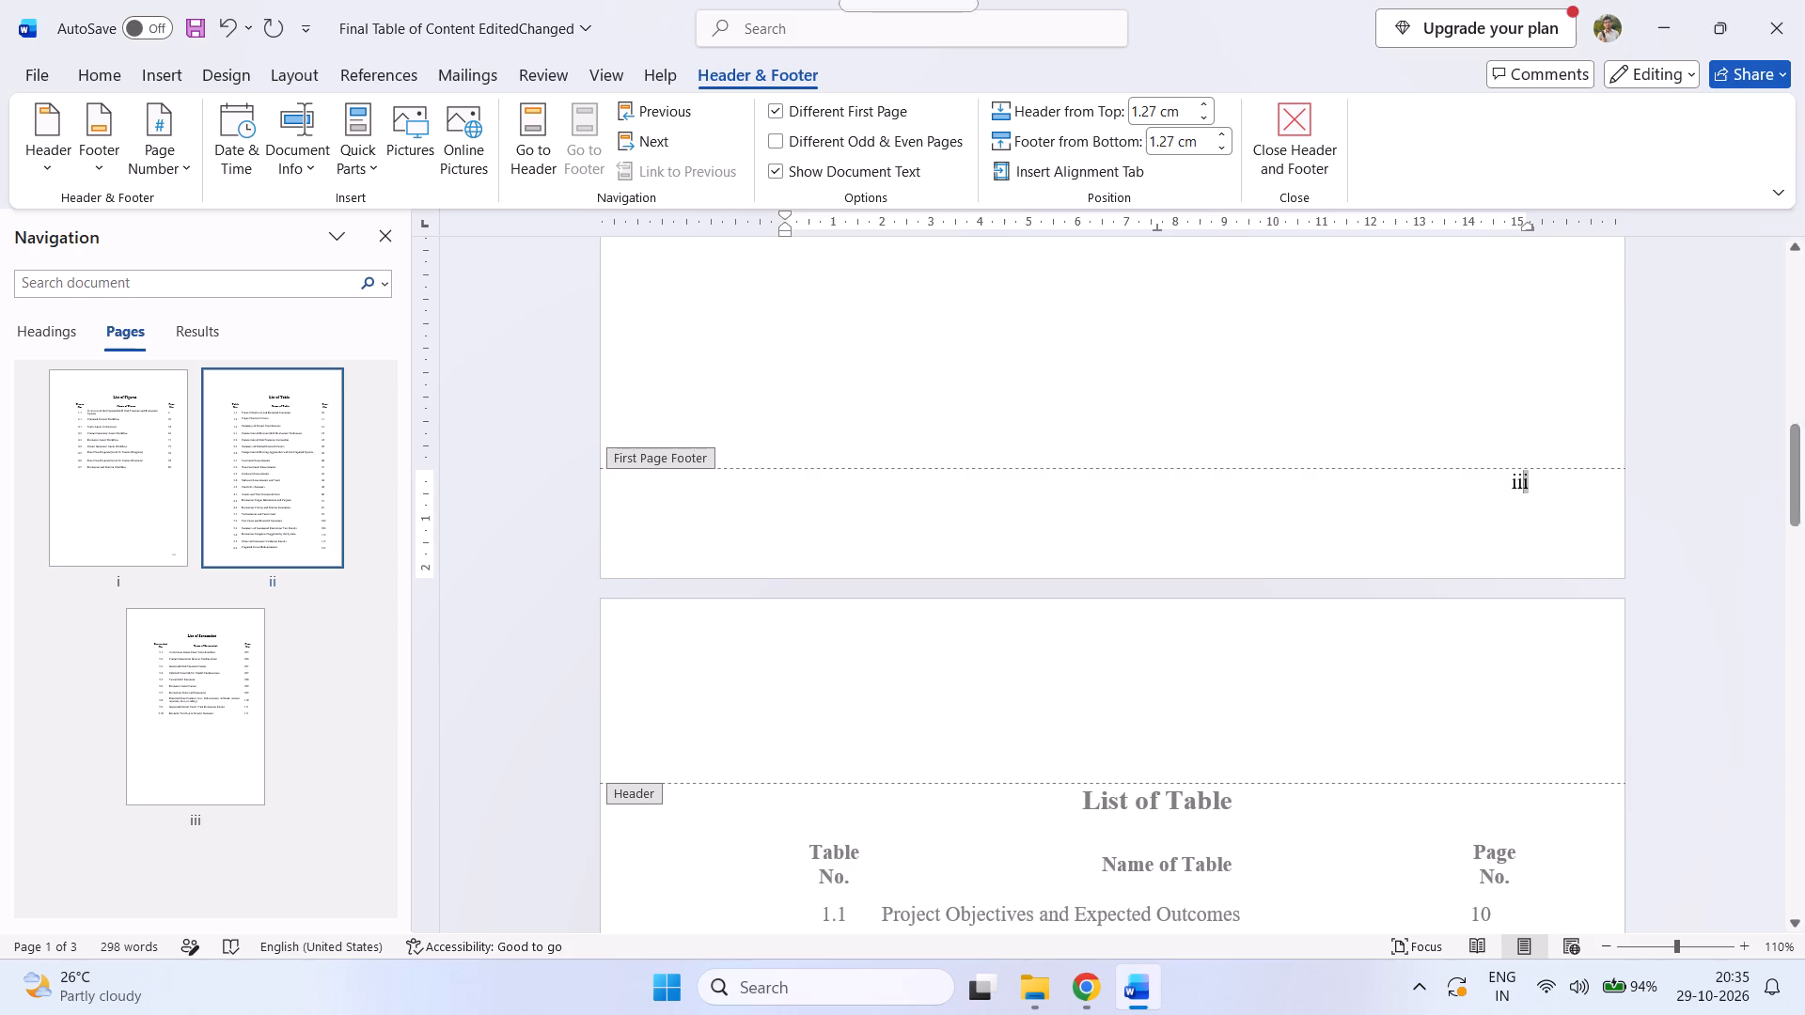
{"action": "double_click", "coordinate": [1699, 394]}
Insert a Plain Number 3 page number at the bottom of the List of Table page and check it on the List of Screenshot page.
{"action": "scroll", "coordinate": [1659, 542], "scroll_direction": "down", "scroll_amount": 20}
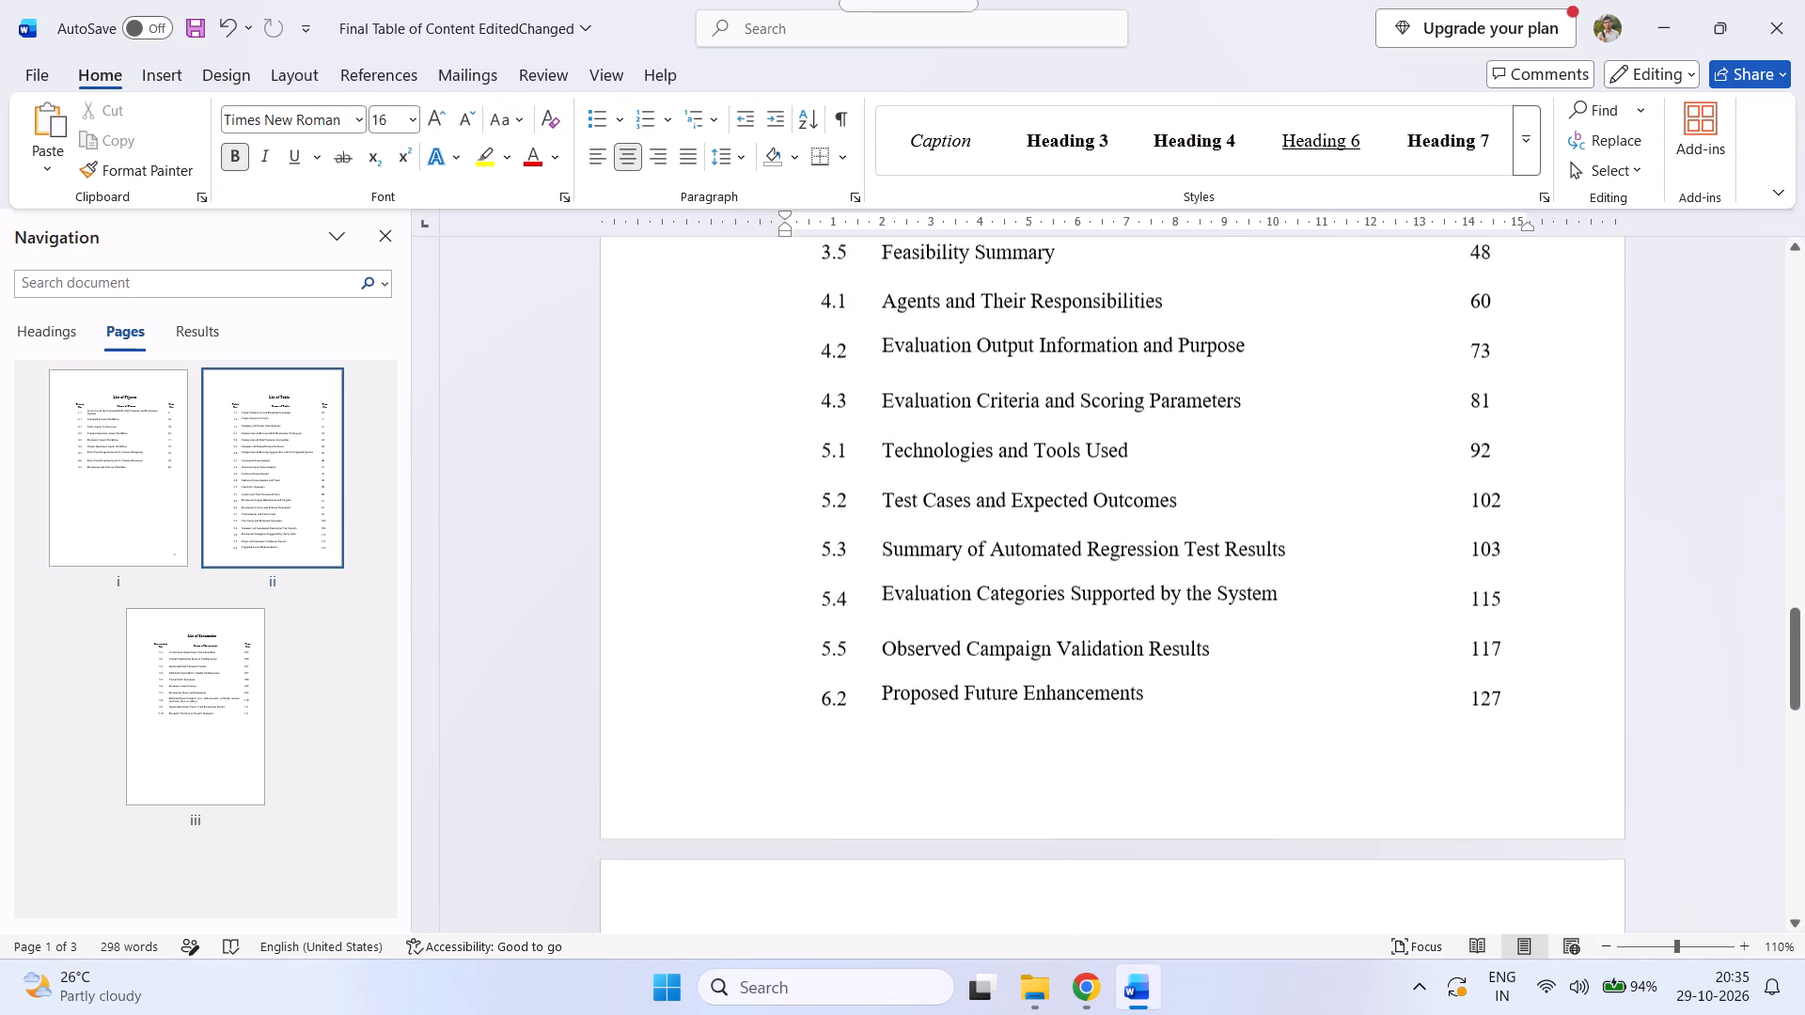
{"action": "scroll", "coordinate": [1658, 547], "scroll_direction": "down", "scroll_amount": 5}
{"action": "left_click", "coordinate": [1540, 412]}
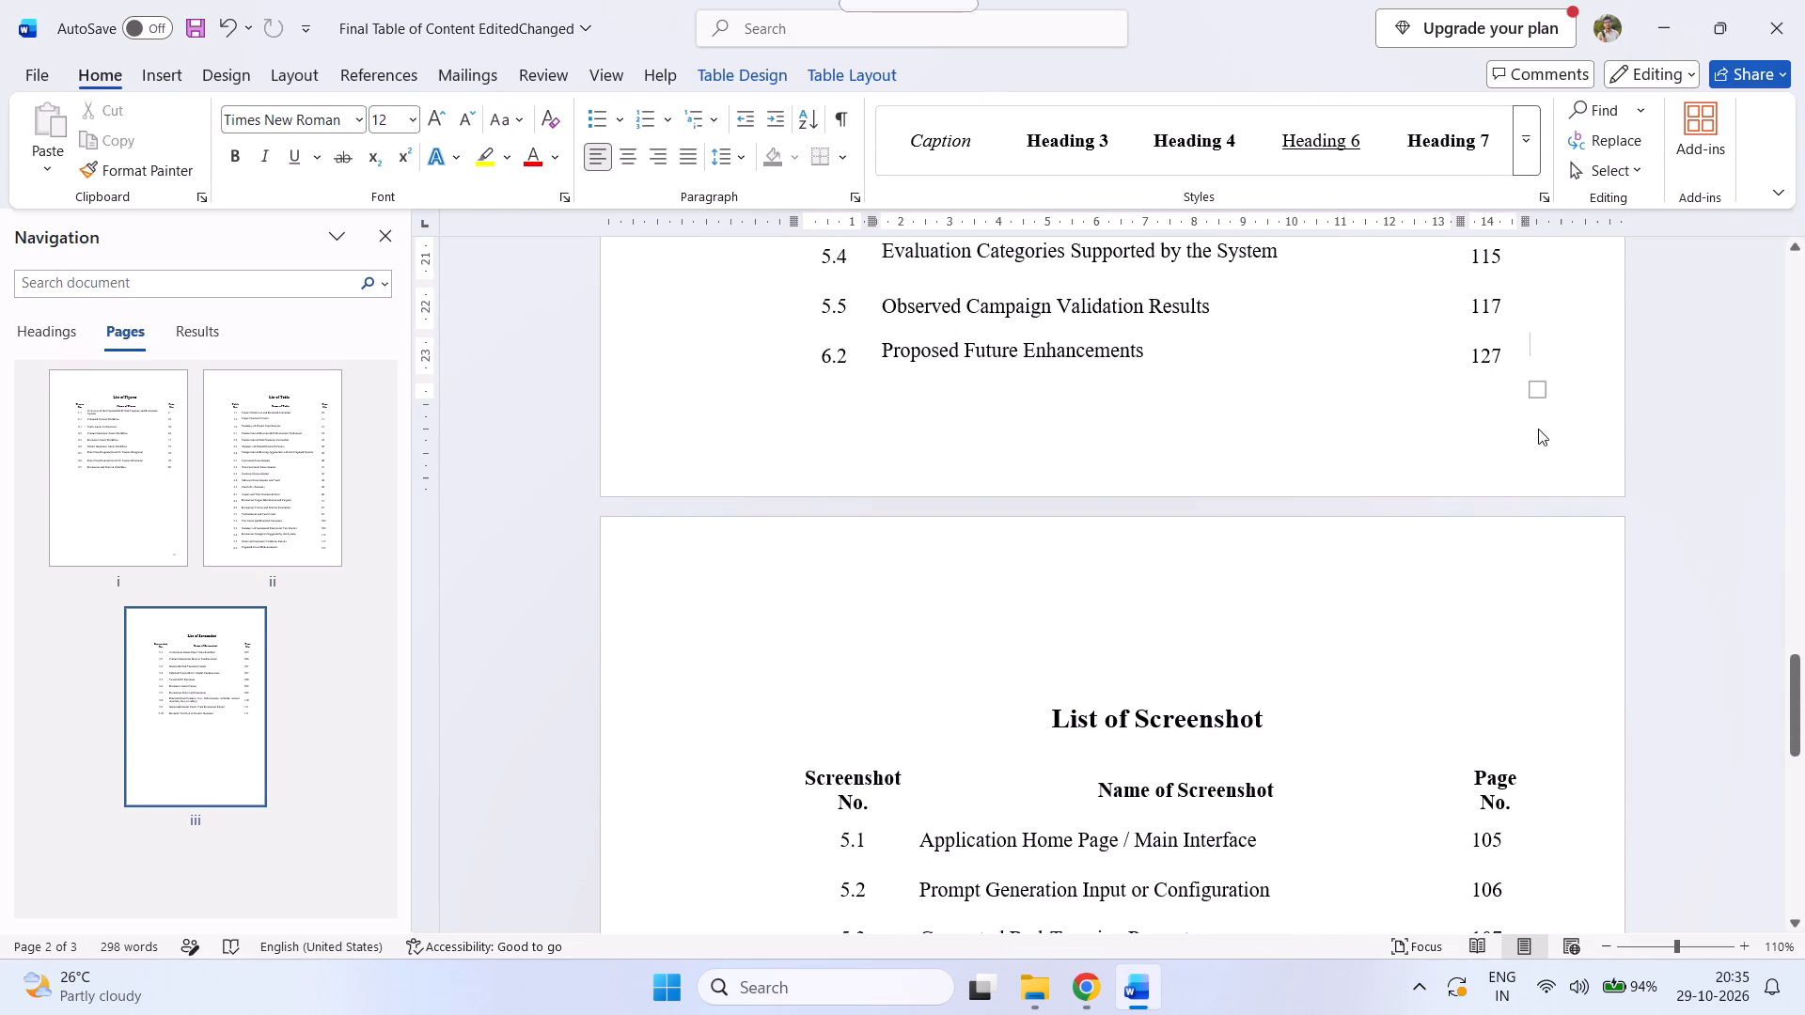
{"action": "double_click", "coordinate": [1514, 442]}
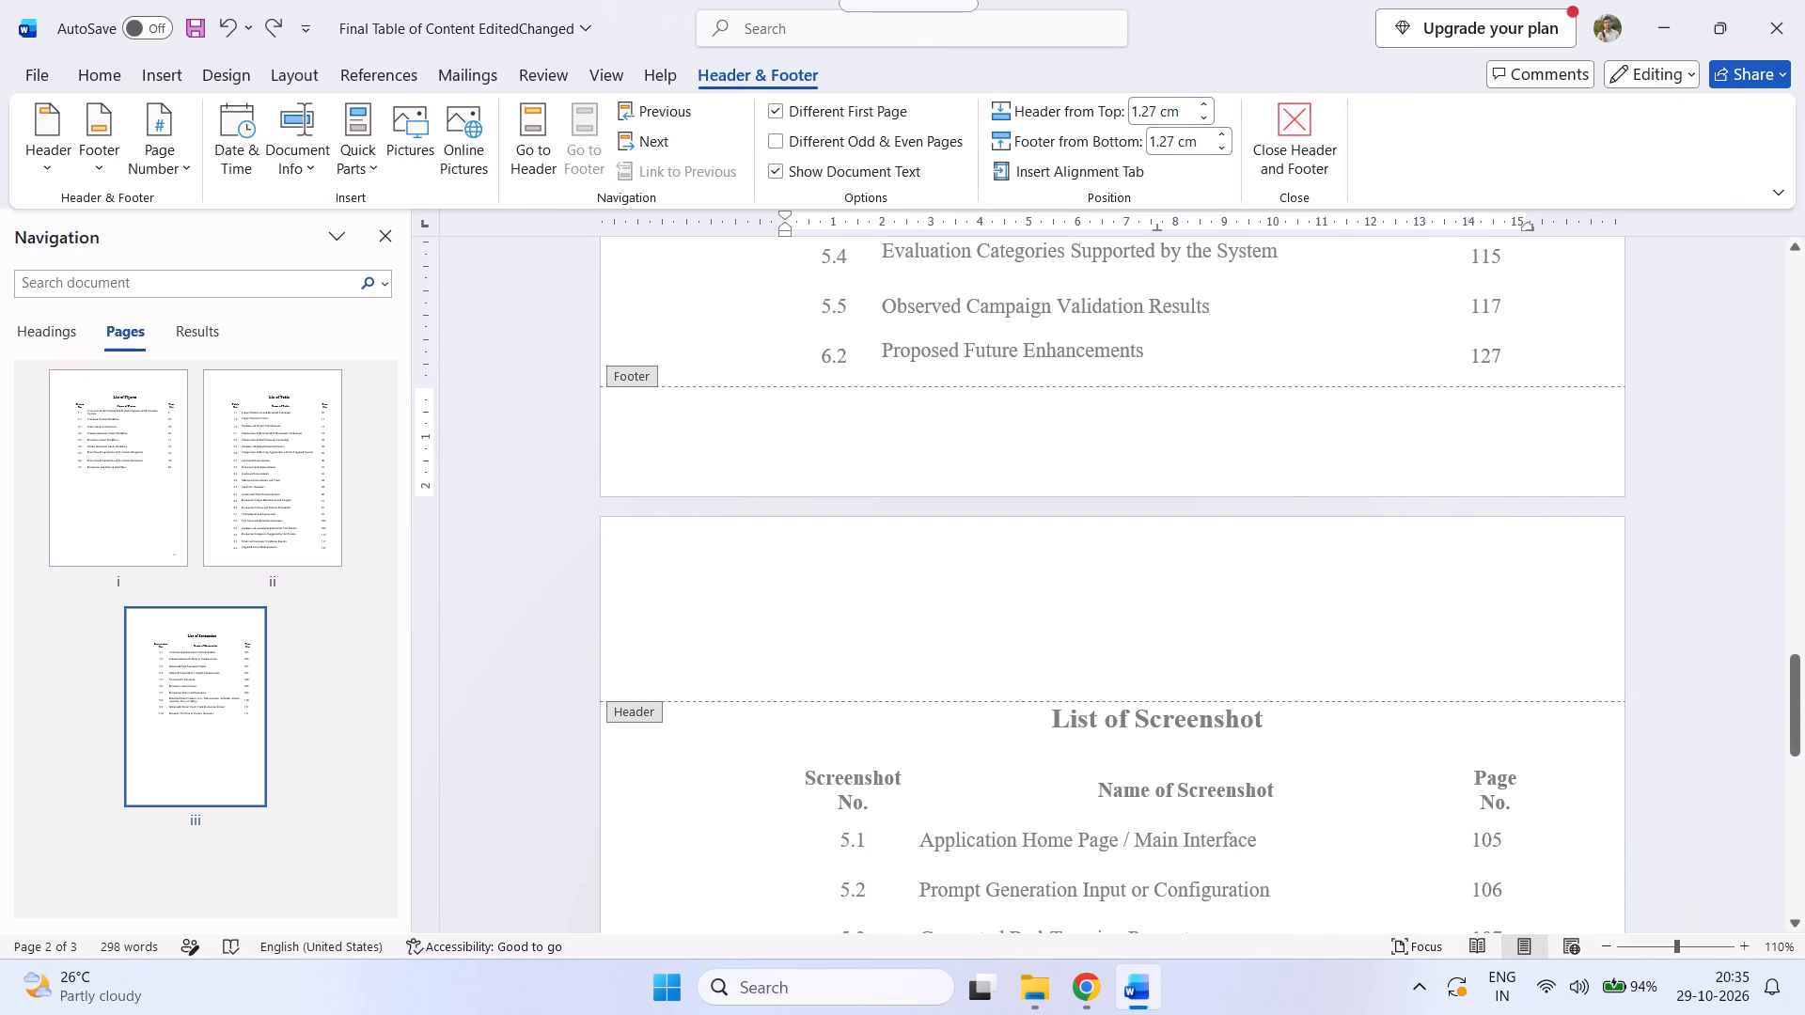
{"action": "left_click", "coordinate": [179, 172]}
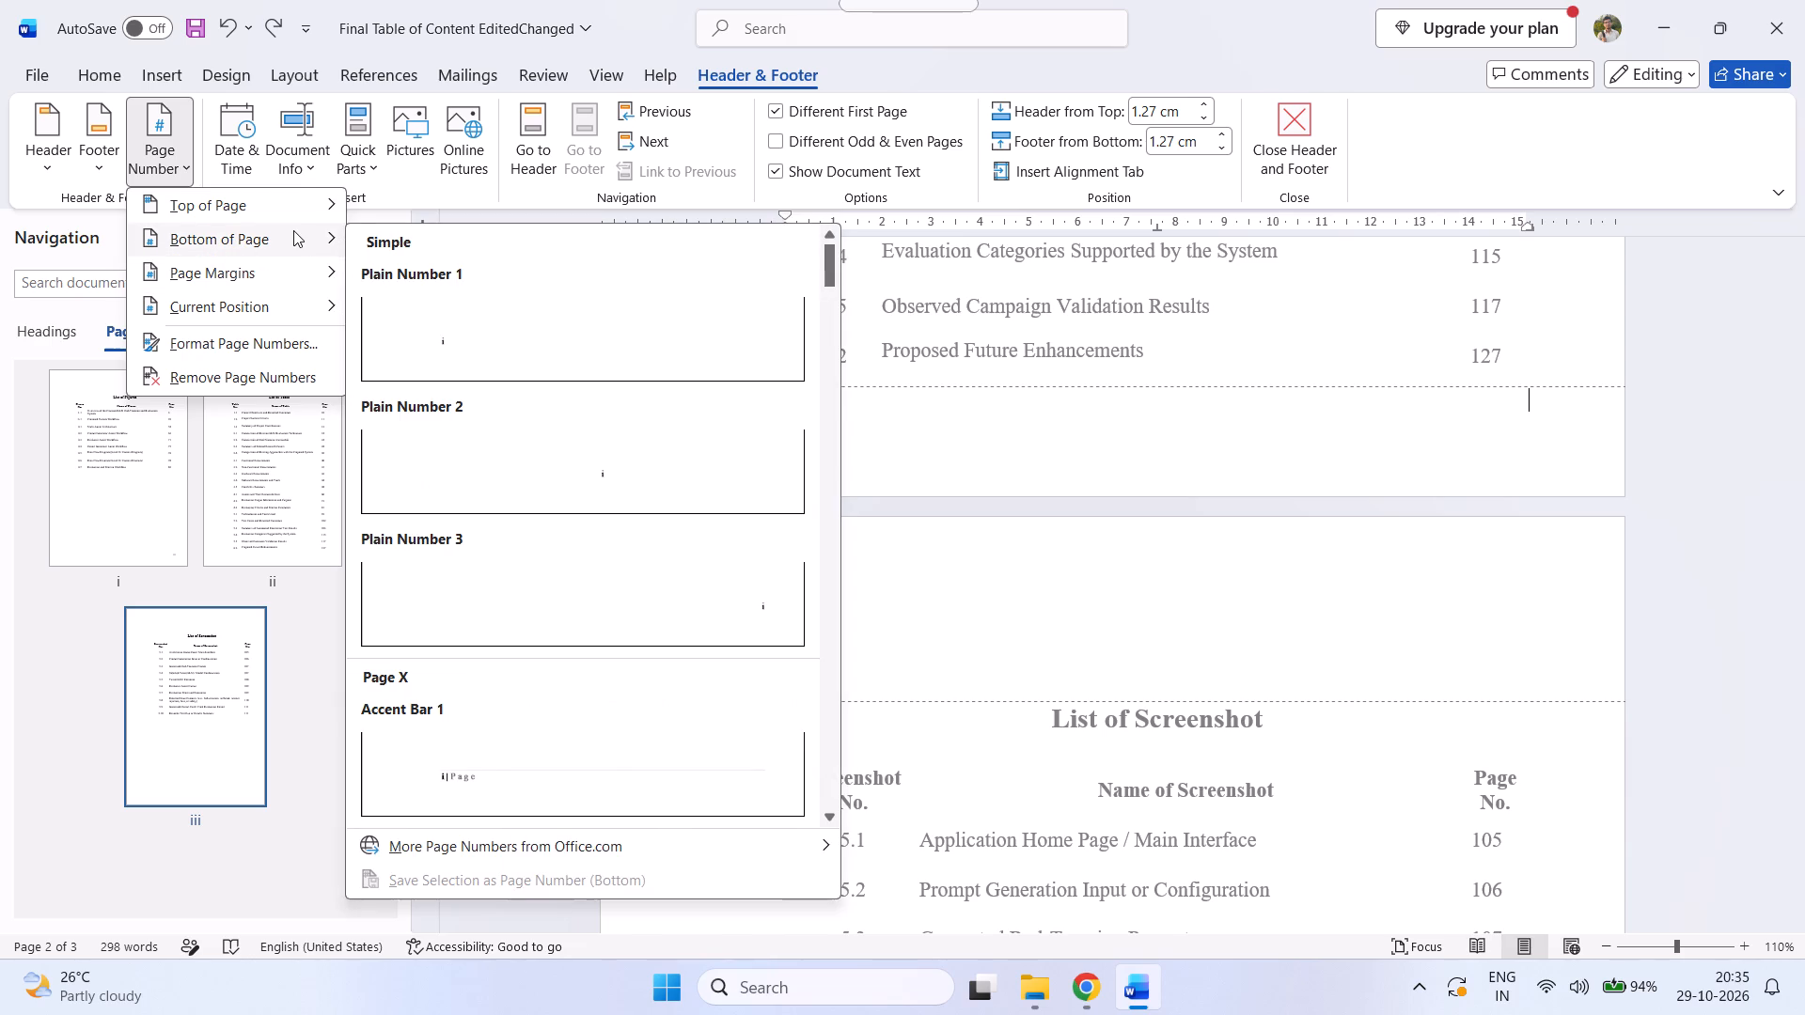
{"action": "left_click", "coordinate": [585, 621]}
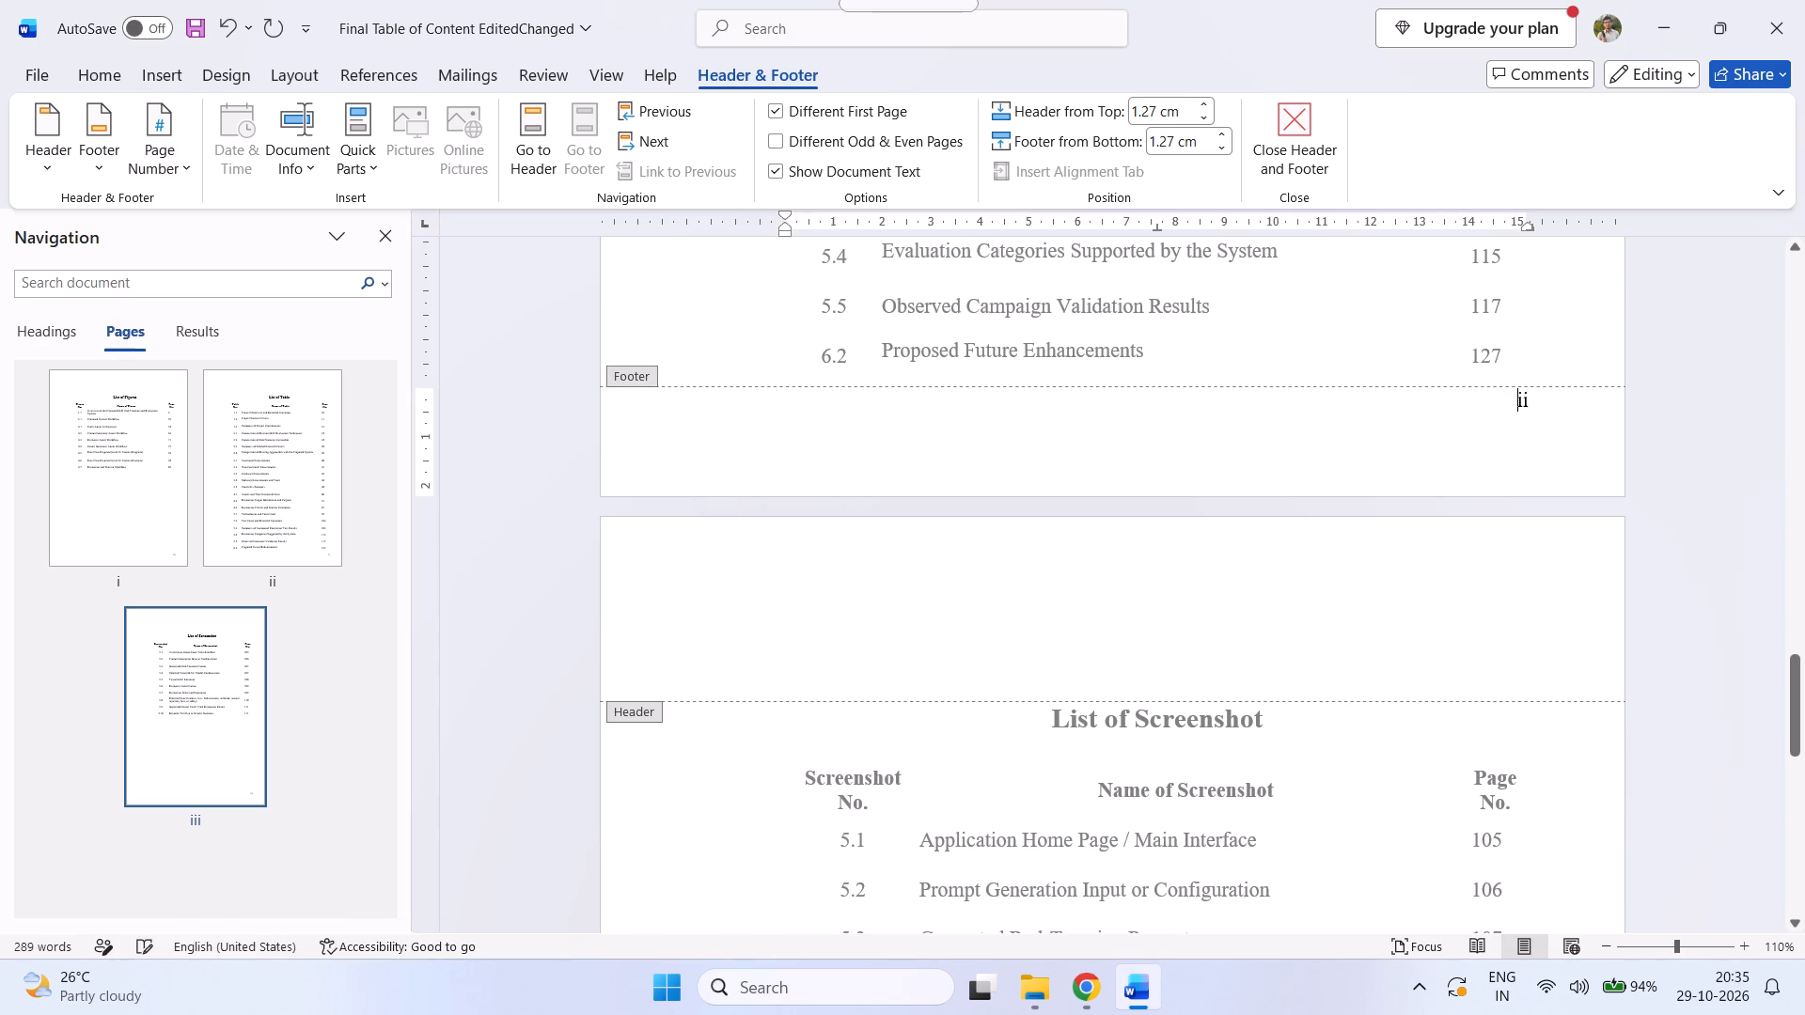
{"action": "scroll", "coordinate": [1232, 624], "scroll_direction": "down", "scroll_amount": 16}
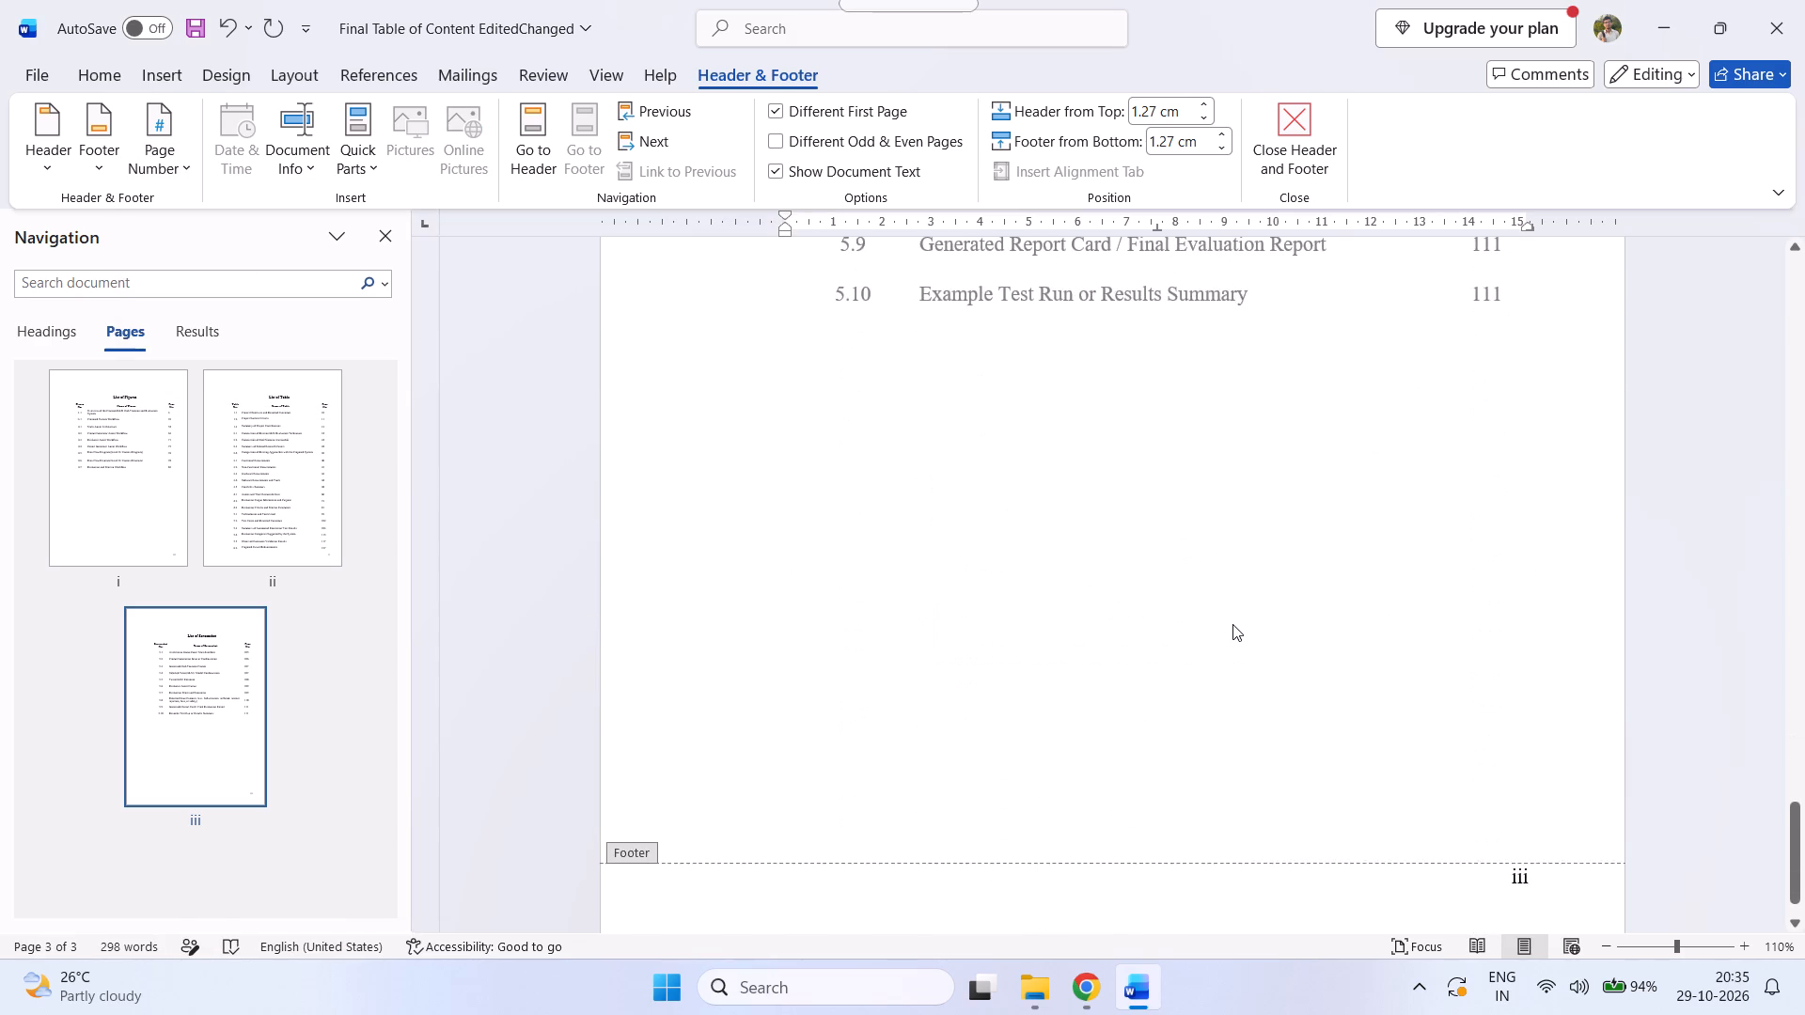
{"action": "scroll", "coordinate": [1232, 624], "scroll_direction": "up", "scroll_amount": 14}
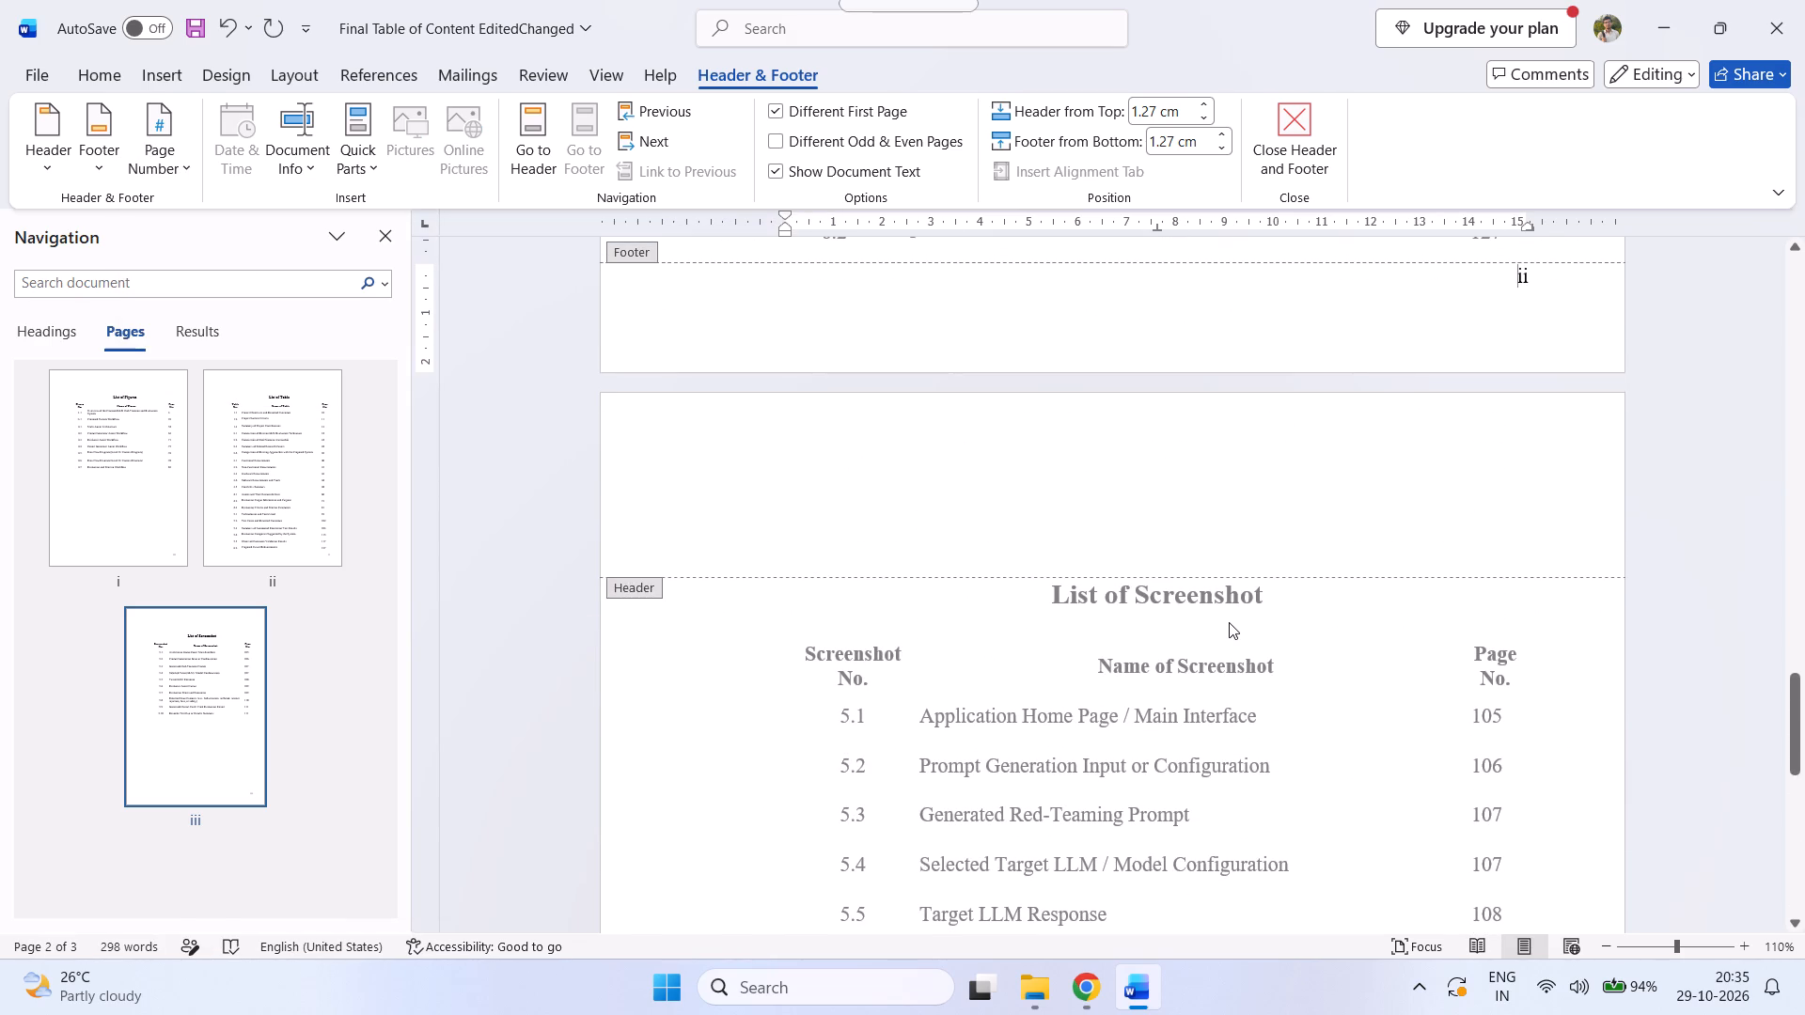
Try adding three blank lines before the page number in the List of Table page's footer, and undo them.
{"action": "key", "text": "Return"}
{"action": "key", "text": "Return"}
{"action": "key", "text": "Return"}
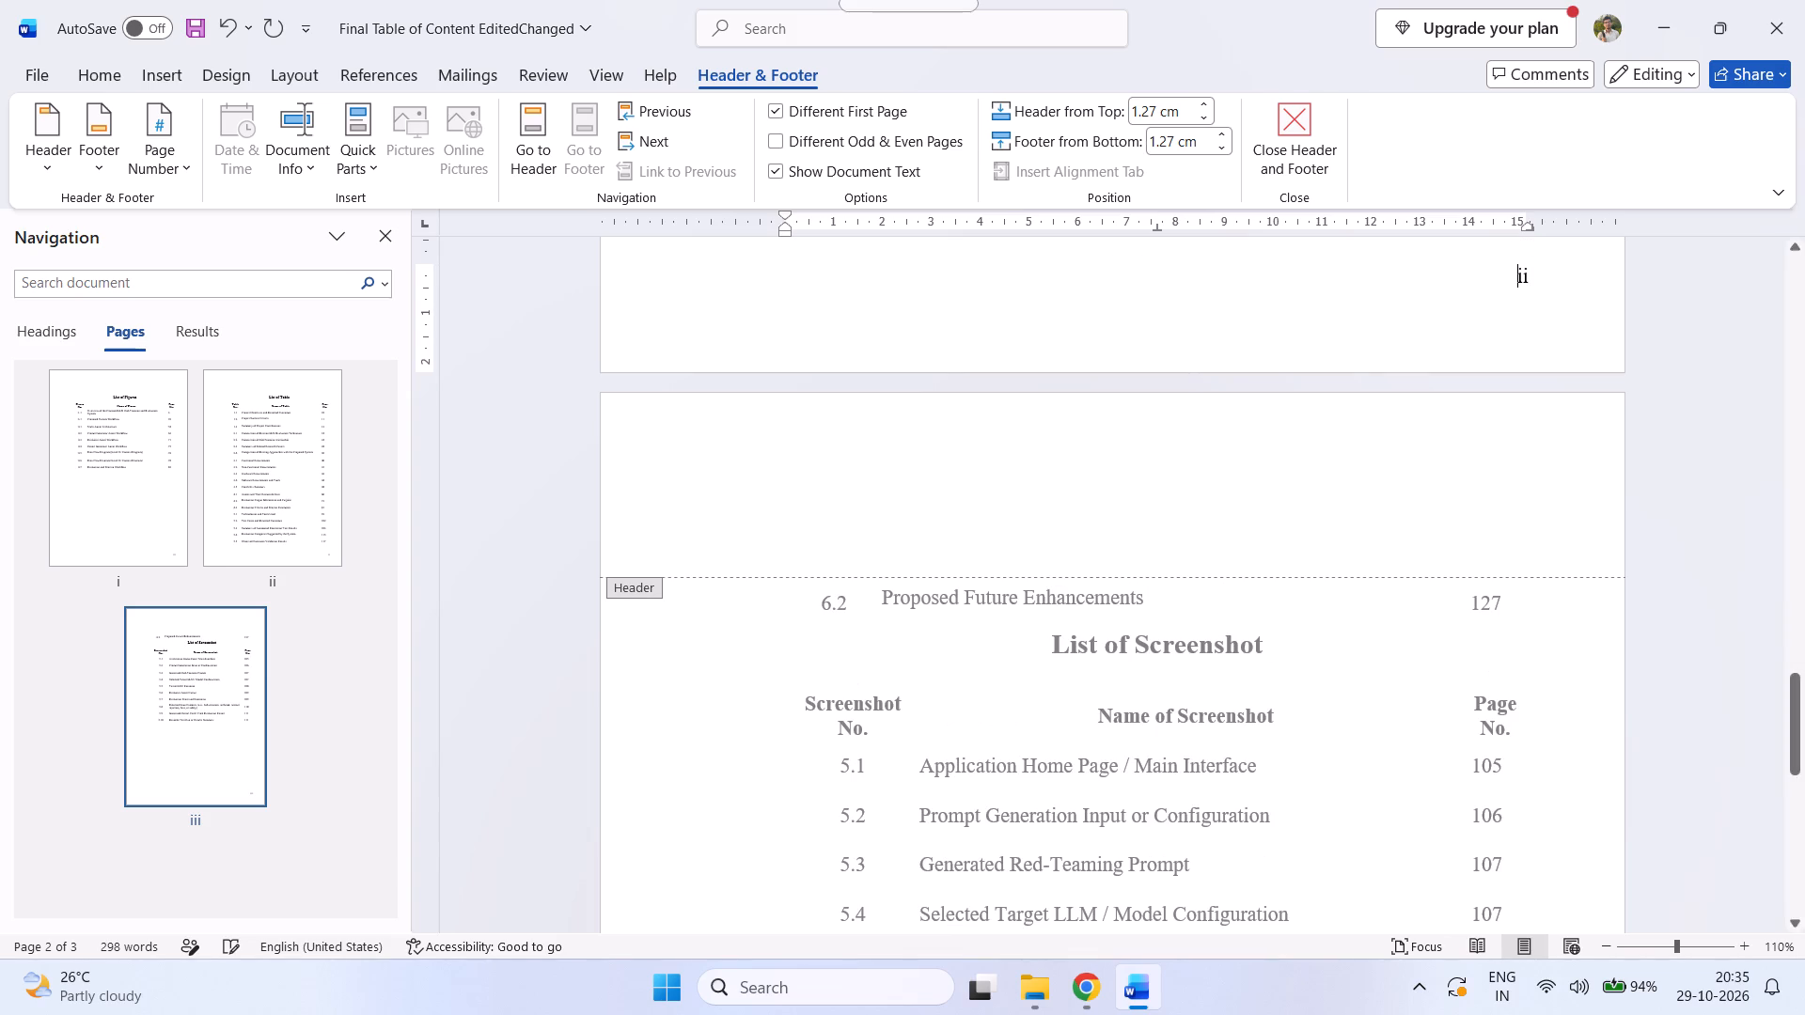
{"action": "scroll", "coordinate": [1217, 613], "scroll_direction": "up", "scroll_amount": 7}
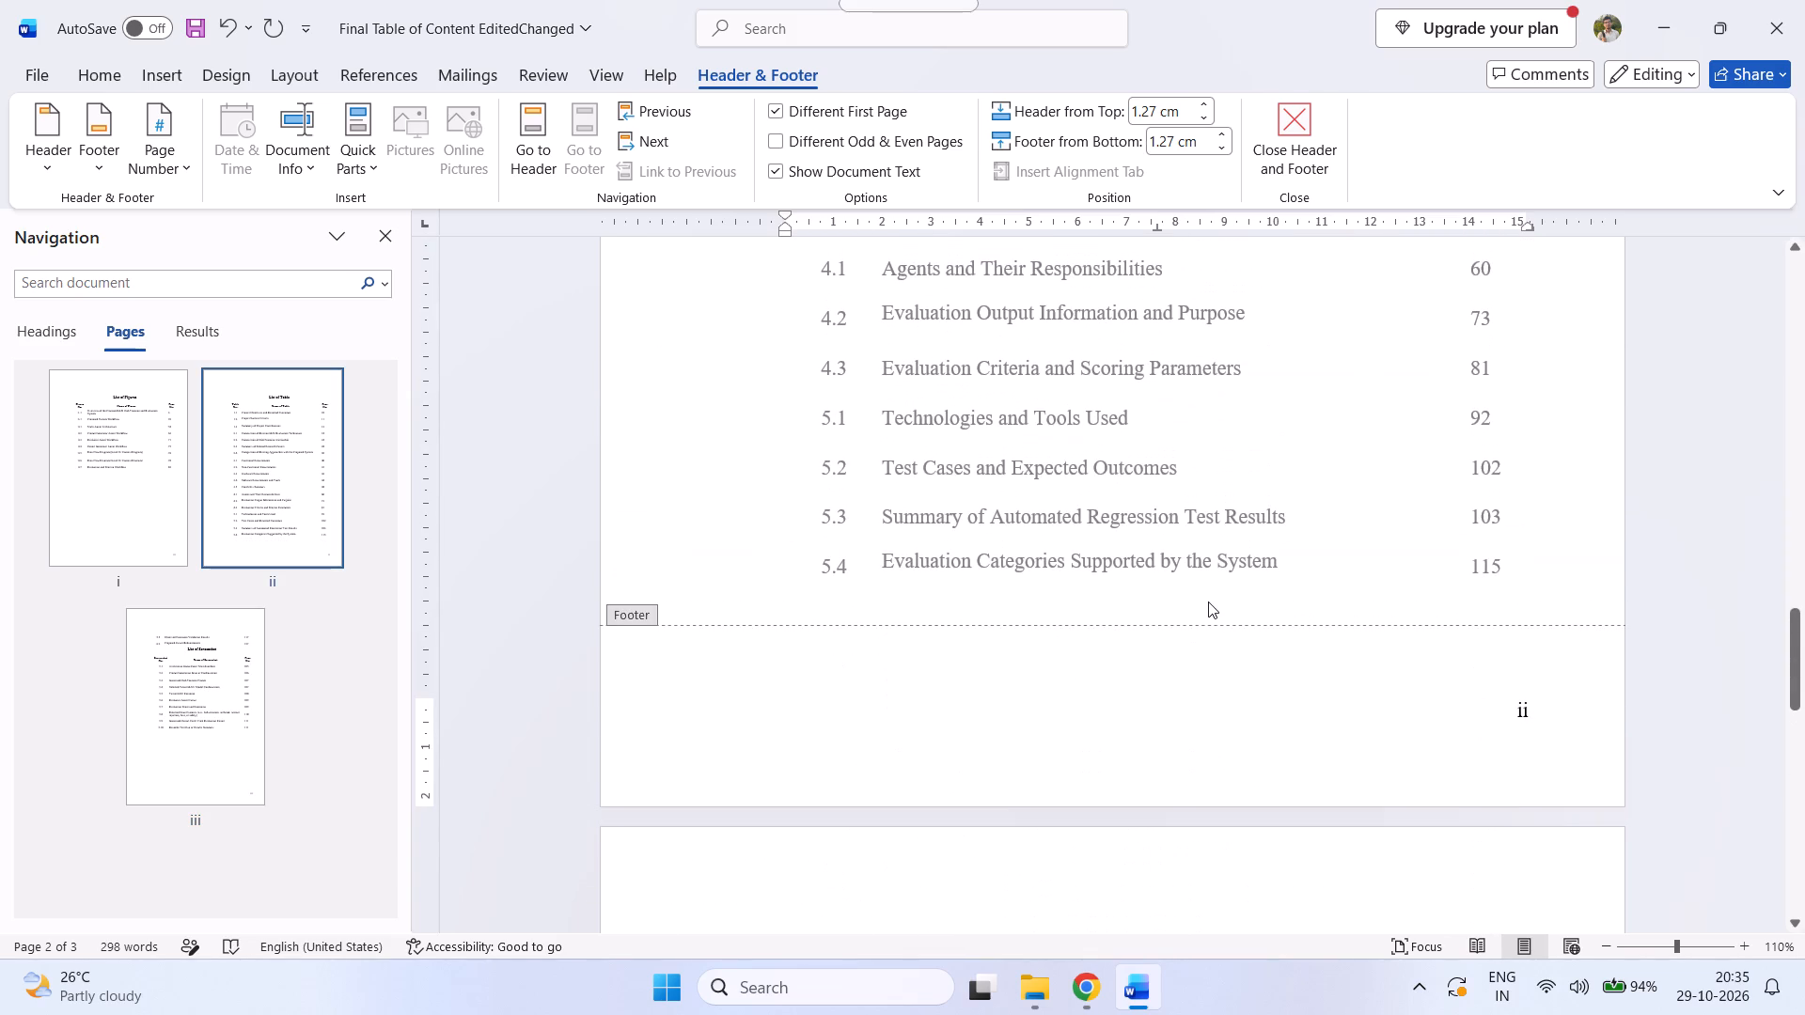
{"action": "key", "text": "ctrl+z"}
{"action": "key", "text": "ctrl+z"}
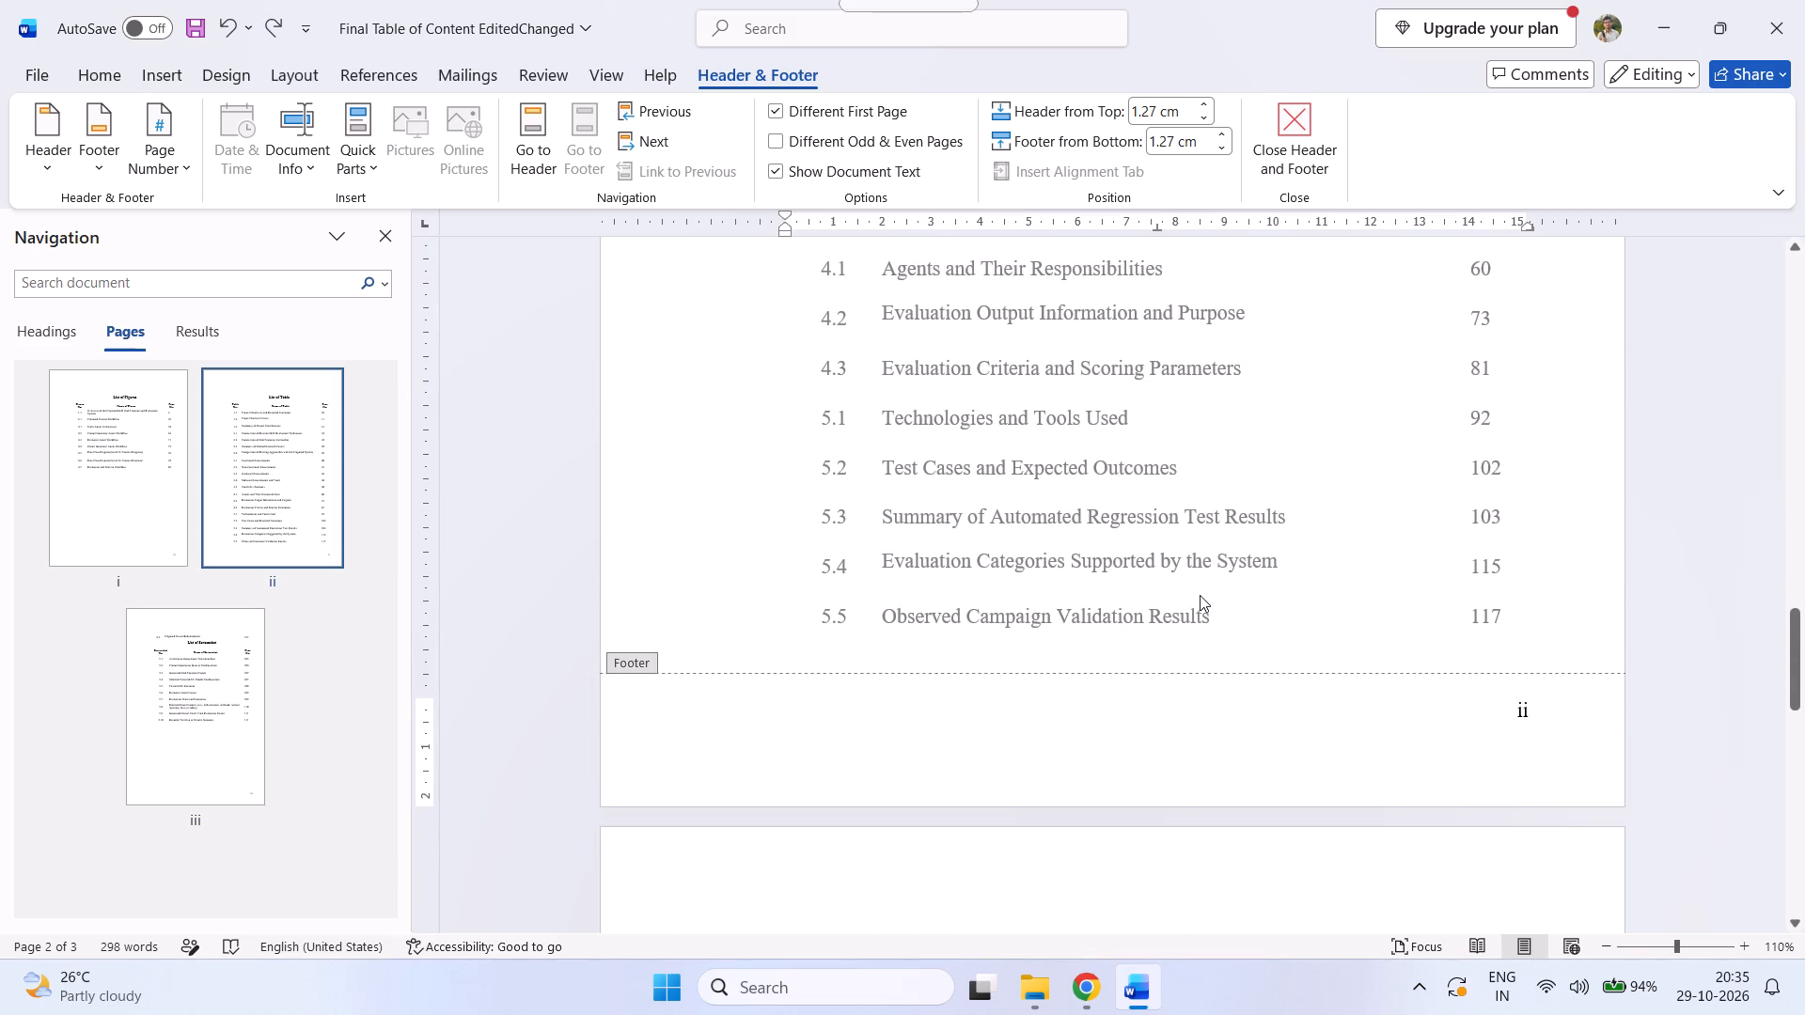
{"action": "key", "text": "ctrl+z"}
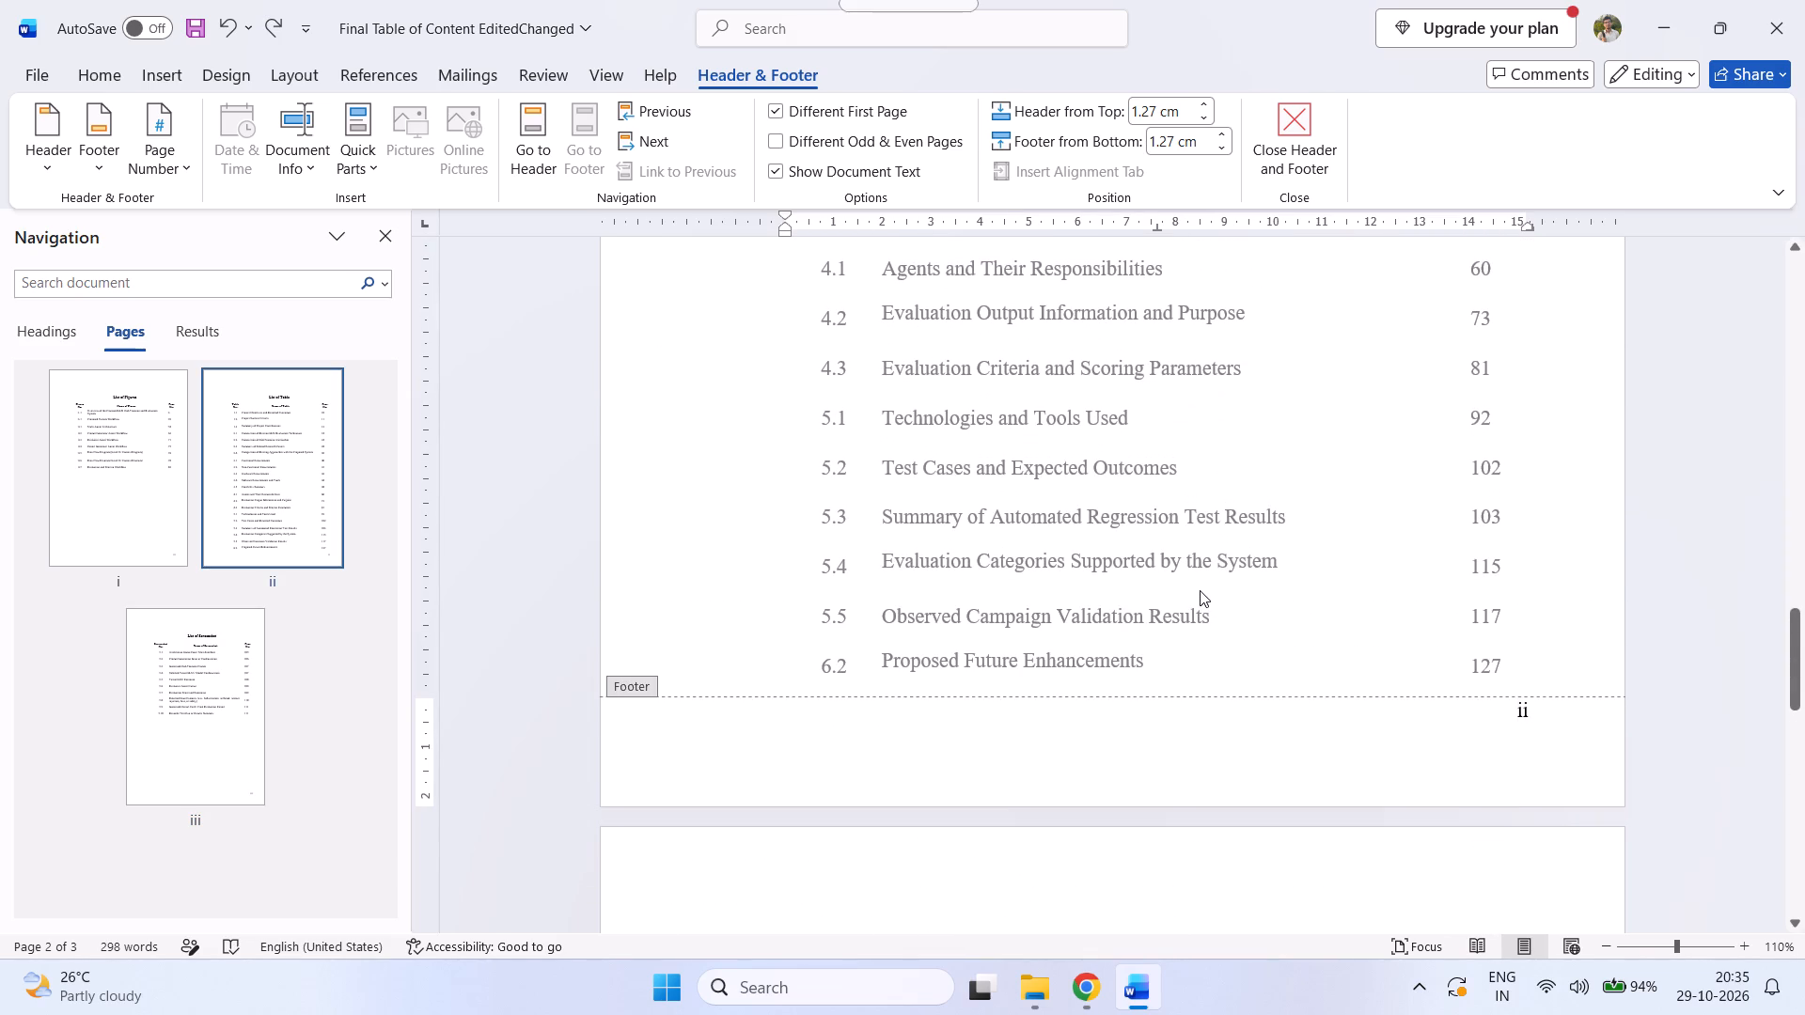
Check the page number format settings from the List of Table page's footer without changing them, and leave footer editing.
{"action": "left_click", "coordinate": [177, 169]}
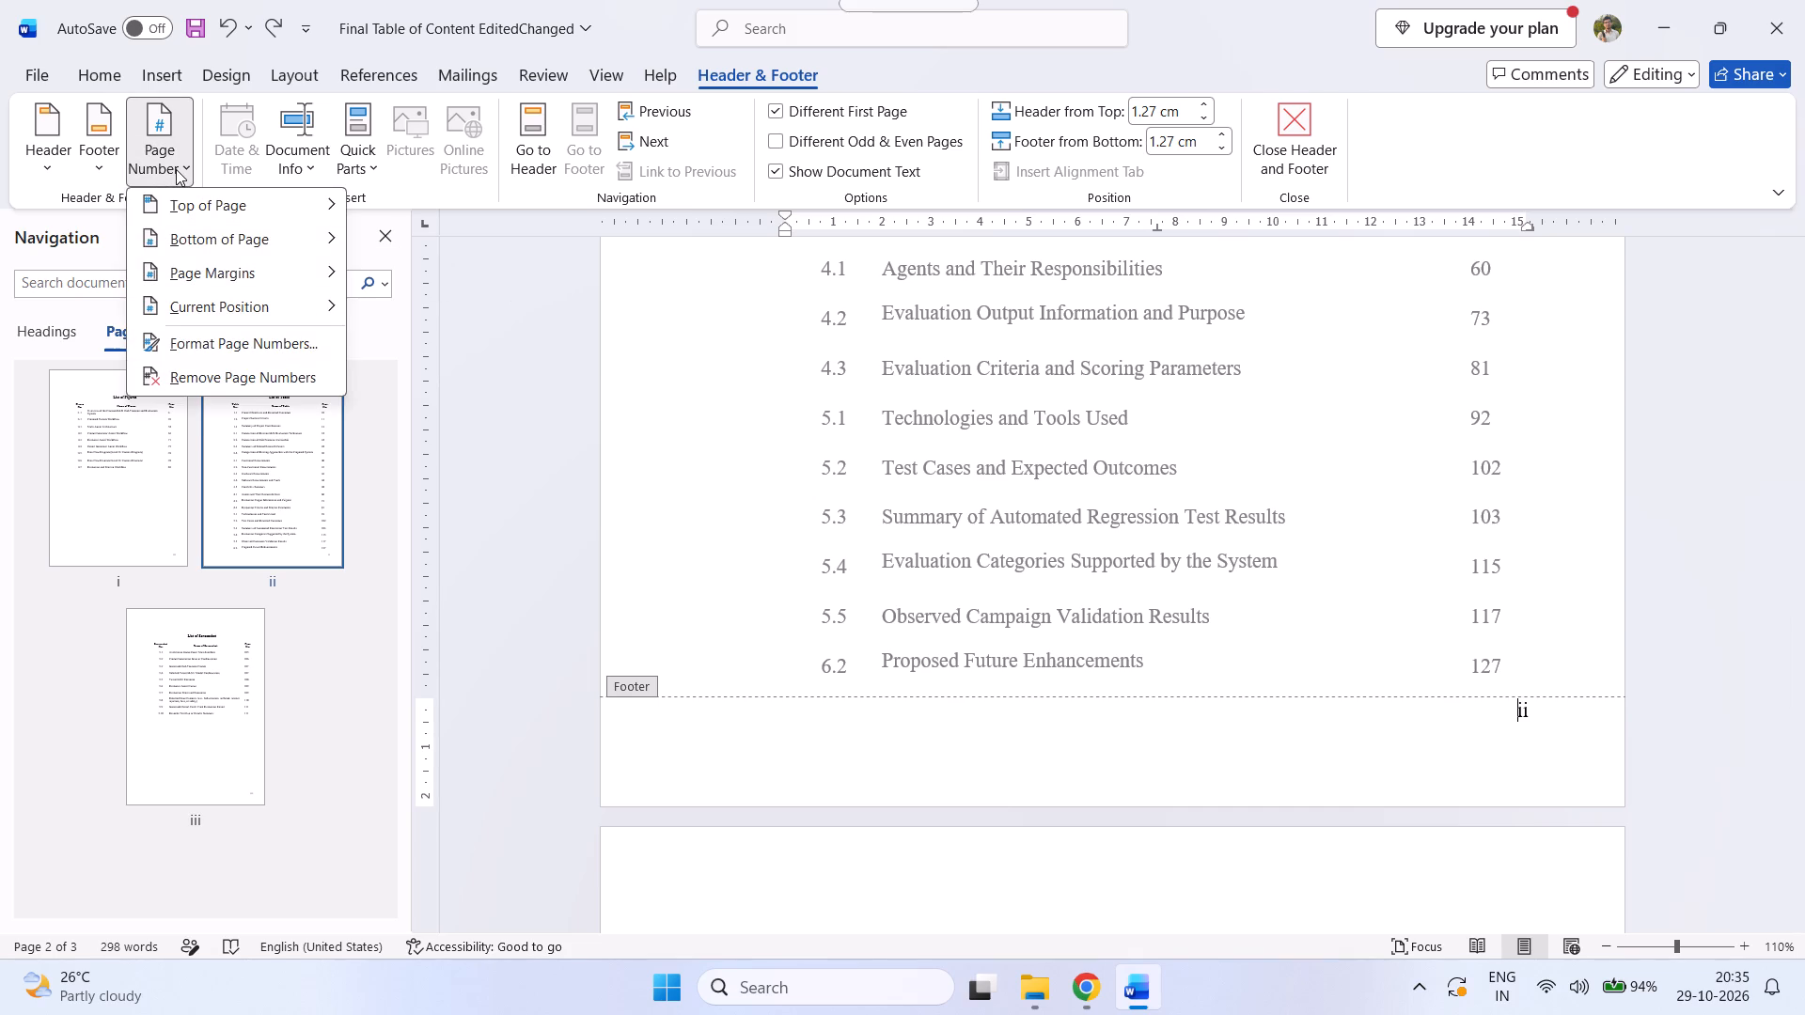
{"action": "left_click", "coordinate": [270, 358]}
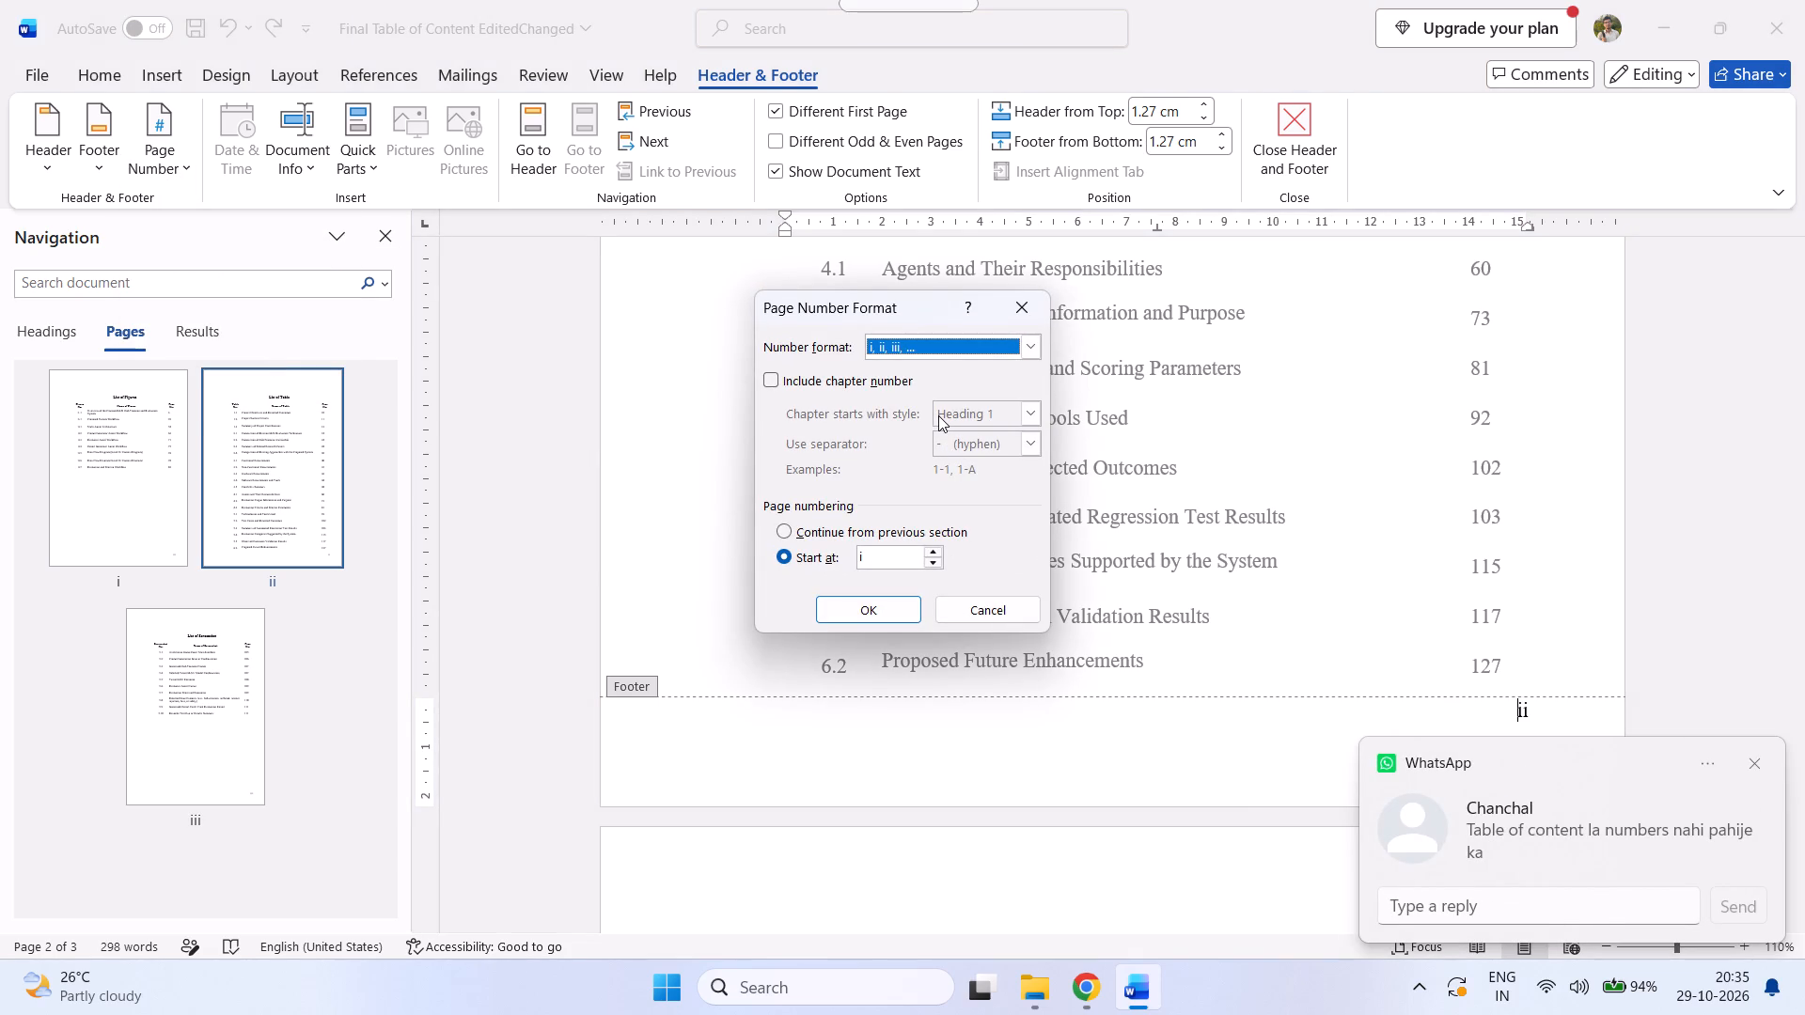
{"action": "left_click", "coordinate": [1009, 299]}
{"action": "scroll", "coordinate": [1209, 465], "scroll_direction": "up", "scroll_amount": 9}
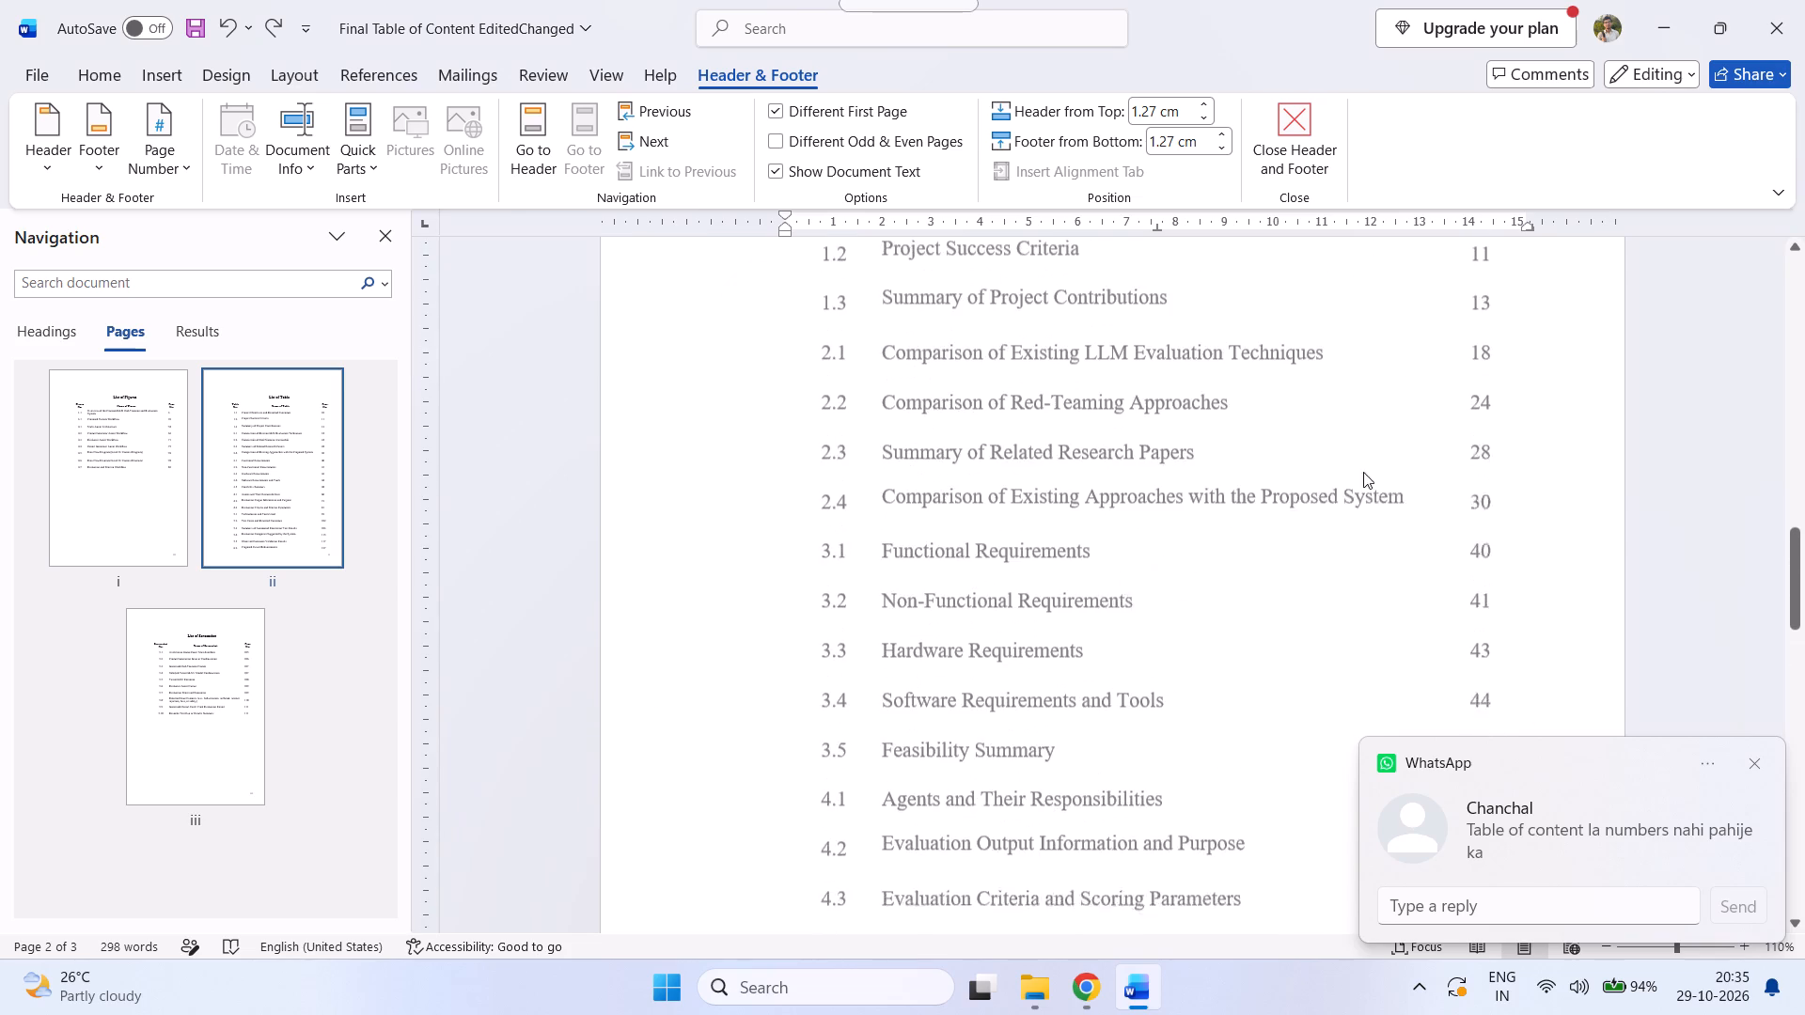
{"action": "double_click", "coordinate": [1631, 445]}
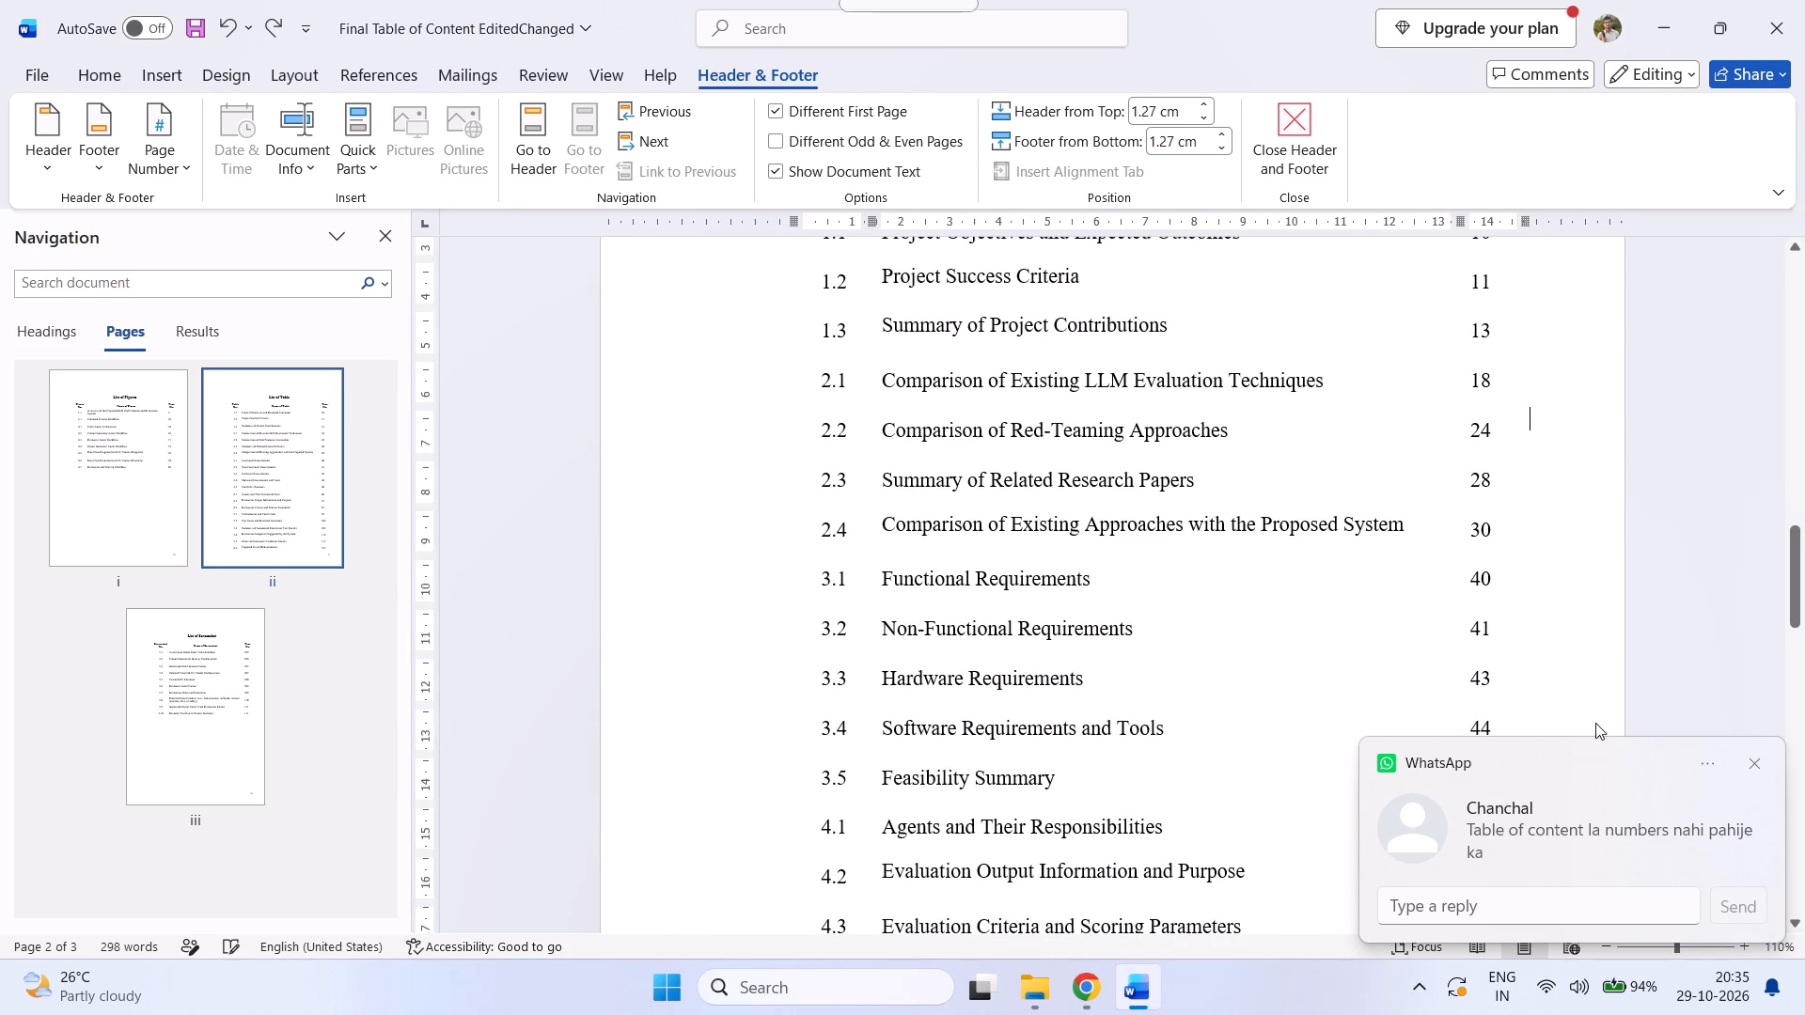
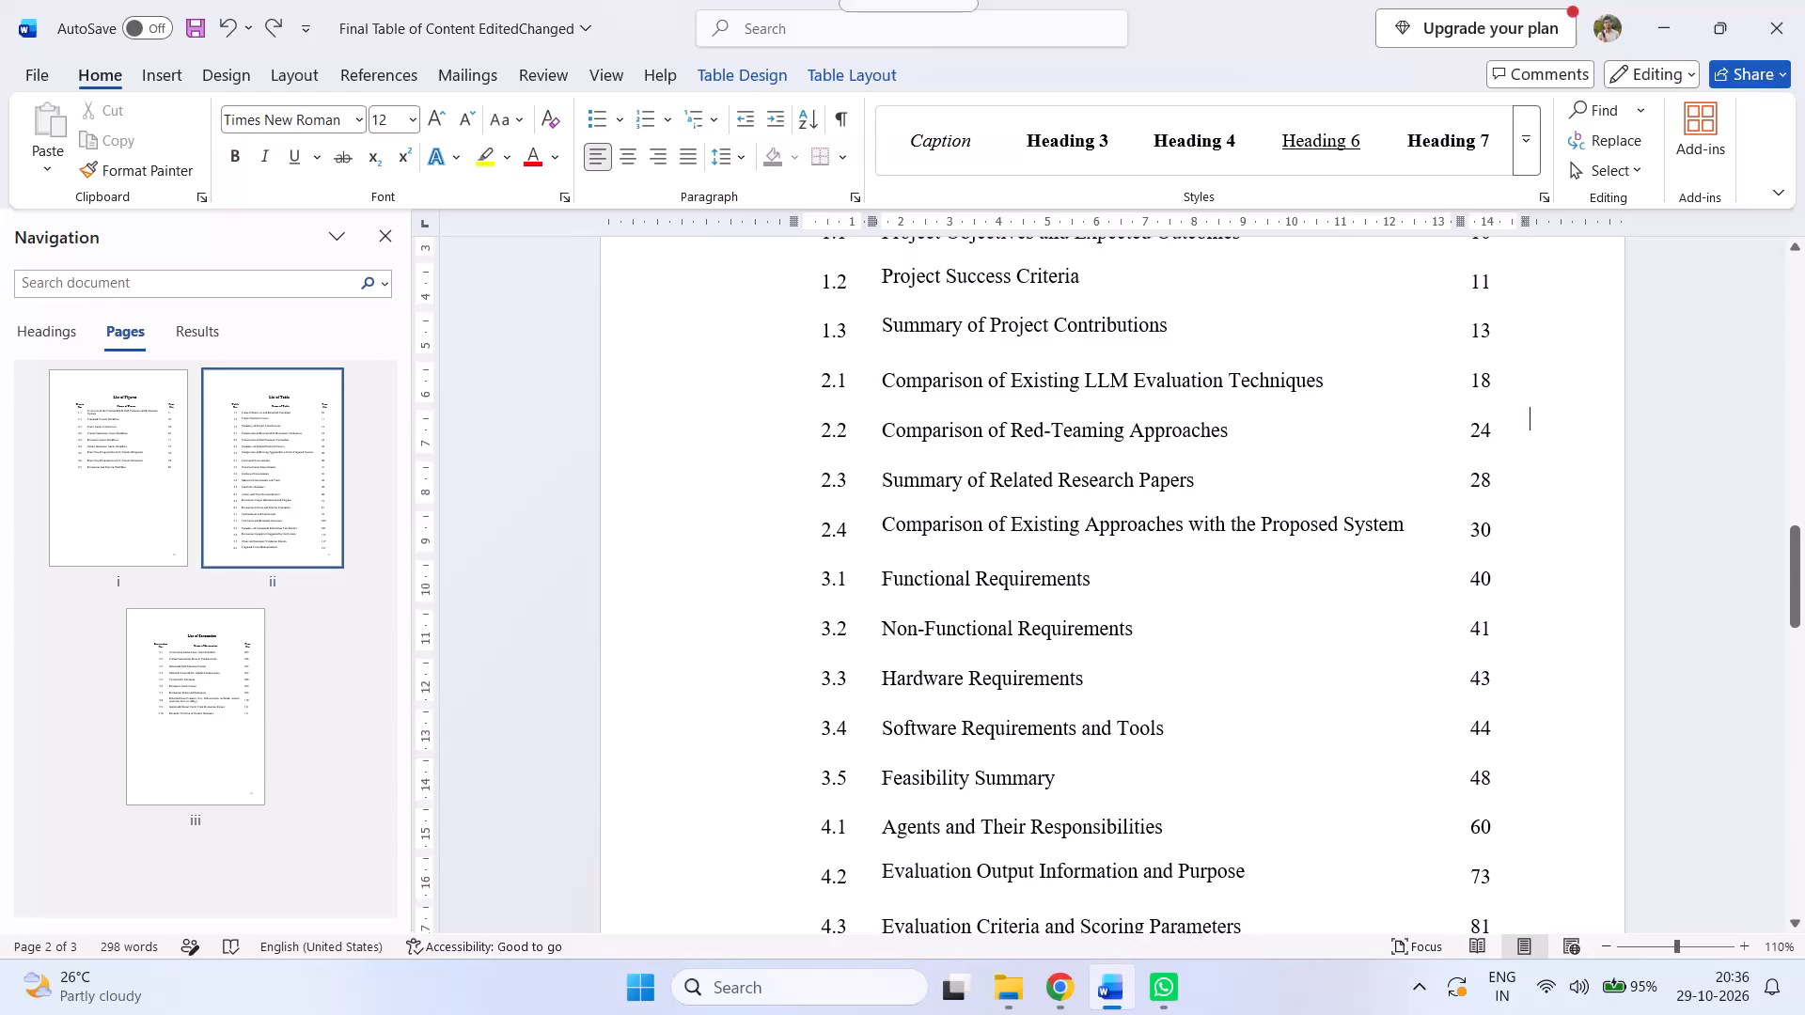
Print only page 1, the List of Figures, to PDF and save it as LOF in the toc folder.
{"action": "scroll", "coordinate": [1075, 837], "scroll_direction": "up", "scroll_amount": 15}
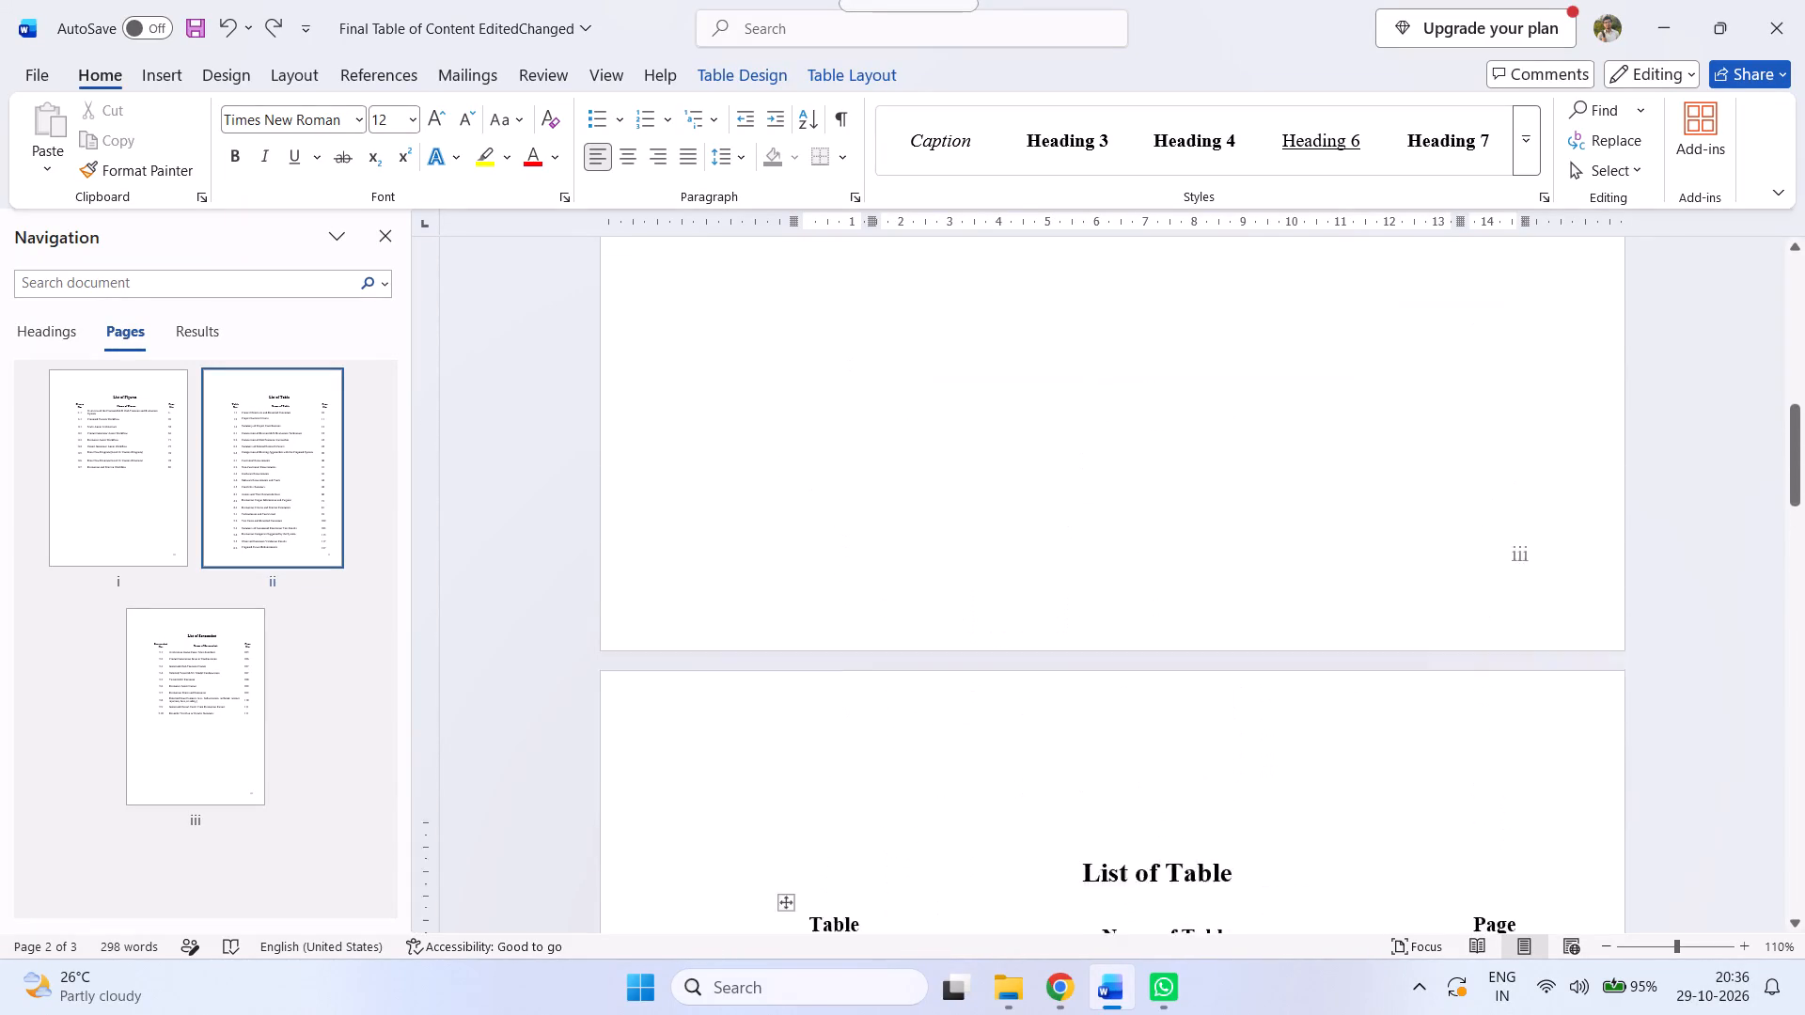
{"action": "scroll", "coordinate": [1072, 839], "scroll_direction": "up", "scroll_amount": 14}
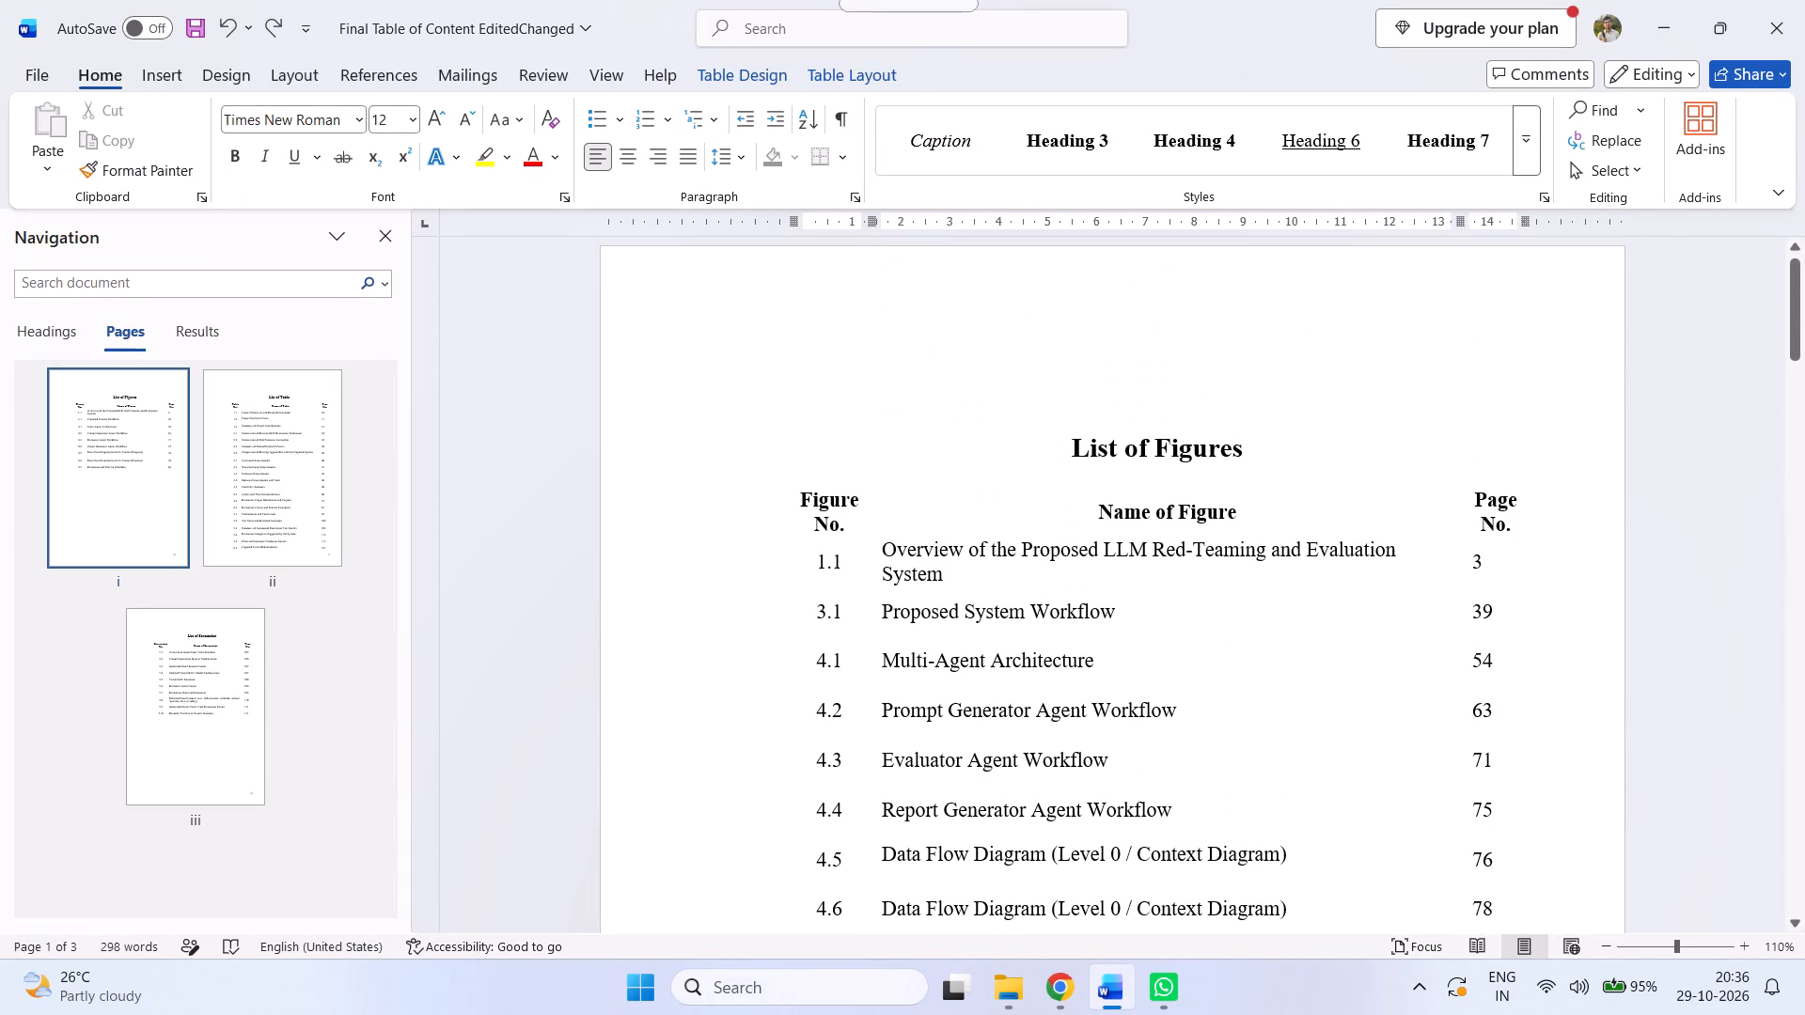
{"action": "scroll", "coordinate": [1072, 839], "scroll_direction": "down", "scroll_amount": 7}
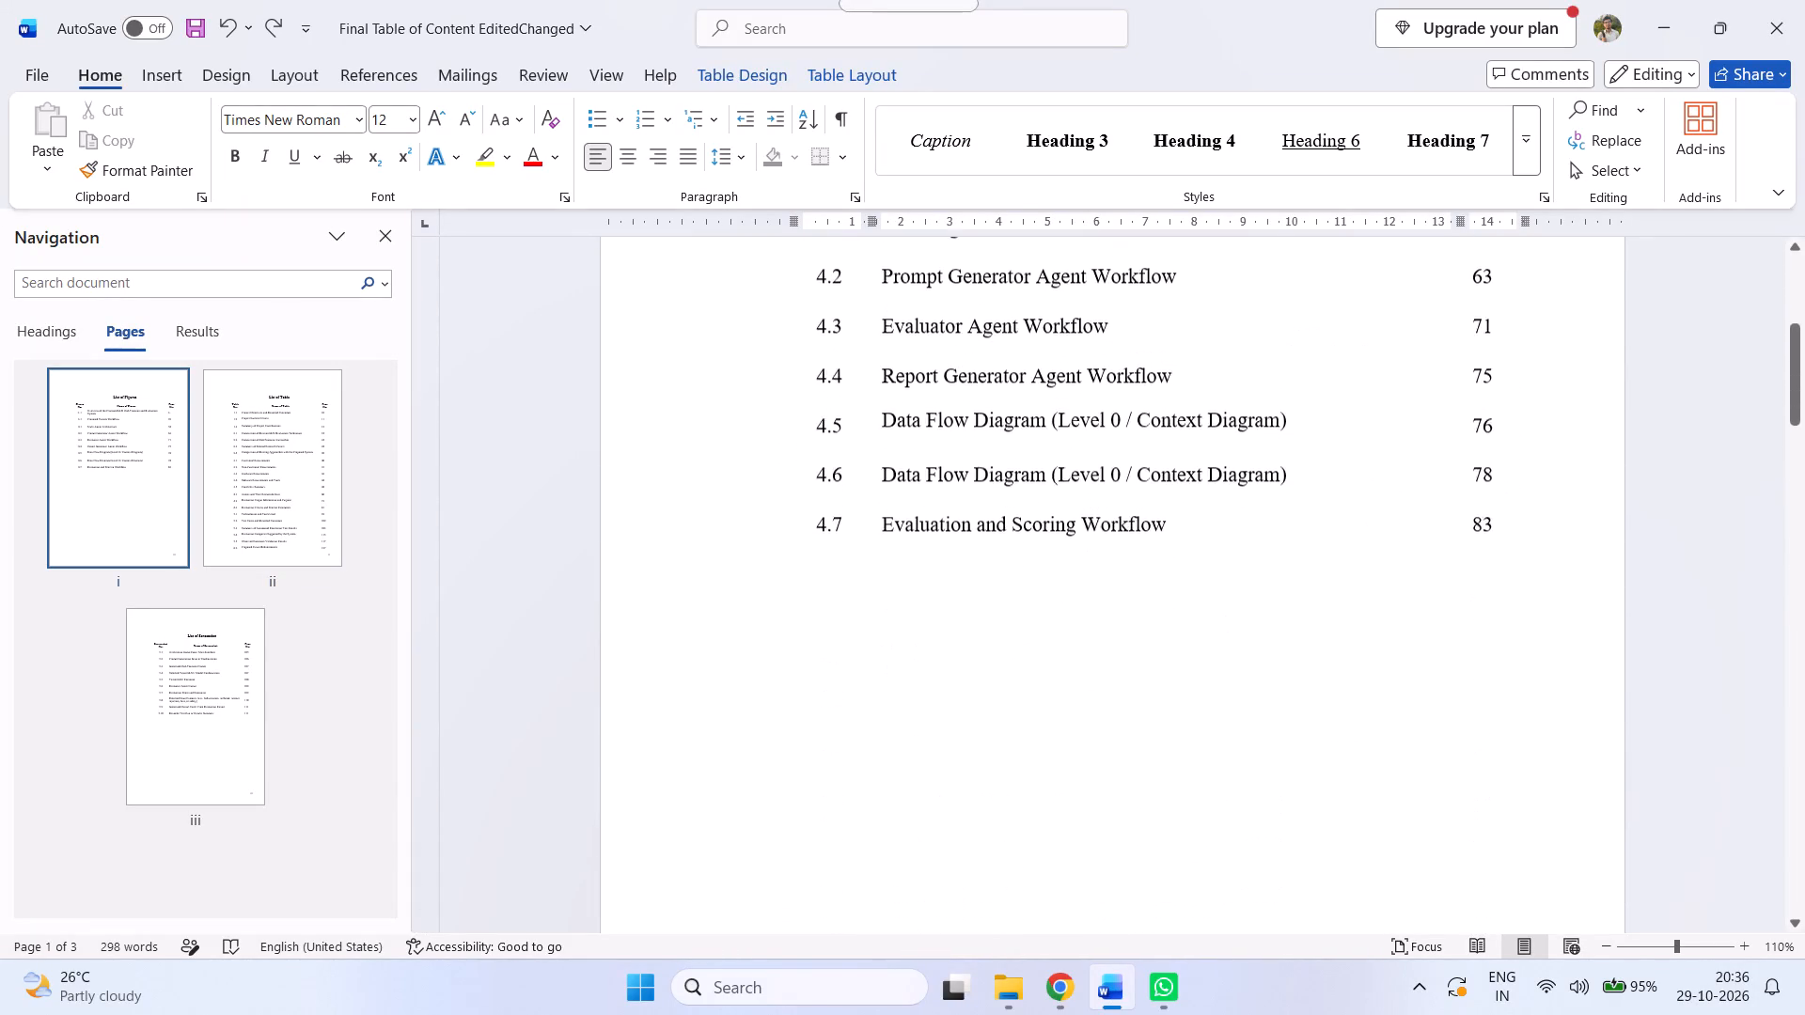
{"action": "scroll", "coordinate": [1072, 839], "scroll_direction": "down", "scroll_amount": 4}
{"action": "scroll", "coordinate": [1540, 910], "scroll_direction": "down", "scroll_amount": 3}
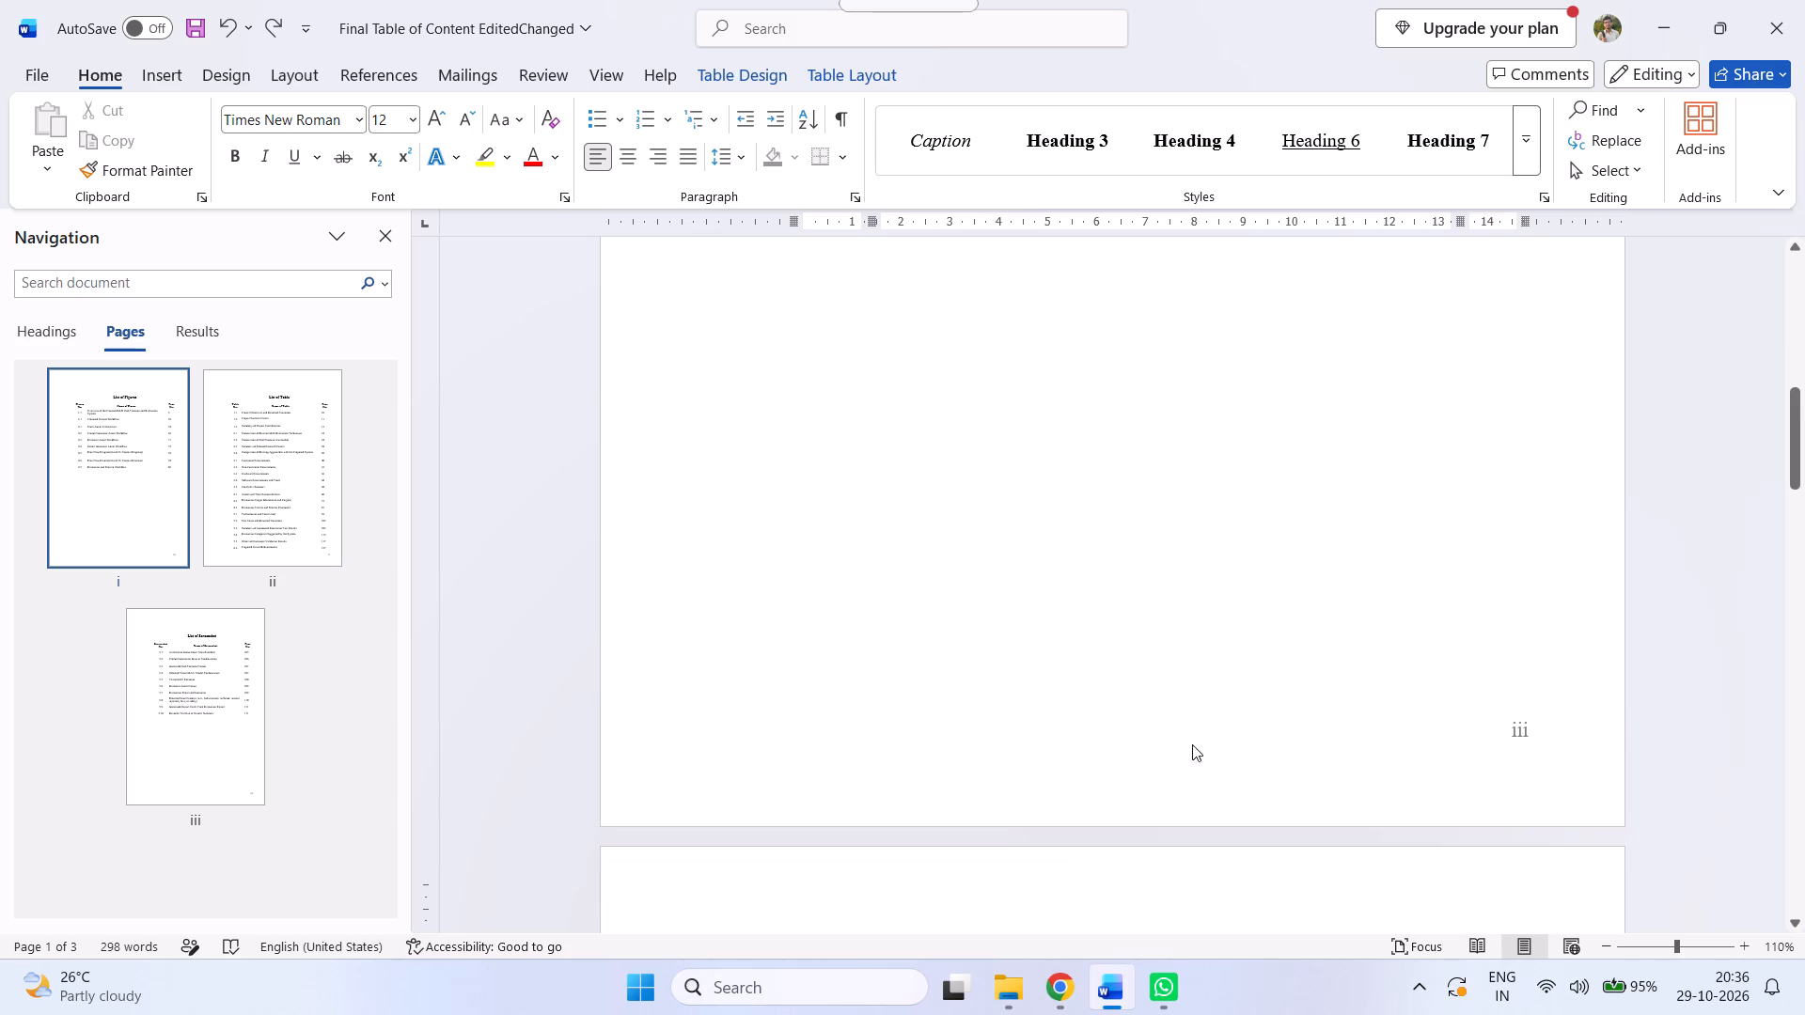
{"action": "scroll", "coordinate": [962, 449], "scroll_direction": "up", "scroll_amount": 12}
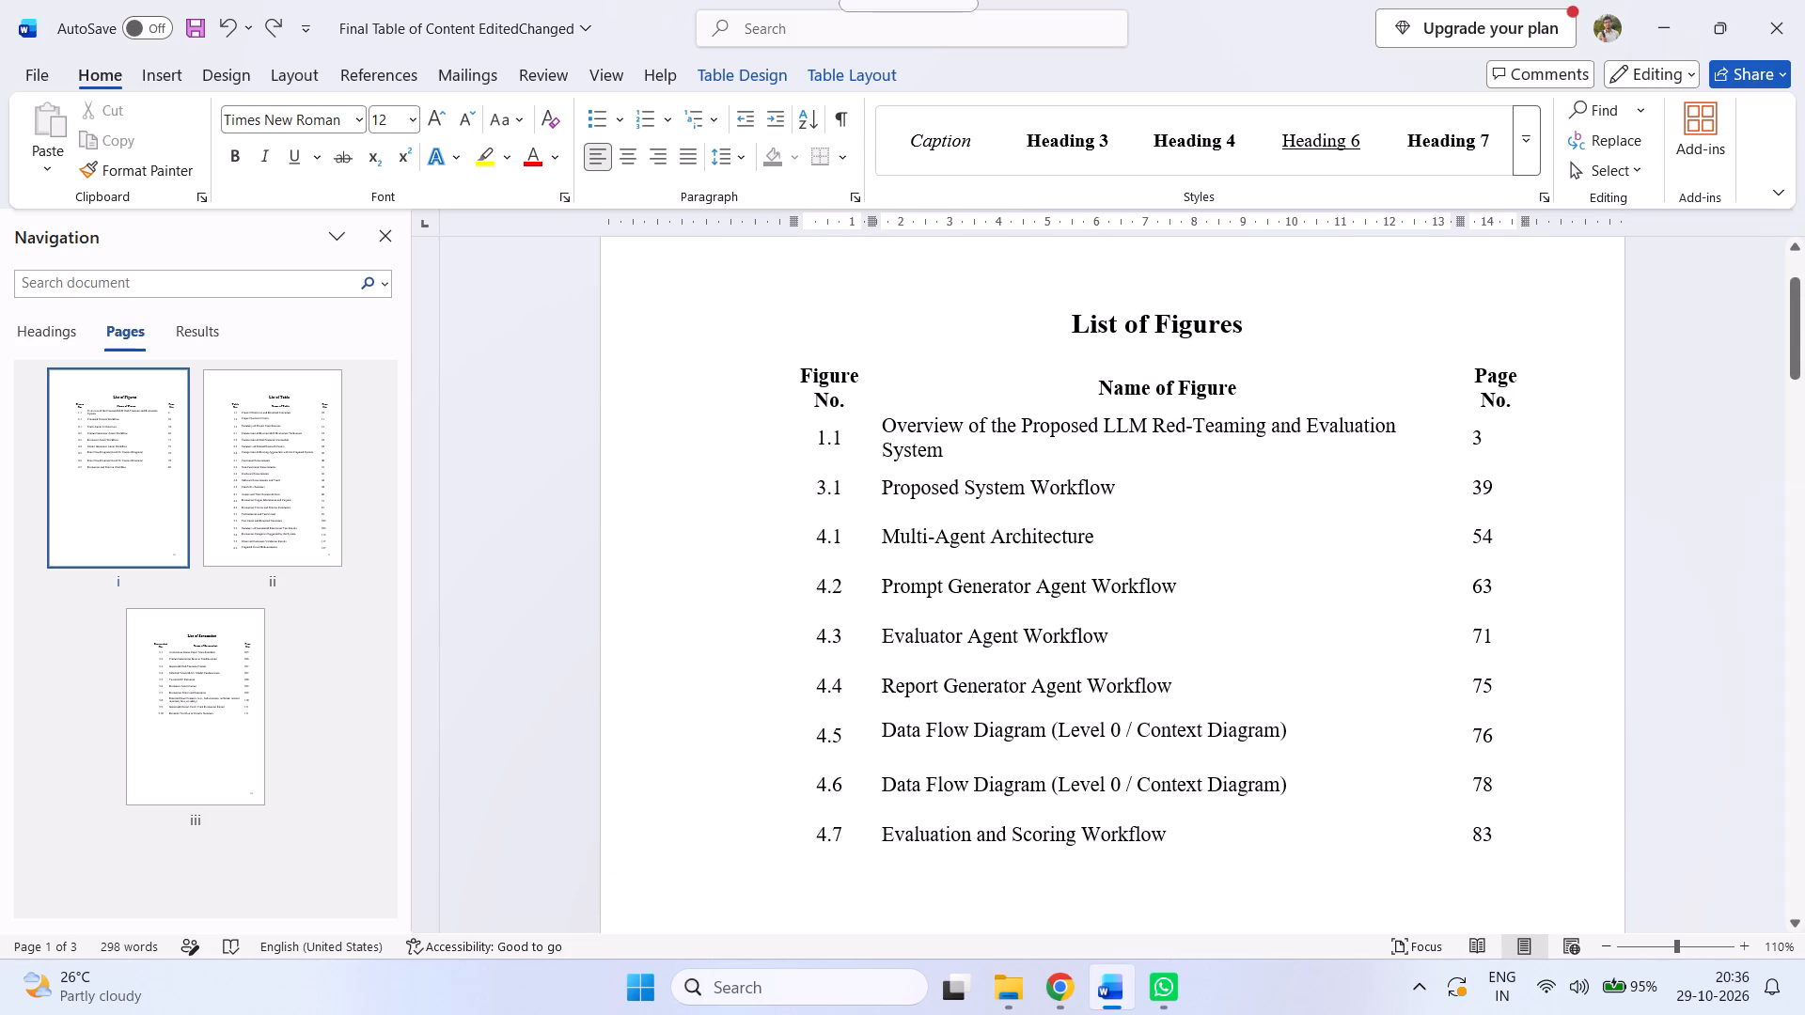
{"action": "key", "text": "ctrl+p"}
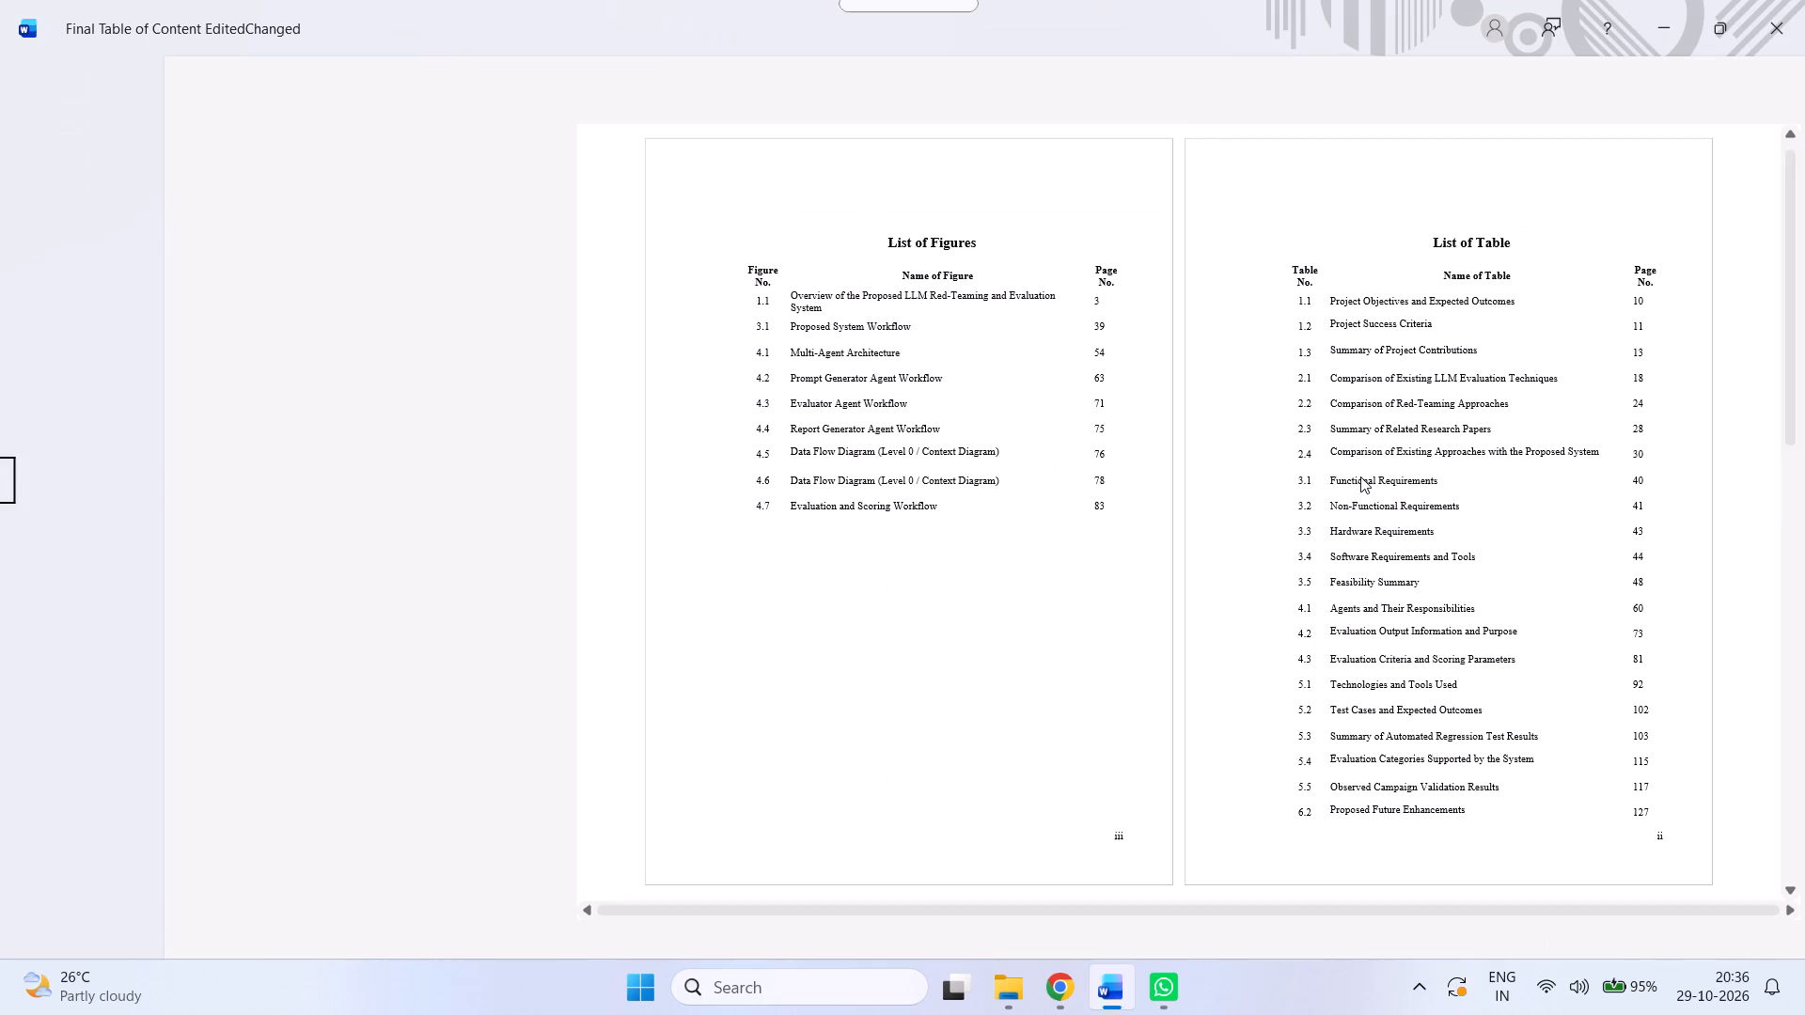
{"action": "left_click", "coordinate": [401, 447]}
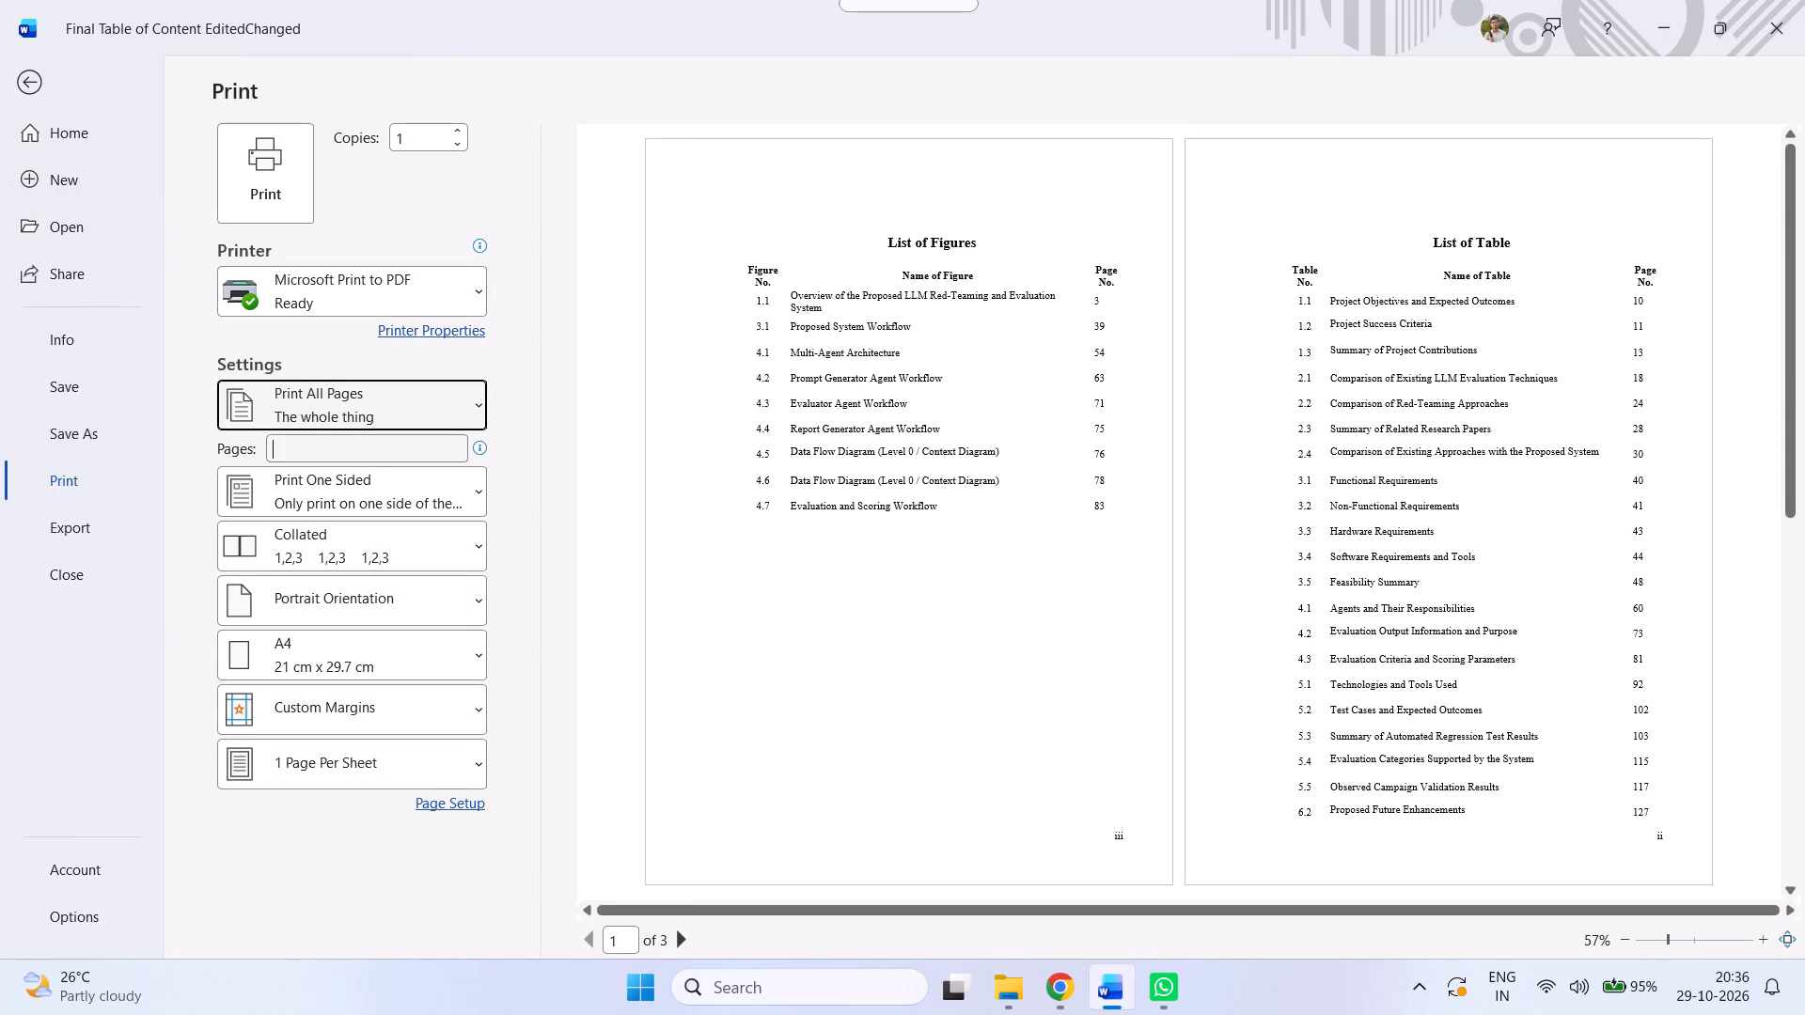
{"action": "key", "text": "1"}
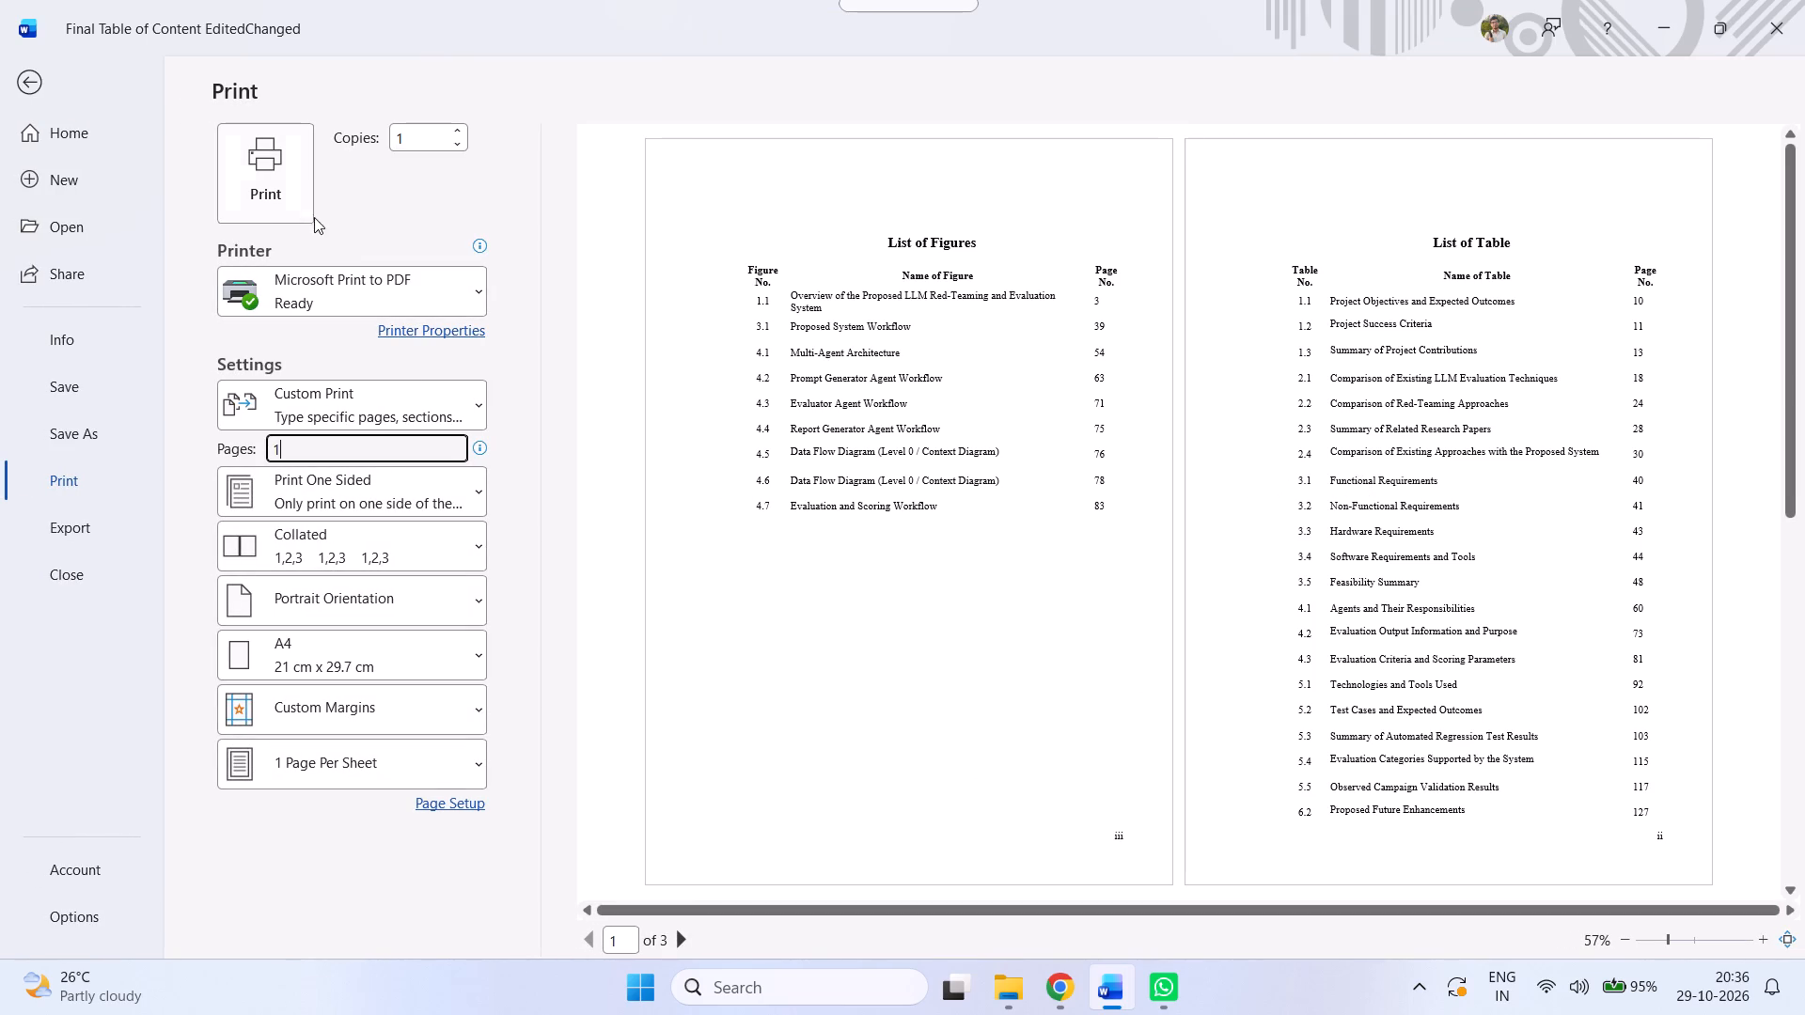
{"action": "left_click", "coordinate": [293, 194]}
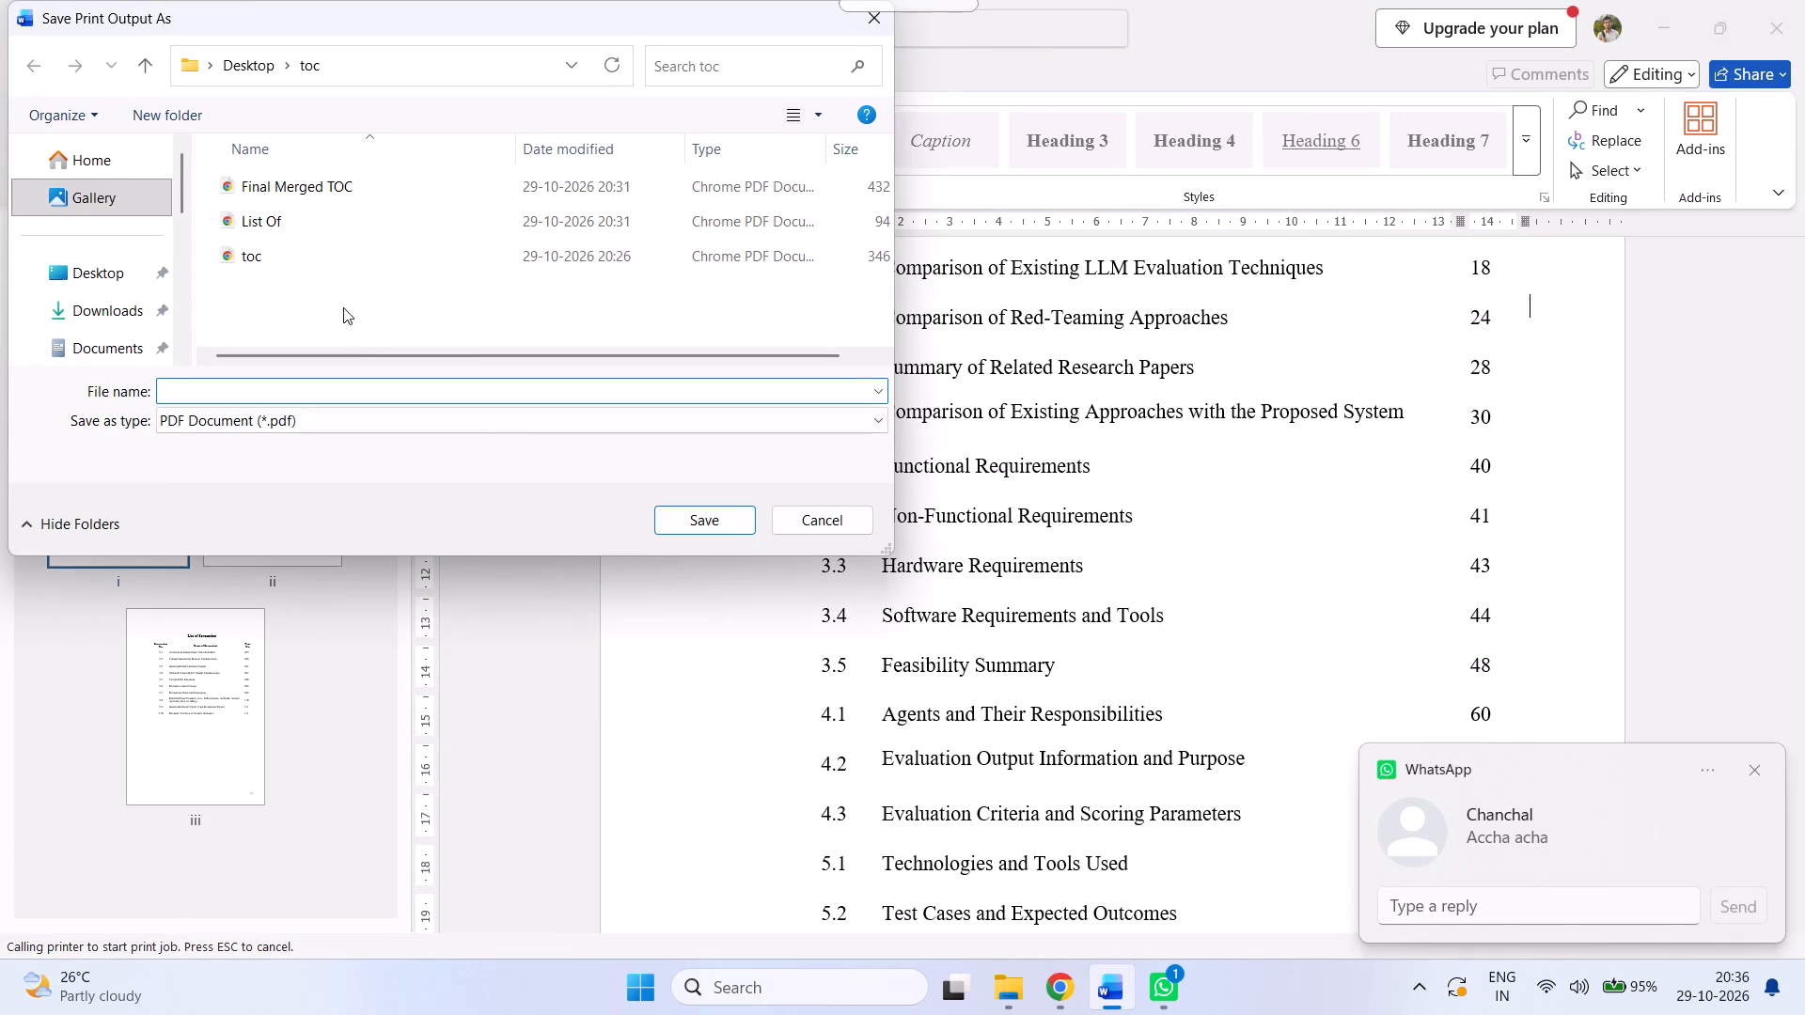
{"action": "type", "text": "LO"}
{"action": "key", "text": "shift+f"}
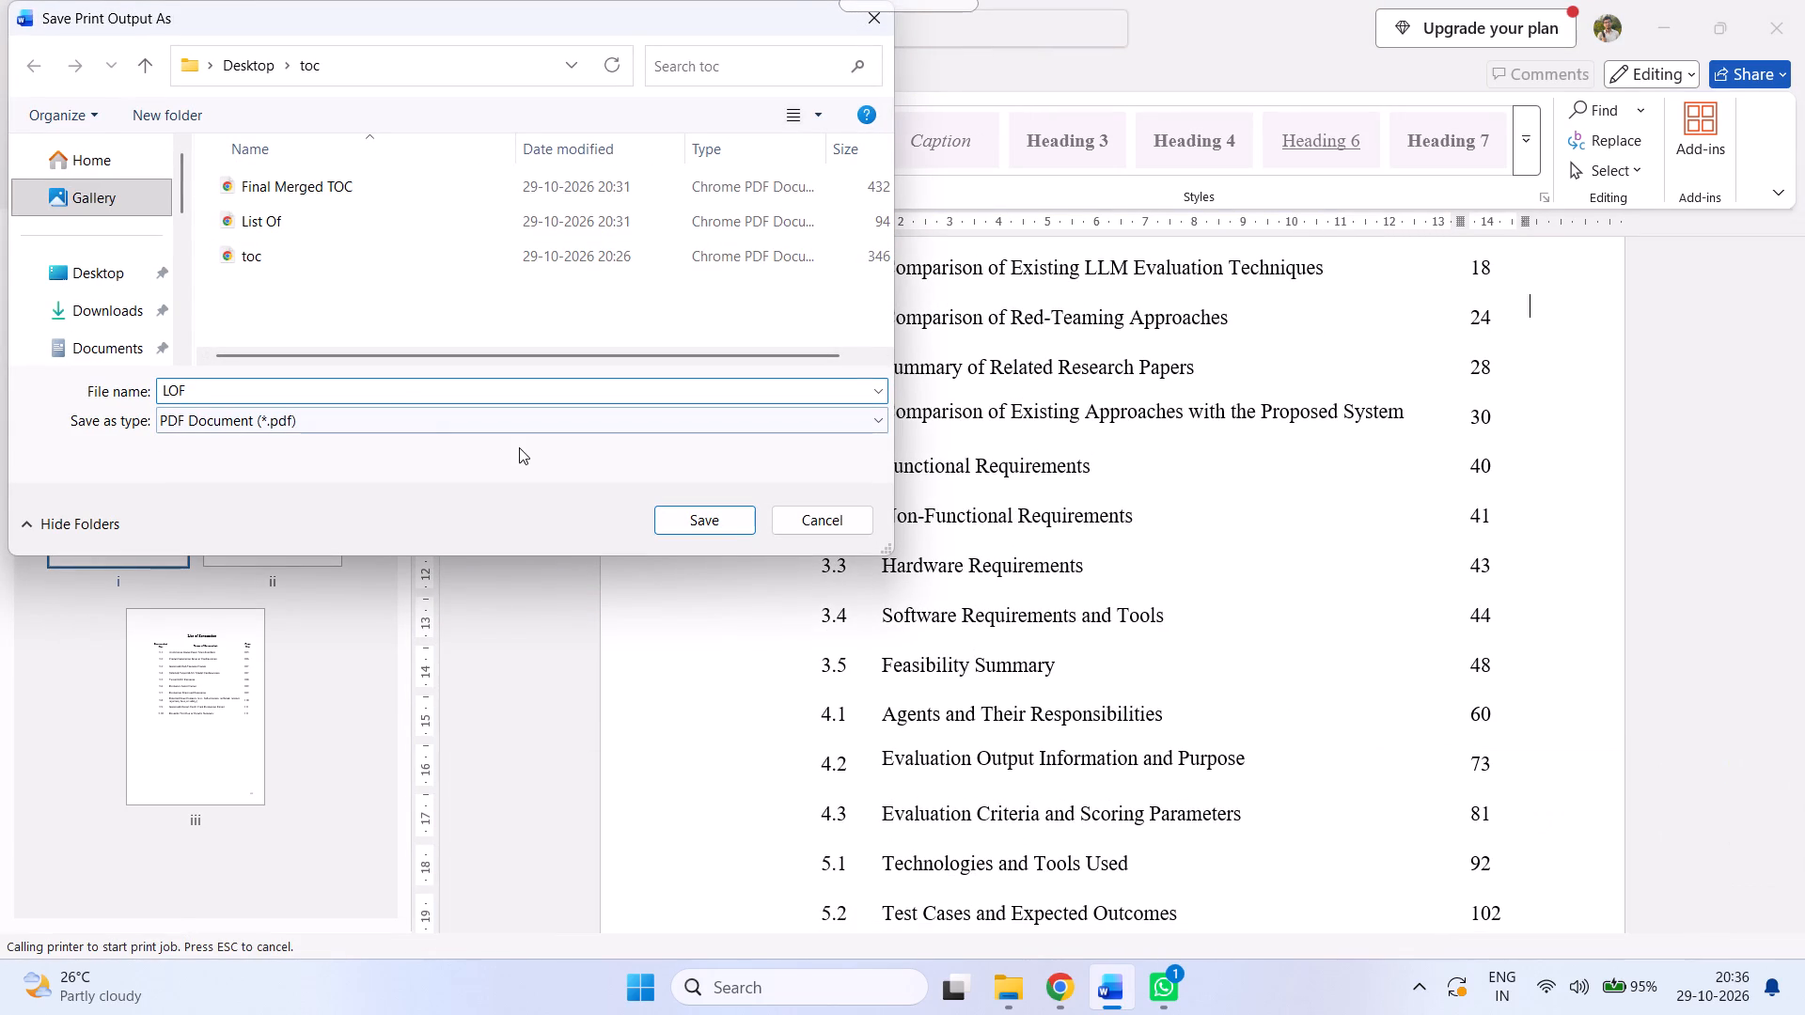
{"action": "left_click", "coordinate": [669, 517]}
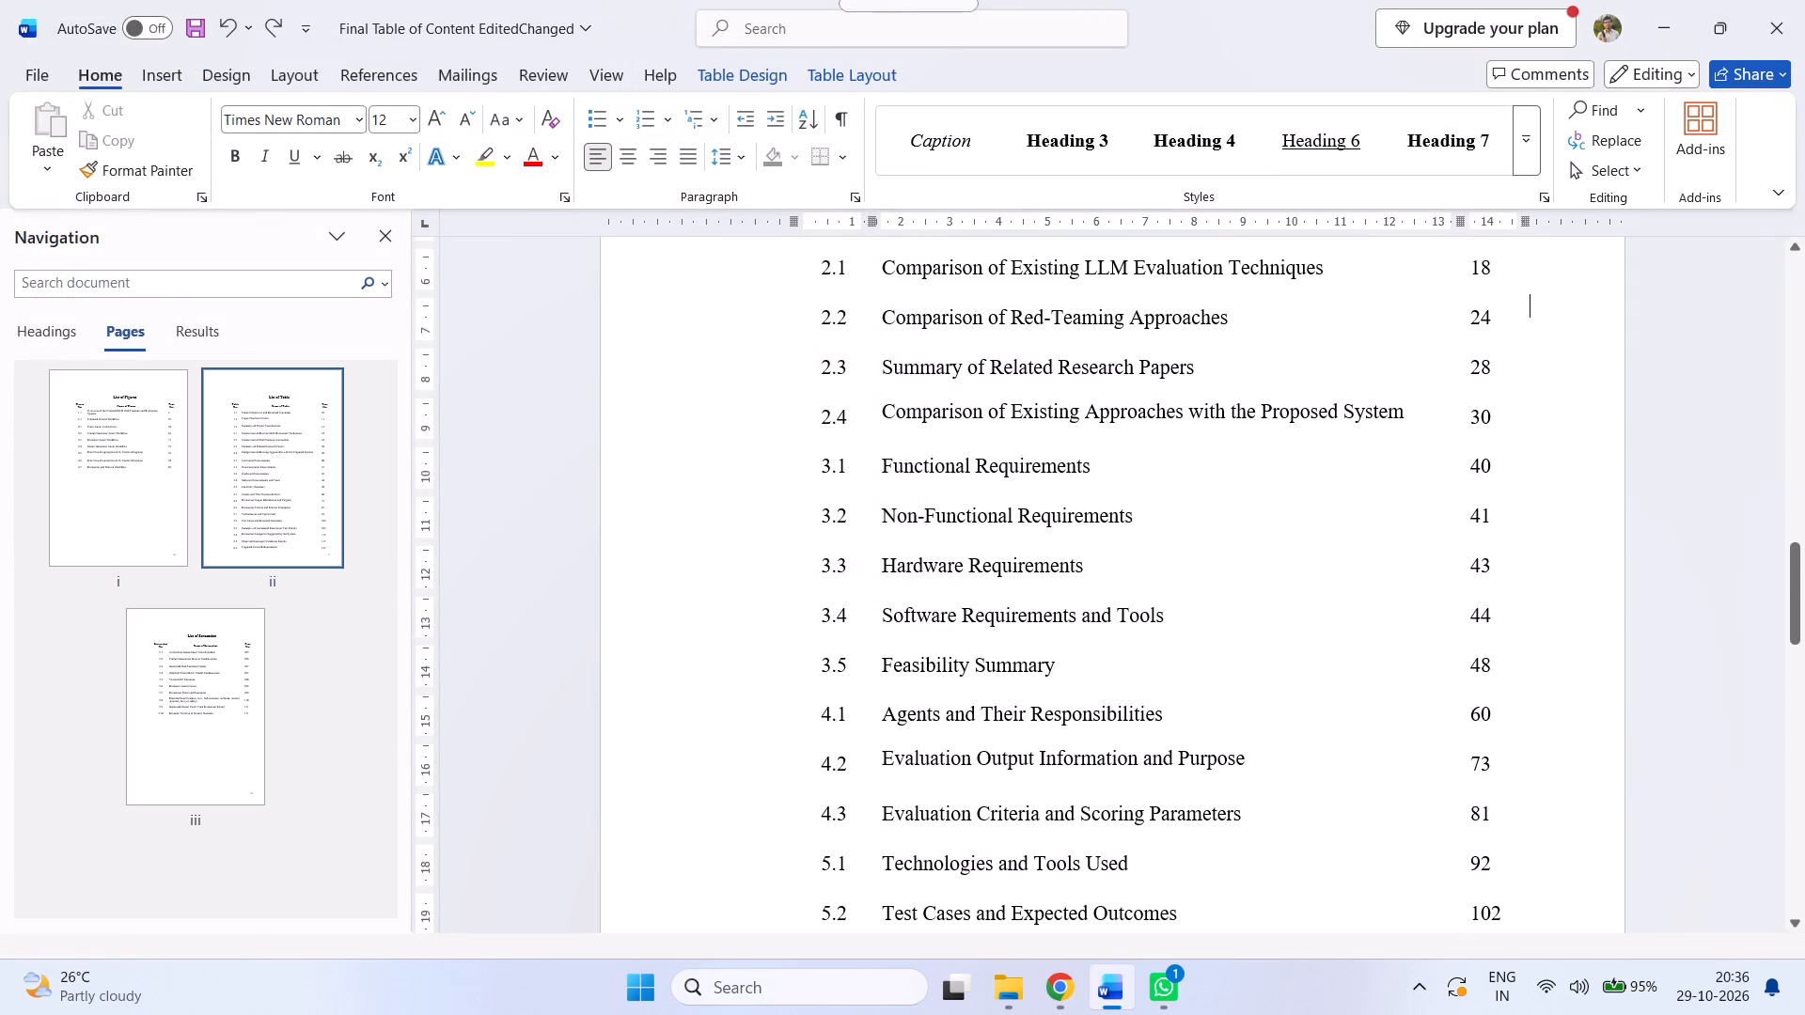
Review the page numbers at the bottom of the List of Figures, List of Table and List of Screenshot pages.
{"action": "scroll", "coordinate": [1412, 664], "scroll_direction": "up", "scroll_amount": 5}
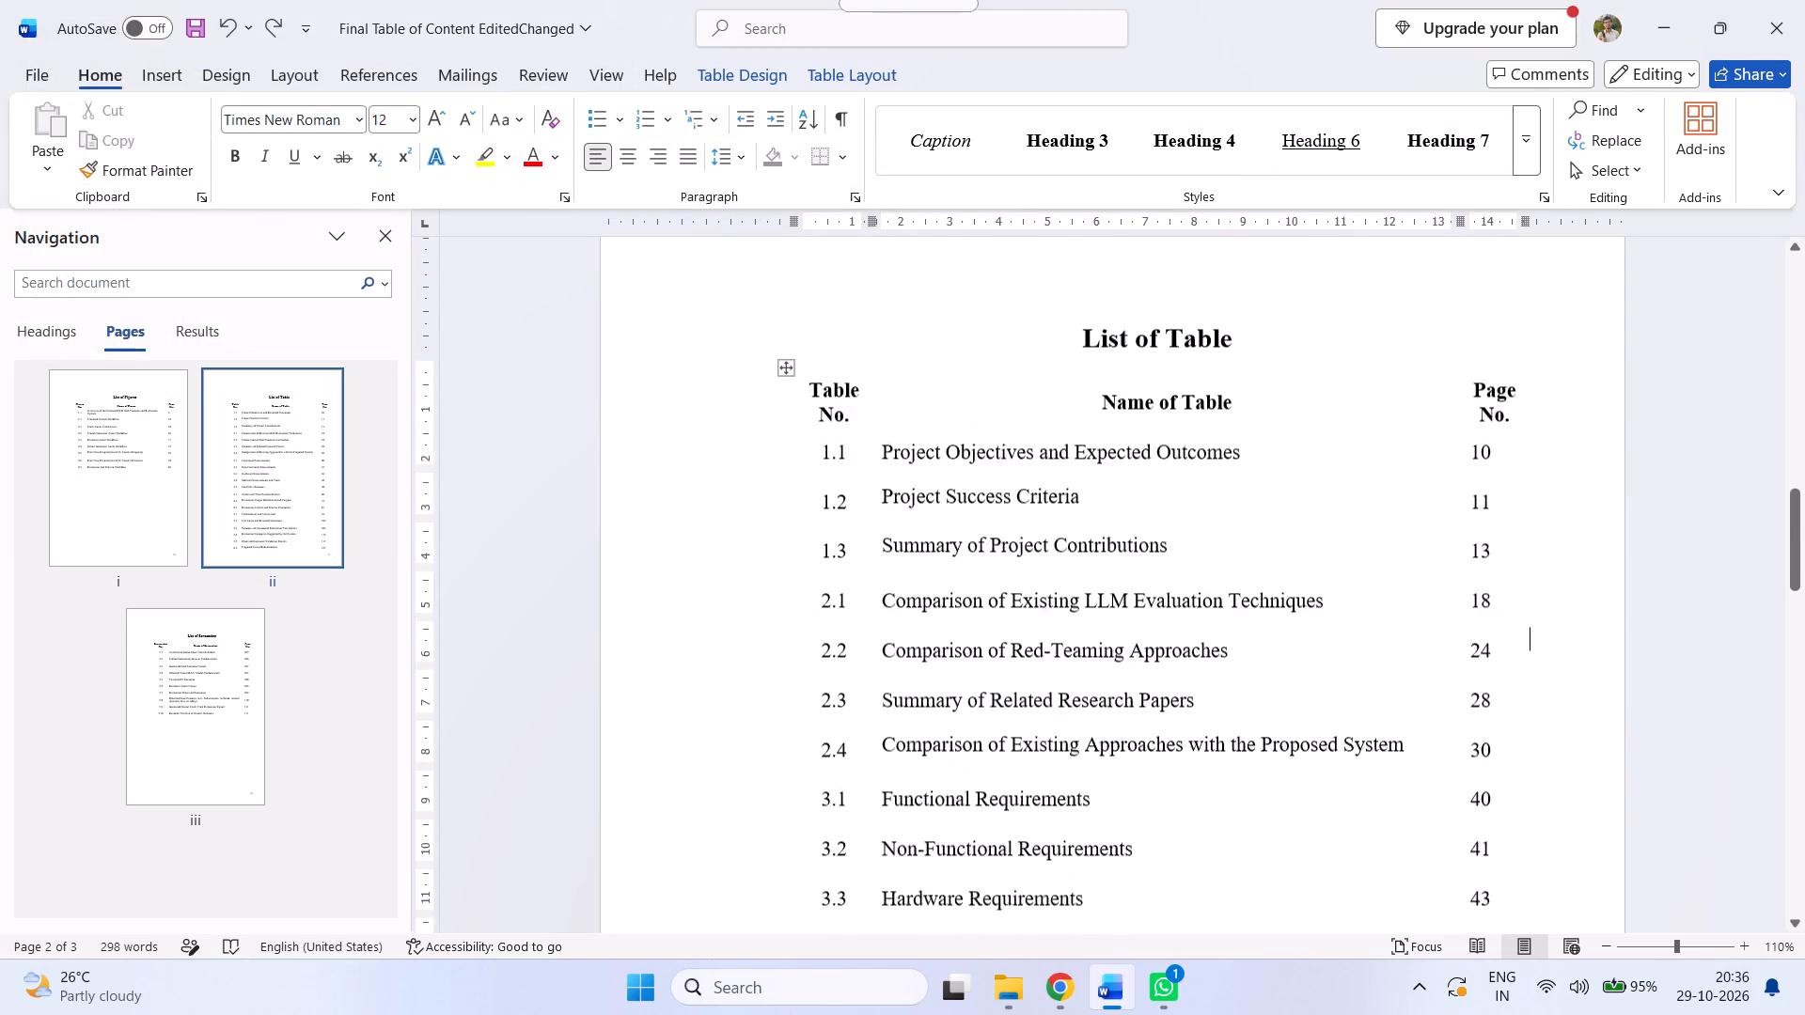
{"action": "scroll", "coordinate": [1412, 664], "scroll_direction": "up", "scroll_amount": 6}
{"action": "scroll", "coordinate": [1412, 664], "scroll_direction": "up", "scroll_amount": 20}
{"action": "scroll", "coordinate": [1412, 664], "scroll_direction": "up", "scroll_amount": 1}
{"action": "scroll", "coordinate": [1408, 661], "scroll_direction": "down", "scroll_amount": 5}
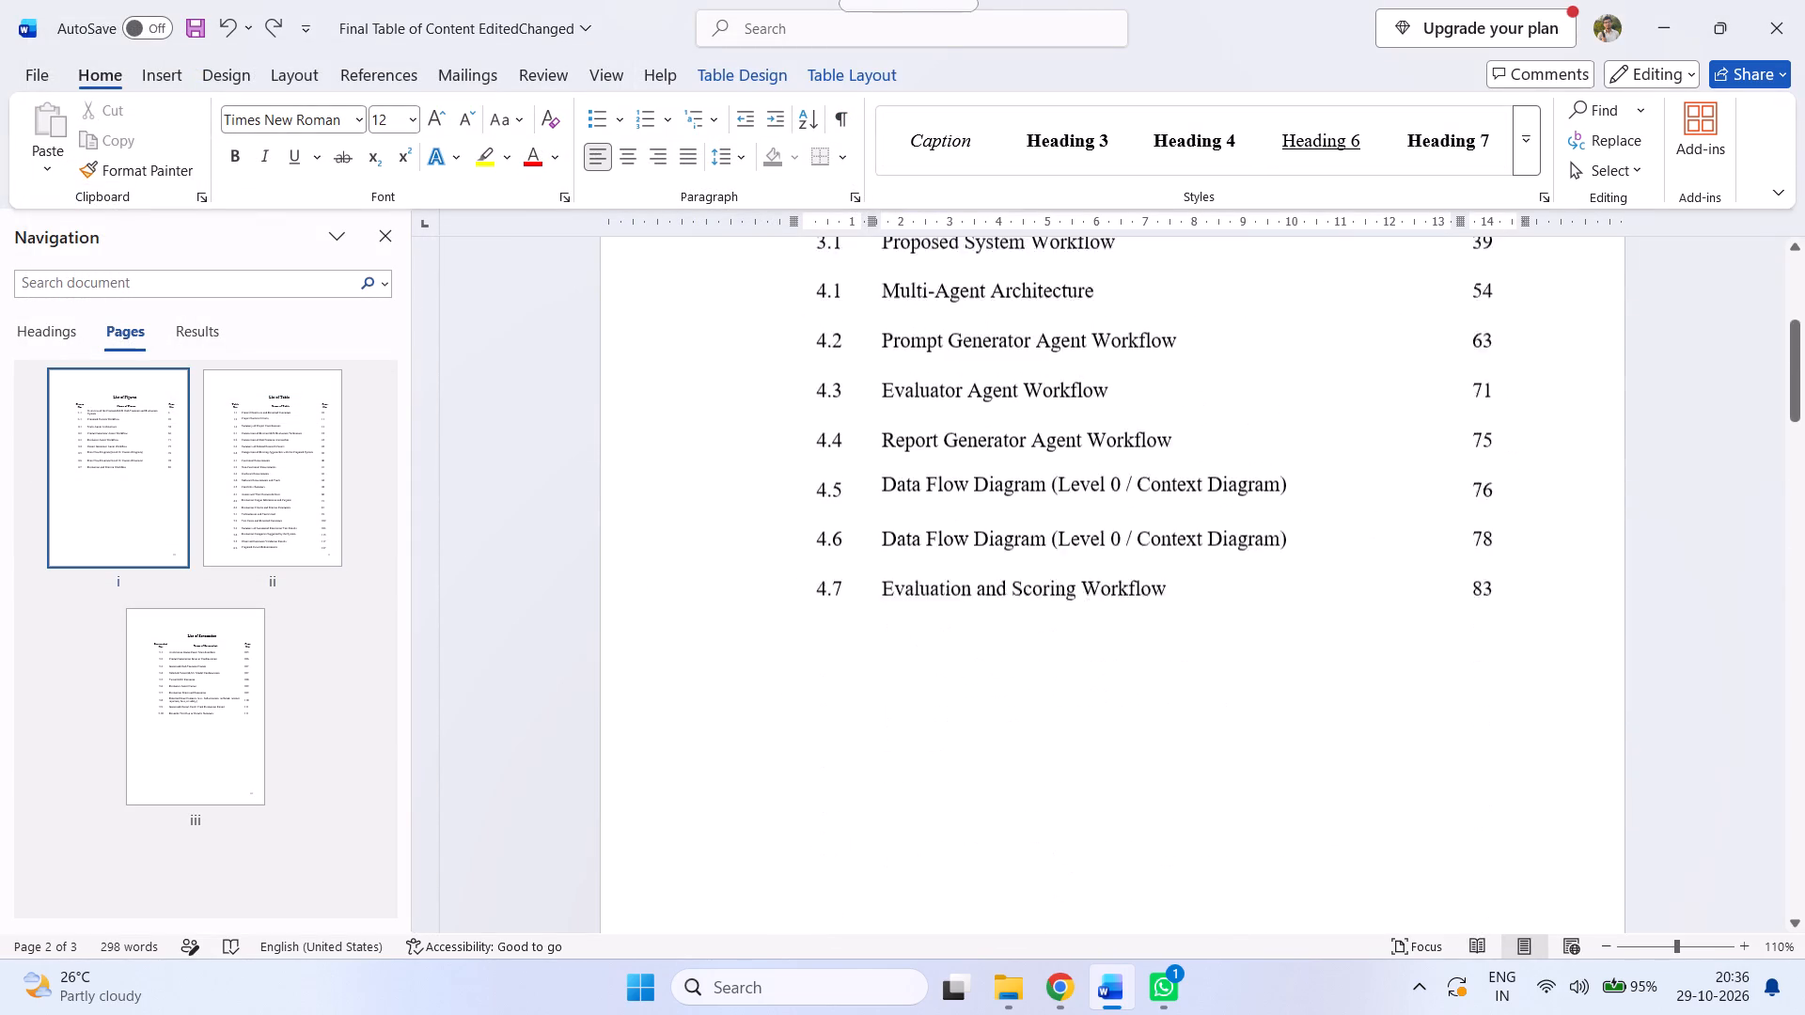
{"action": "scroll", "coordinate": [1408, 661], "scroll_direction": "down", "scroll_amount": 15}
{"action": "scroll", "coordinate": [1407, 661], "scroll_direction": "down", "scroll_amount": 6}
{"action": "scroll", "coordinate": [1407, 661], "scroll_direction": "down", "scroll_amount": 16}
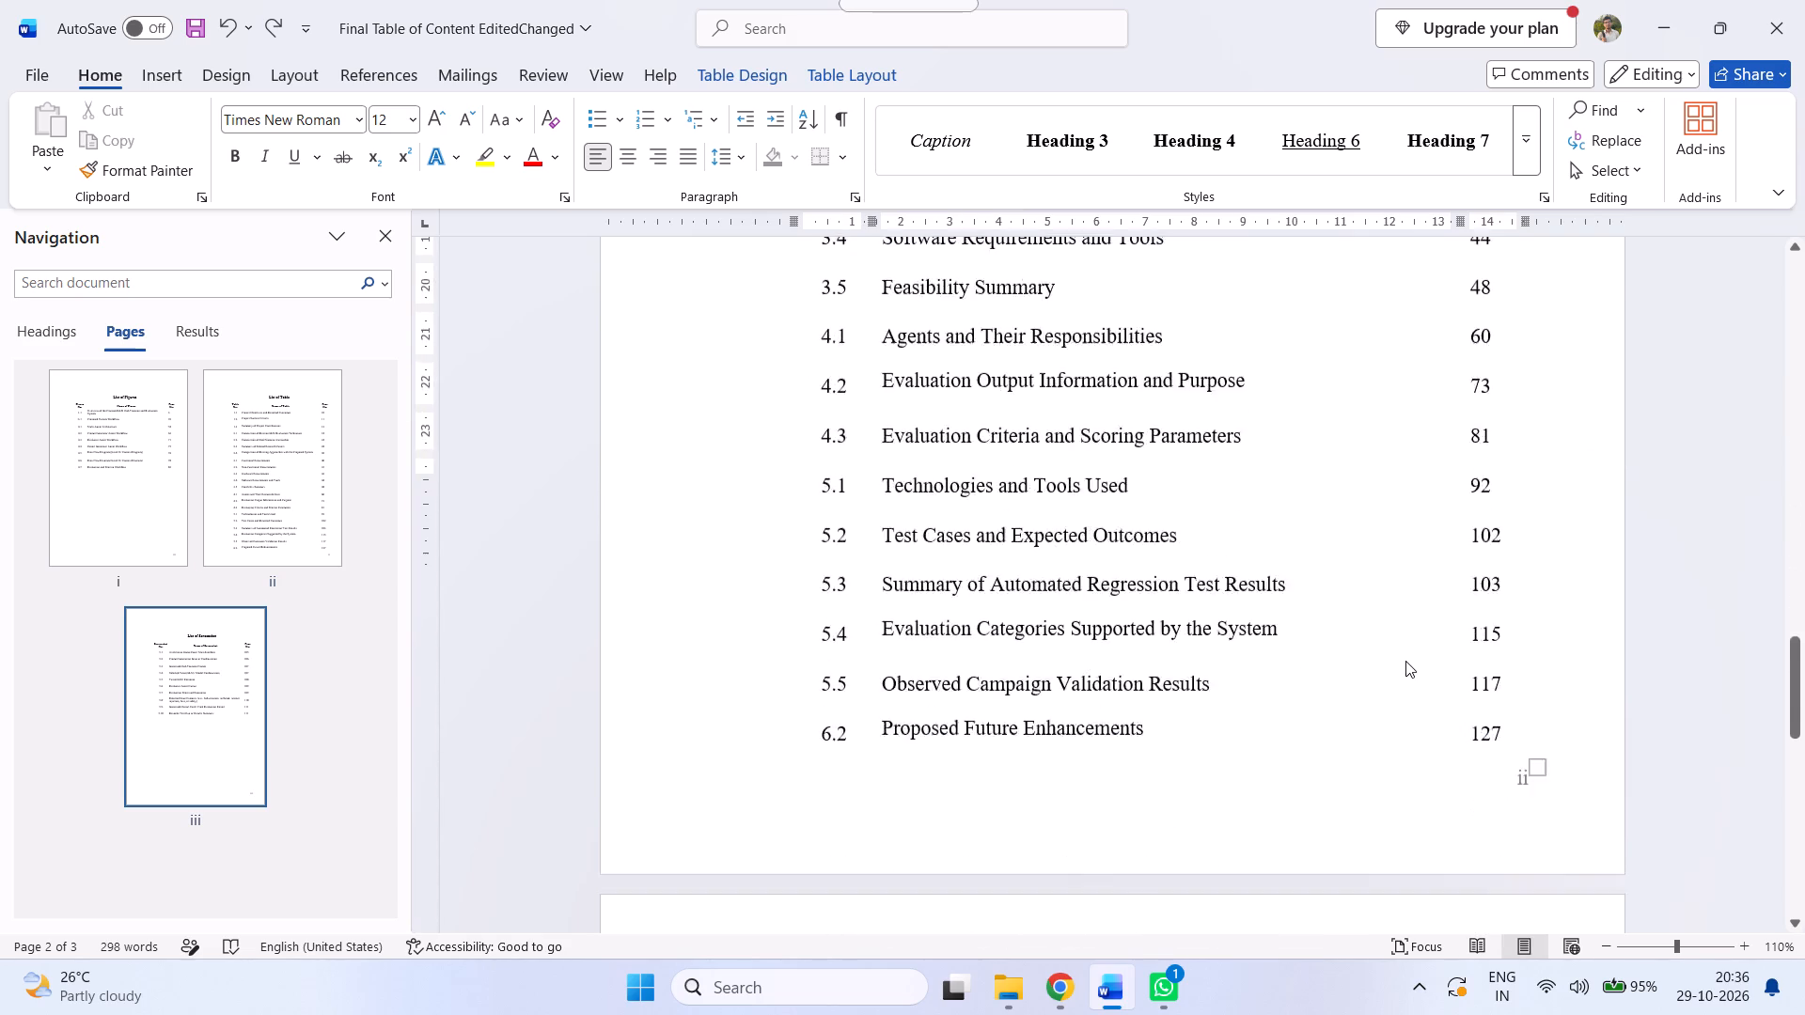
{"action": "scroll", "coordinate": [1405, 661], "scroll_direction": "down", "scroll_amount": 14}
{"action": "scroll", "coordinate": [1405, 661], "scroll_direction": "down", "scroll_amount": 13}
{"action": "scroll", "coordinate": [1405, 661], "scroll_direction": "up", "scroll_amount": 3}
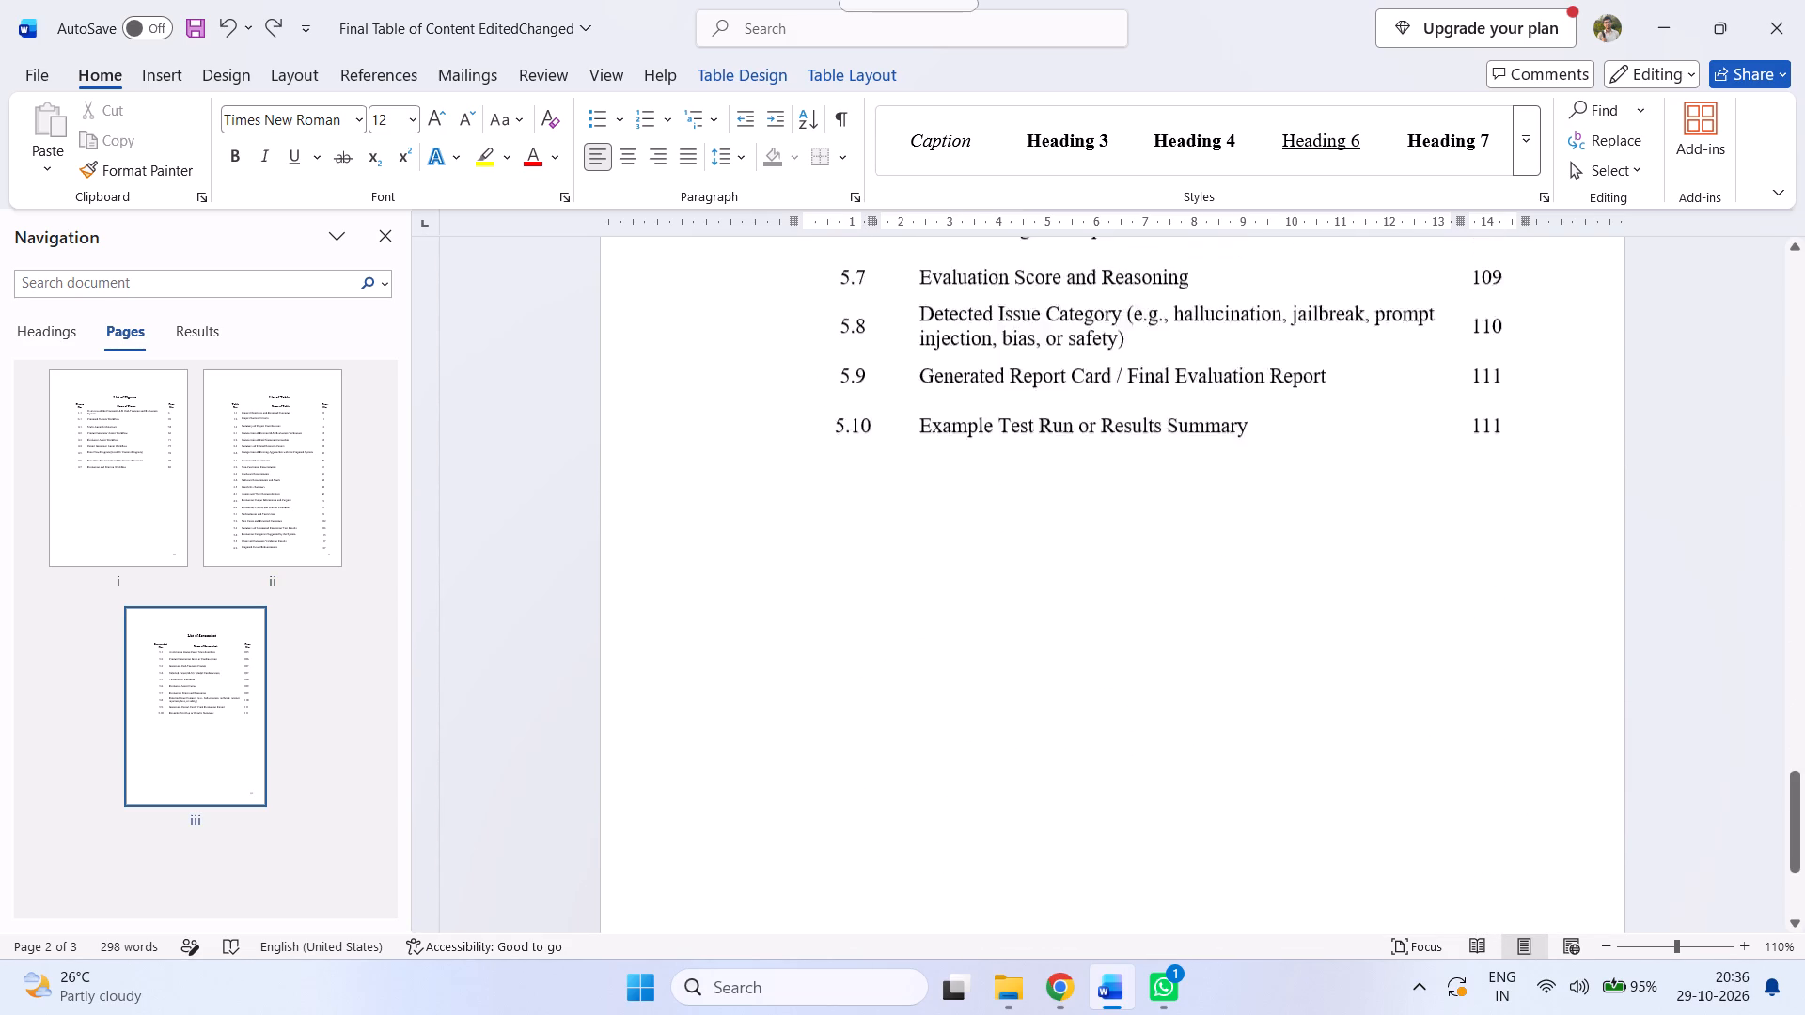
{"action": "scroll", "coordinate": [1405, 661], "scroll_direction": "up", "scroll_amount": 15}
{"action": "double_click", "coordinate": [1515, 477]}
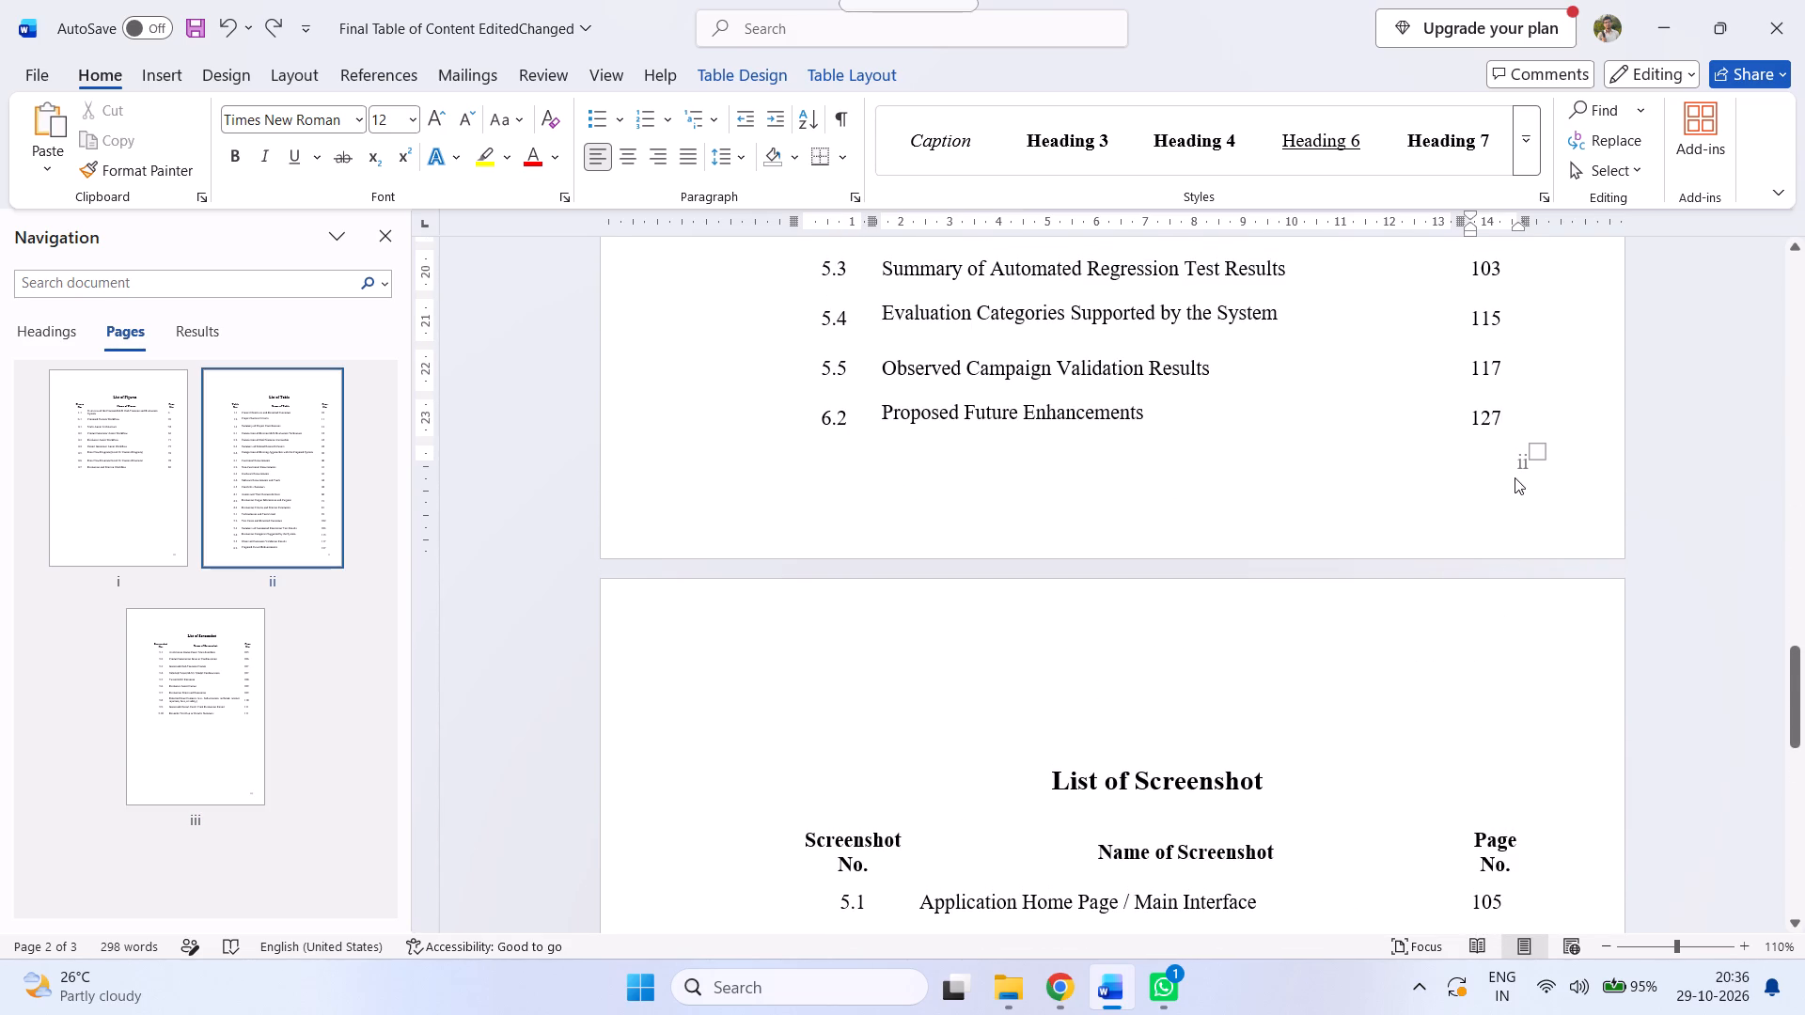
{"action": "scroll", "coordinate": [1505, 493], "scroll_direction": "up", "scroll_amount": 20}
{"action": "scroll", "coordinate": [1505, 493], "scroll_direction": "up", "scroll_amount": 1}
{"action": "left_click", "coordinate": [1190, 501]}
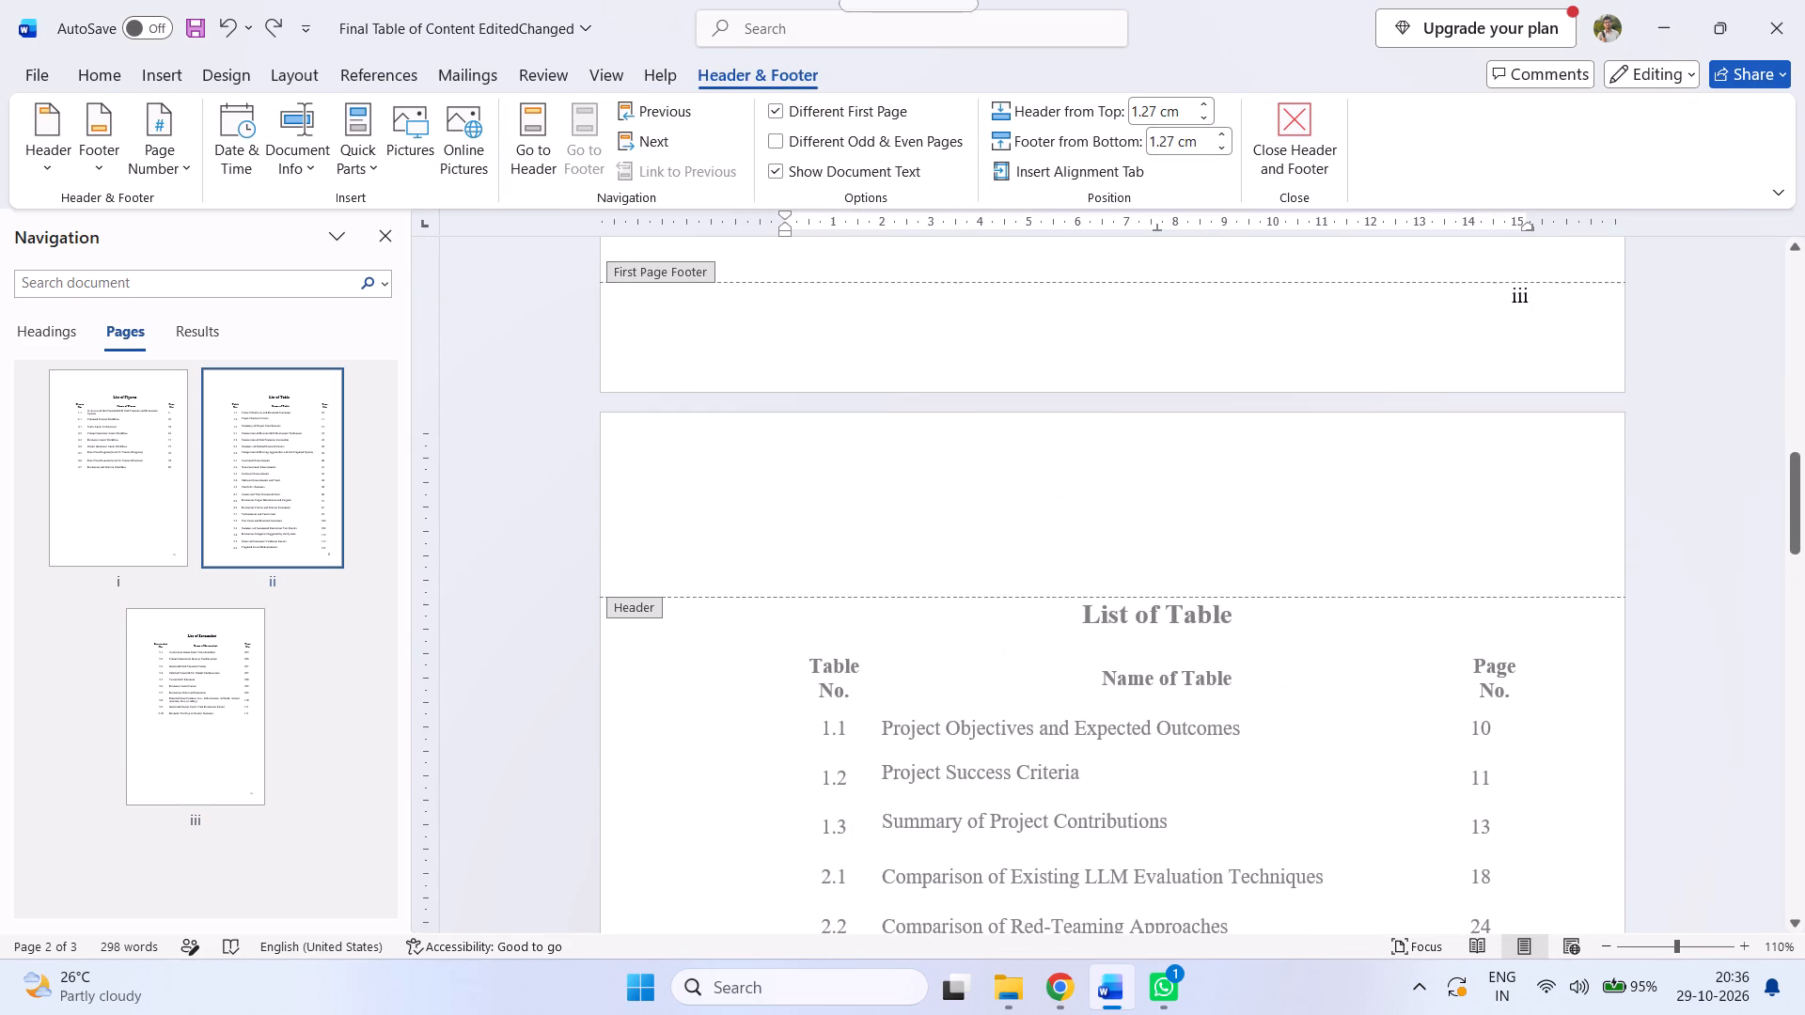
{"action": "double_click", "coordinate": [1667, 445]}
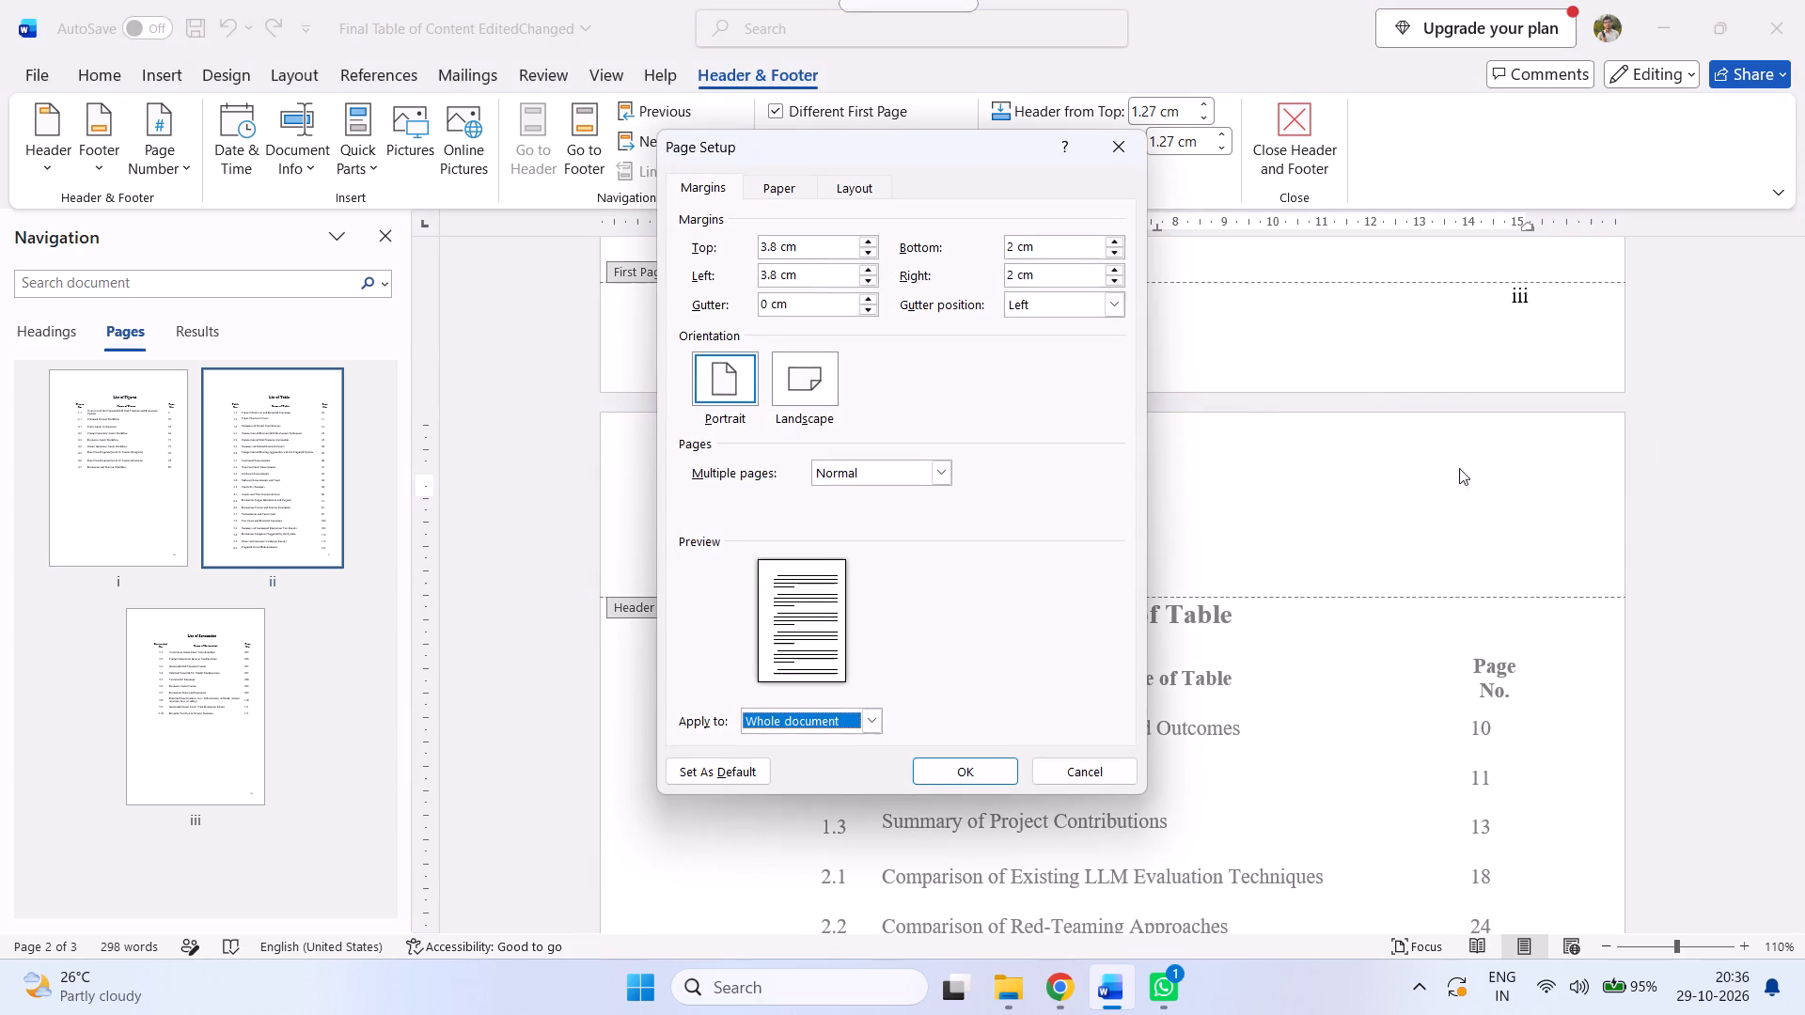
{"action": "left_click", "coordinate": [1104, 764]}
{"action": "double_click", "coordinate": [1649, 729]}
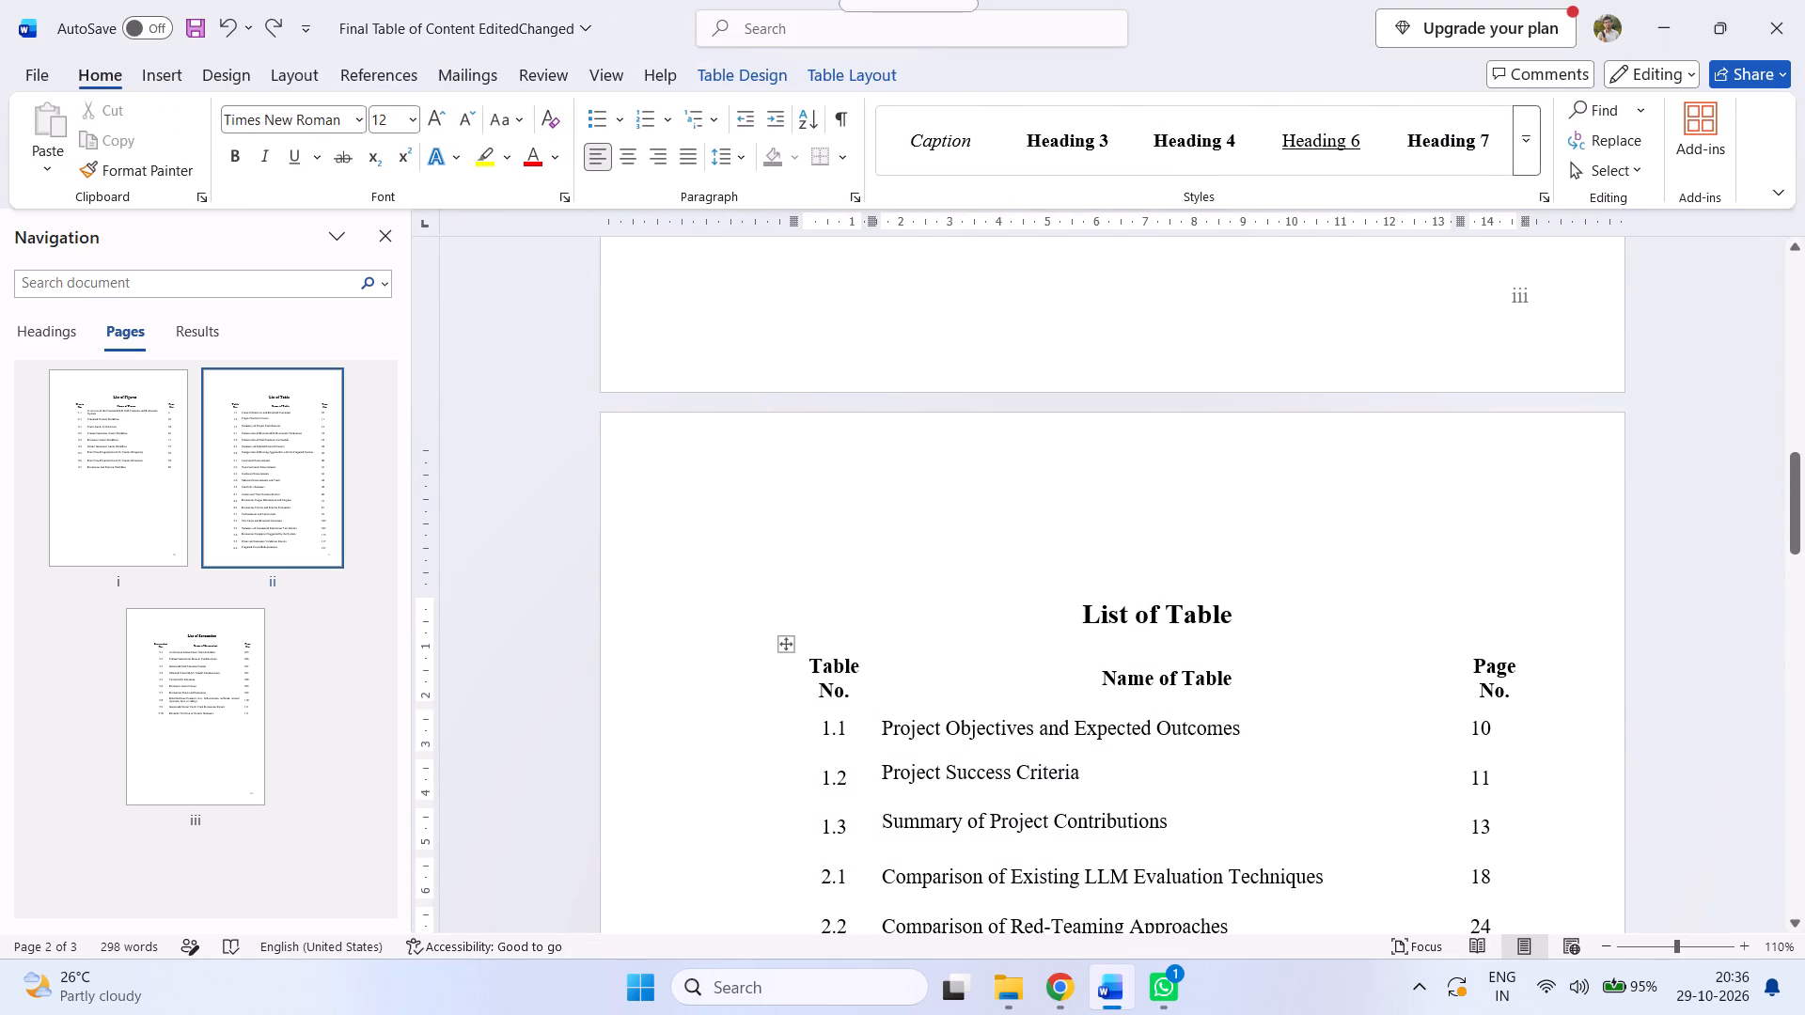
Delete the whole List of Figures page, including its leftover blank line, so the document starts with the List of Table heading.
{"action": "left_click", "coordinate": [1168, 577]}
{"action": "left_click", "coordinate": [1071, 617]}
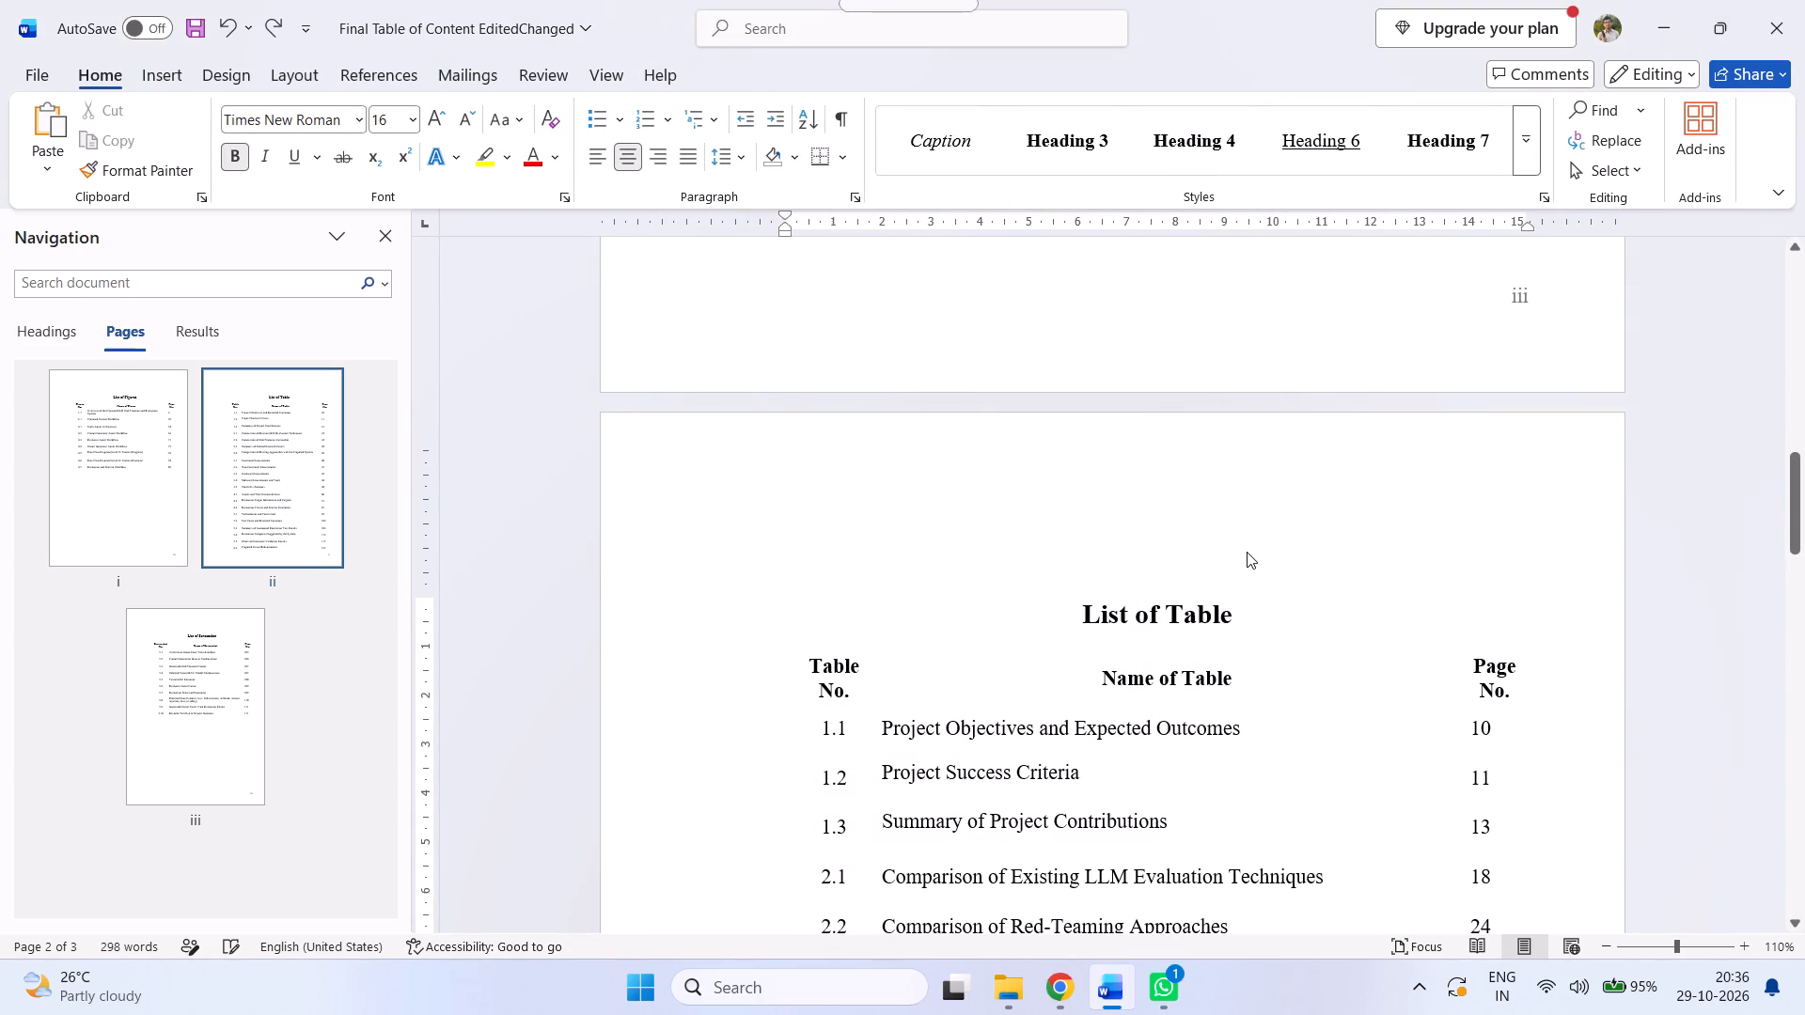
{"action": "scroll", "coordinate": [1247, 552], "scroll_direction": "up", "scroll_amount": 3}
{"action": "left_click", "coordinate": [1157, 474]}
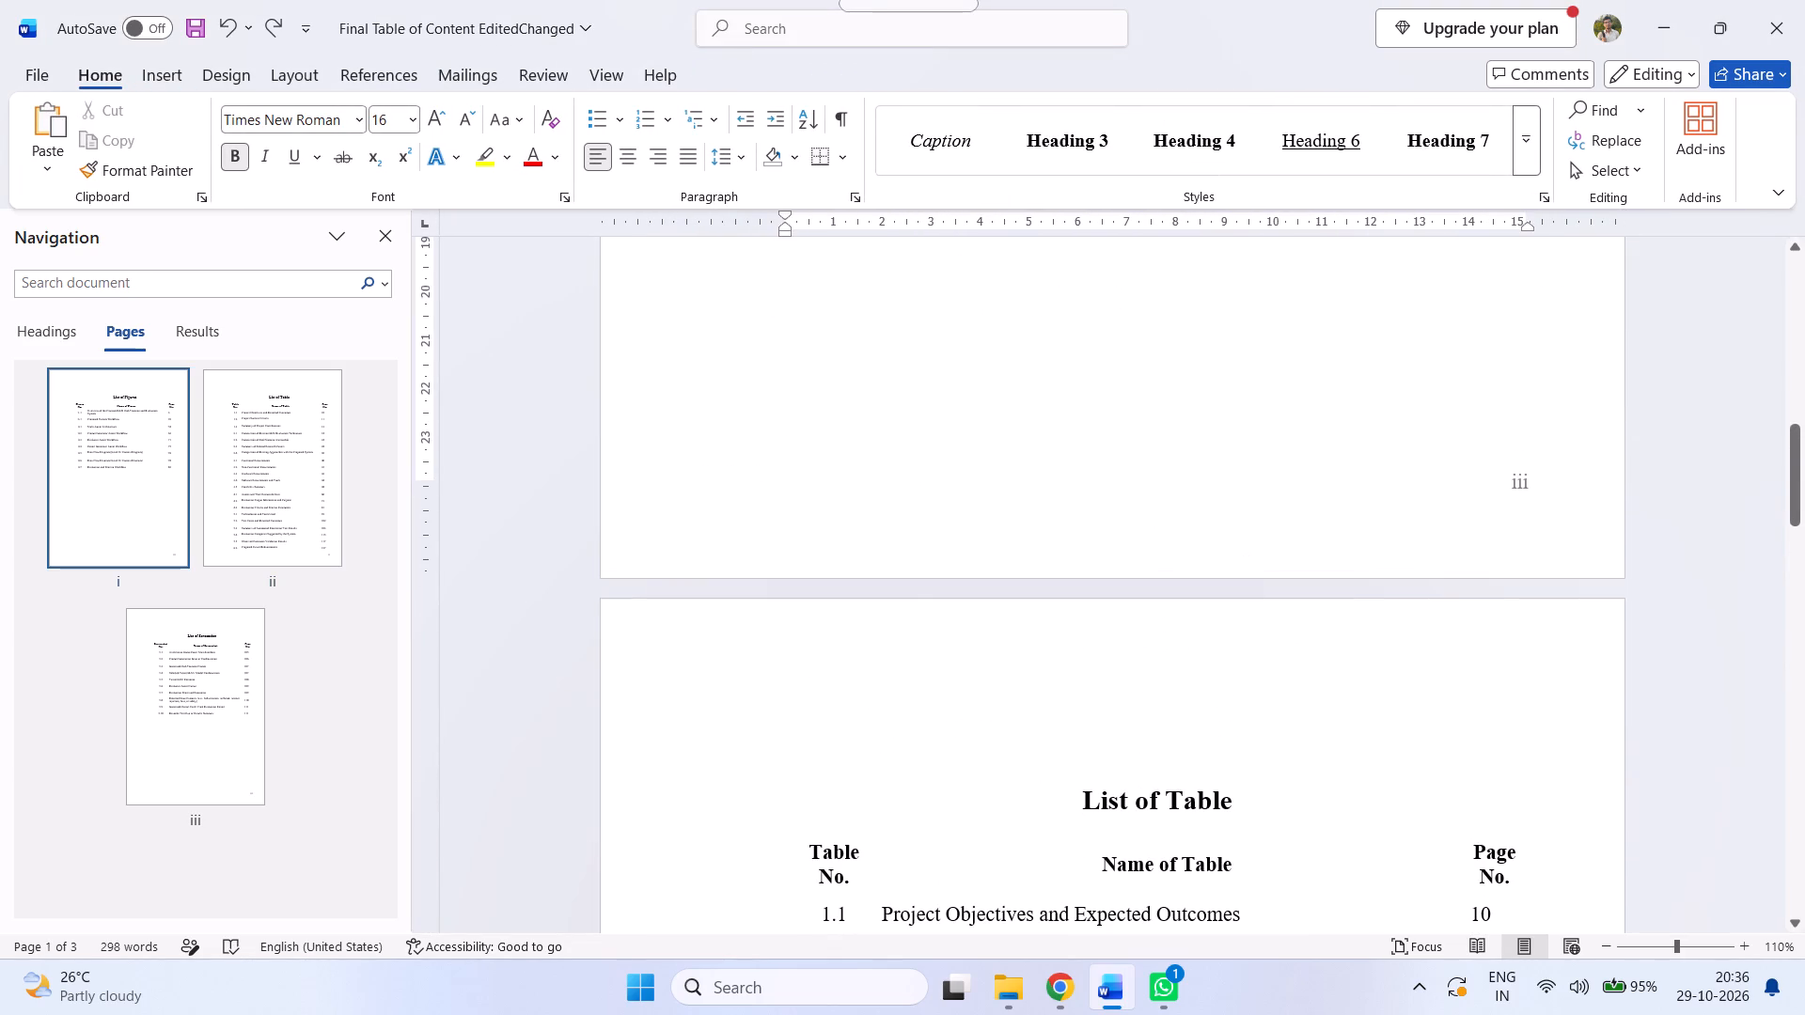
{"action": "key", "text": "shift+Up"}
{"action": "key", "text": "shift+Up"}
{"action": "key", "text": "shift+Up"}
{"action": "key", "text": "shift+Up"}
{"action": "key", "text": "shift+Up"}
{"action": "key", "text": "shift+Up"}
{"action": "key", "text": "shift+Up"}
{"action": "key", "text": "shift+Up"}
{"action": "key", "text": "shift+Up"}
{"action": "key", "text": "shift+Up"}
{"action": "key", "text": "shift+Up"}
{"action": "key", "text": "shift+Up"}
{"action": "key", "text": "shift+Up"}
{"action": "key", "text": "shift+Up"}
{"action": "key", "text": "shift+Up"}
{"action": "key", "text": "shift+Up"}
{"action": "key", "text": "shift+Up"}
{"action": "key", "text": "shift+Up"}
{"action": "key", "text": "shift+Up"}
{"action": "key", "text": "shift+Up"}
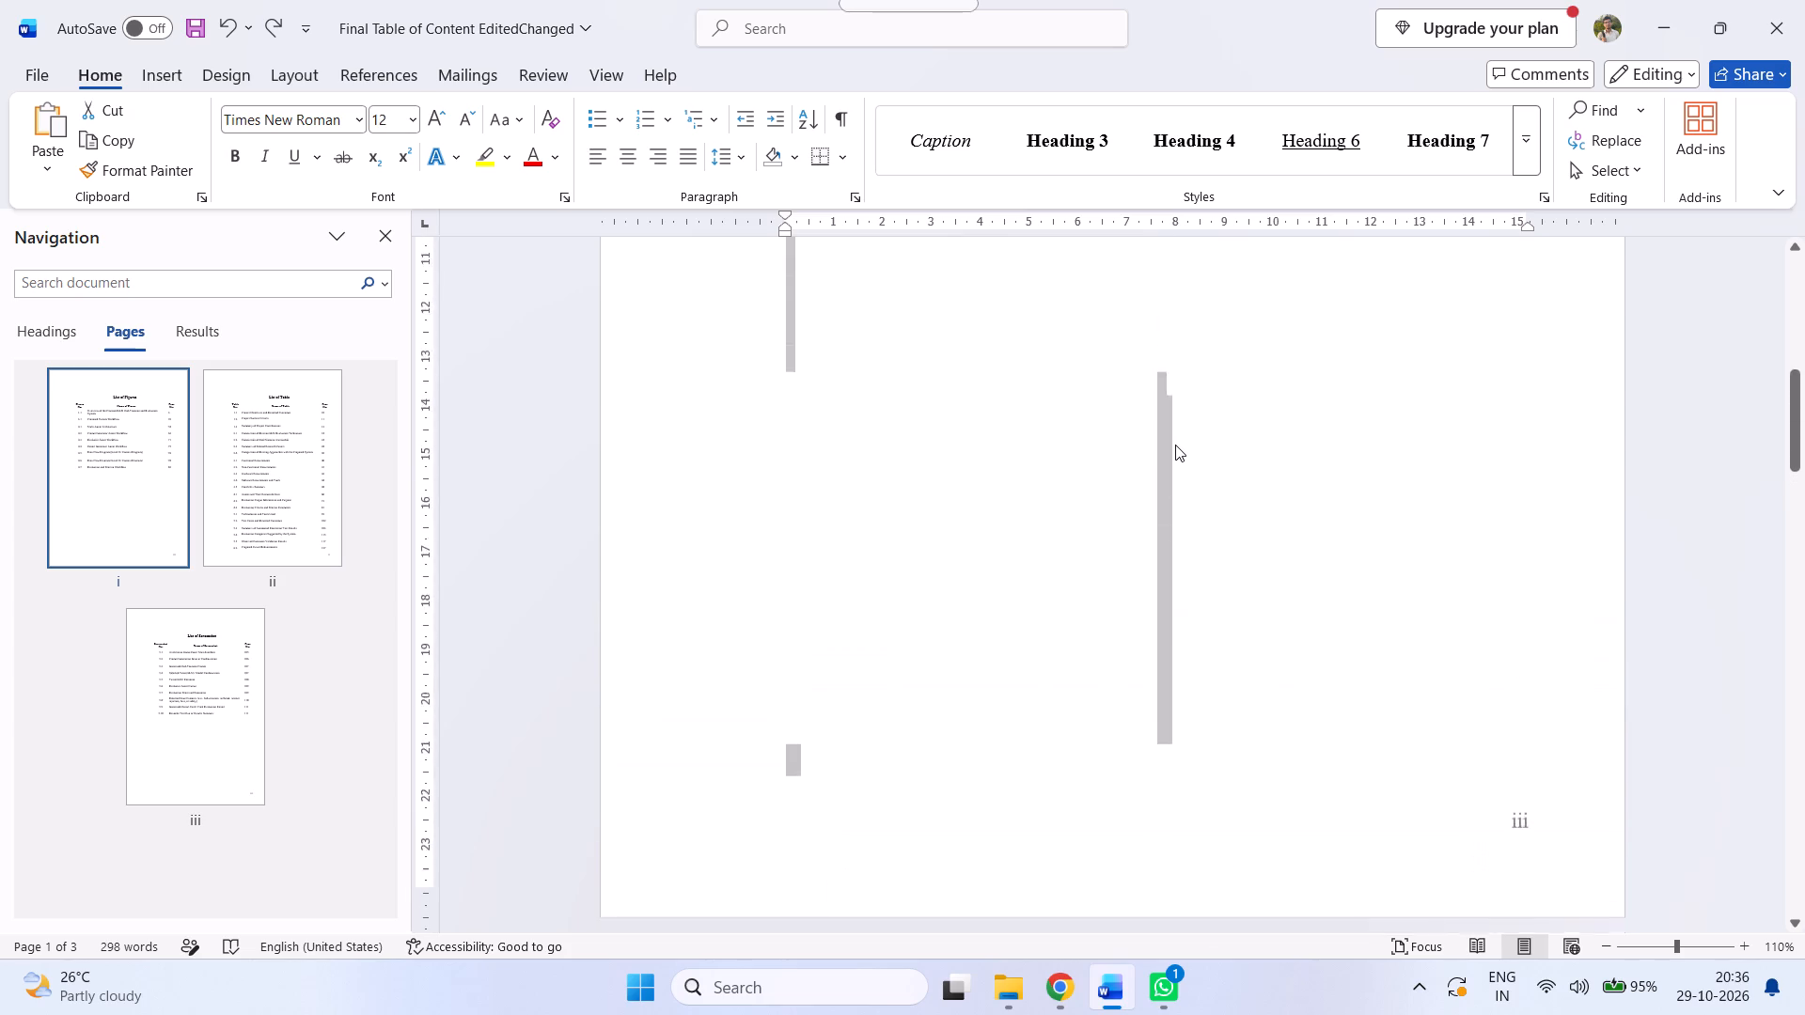
{"action": "key", "text": "BackSpace"}
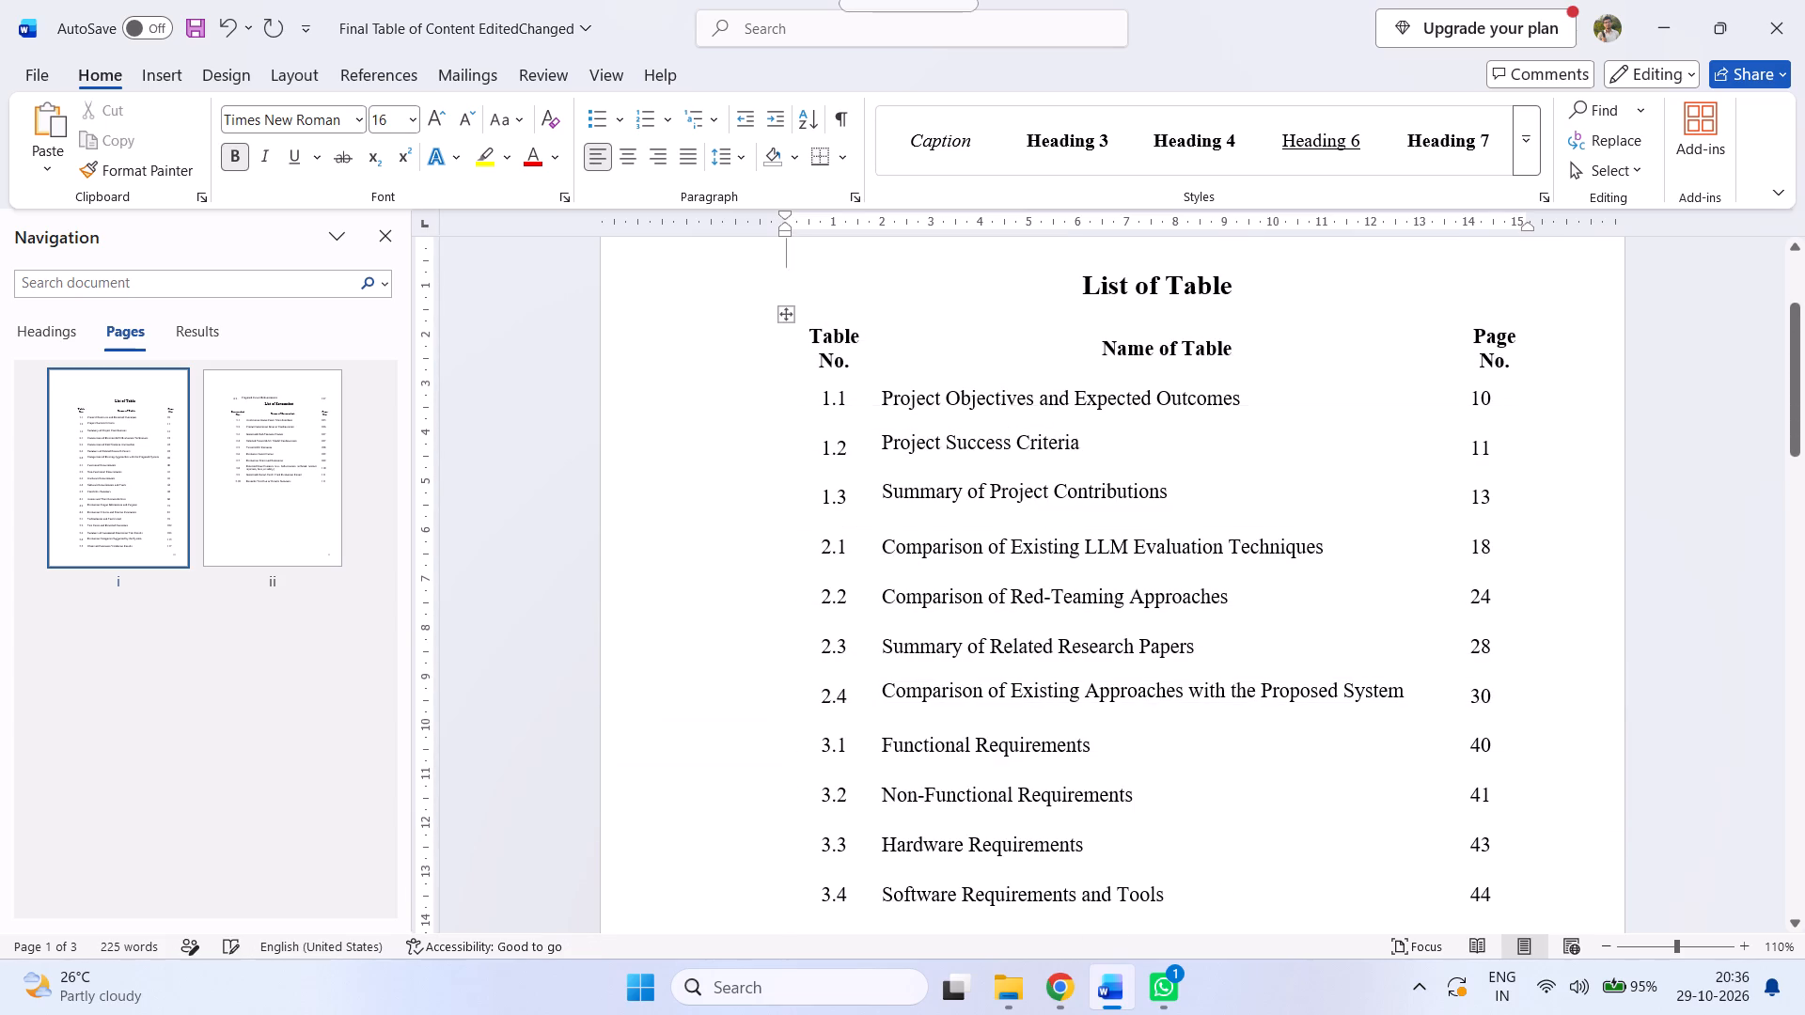
{"action": "scroll", "coordinate": [1218, 490], "scroll_direction": "up", "scroll_amount": 2}
{"action": "key", "text": "Delete"}
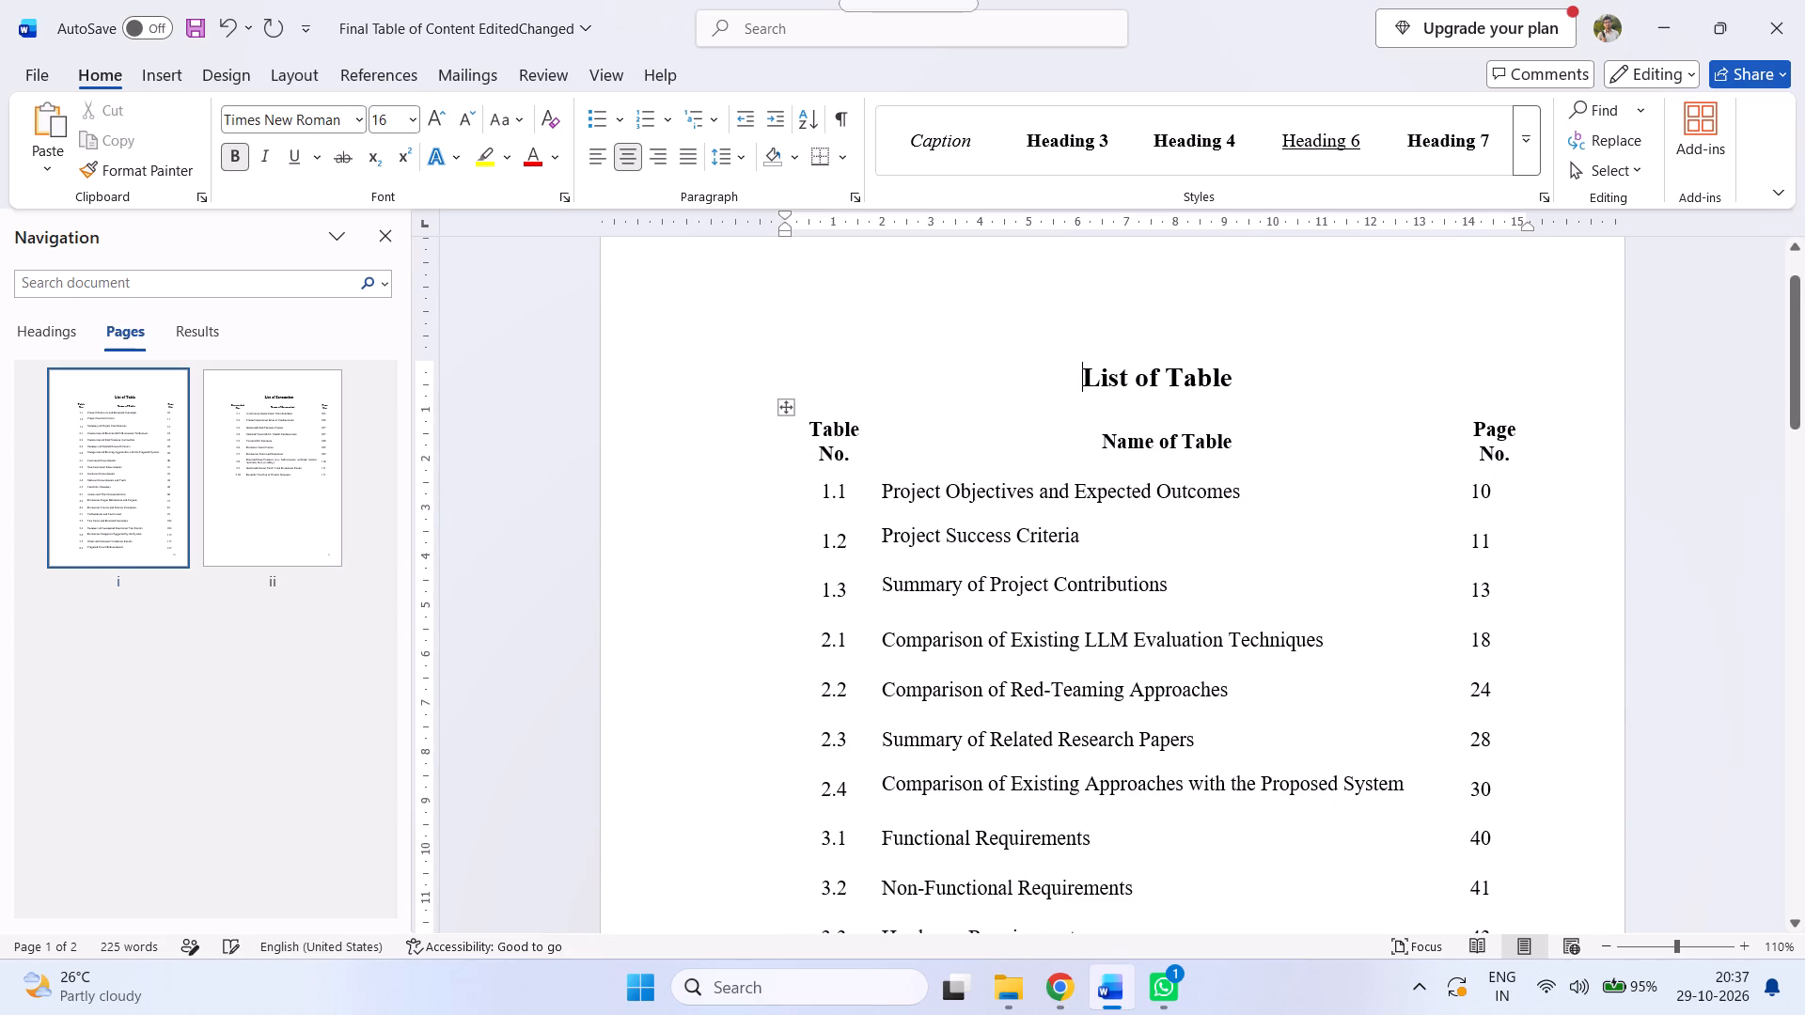
Change the page number in the List of Table page's footer to i, leave footer editing, and check the List of Screenshot page's number.
{"action": "scroll", "coordinate": [1272, 586], "scroll_direction": "down", "scroll_amount": 19}
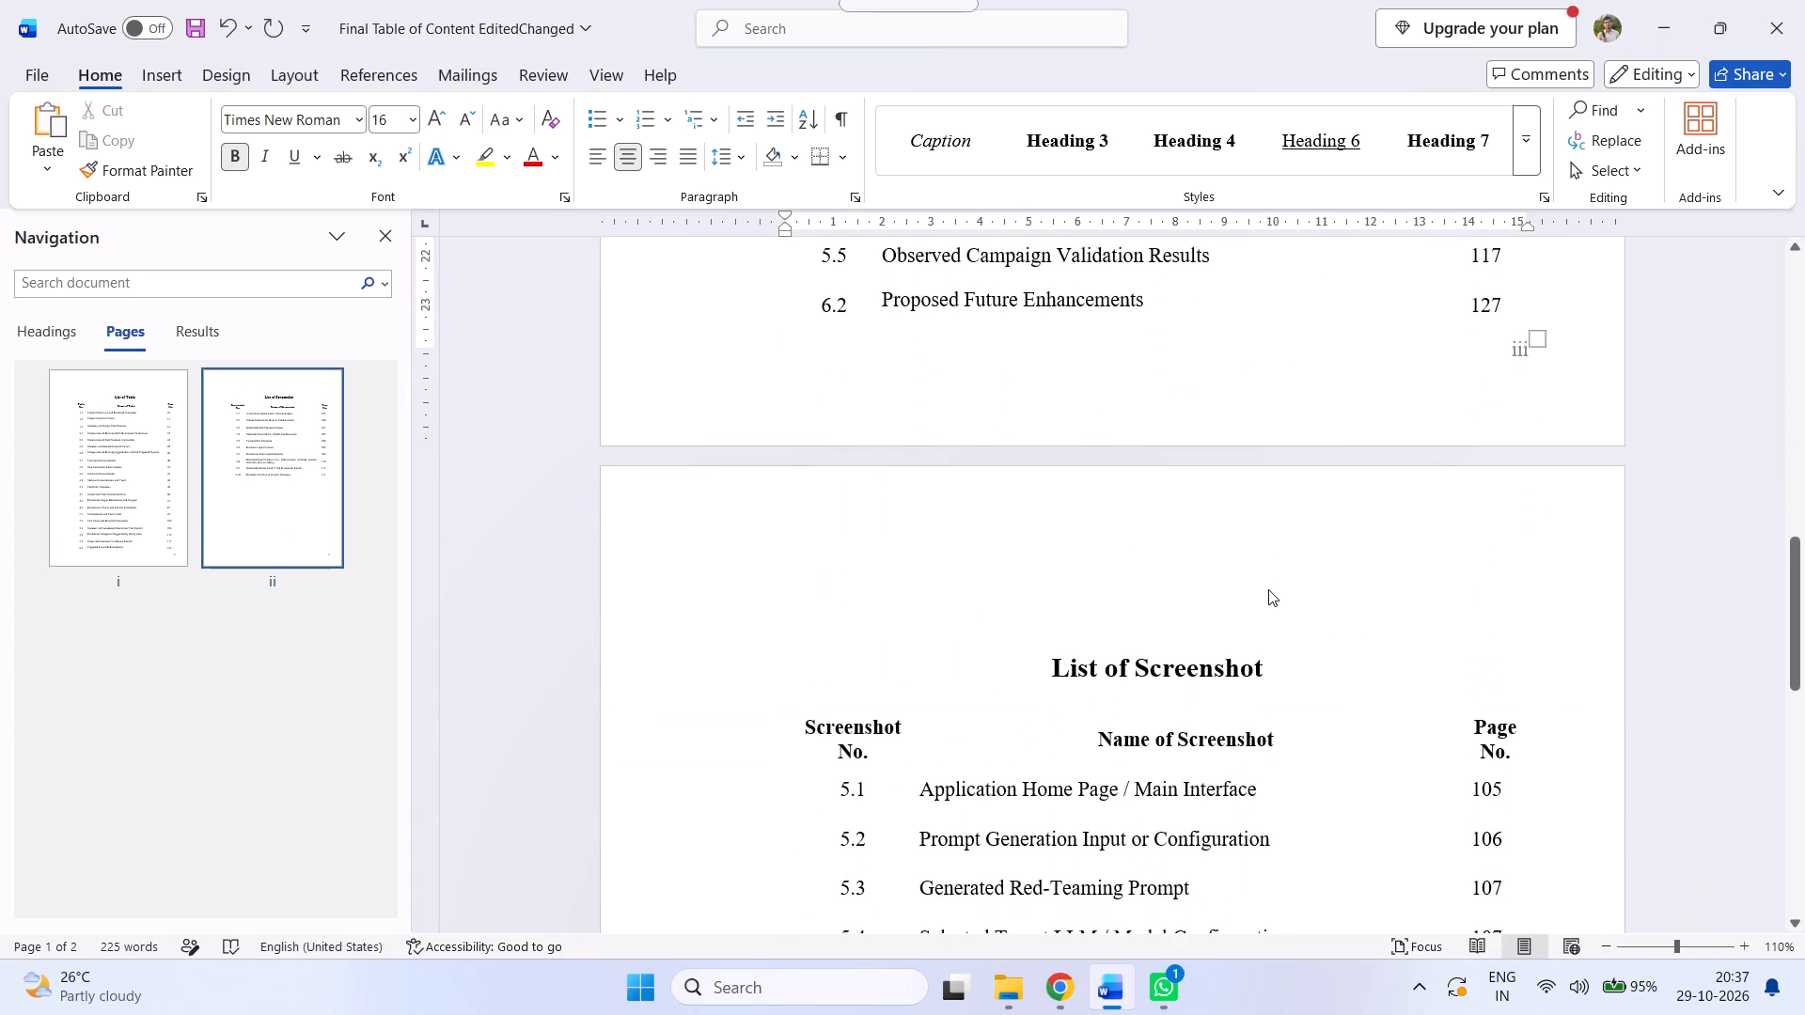
{"action": "scroll", "coordinate": [1268, 589], "scroll_direction": "up", "scroll_amount": 2}
{"action": "double_click", "coordinate": [1512, 481]}
{"action": "double_click", "coordinate": [1531, 478]}
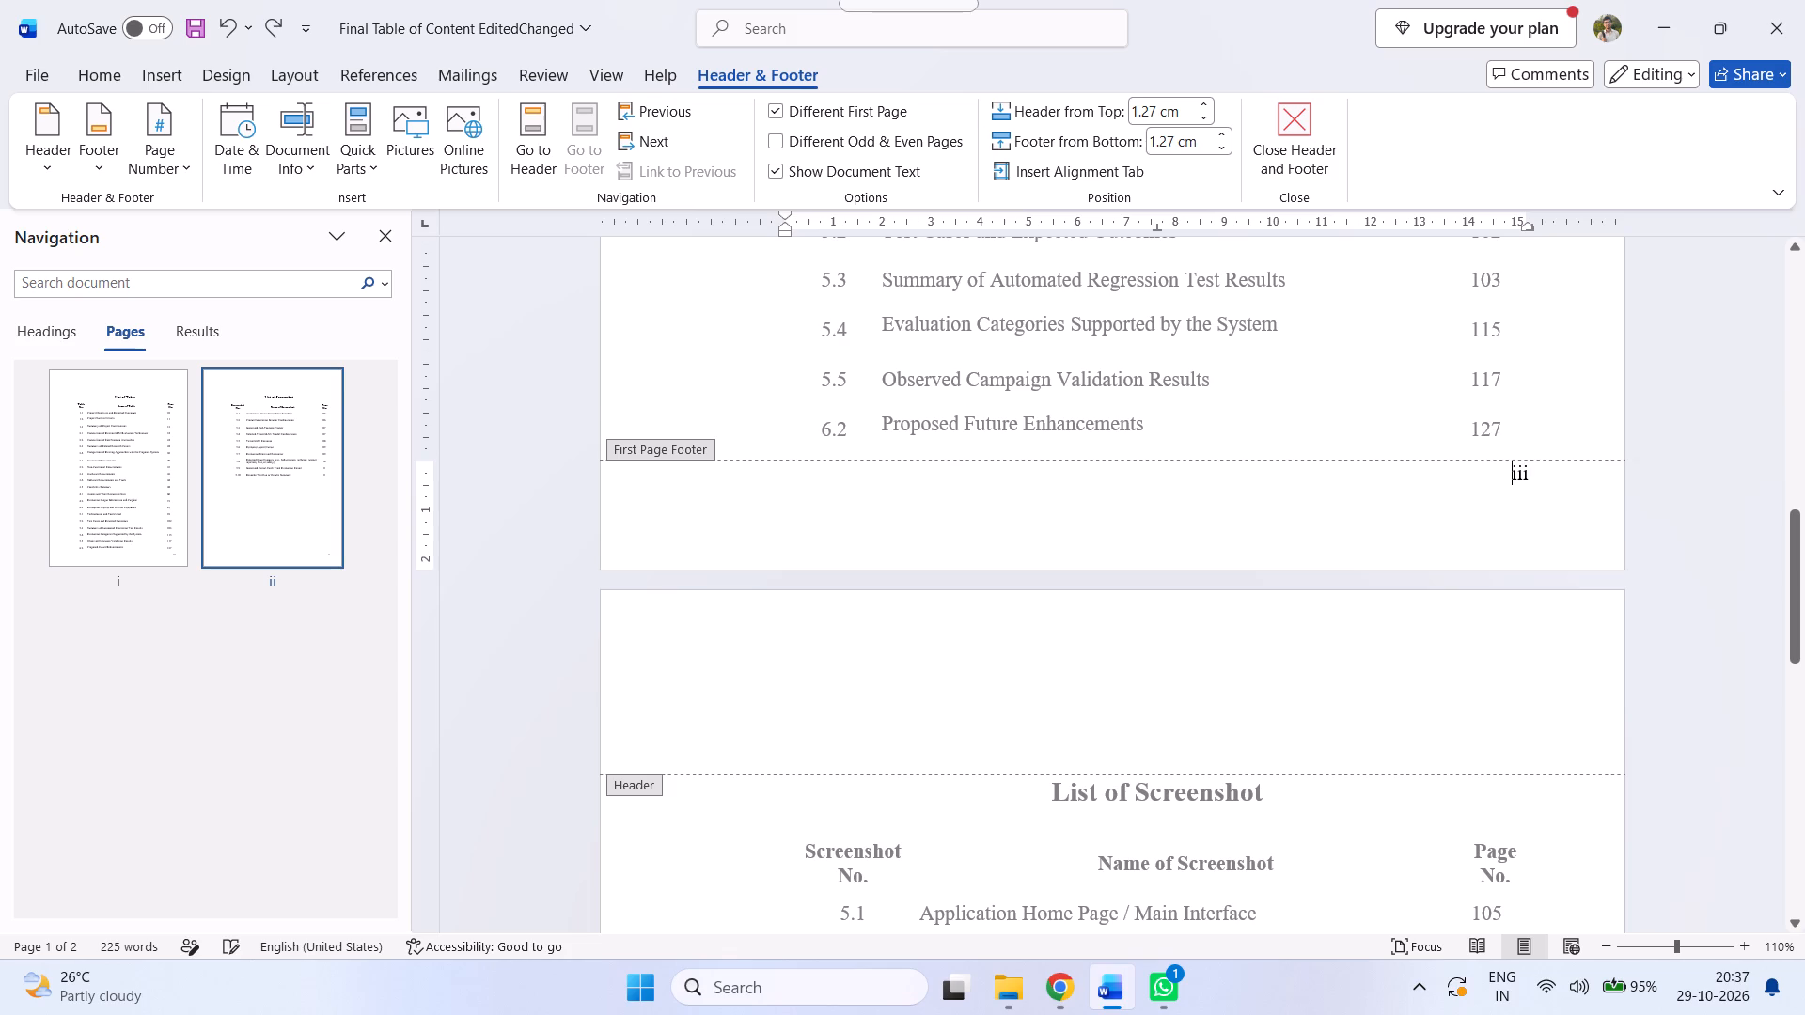
{"action": "key", "text": "BackSpace"}
{"action": "key", "text": "BackSpace"}
{"action": "key", "text": "BackSpace"}
{"action": "key", "text": "BackSpace"}
{"action": "key", "text": "BackSpace"}
{"action": "key", "text": "i"}
{"action": "left_click", "coordinate": [1645, 485]}
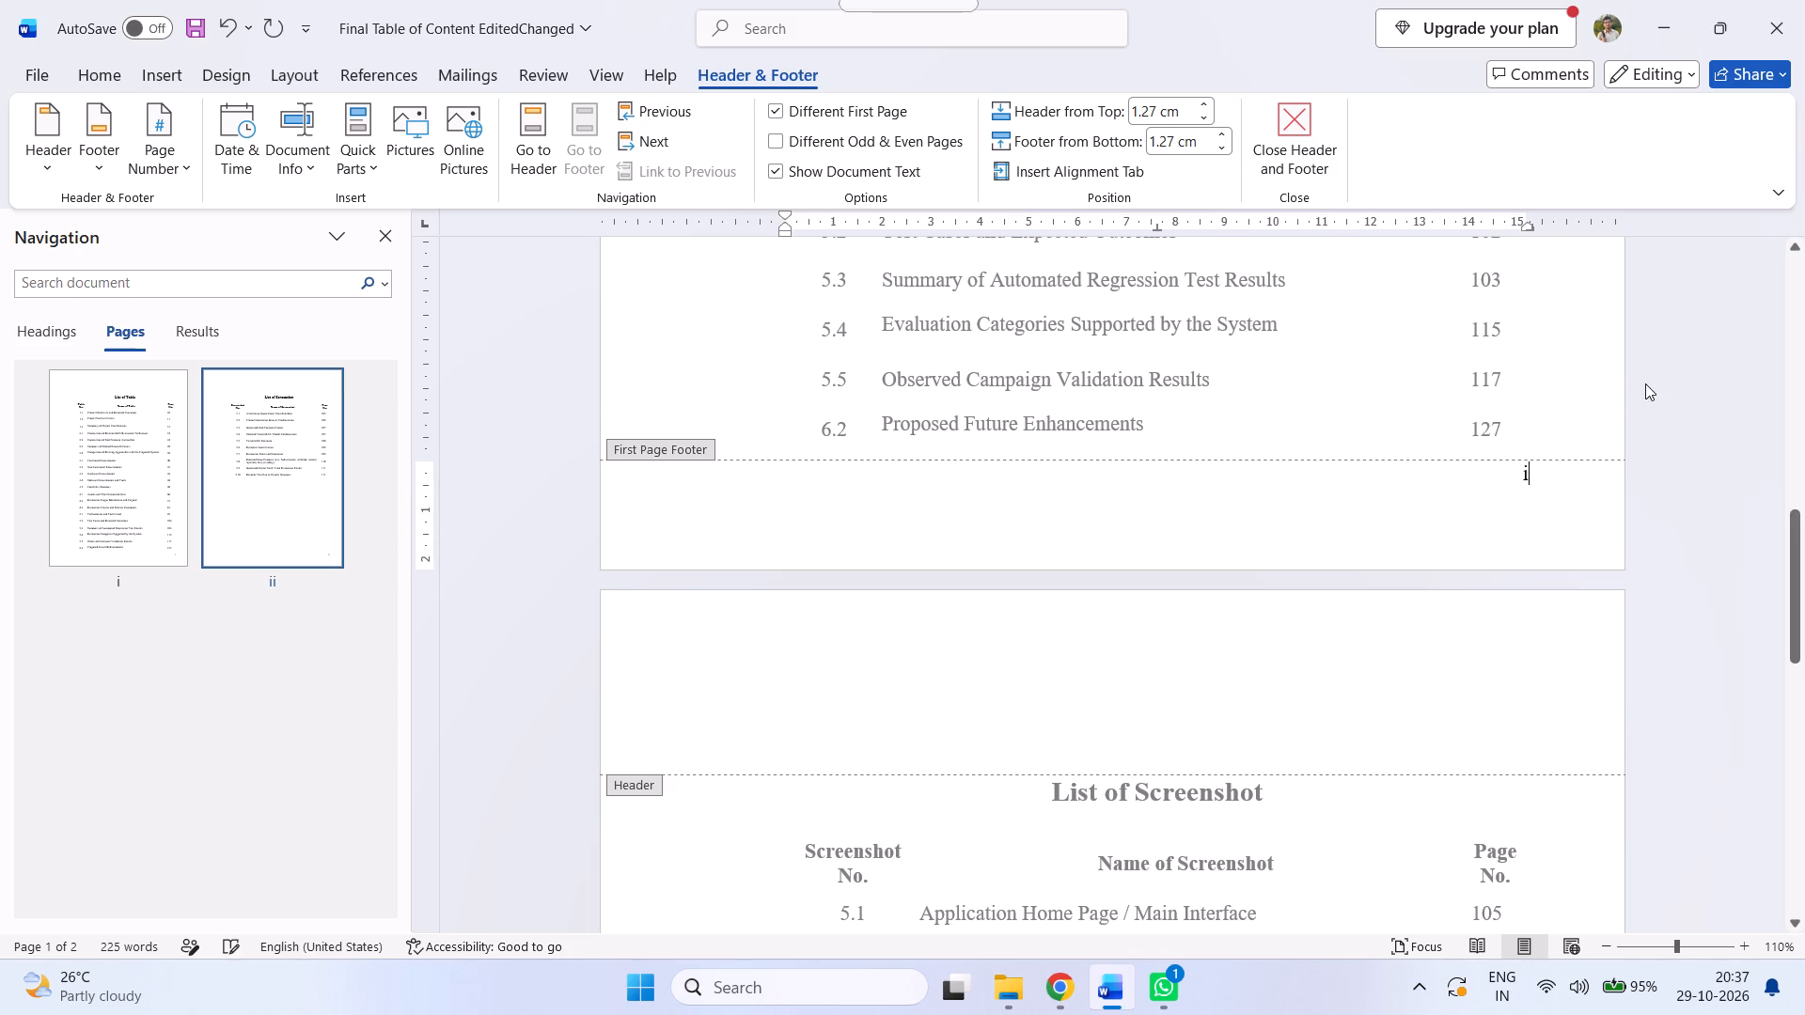
{"action": "double_click", "coordinate": [1645, 382]}
{"action": "scroll", "coordinate": [1636, 463], "scroll_direction": "down", "scroll_amount": 20}
{"action": "scroll", "coordinate": [1636, 463], "scroll_direction": "down", "scroll_amount": 3}
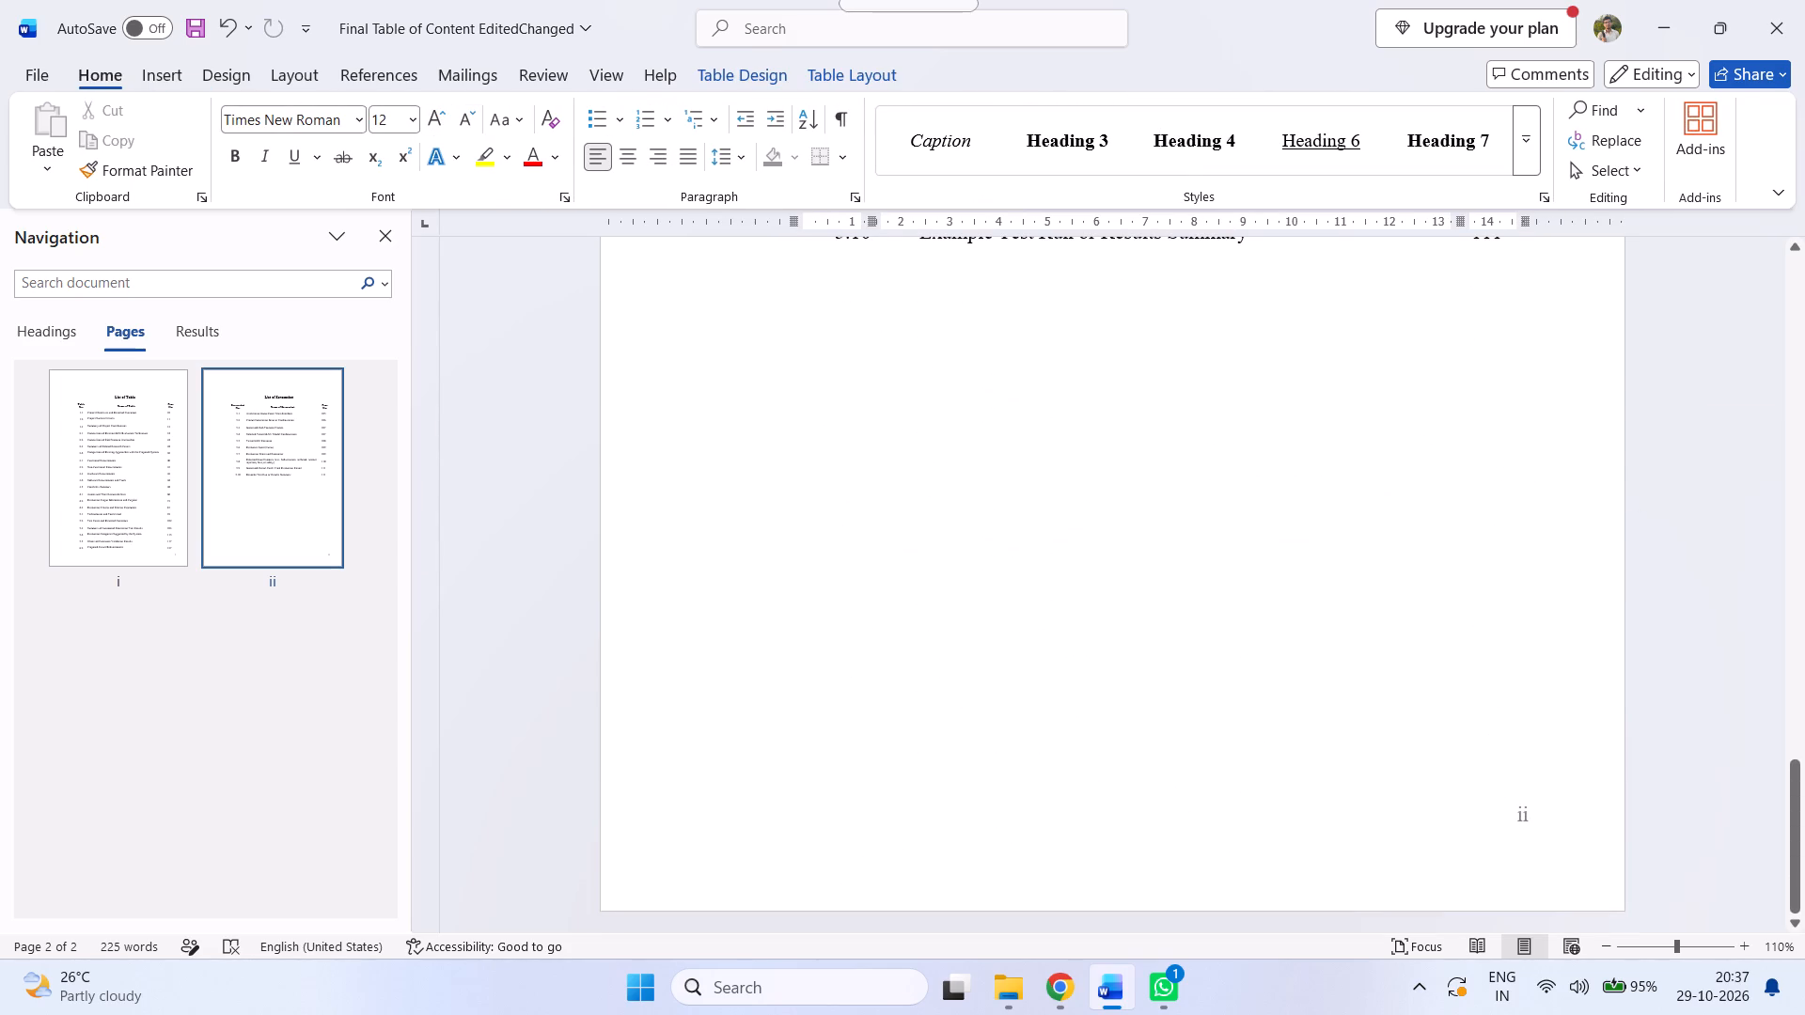
{"action": "scroll", "coordinate": [716, 470], "scroll_direction": "up", "scroll_amount": 12}
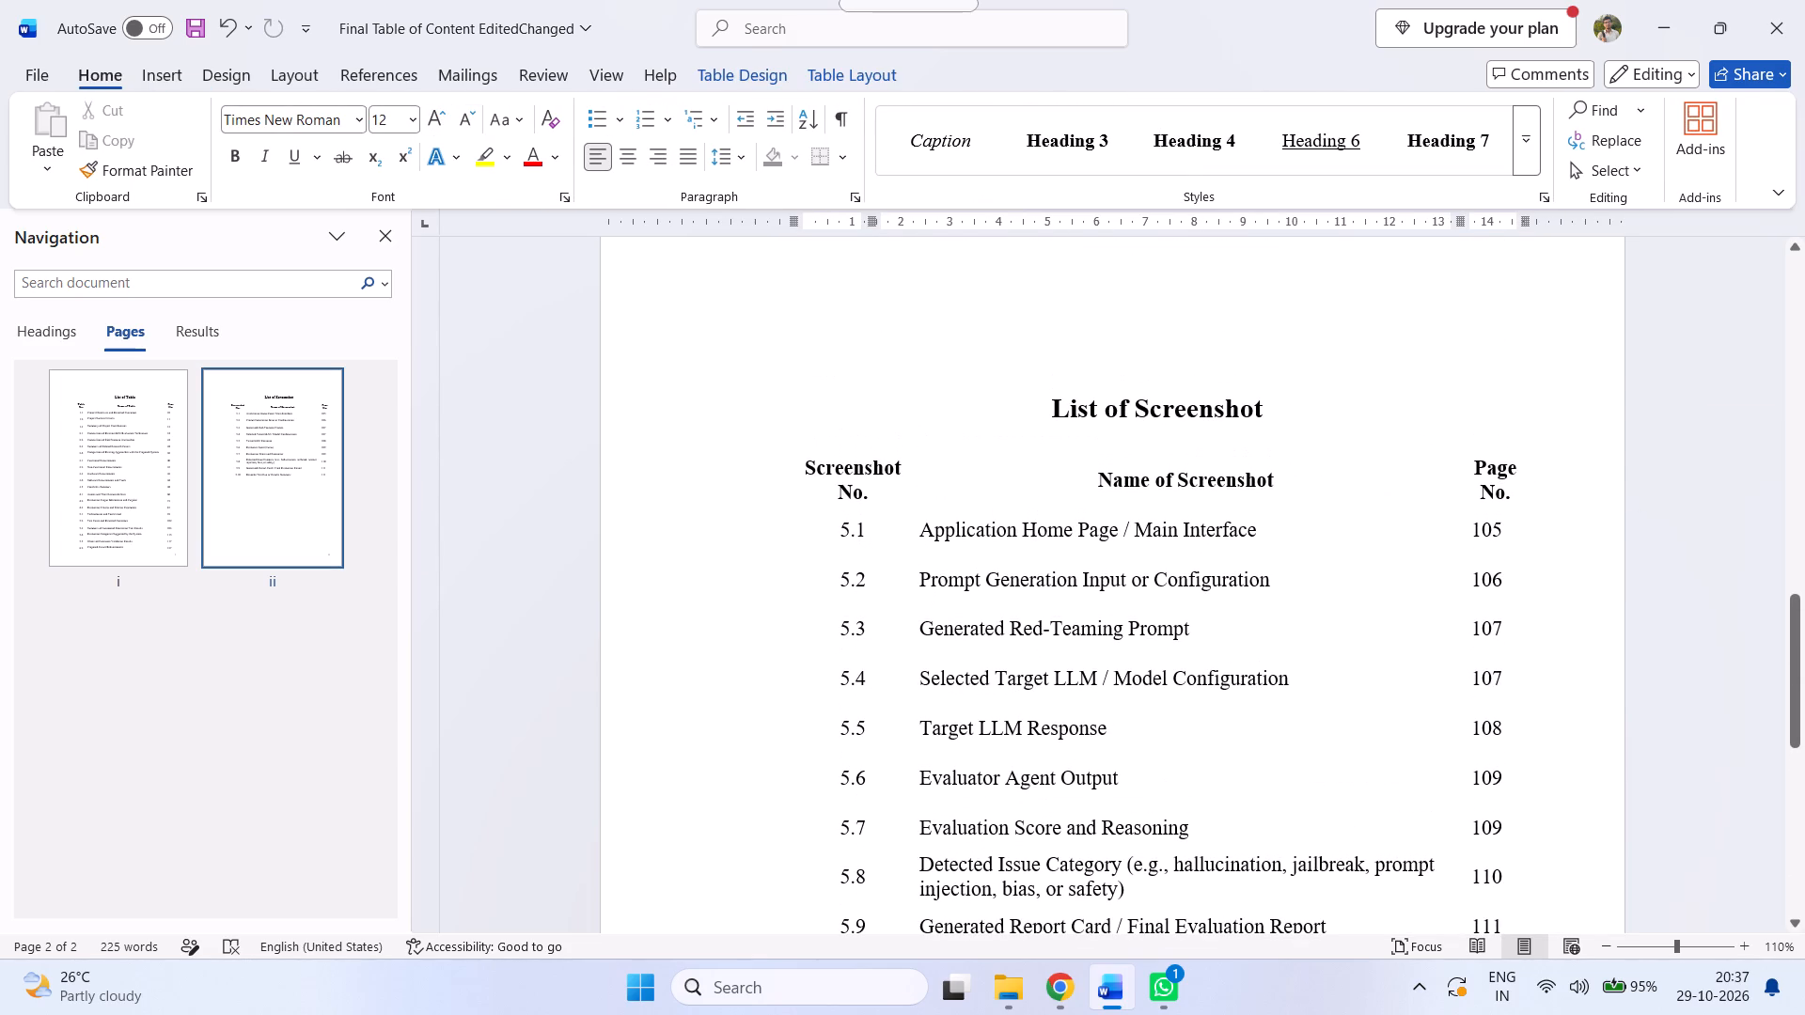
{"action": "scroll", "coordinate": [728, 461], "scroll_direction": "up", "scroll_amount": 5}
{"action": "scroll", "coordinate": [728, 461], "scroll_direction": "up", "scroll_amount": 19}
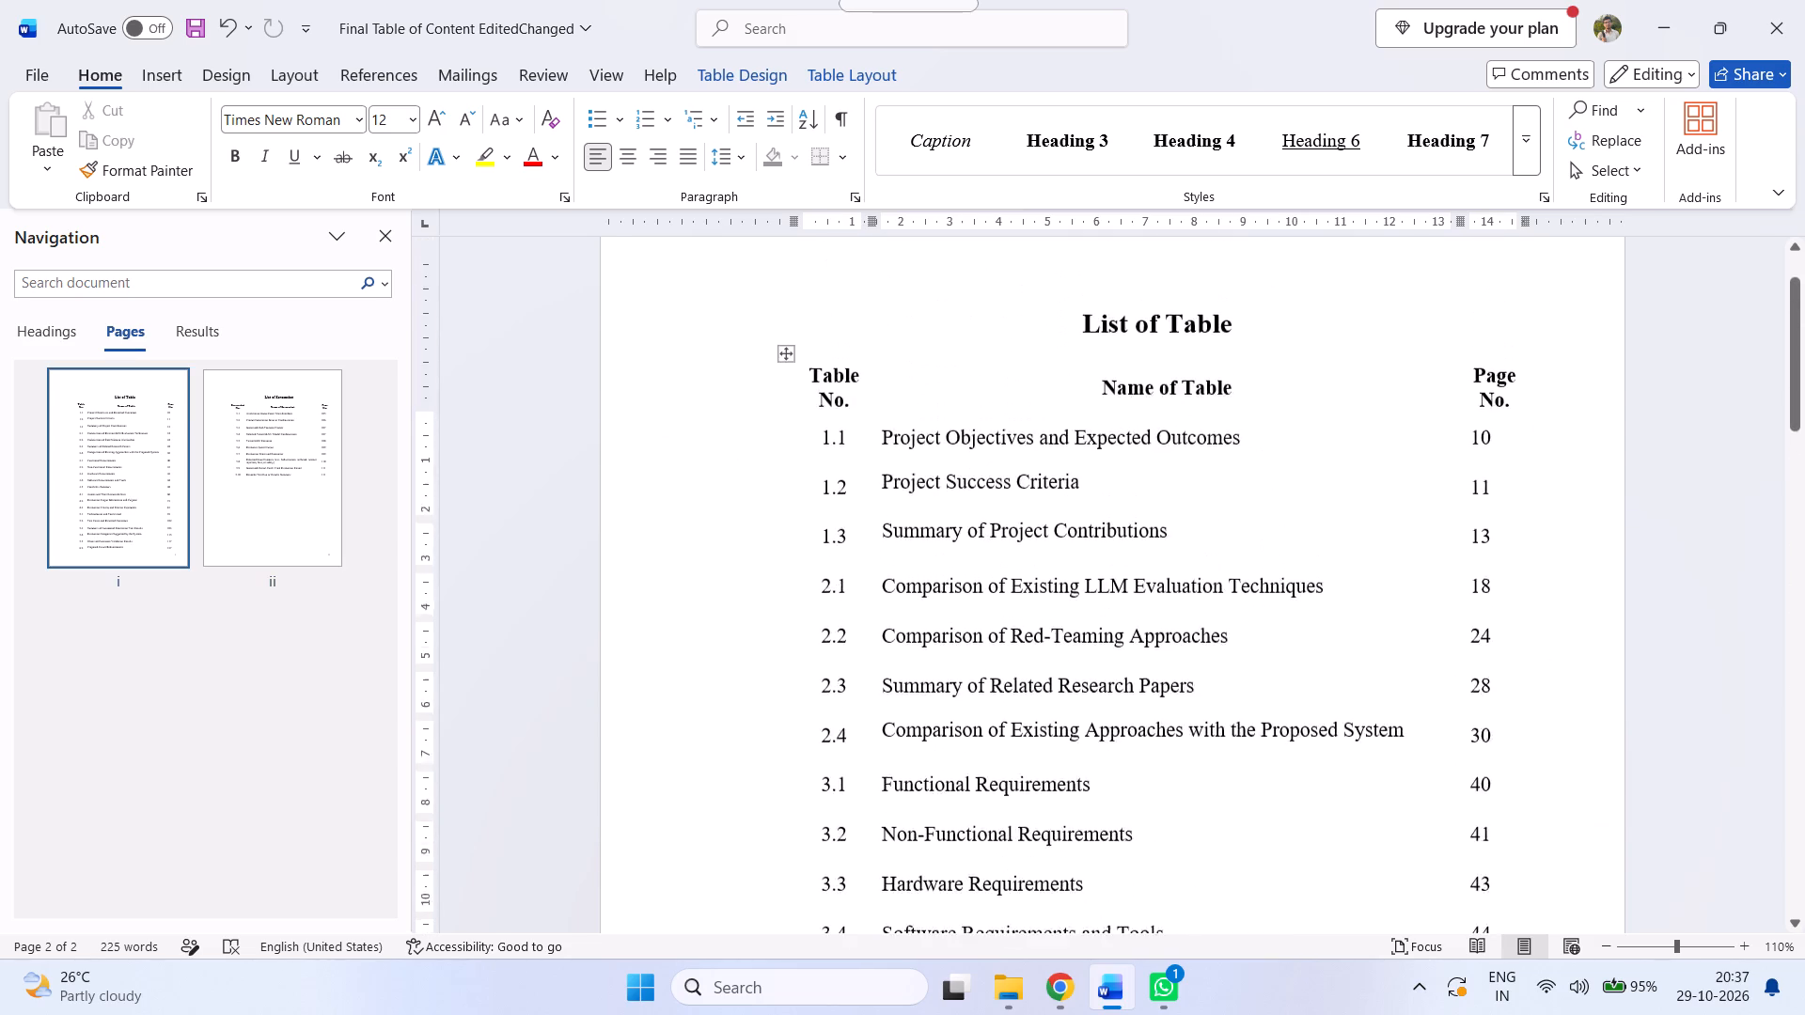
{"action": "scroll", "coordinate": [729, 462], "scroll_direction": "up", "scroll_amount": 3}
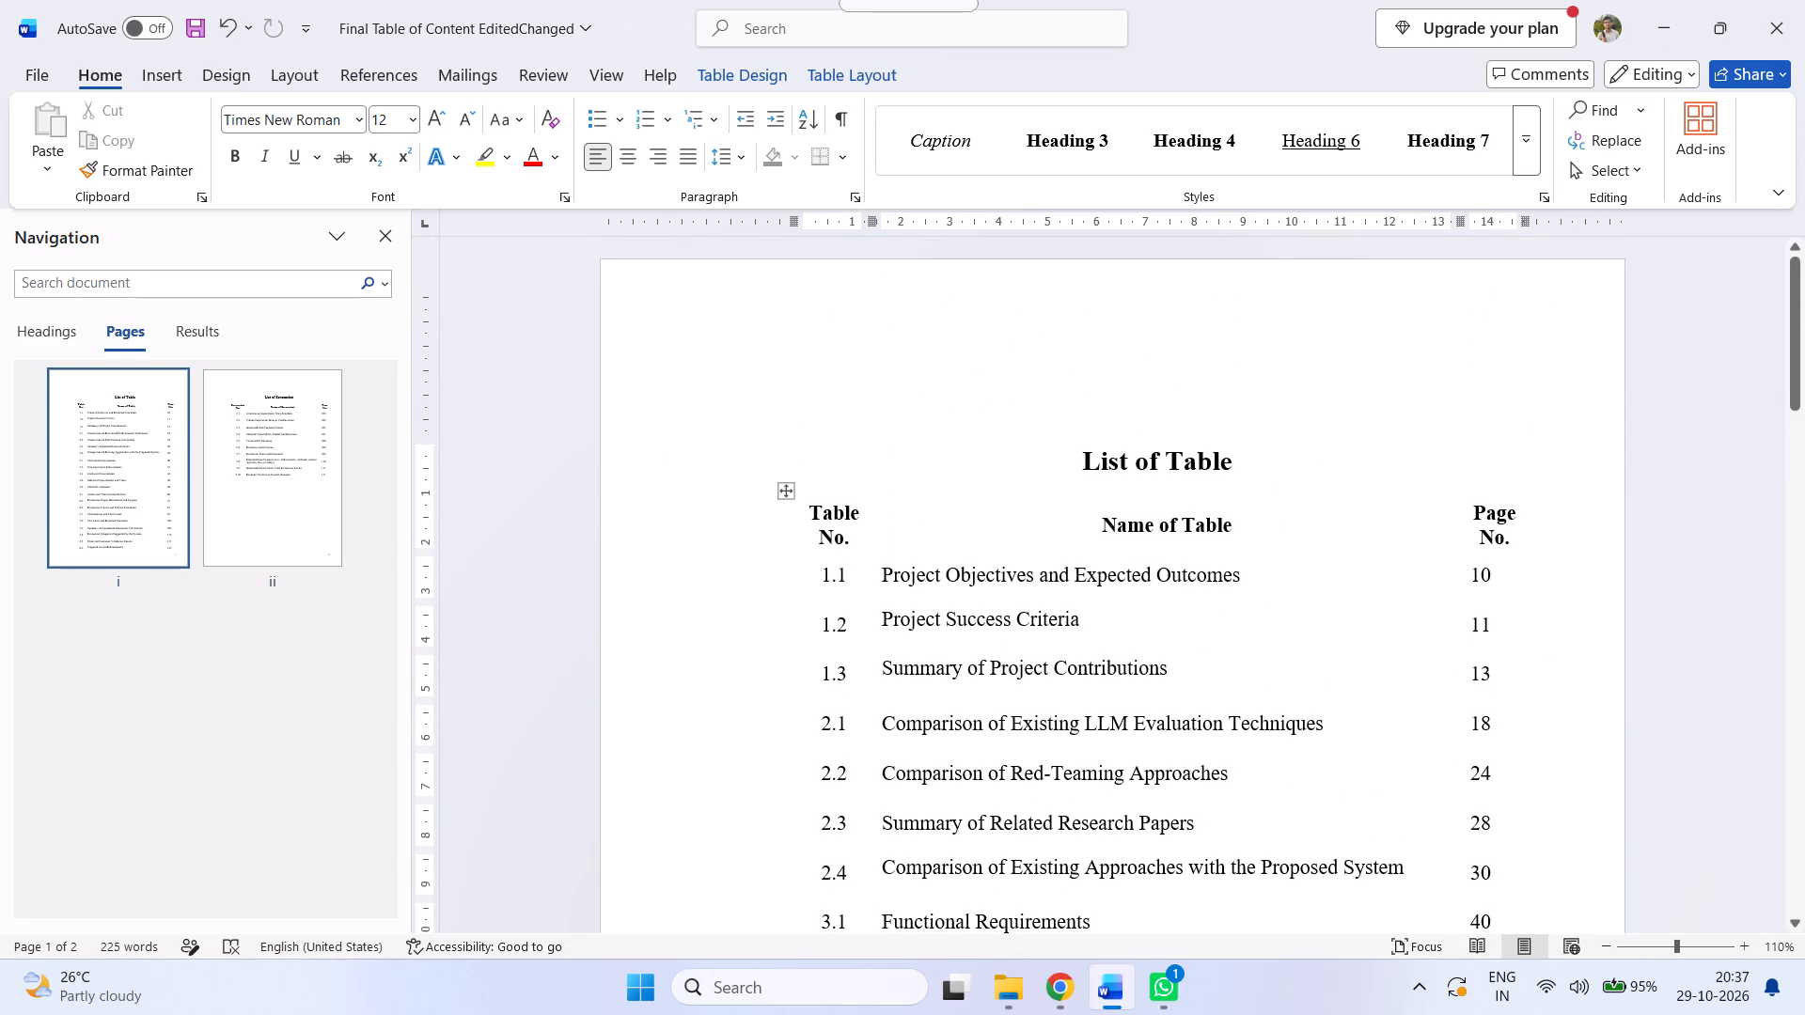
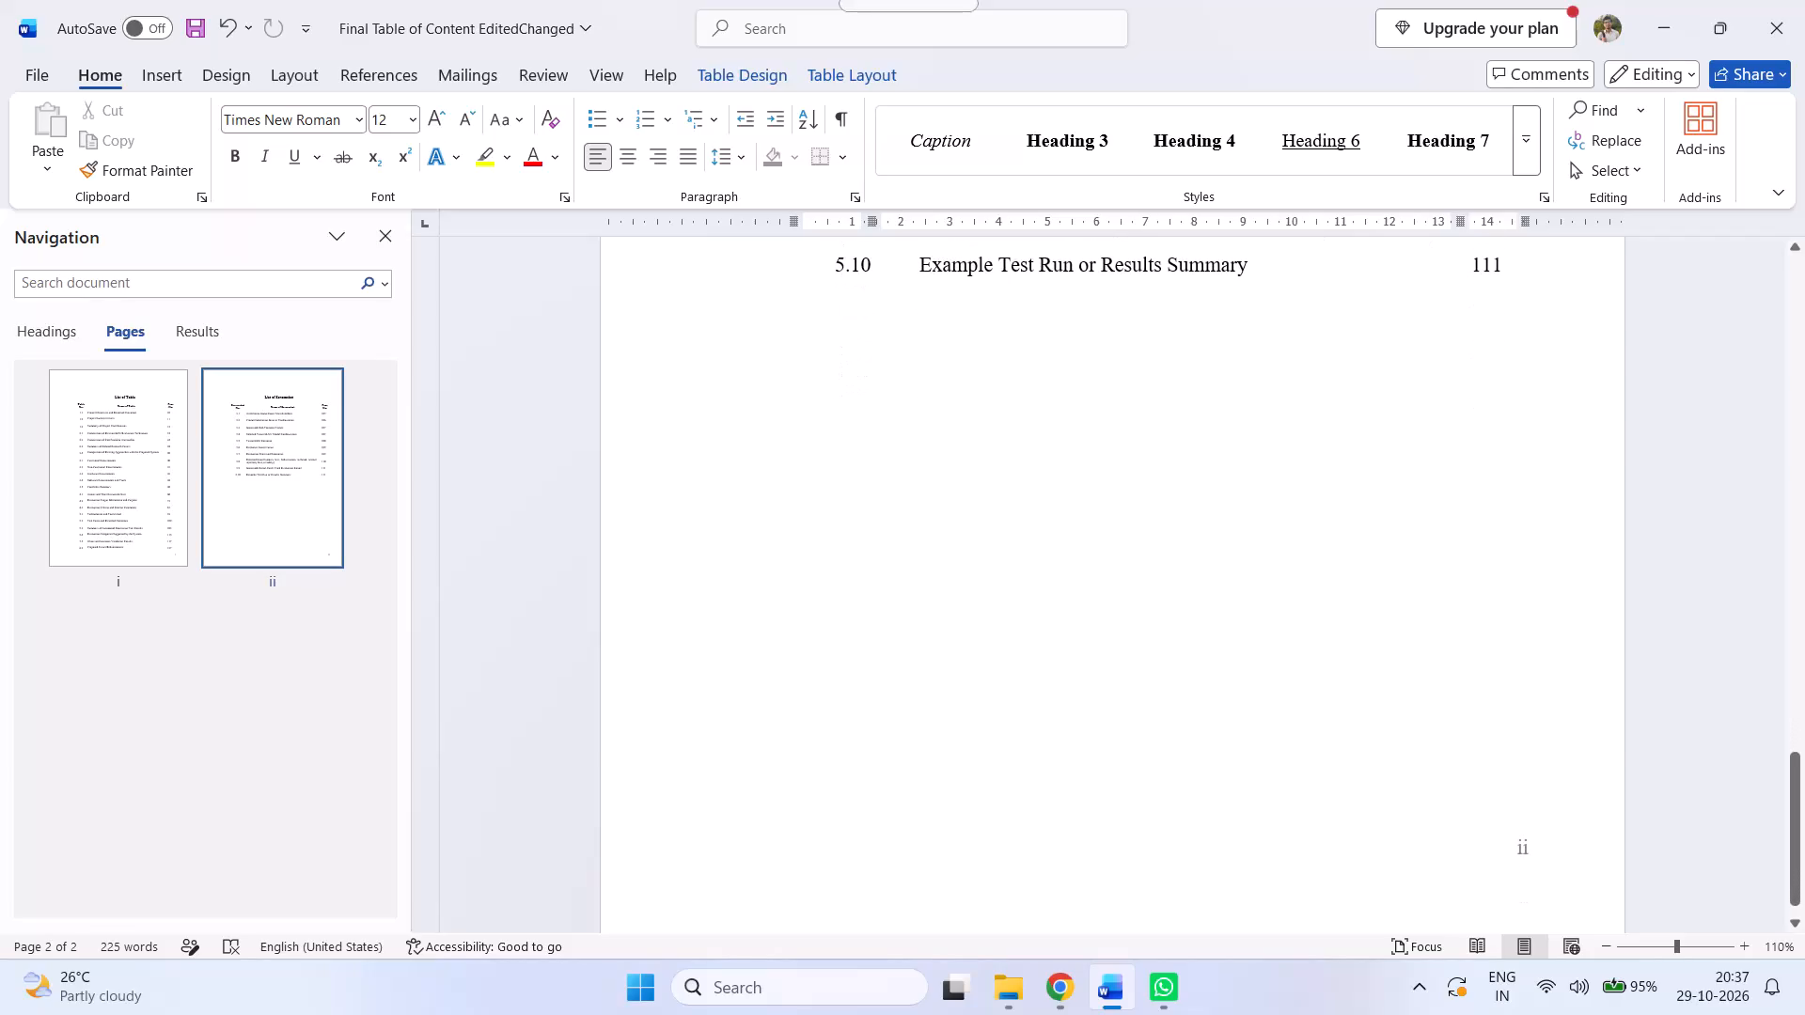
Undo the footer numbering and page deletion edits until the List of Figures page is back before the List of Table page.
{"action": "key", "text": "ctrl+z"}
{"action": "key", "text": "ctrl+z"}
{"action": "key", "text": "ctrl+z"}
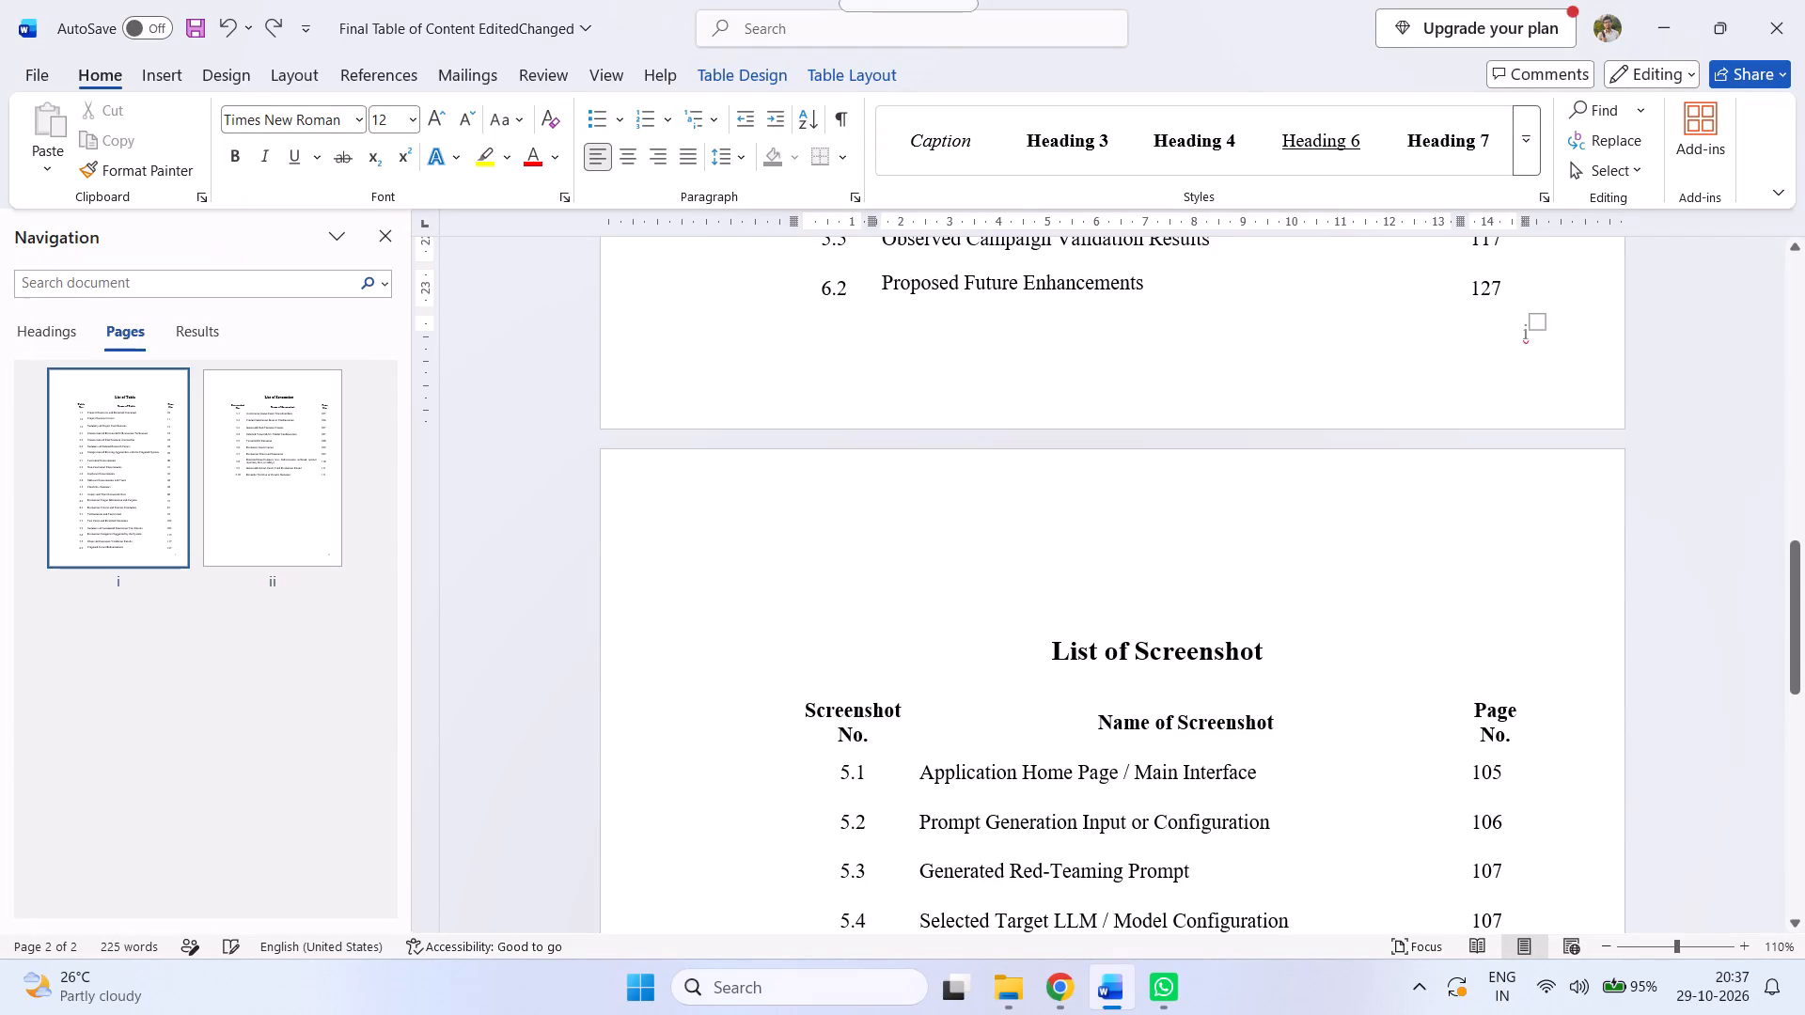
{"action": "key", "text": "ctrl+z"}
{"action": "key", "text": "ctrl+z"}
{"action": "key", "text": "ctrl+z"}
{"action": "key", "text": "ctrl+z"}
{"action": "key", "text": "ctrl+z"}
{"action": "key", "text": "ctrl+z"}
{"action": "key", "text": "ctrl+z"}
{"action": "key", "text": "ctrl+z"}
{"action": "key", "text": "ctrl+z"}
{"action": "key", "text": "ctrl+z"}
{"action": "key", "text": "ctrl+z"}
{"action": "key", "text": "ctrl+z"}
{"action": "key", "text": "ctrl+z"}
{"action": "key", "text": "ctrl+z"}
{"action": "key", "text": "ctrl+z"}
{"action": "key", "text": "ctrl+z"}
{"action": "key", "text": "ctrl+z"}
{"action": "key", "text": "ctrl+z"}
{"action": "key", "text": "ctrl+z"}
{"action": "key", "text": "ctrl+z"}
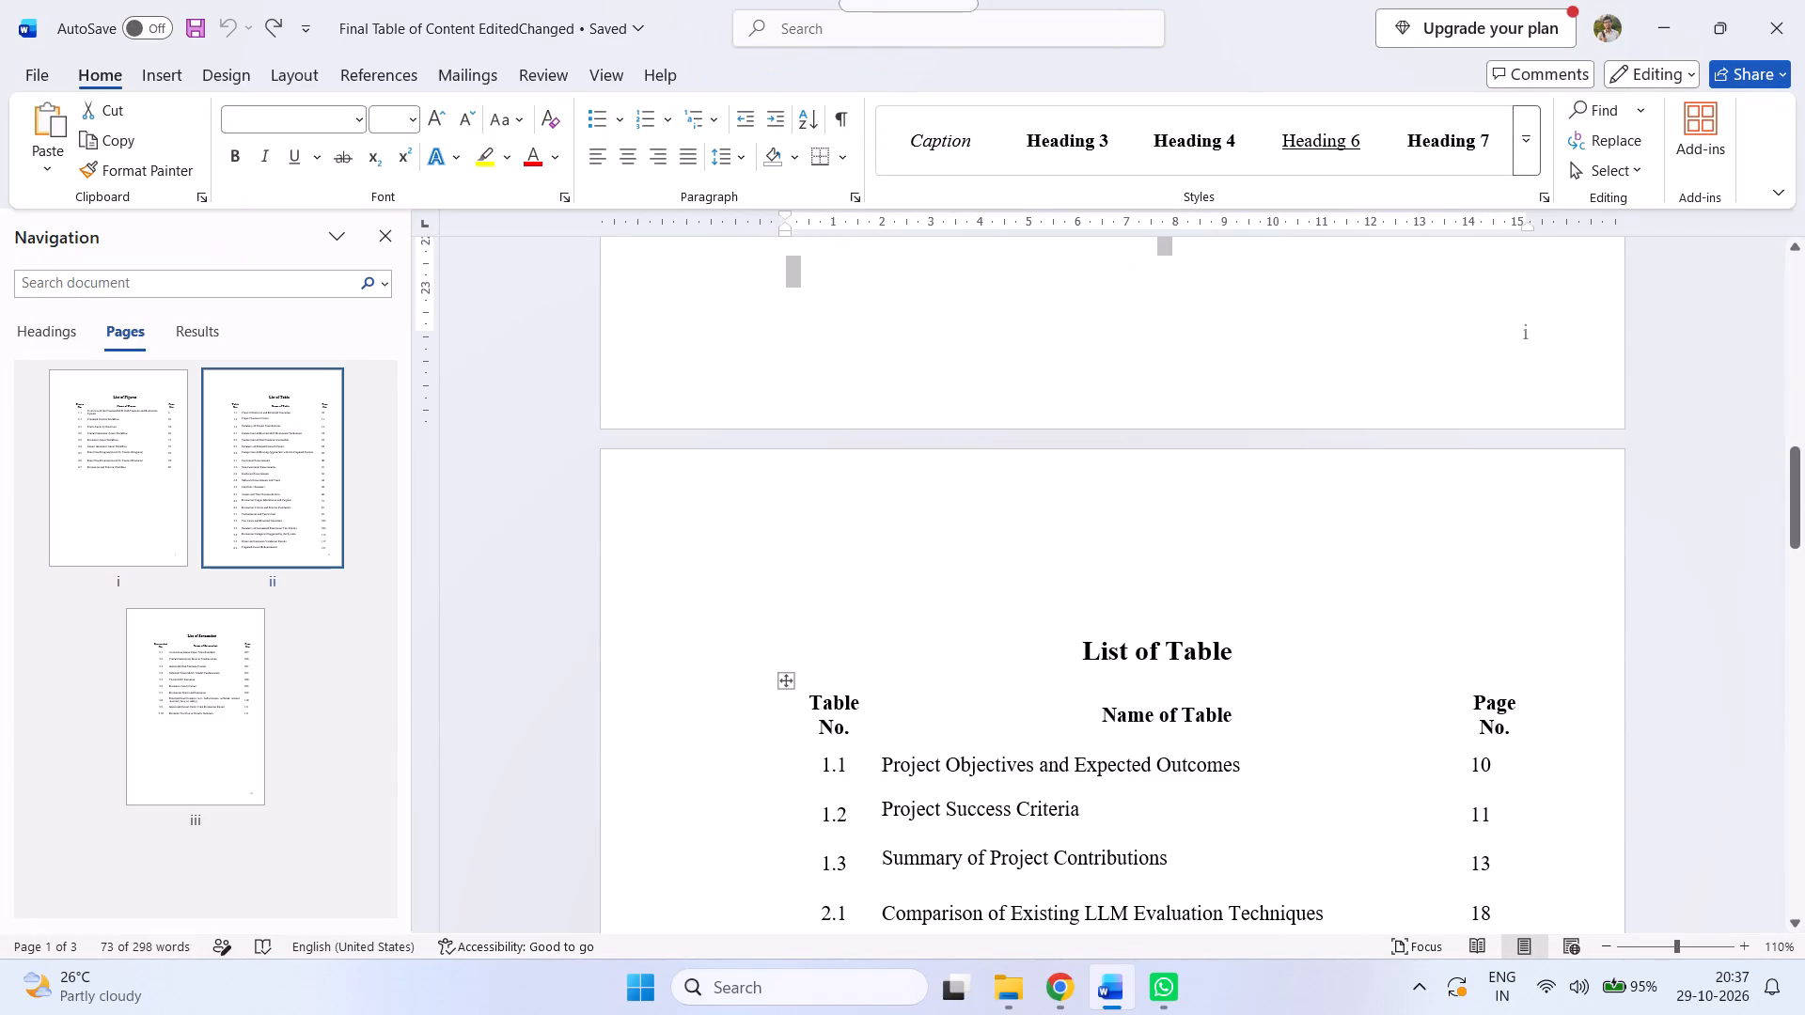
{"action": "scroll", "coordinate": [1209, 711], "scroll_direction": "up", "scroll_amount": 20}
{"action": "scroll", "coordinate": [1209, 711], "scroll_direction": "up", "scroll_amount": 3}
{"action": "scroll", "coordinate": [1209, 711], "scroll_direction": "down", "scroll_amount": 2}
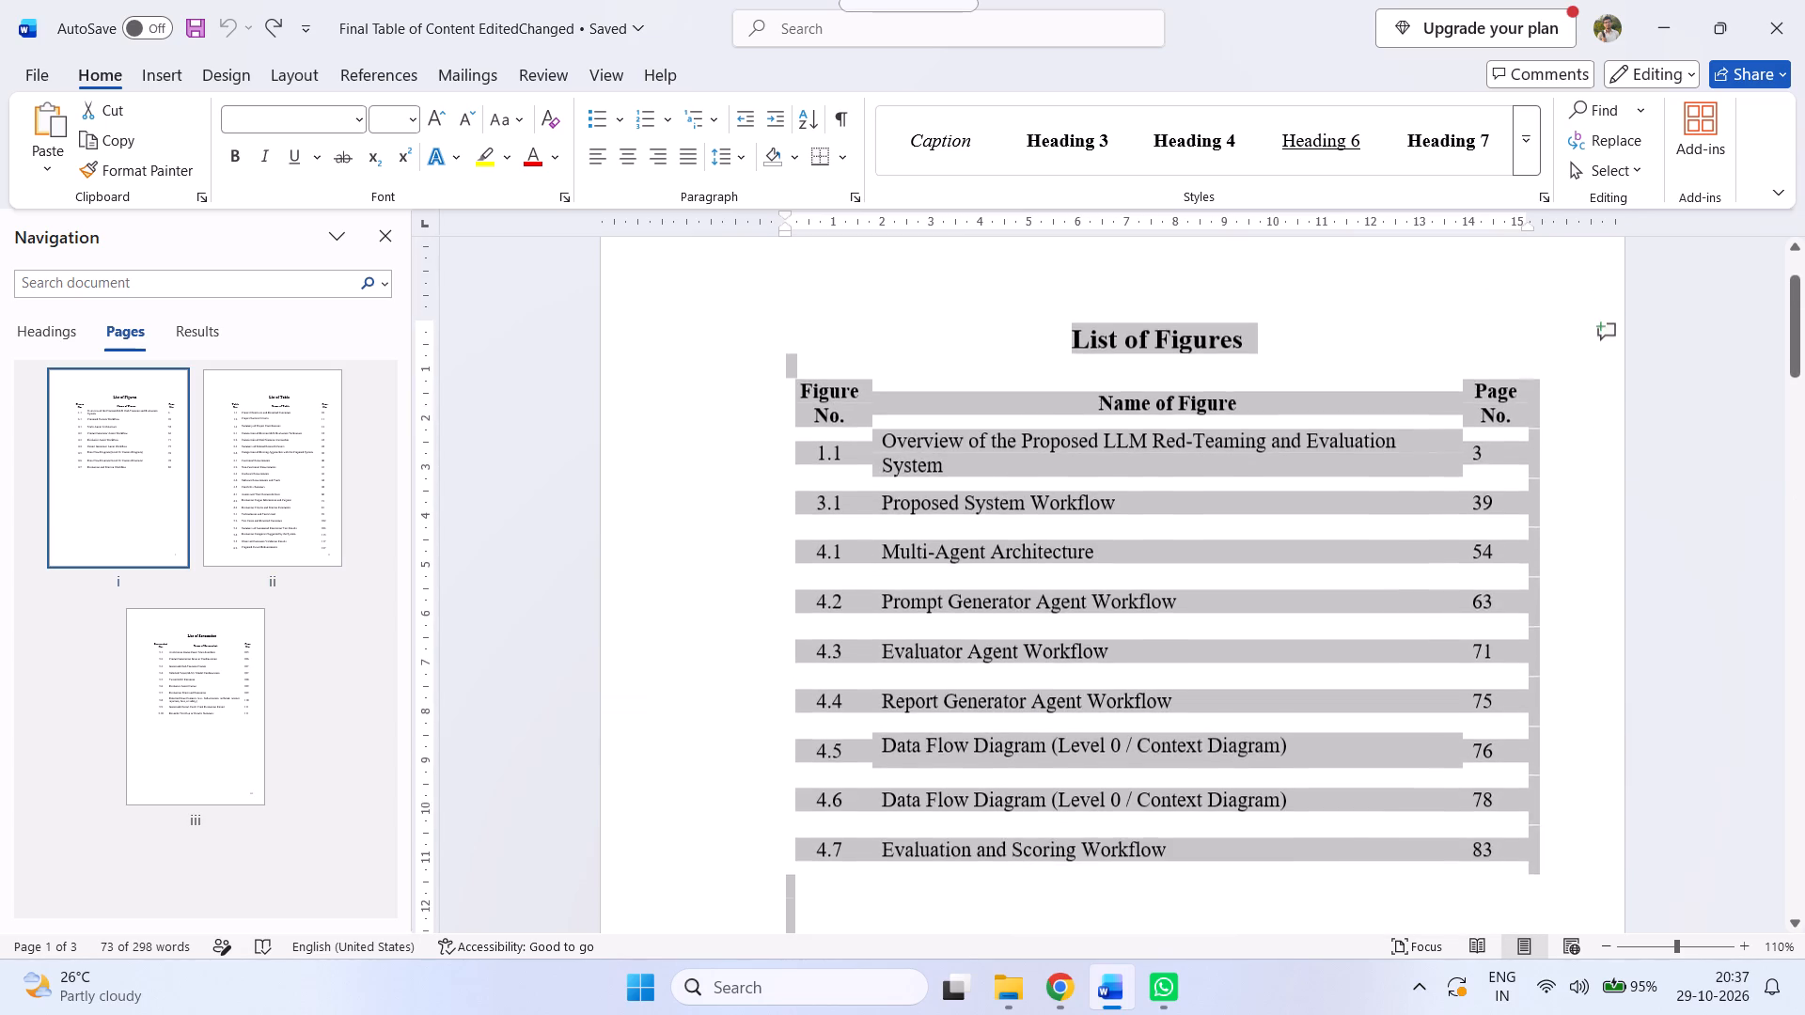
{"action": "scroll", "coordinate": [1209, 711], "scroll_direction": "up", "scroll_amount": 1}
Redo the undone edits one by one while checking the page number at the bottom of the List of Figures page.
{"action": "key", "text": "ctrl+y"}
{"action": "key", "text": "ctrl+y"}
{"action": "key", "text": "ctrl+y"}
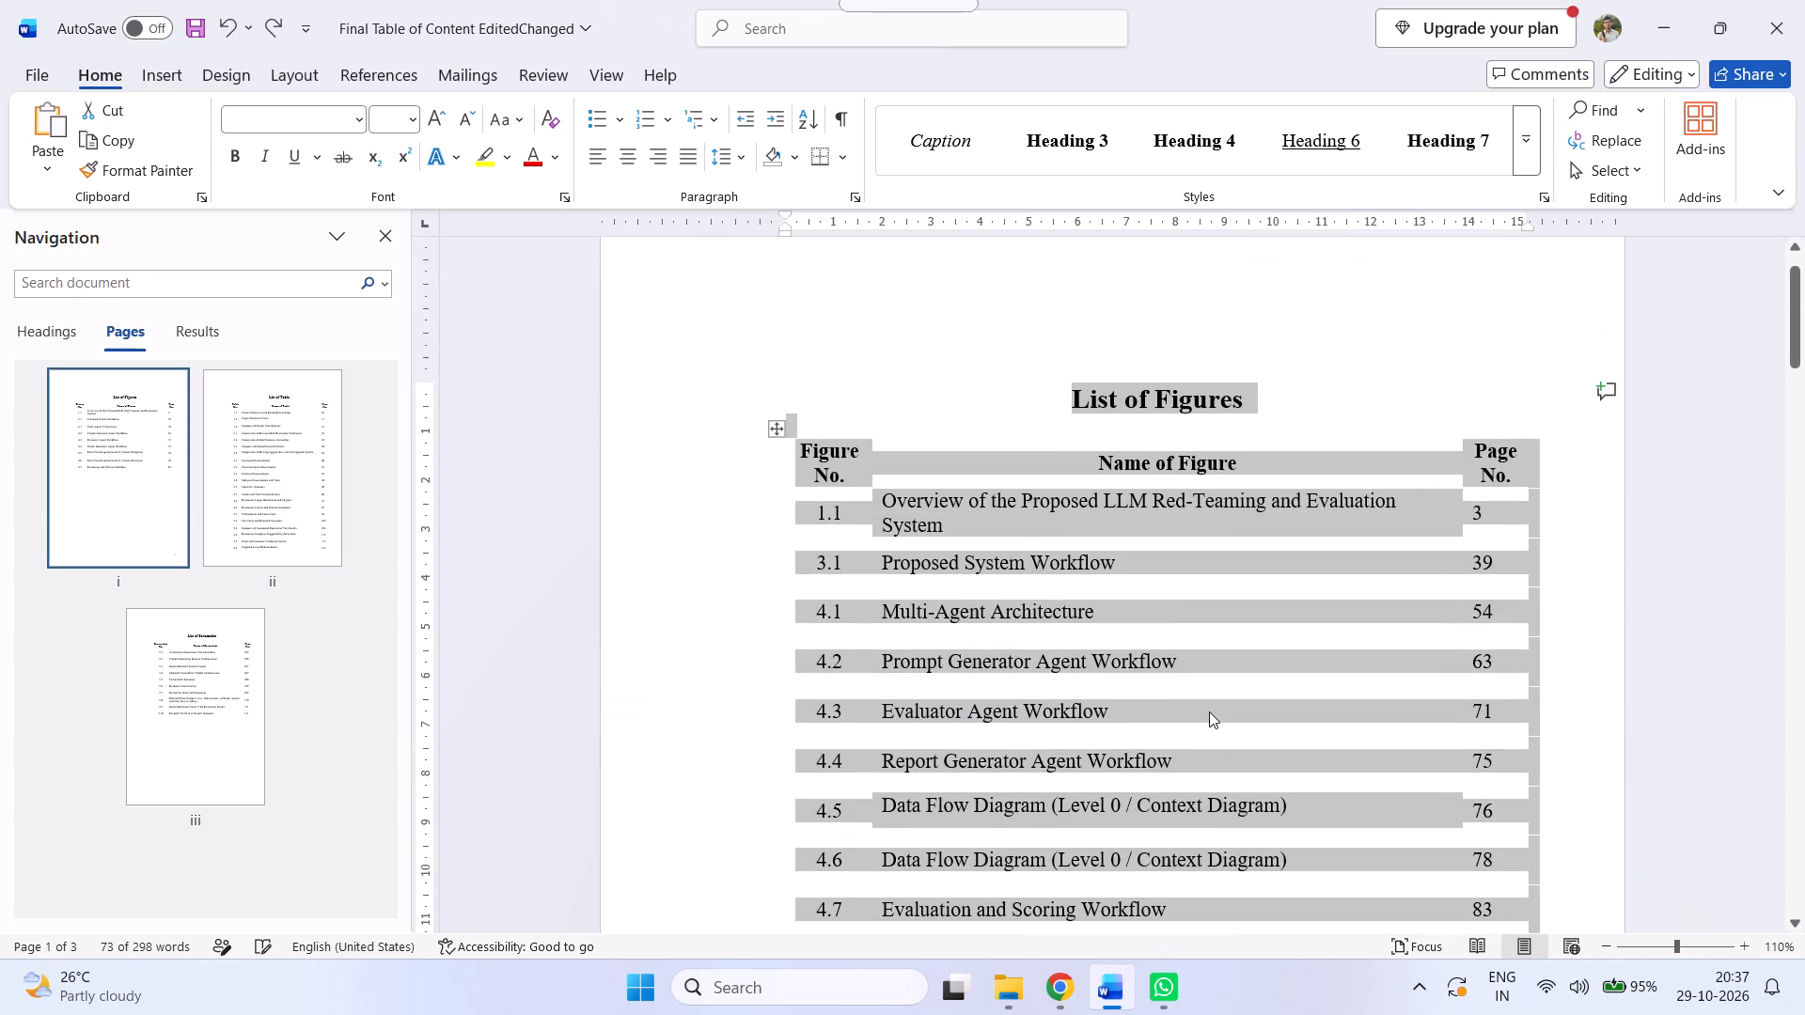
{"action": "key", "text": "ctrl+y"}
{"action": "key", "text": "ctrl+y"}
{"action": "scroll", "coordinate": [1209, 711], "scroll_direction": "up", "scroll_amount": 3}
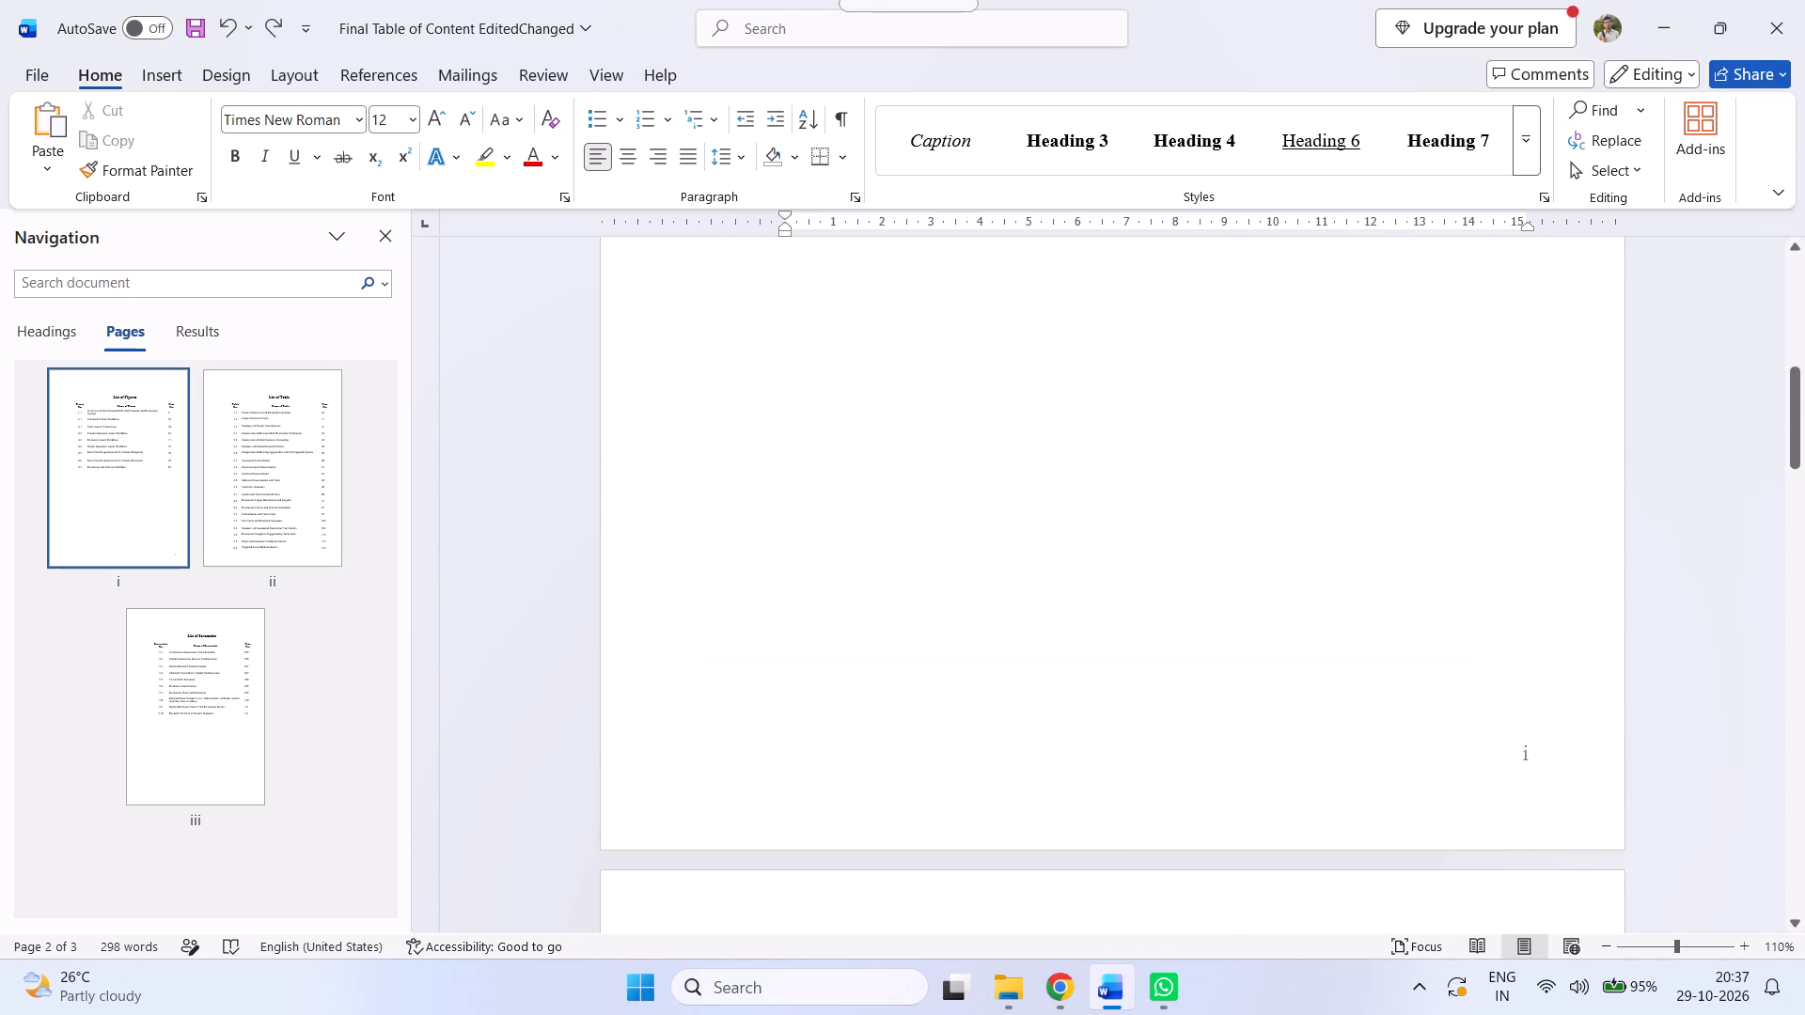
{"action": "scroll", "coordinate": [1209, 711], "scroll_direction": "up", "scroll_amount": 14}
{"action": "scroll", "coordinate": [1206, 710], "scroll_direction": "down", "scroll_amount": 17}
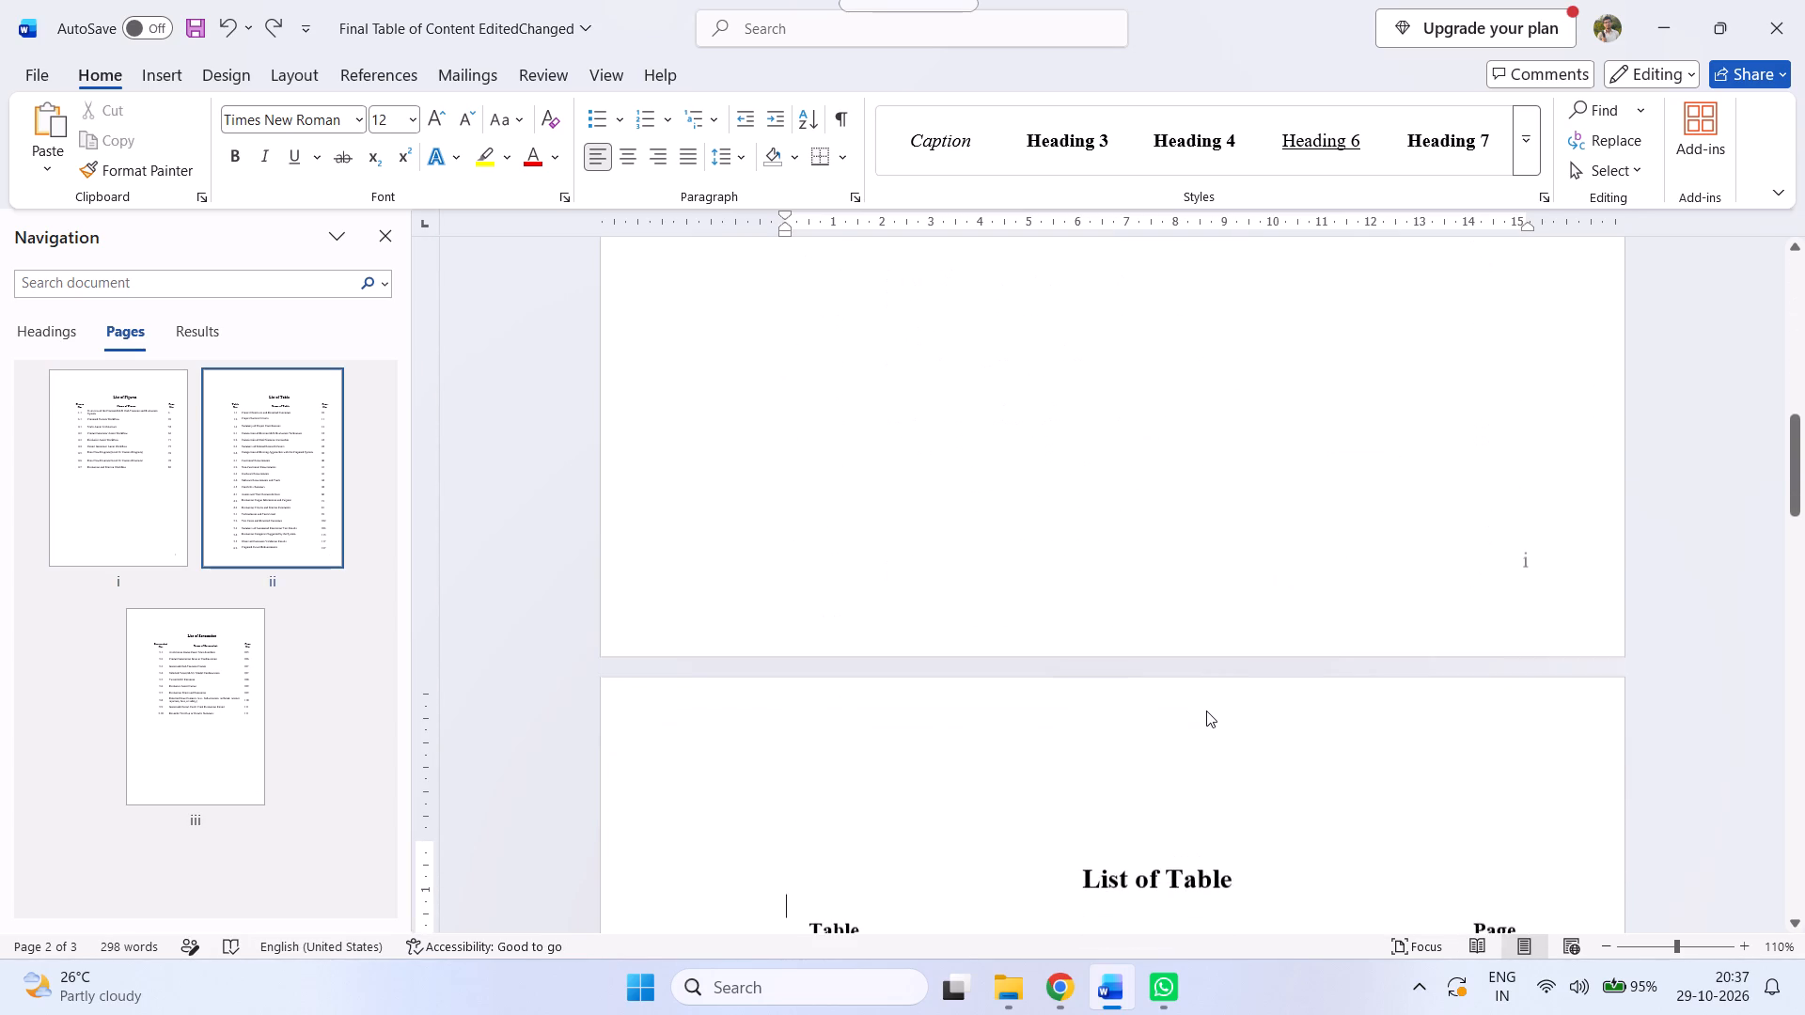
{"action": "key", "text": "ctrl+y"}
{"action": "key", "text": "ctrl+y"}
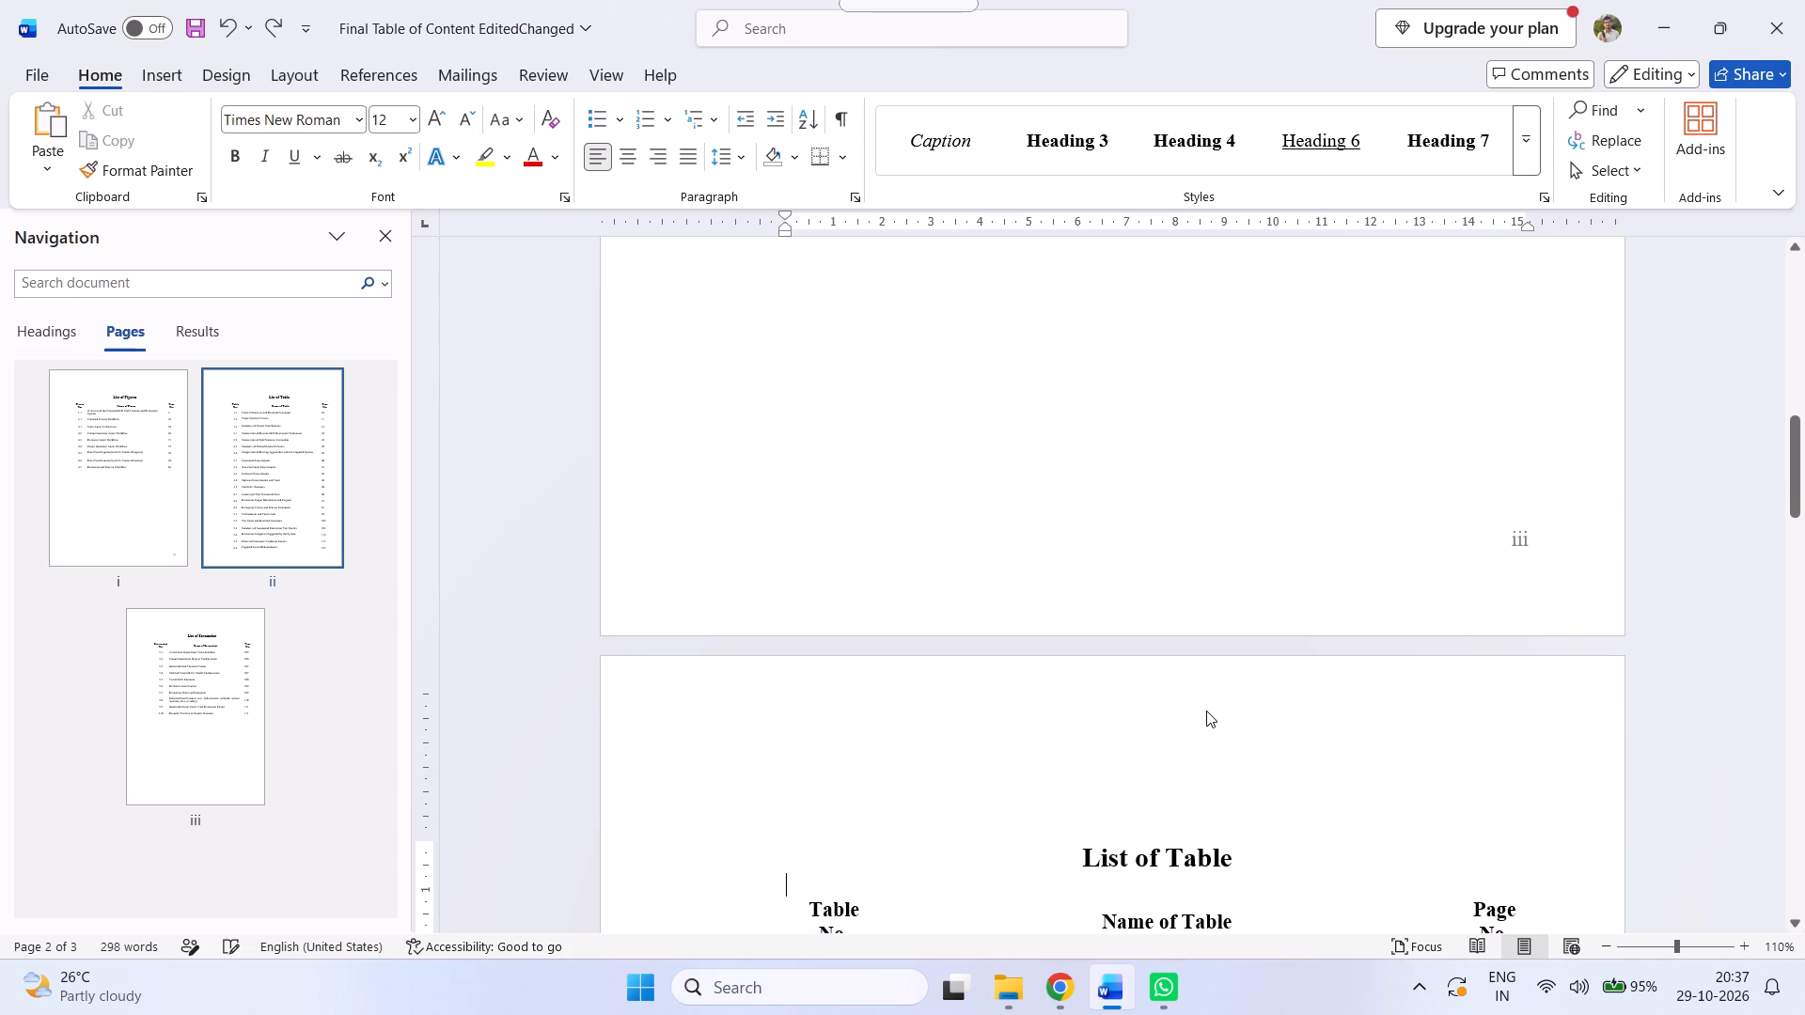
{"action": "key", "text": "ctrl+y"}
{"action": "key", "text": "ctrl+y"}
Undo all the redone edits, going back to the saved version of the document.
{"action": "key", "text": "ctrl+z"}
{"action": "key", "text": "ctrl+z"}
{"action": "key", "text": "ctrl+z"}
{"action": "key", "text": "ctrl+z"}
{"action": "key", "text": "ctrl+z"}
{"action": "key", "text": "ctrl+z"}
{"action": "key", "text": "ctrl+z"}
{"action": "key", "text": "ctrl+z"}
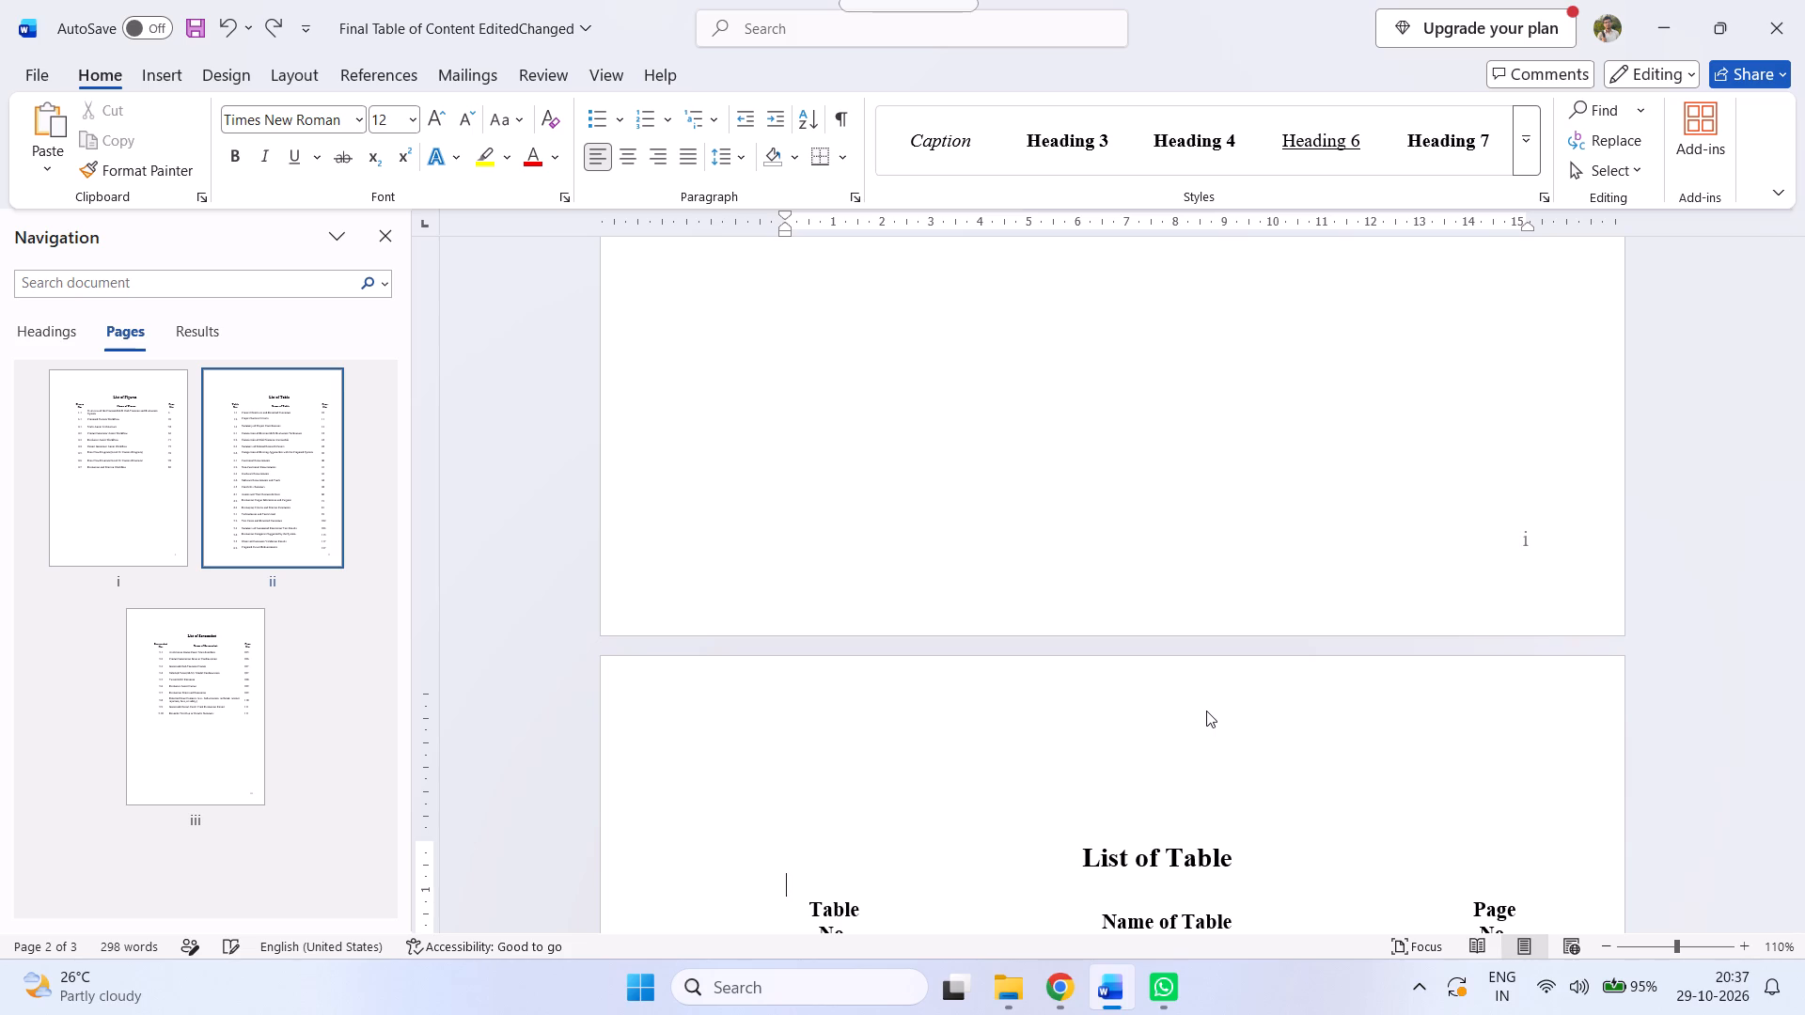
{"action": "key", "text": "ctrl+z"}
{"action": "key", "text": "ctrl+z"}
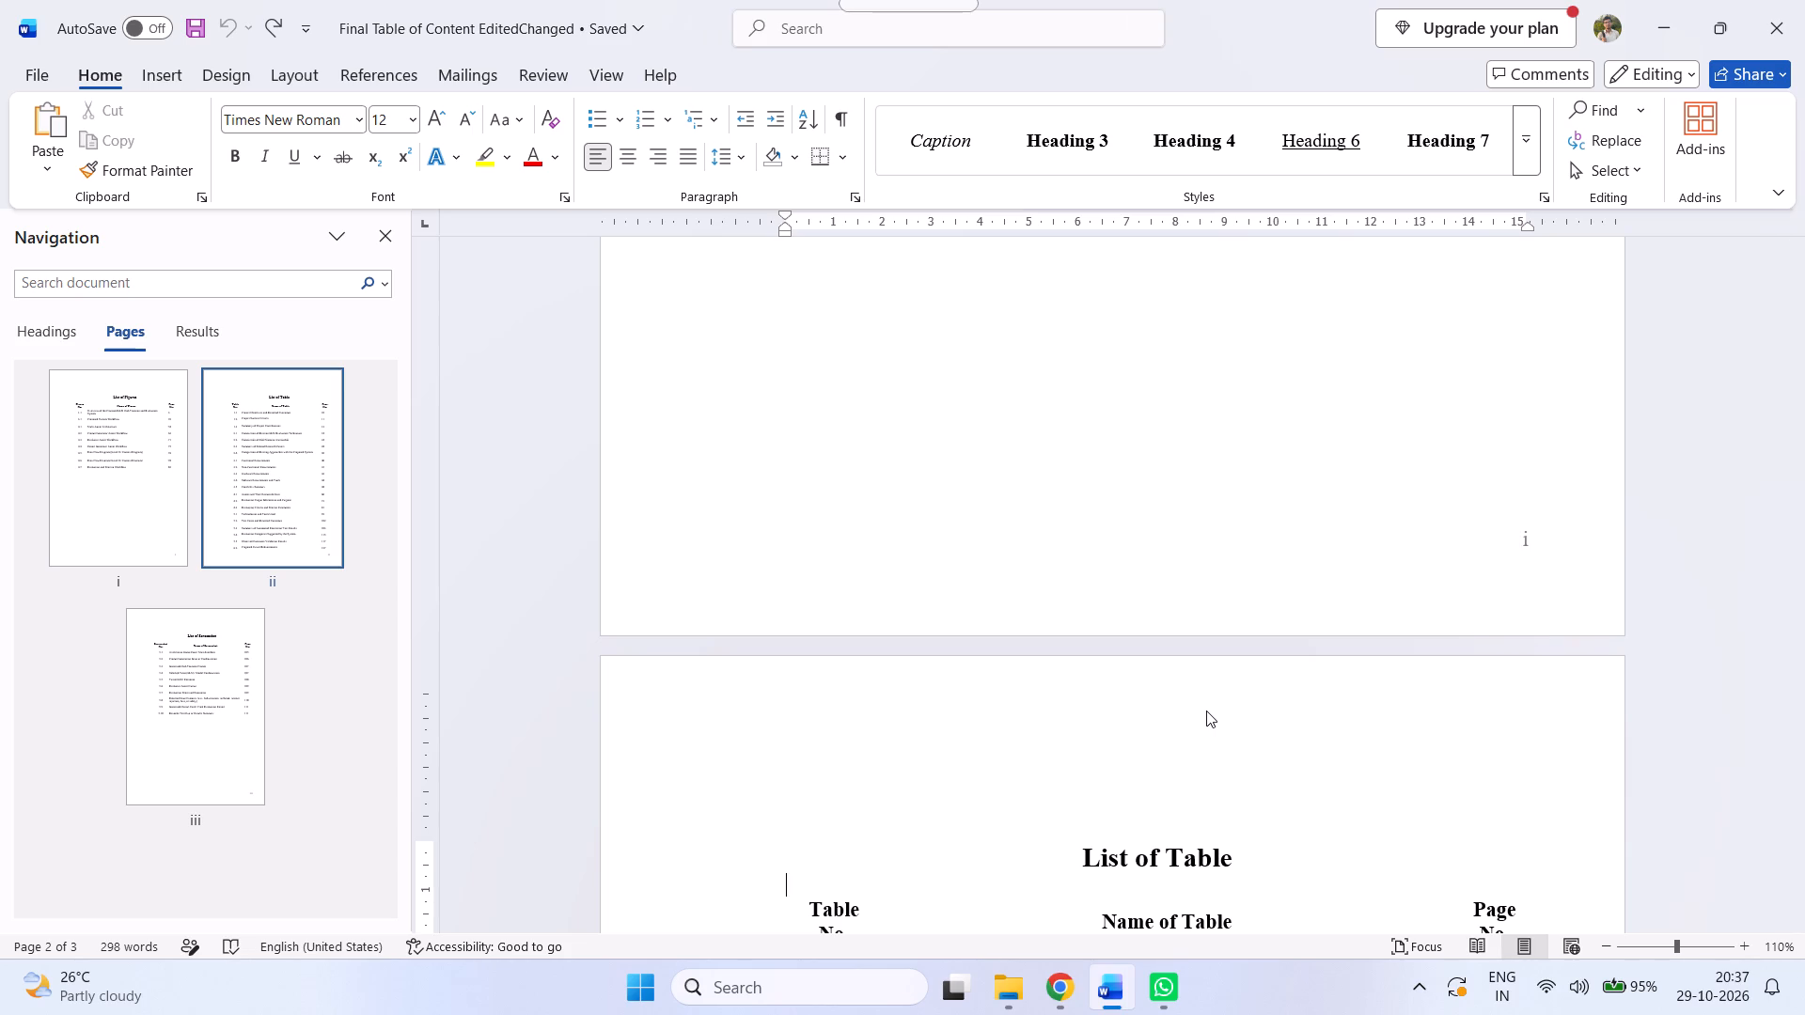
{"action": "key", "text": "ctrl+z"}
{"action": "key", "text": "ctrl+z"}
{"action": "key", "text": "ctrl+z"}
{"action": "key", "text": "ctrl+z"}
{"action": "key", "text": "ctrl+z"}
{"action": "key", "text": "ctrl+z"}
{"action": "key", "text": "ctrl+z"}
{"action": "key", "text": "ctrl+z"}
Check the List of Figures page down to its footer in the restored document.
{"action": "scroll", "coordinate": [1206, 710], "scroll_direction": "up", "scroll_amount": 20}
{"action": "scroll", "coordinate": [1206, 710], "scroll_direction": "up", "scroll_amount": 3}
{"action": "scroll", "coordinate": [1202, 710], "scroll_direction": "down", "scroll_amount": 8}
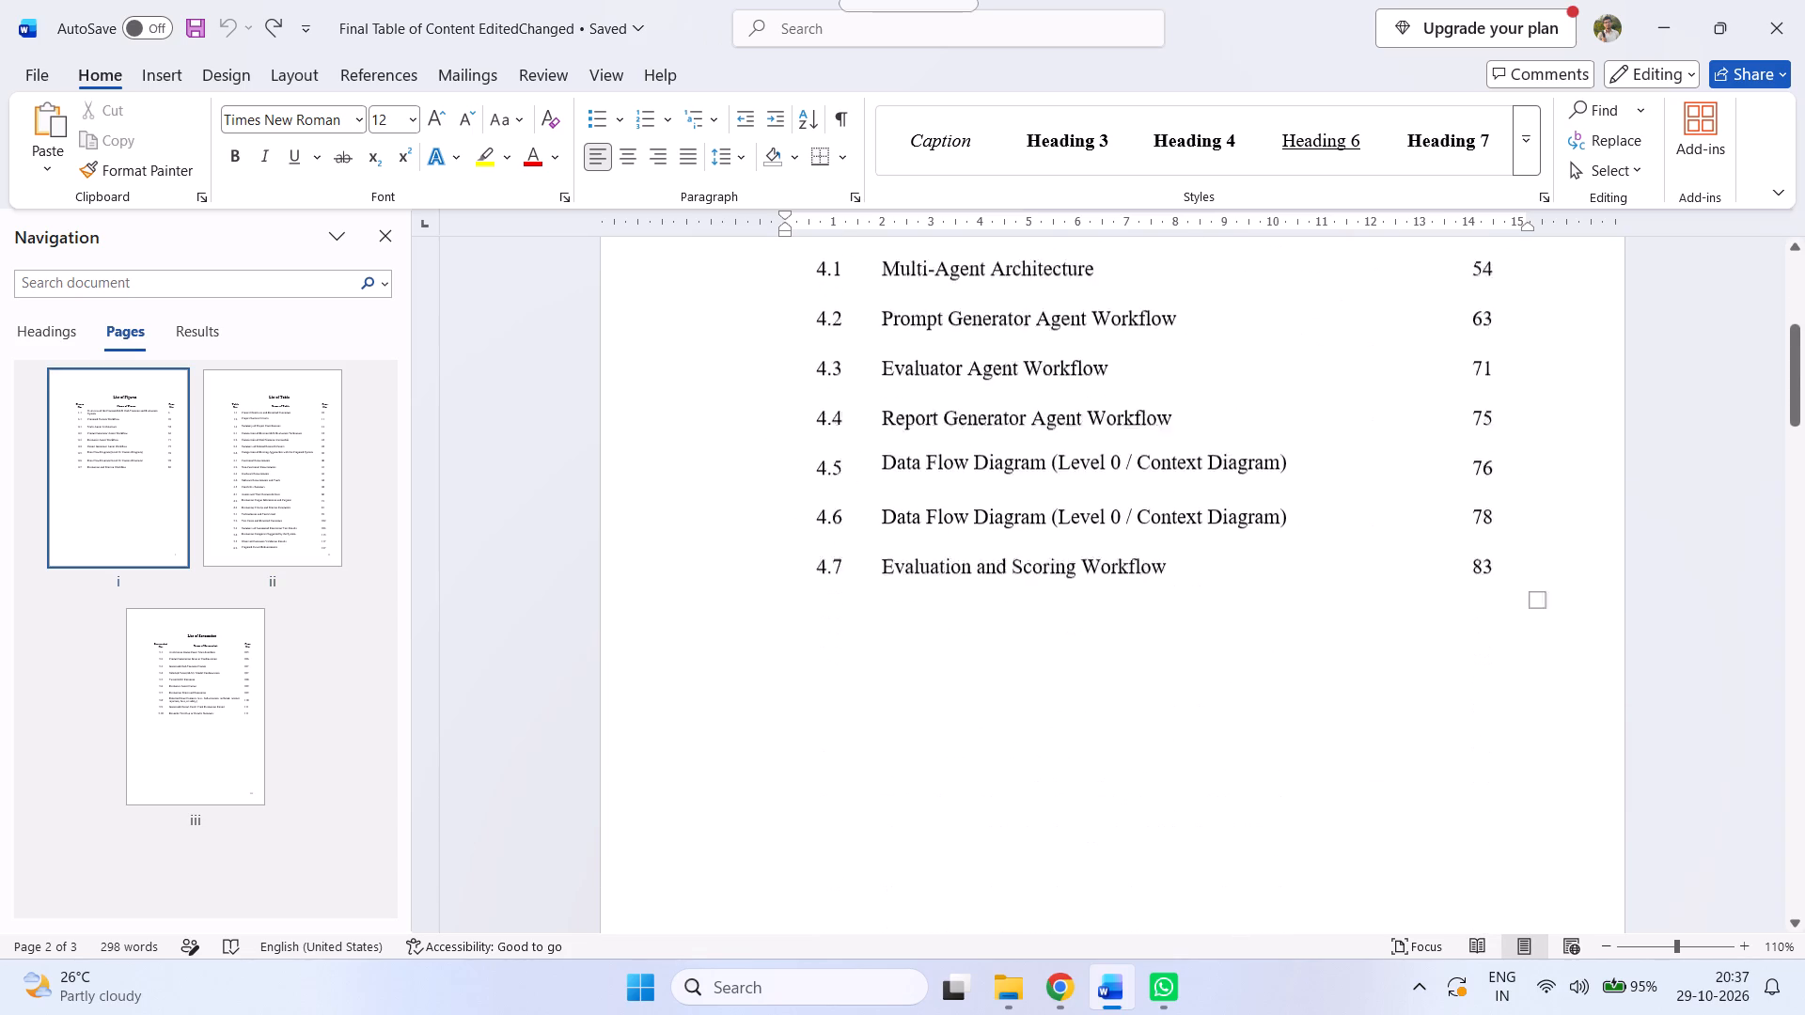
{"action": "scroll", "coordinate": [1202, 710], "scroll_direction": "down", "scroll_amount": 1}
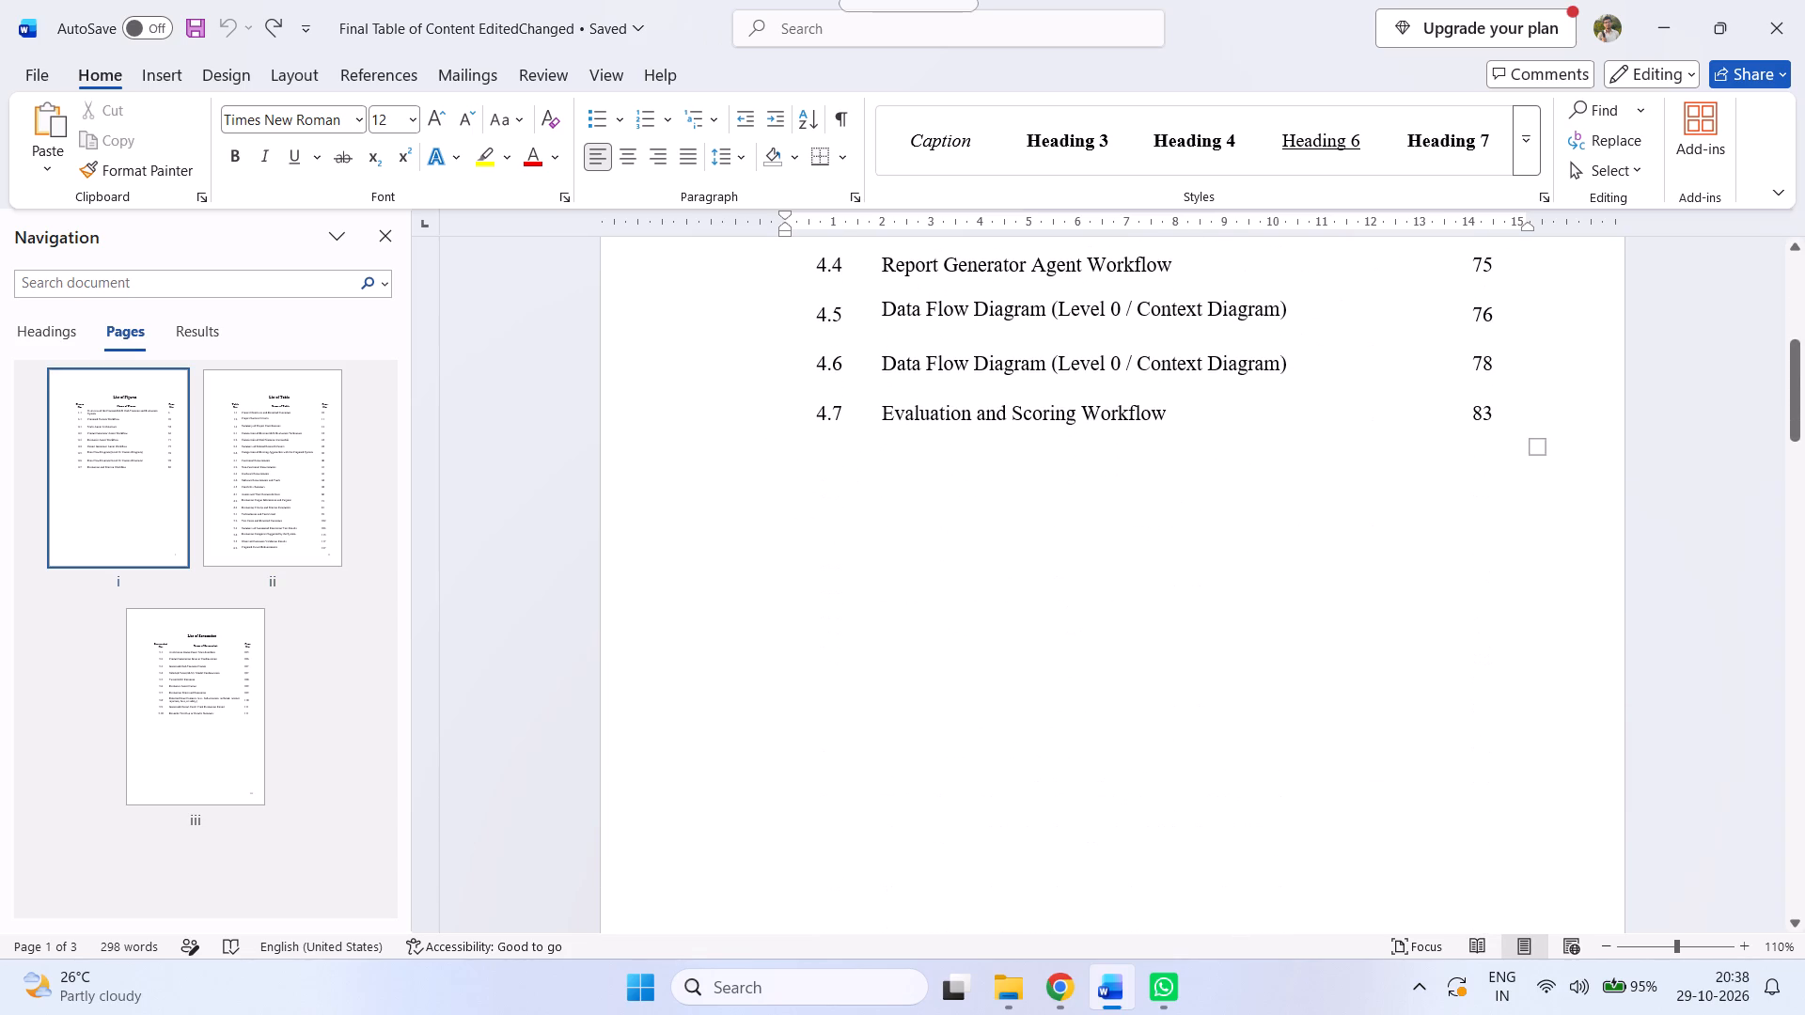
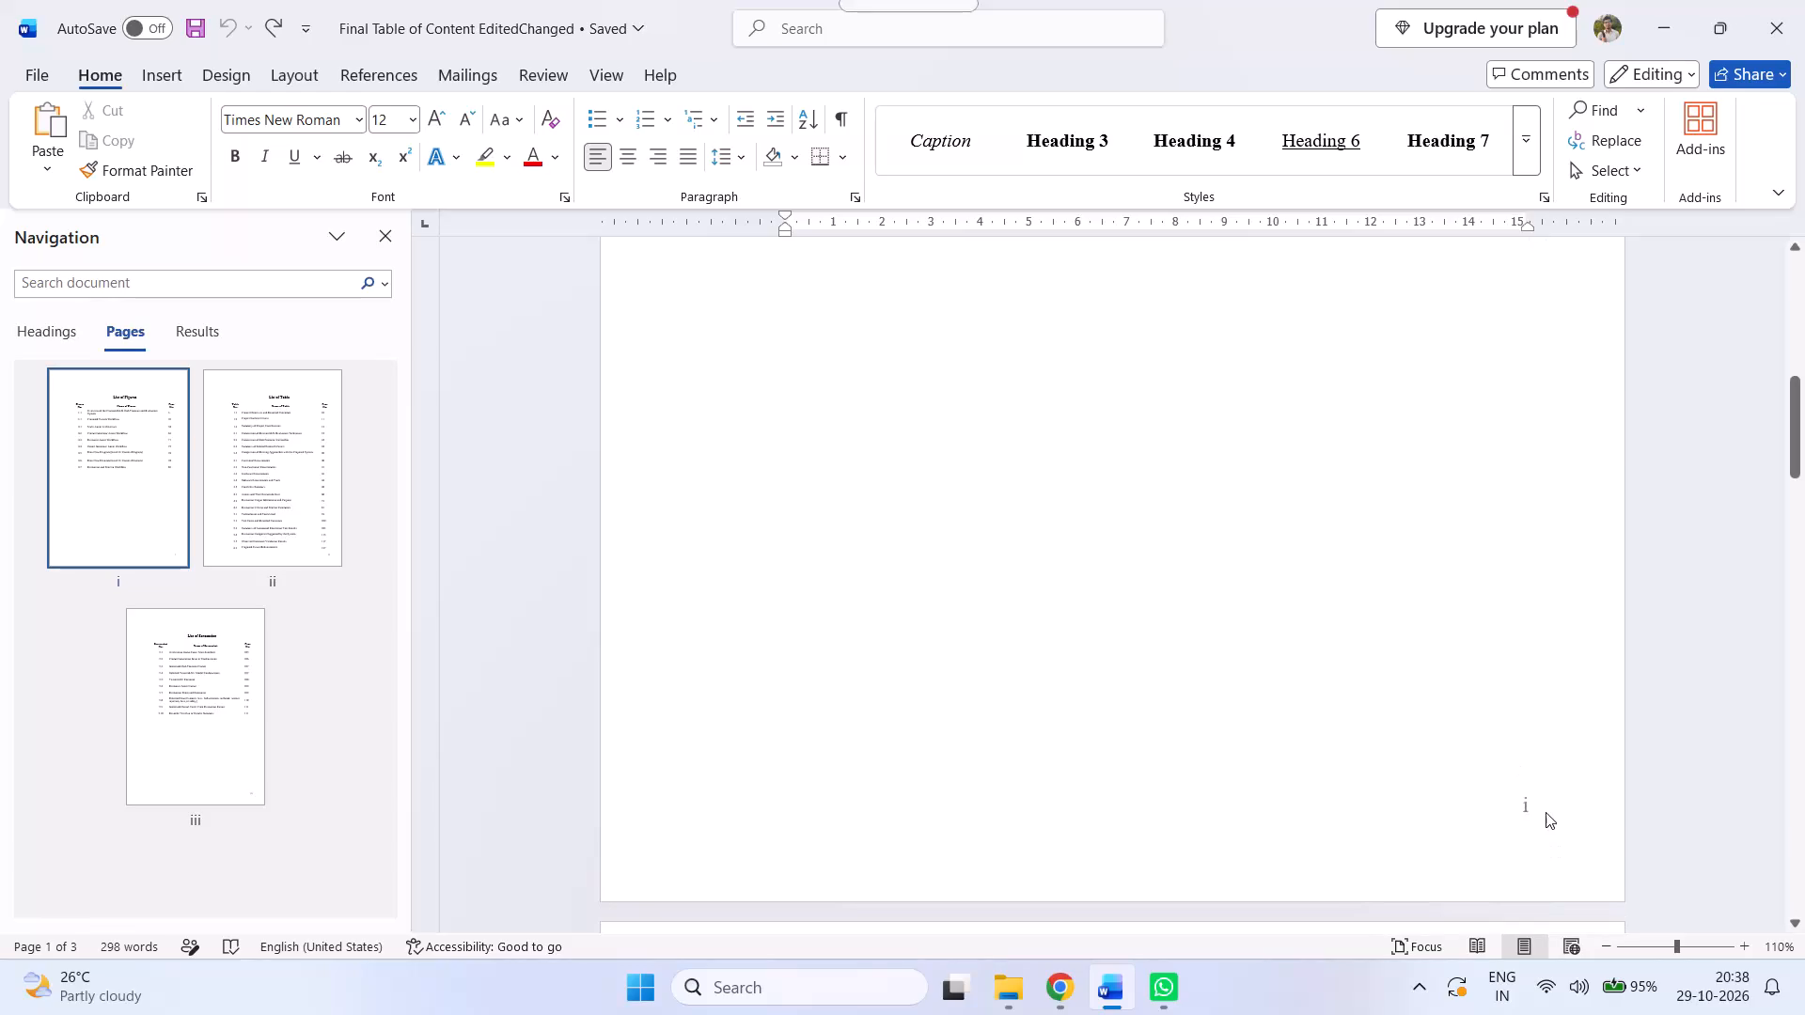
Change the footer page number on the List of Figures page to ii and return to the document body.
{"action": "double_click", "coordinate": [1546, 811]}
{"action": "key", "text": "i"}
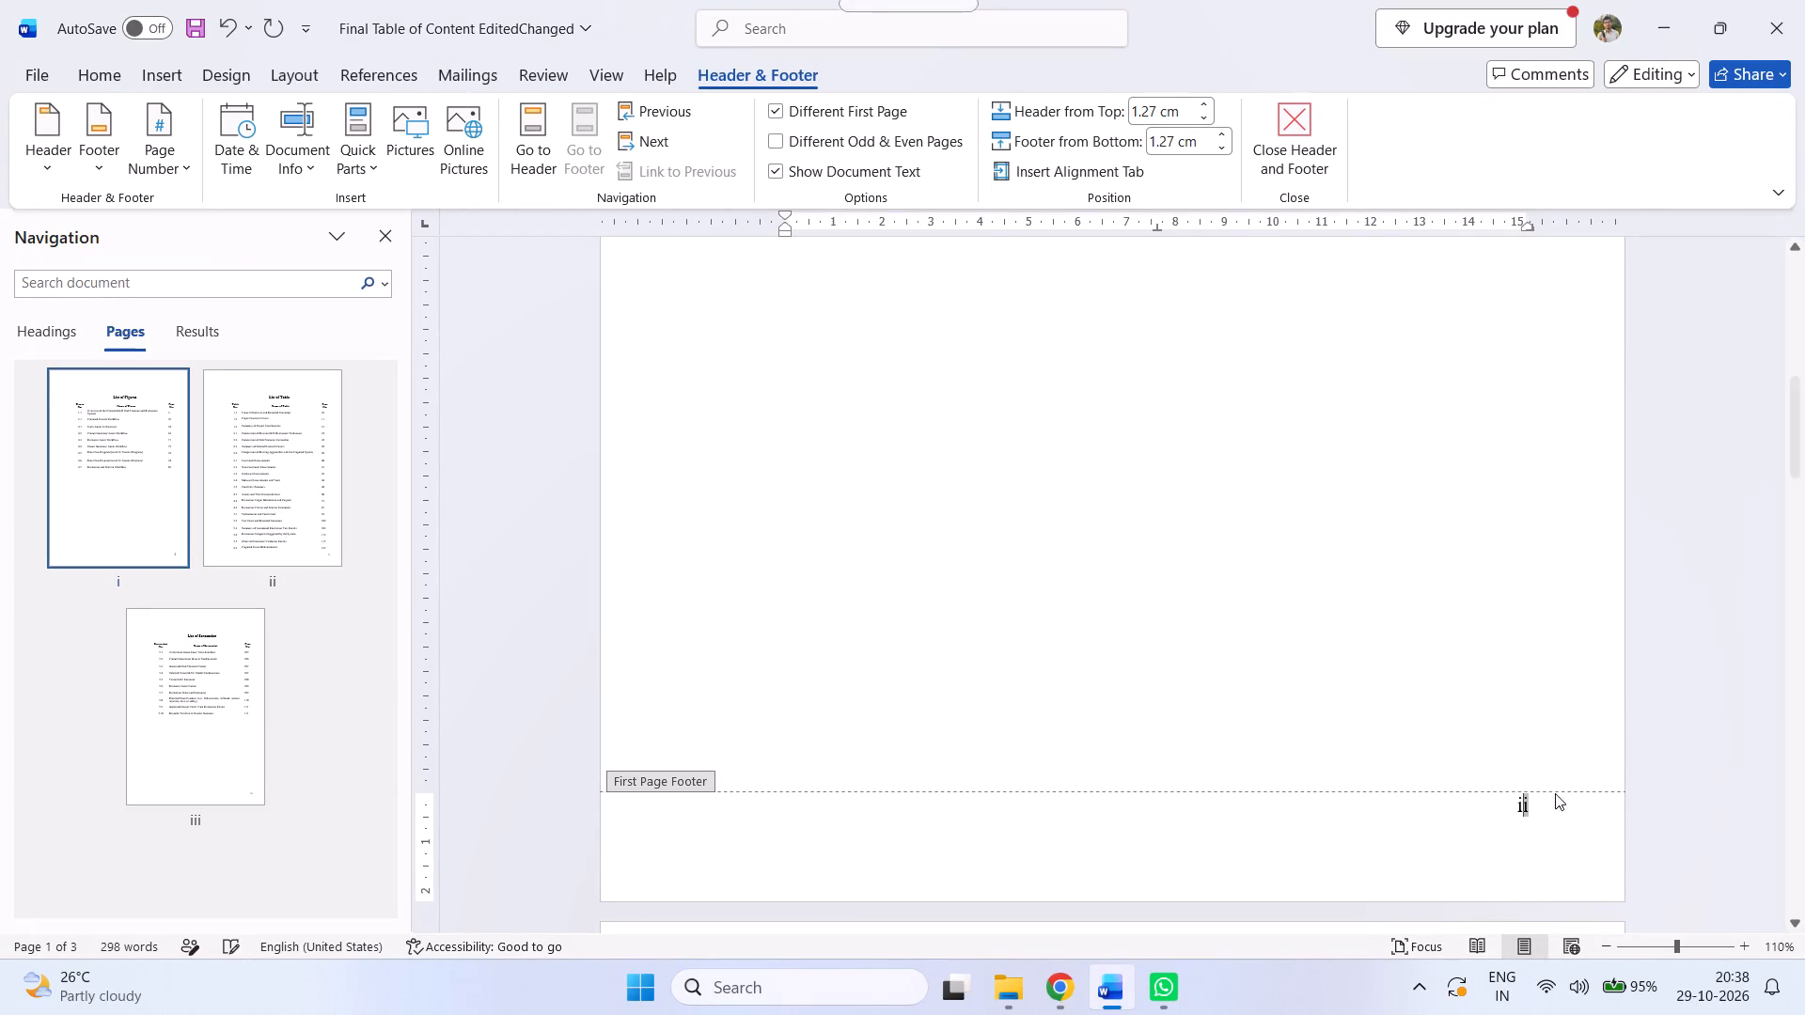
{"action": "double_click", "coordinate": [1671, 627]}
Print page 1 with Microsoft Print to PDF, overwriting the existing LOF file in the toc folder.
{"action": "scroll", "coordinate": [1310, 580], "scroll_direction": "up", "scroll_amount": 10}
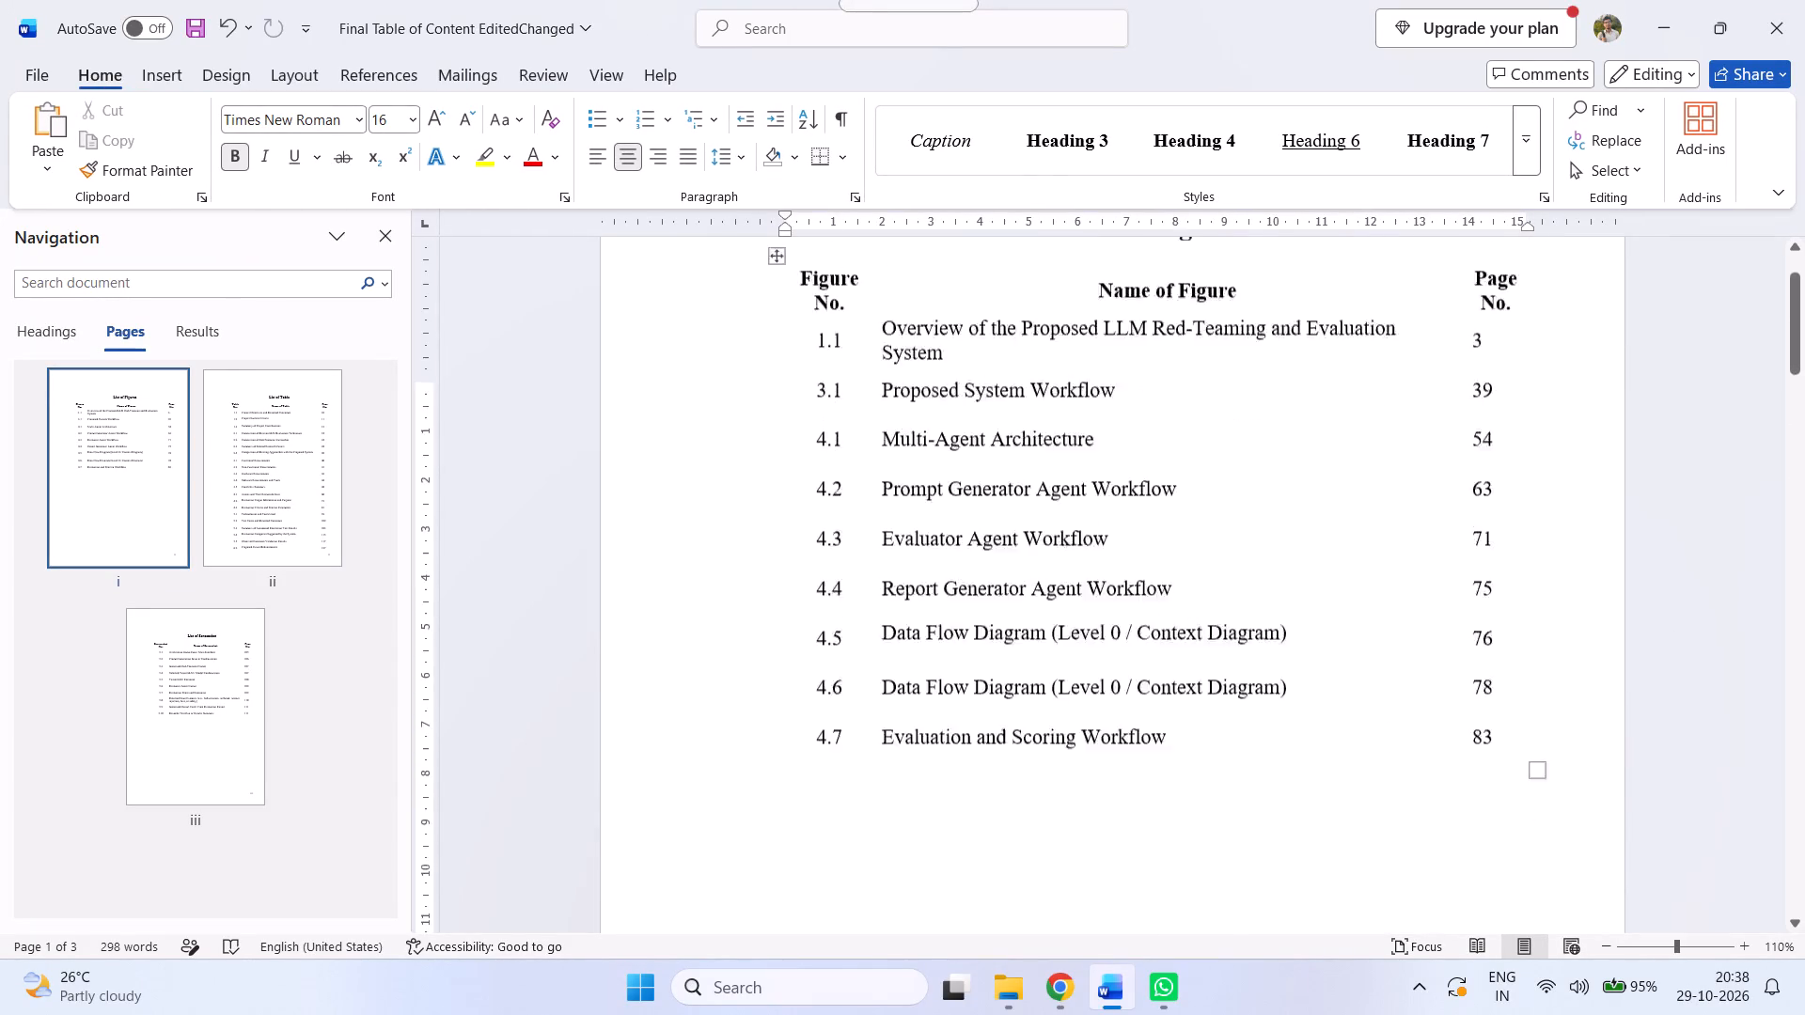
{"action": "scroll", "coordinate": [1305, 582], "scroll_direction": "up", "scroll_amount": 8}
{"action": "key", "text": "ctrl+p"}
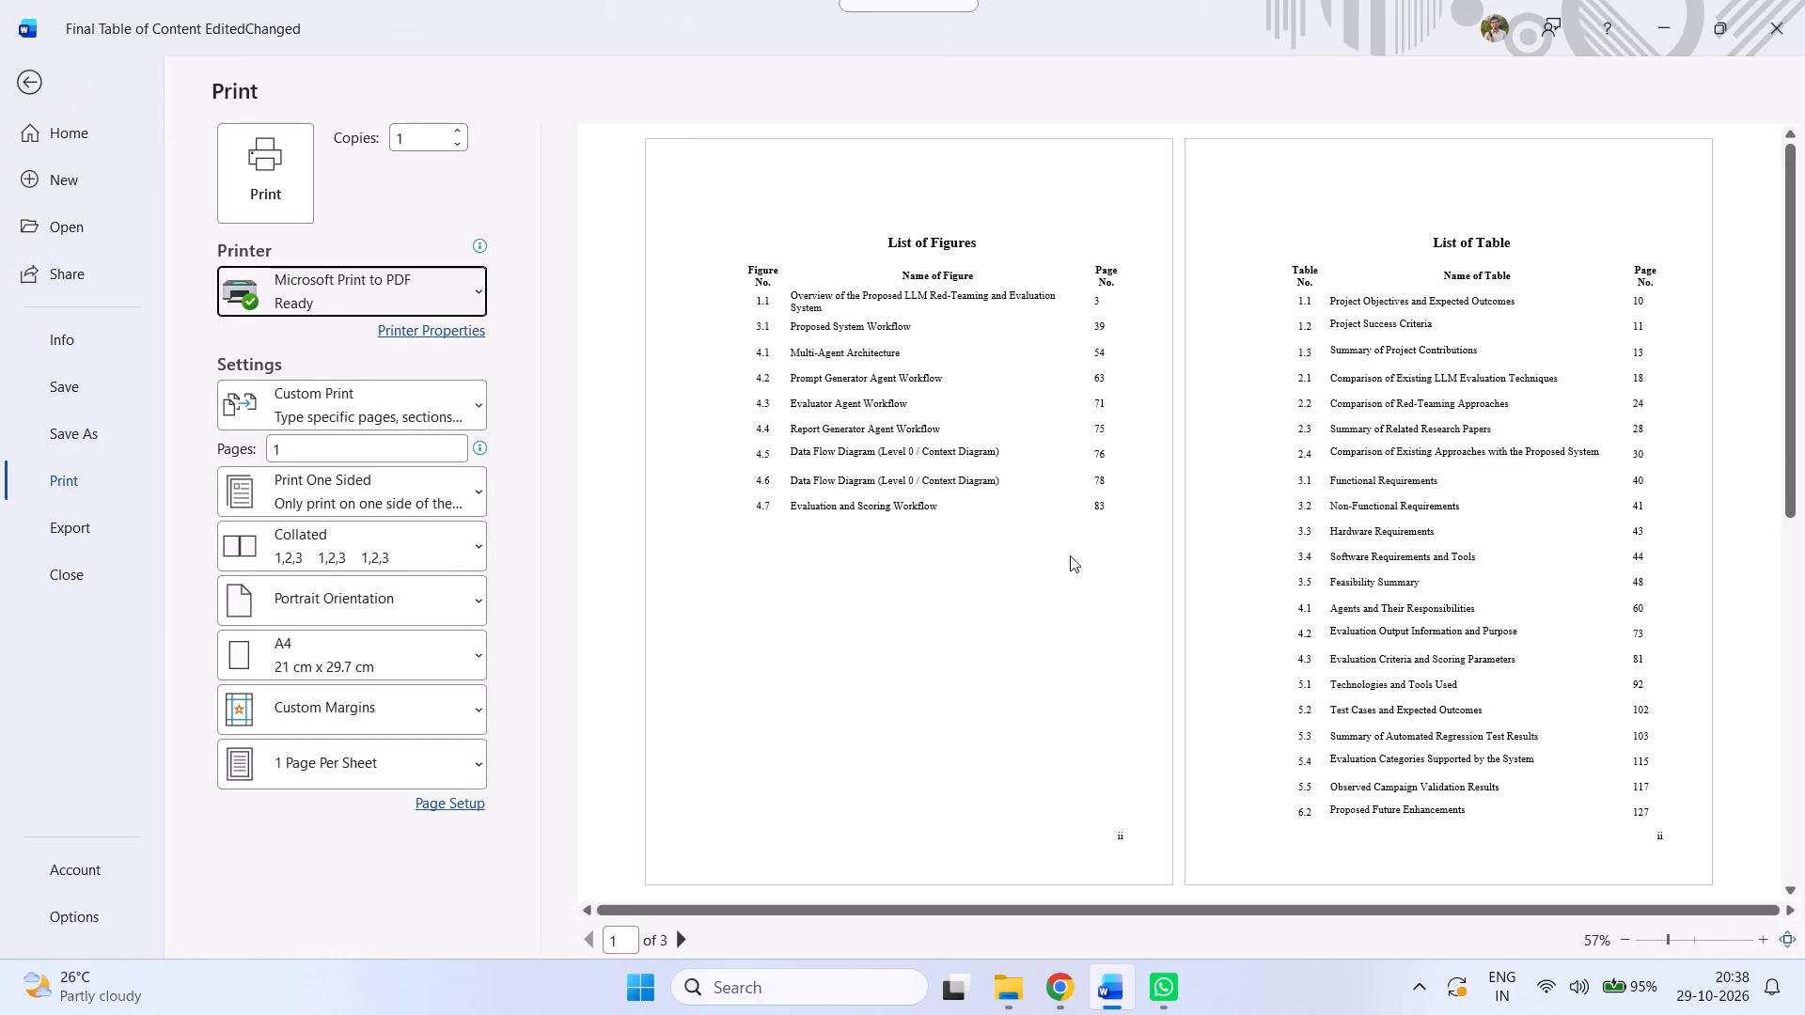
{"action": "left_click", "coordinate": [369, 449]}
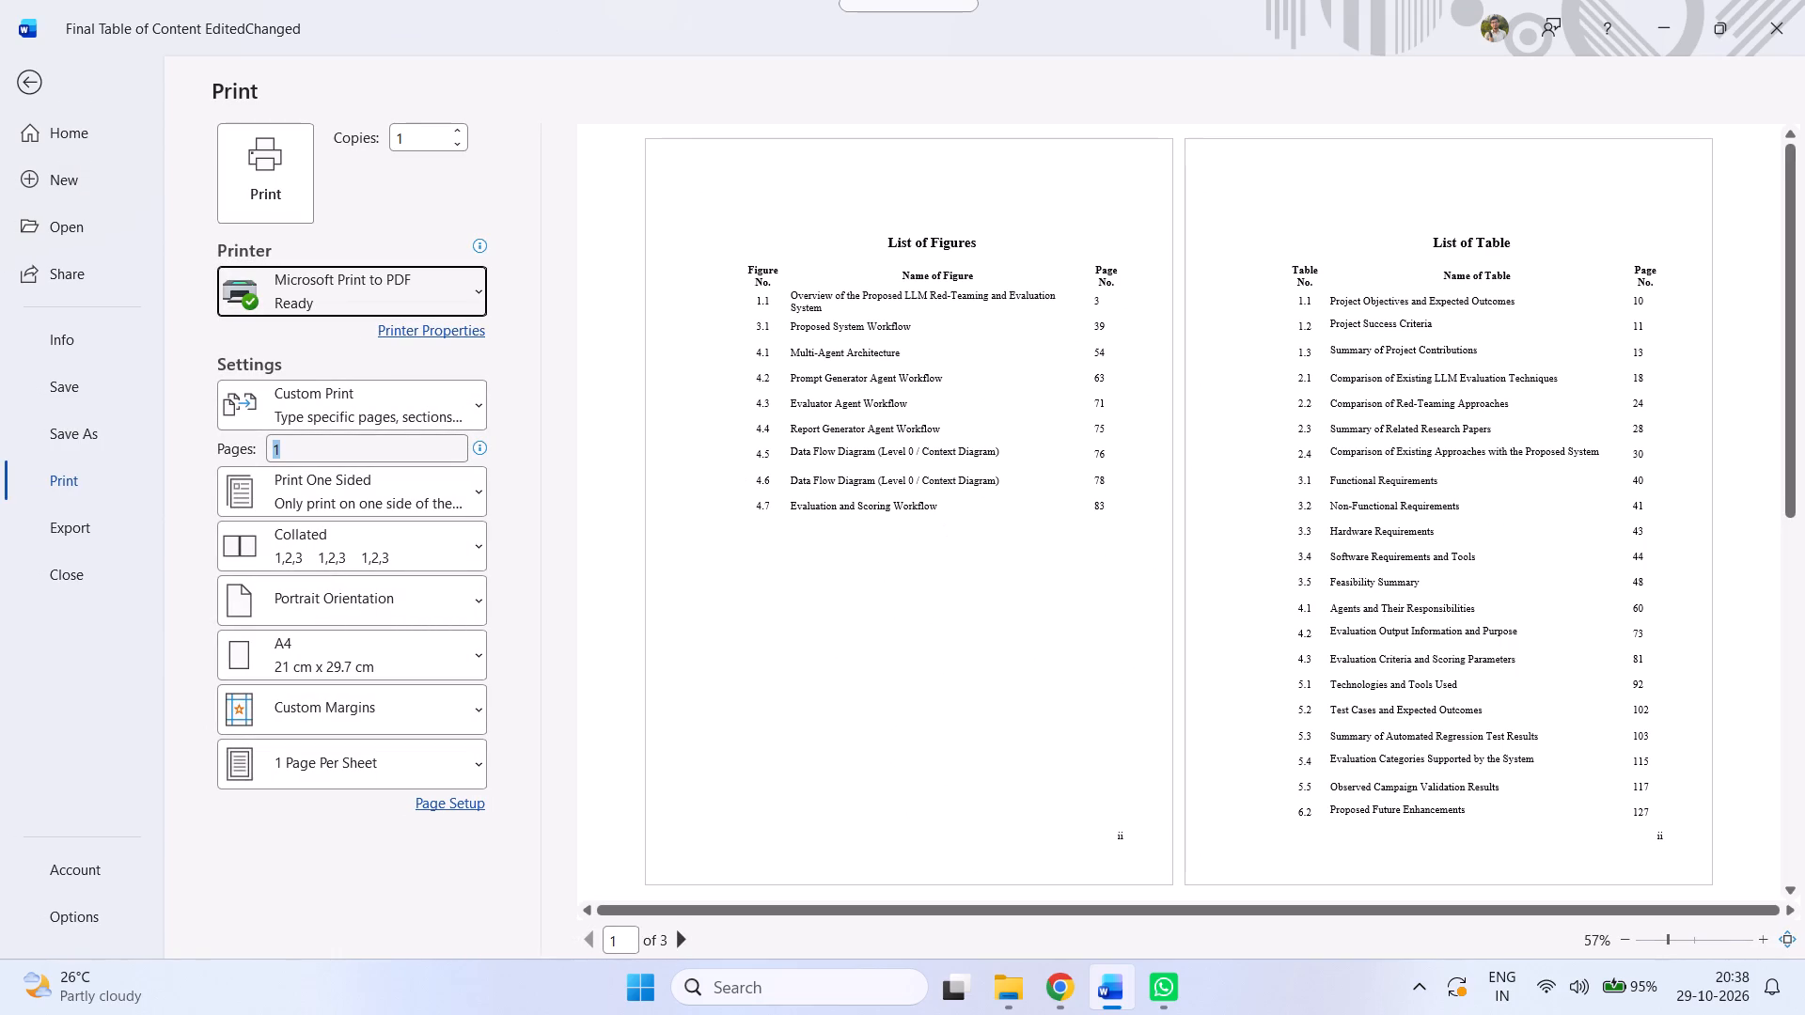
{"action": "key", "text": "Return"}
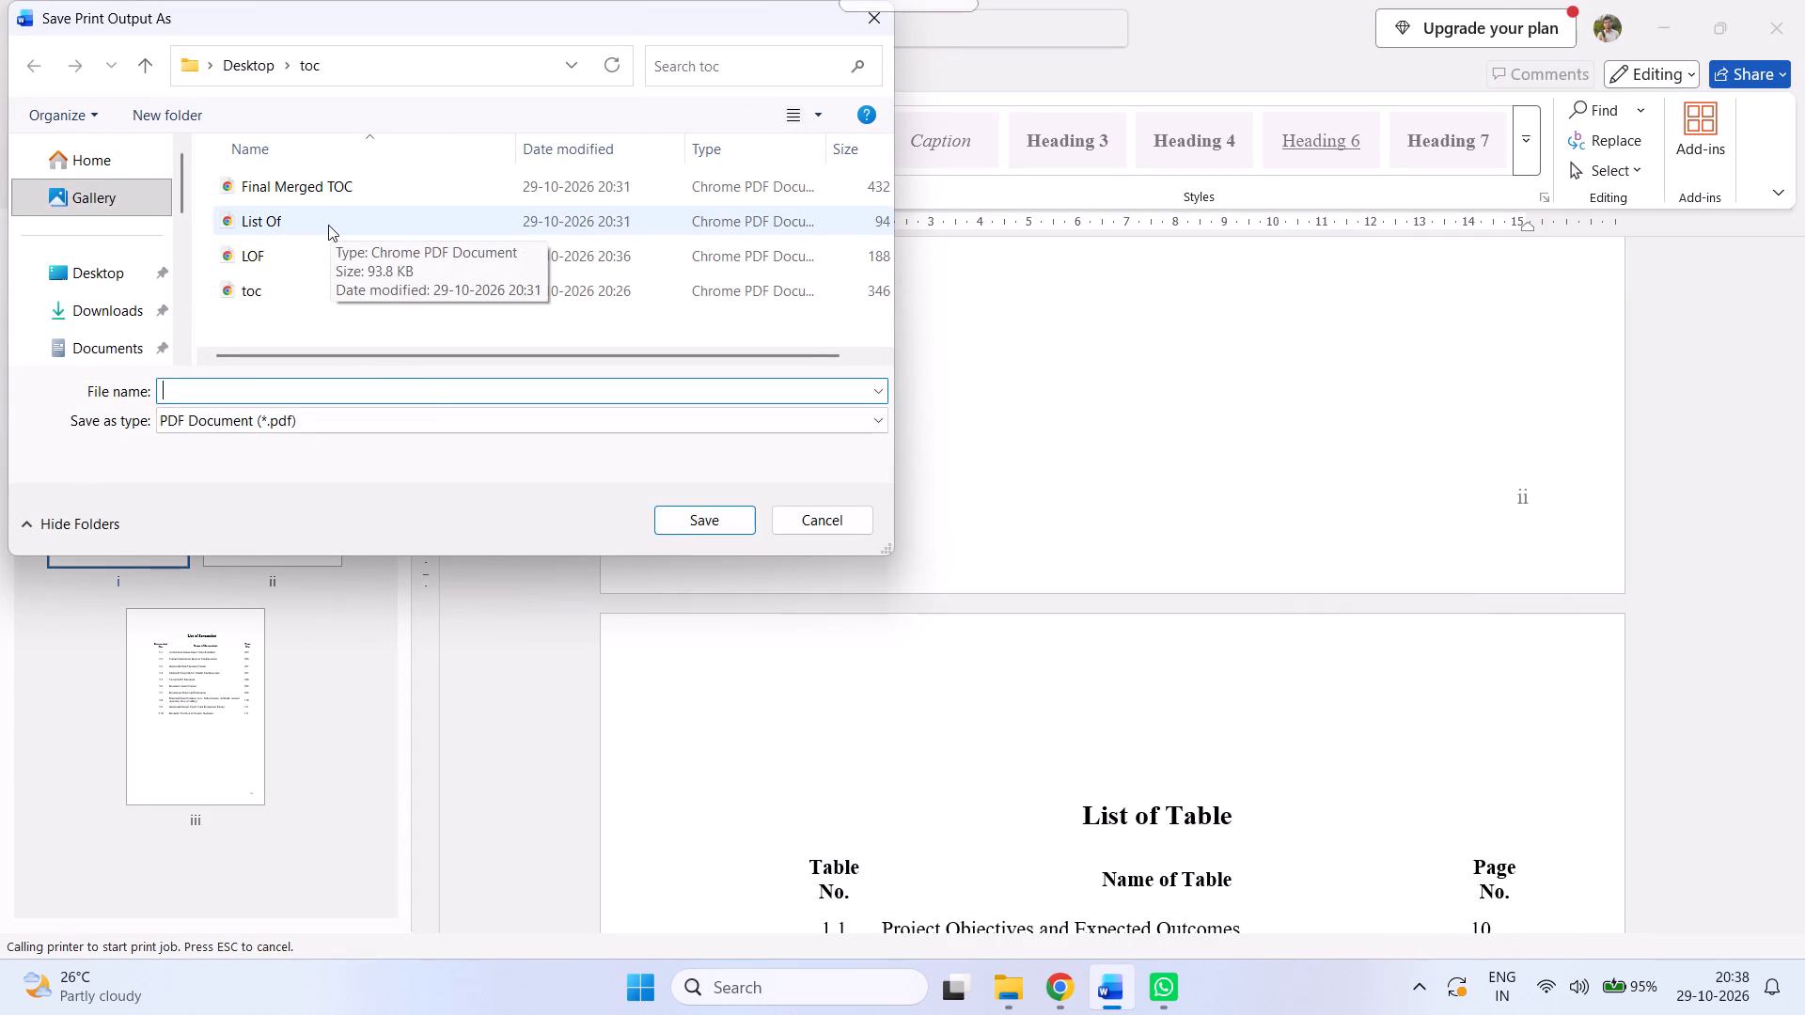
{"action": "left_click", "coordinate": [316, 264]}
{"action": "left_click", "coordinate": [668, 517]}
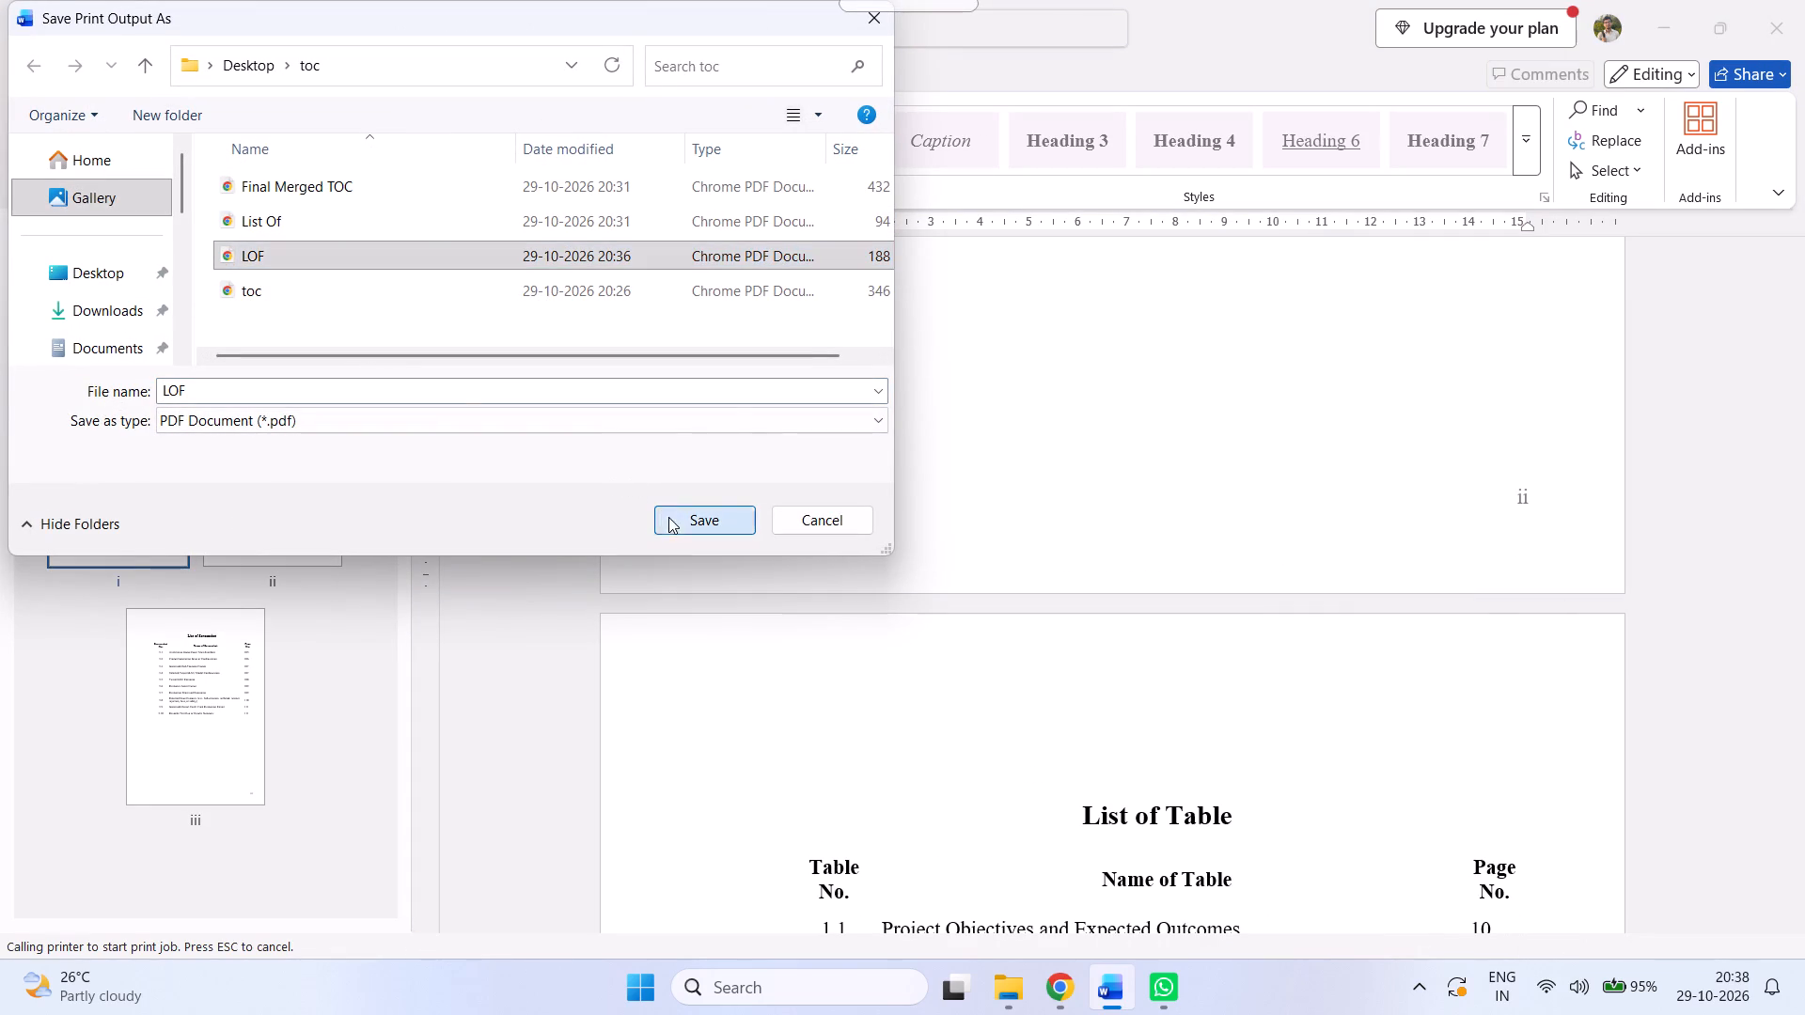
{"action": "left_click", "coordinate": [930, 488]}
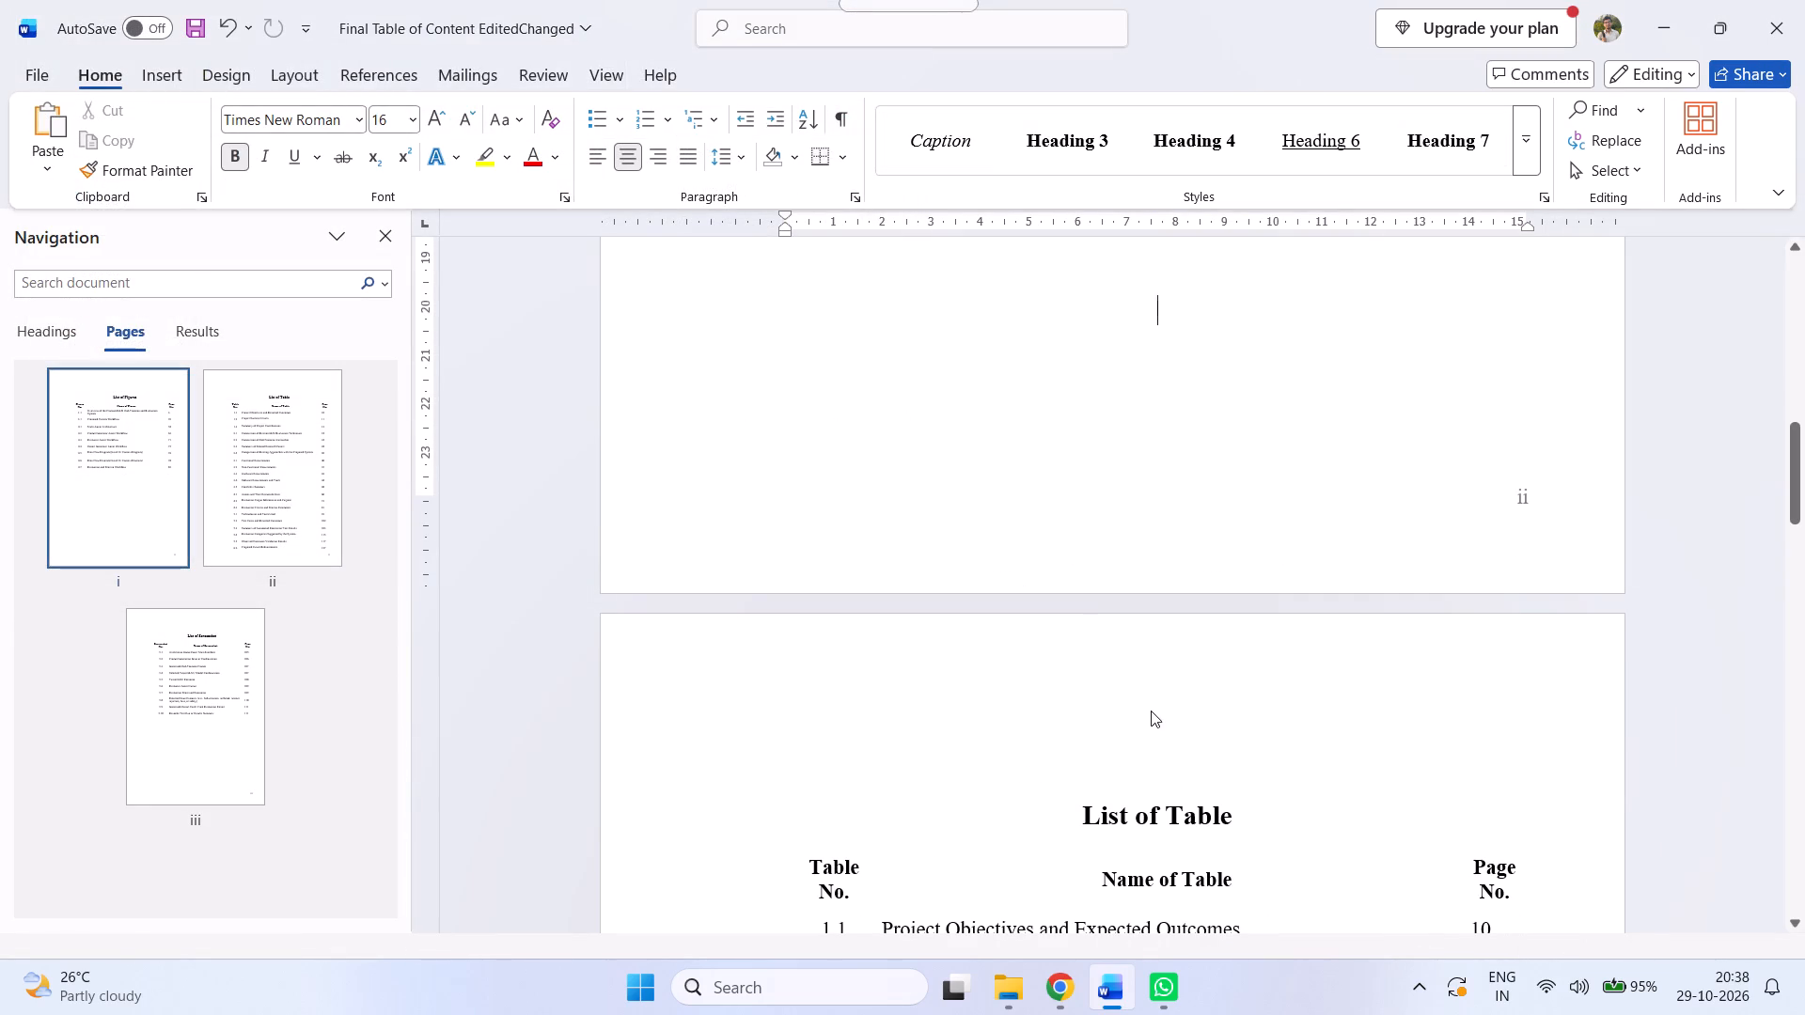
Open the LOF PDF from the toc folder, check its page down to the footer number, and close it.
{"action": "left_click", "coordinate": [1075, 986]}
{"action": "key", "text": "alt+Tab"}
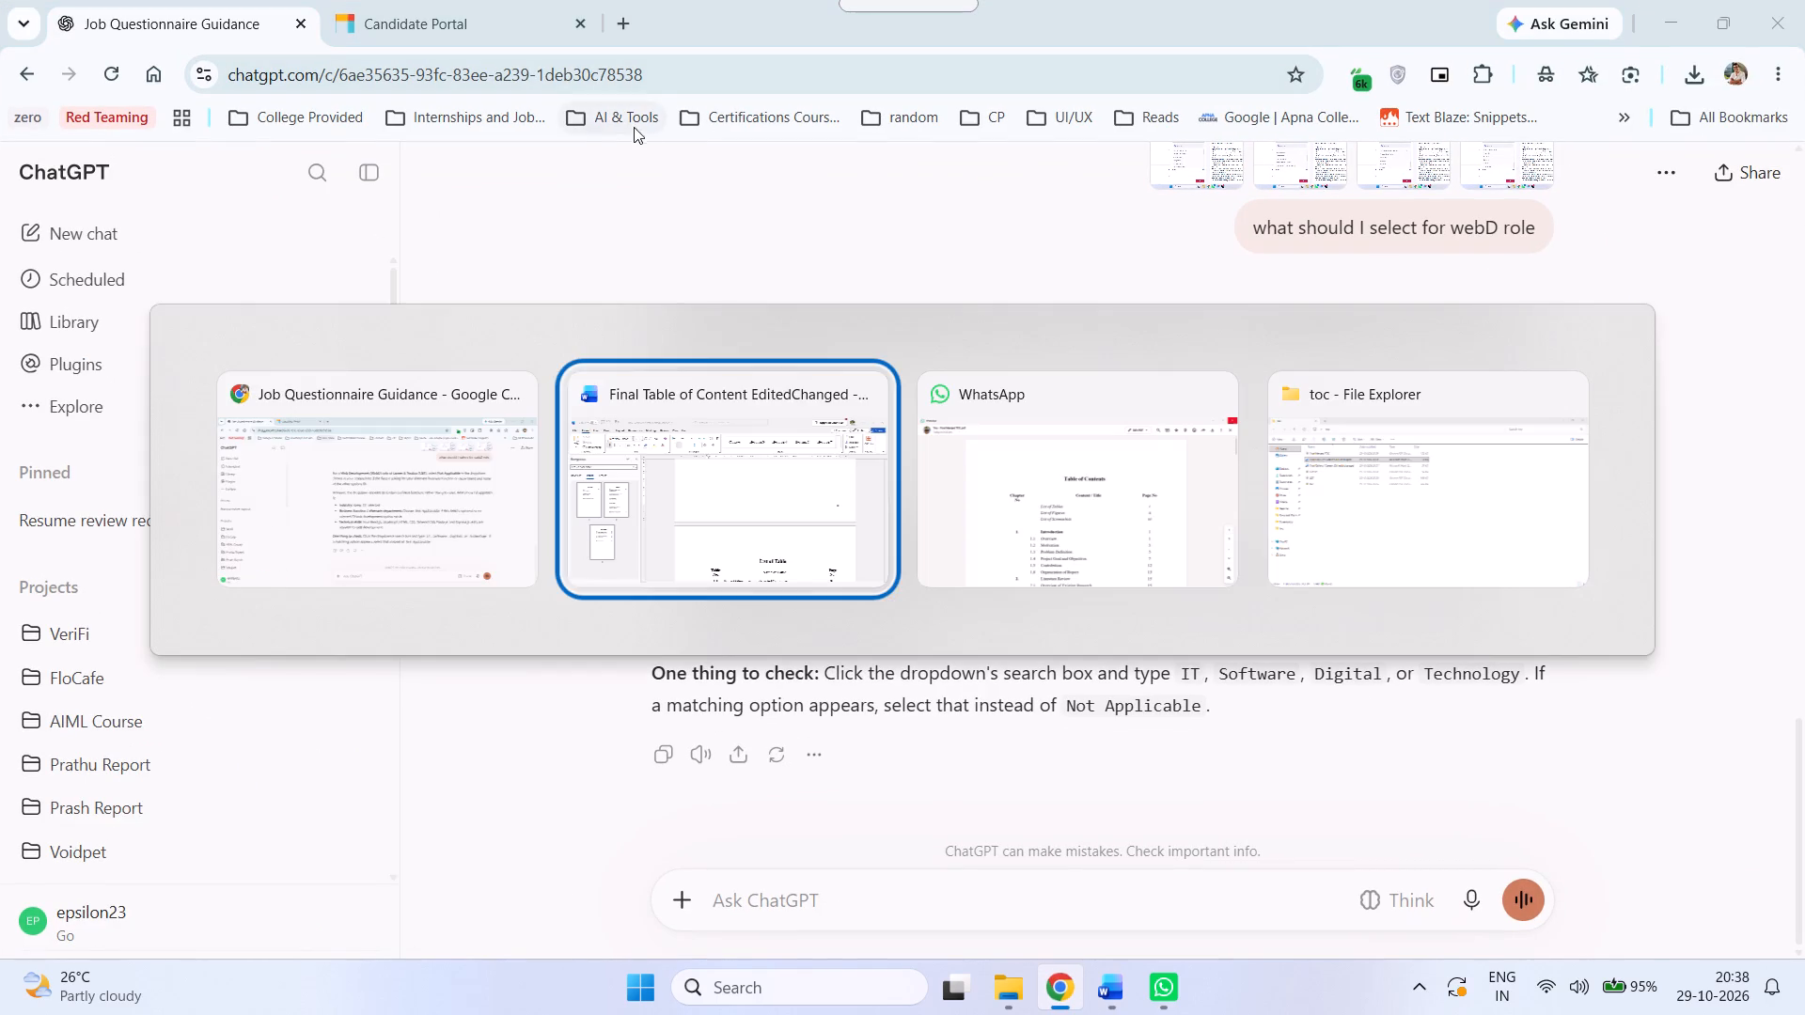
{"action": "key", "text": "alt+Tab"}
{"action": "key", "text": "alt+Tab"}
{"action": "left_click", "coordinate": [344, 446]}
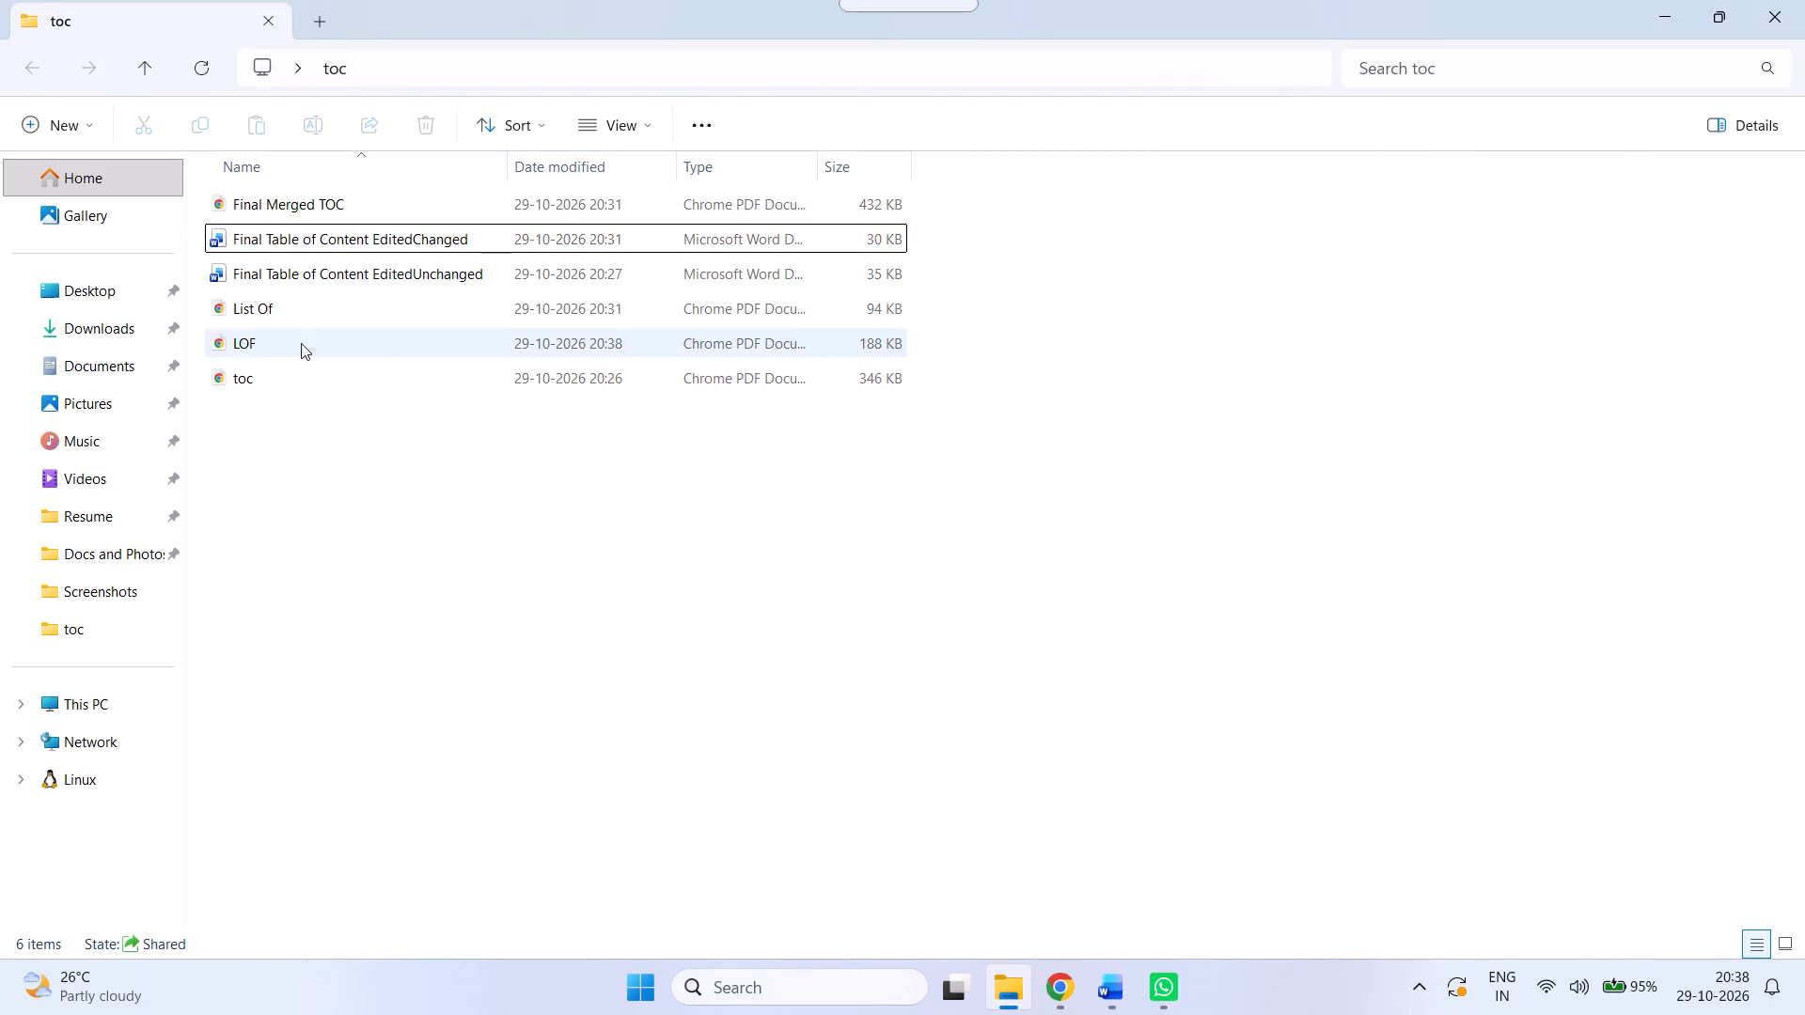
{"action": "double_click", "coordinate": [301, 343]}
{"action": "scroll", "coordinate": [1119, 631], "scroll_direction": "down", "scroll_amount": 12}
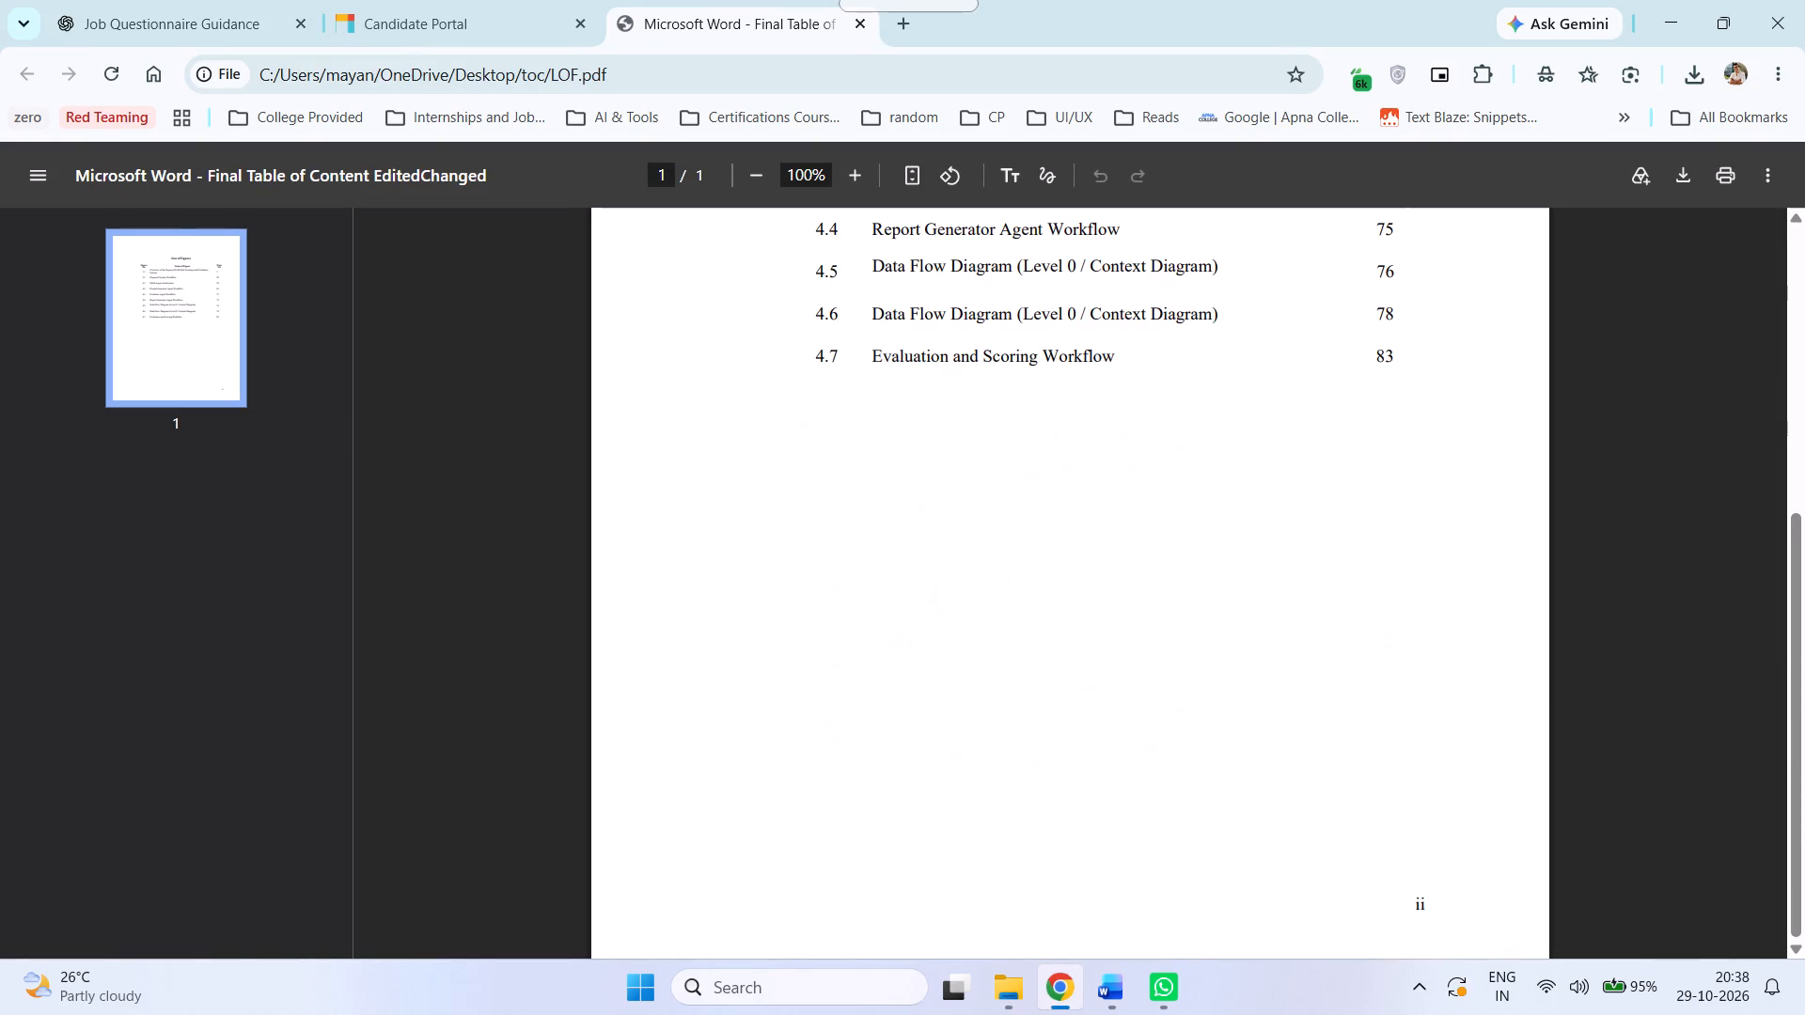
{"action": "scroll", "coordinate": [1119, 631], "scroll_direction": "up", "scroll_amount": 10}
{"action": "double_click", "coordinate": [857, 36]}
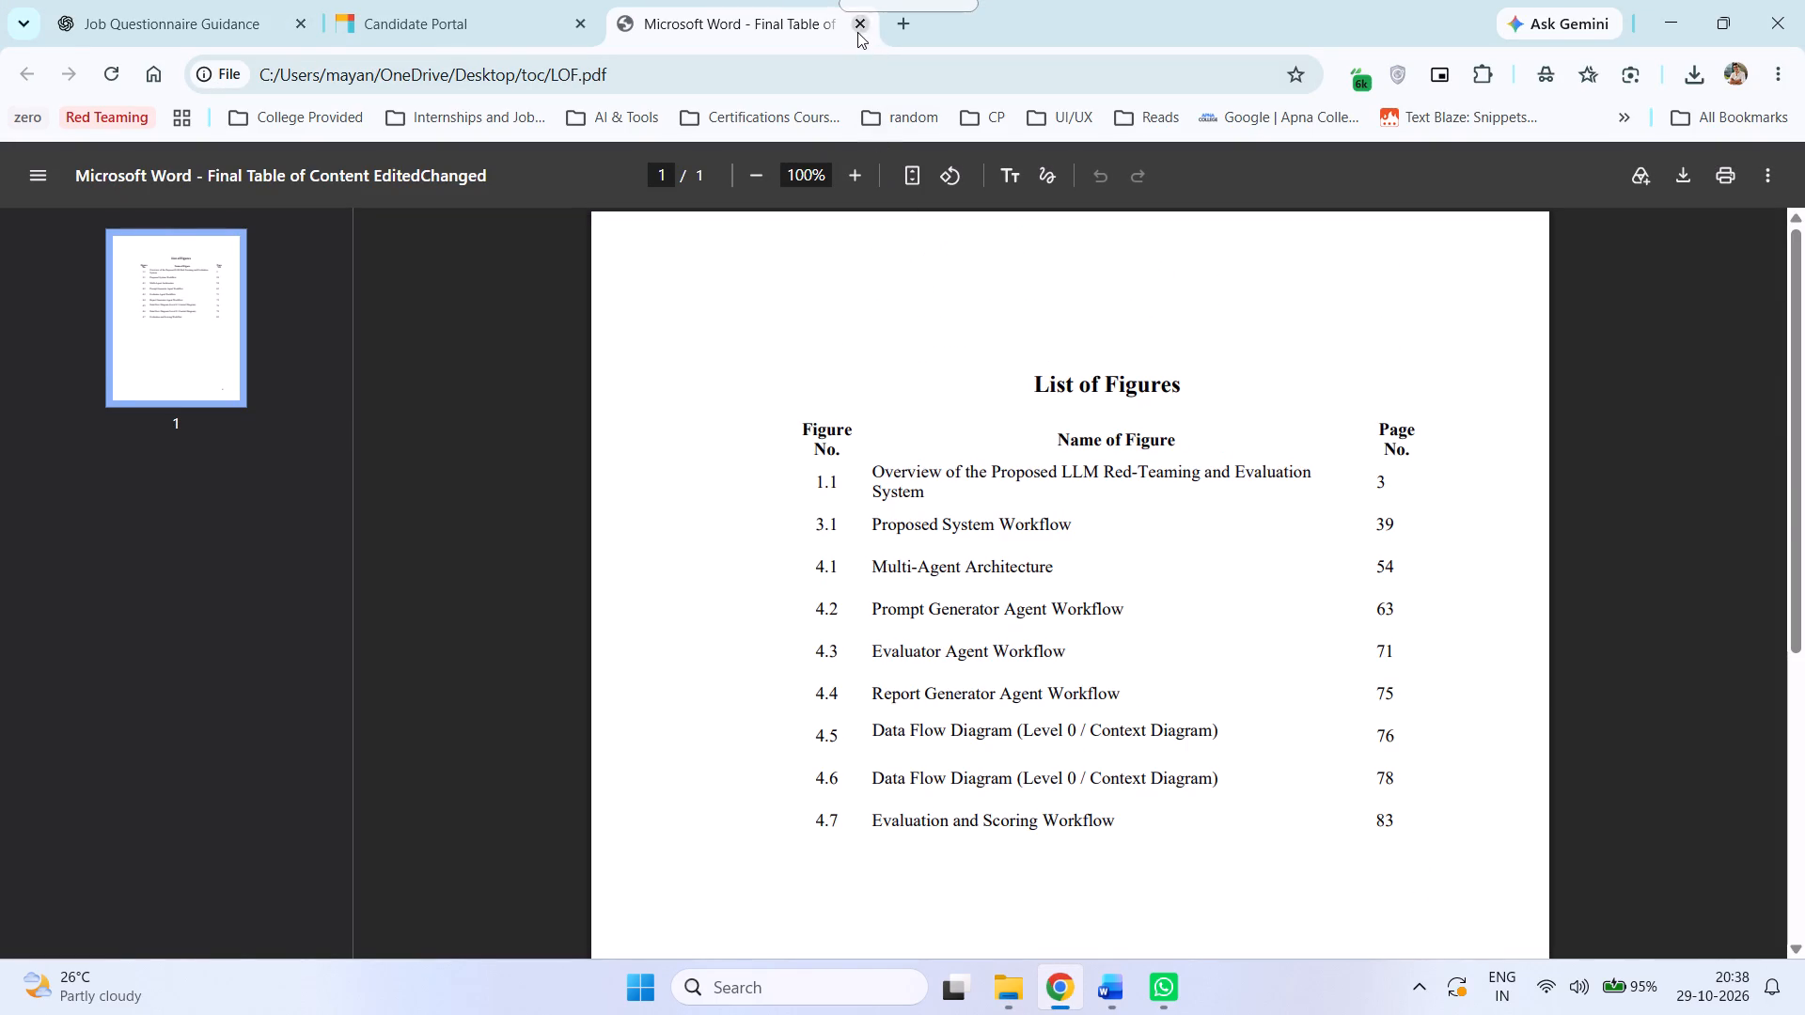
Switch back to the Word document and delete the entire List of Figures page, including its heading and table.
{"action": "key", "text": "alt+Tab"}
{"action": "key", "text": "alt+Tab"}
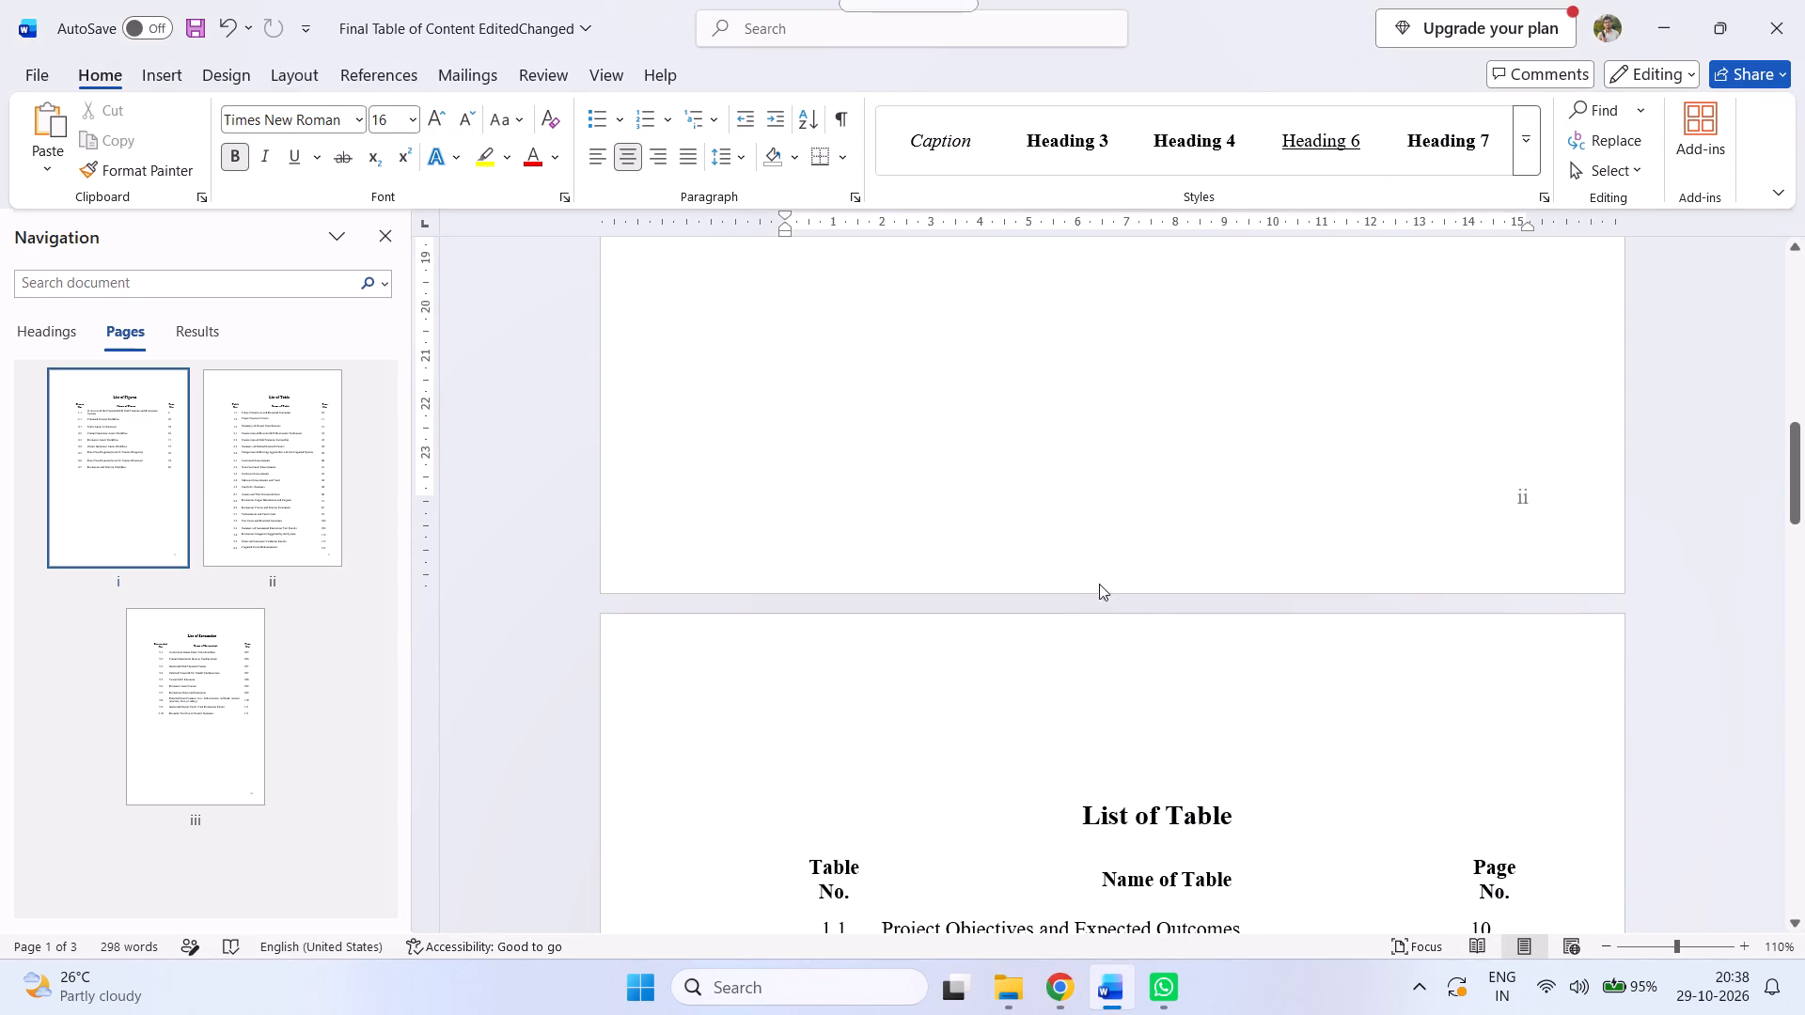
{"action": "left_click", "coordinate": [1095, 524]}
{"action": "key", "text": "shift+Up"}
{"action": "key", "text": "shift+Up"}
{"action": "key", "text": "shift+Up"}
{"action": "key", "text": "shift+Up"}
{"action": "key", "text": "shift+Up"}
{"action": "key", "text": "shift+Up"}
{"action": "key", "text": "shift+Up"}
{"action": "key", "text": "shift+Up"}
{"action": "key", "text": "shift+Up"}
{"action": "key", "text": "shift+Up"}
{"action": "key", "text": "shift+Up"}
{"action": "key", "text": "shift+Up"}
{"action": "key", "text": "shift+Up"}
{"action": "key", "text": "shift+Up"}
{"action": "key", "text": "shift+Up"}
{"action": "key", "text": "shift+Up"}
{"action": "key", "text": "shift+Up"}
{"action": "key", "text": "shift+Up"}
{"action": "key", "text": "shift+Up"}
{"action": "key", "text": "shift+Up"}
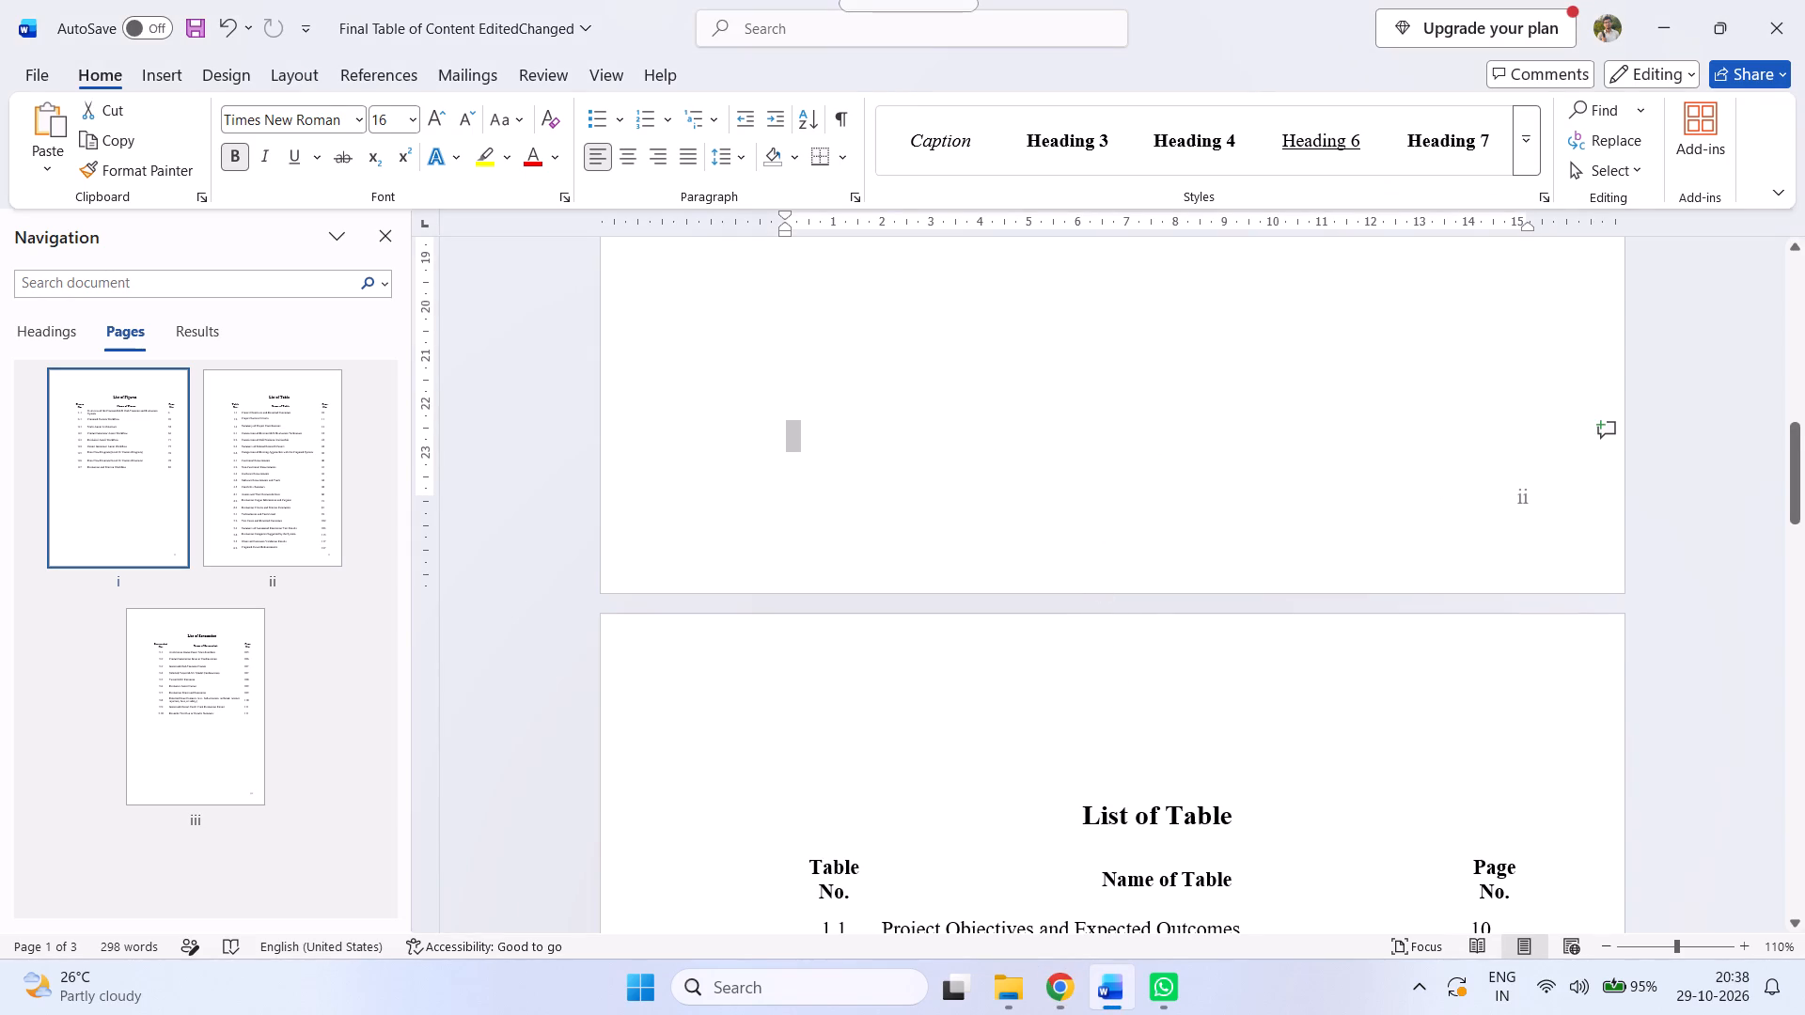
{"action": "key", "text": "BackSpace"}
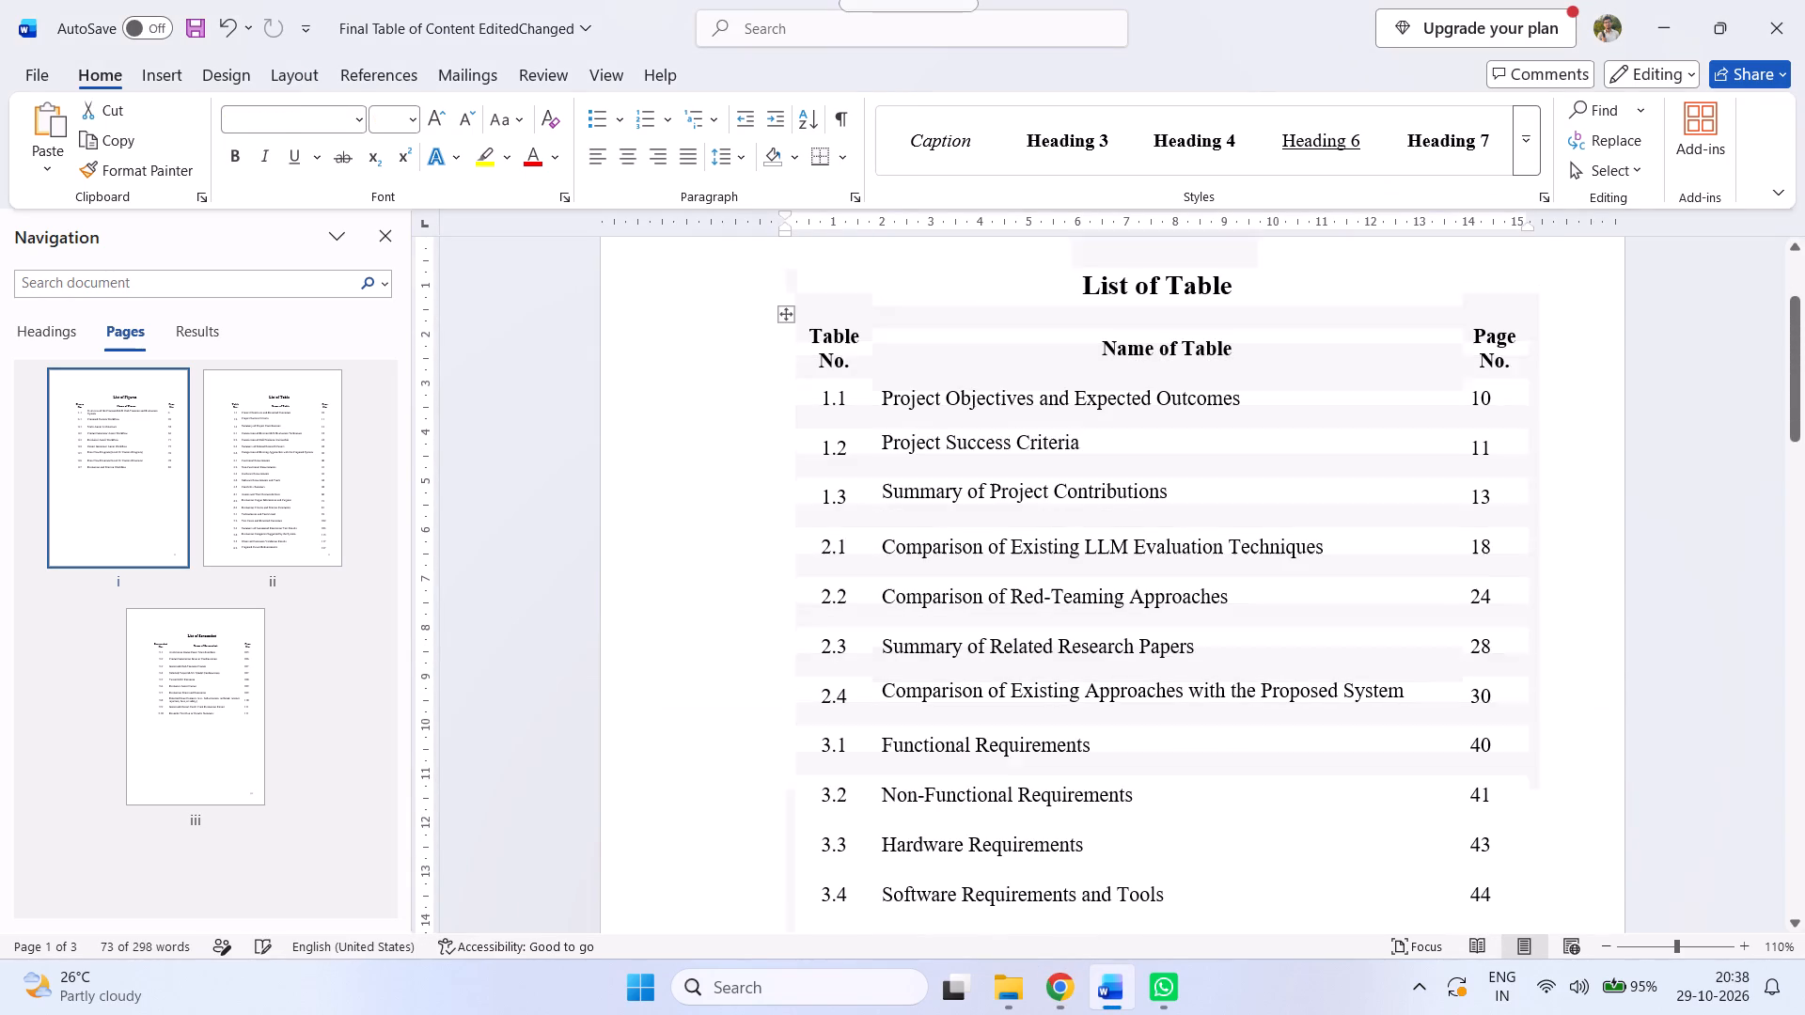
{"action": "key", "text": "Delete"}
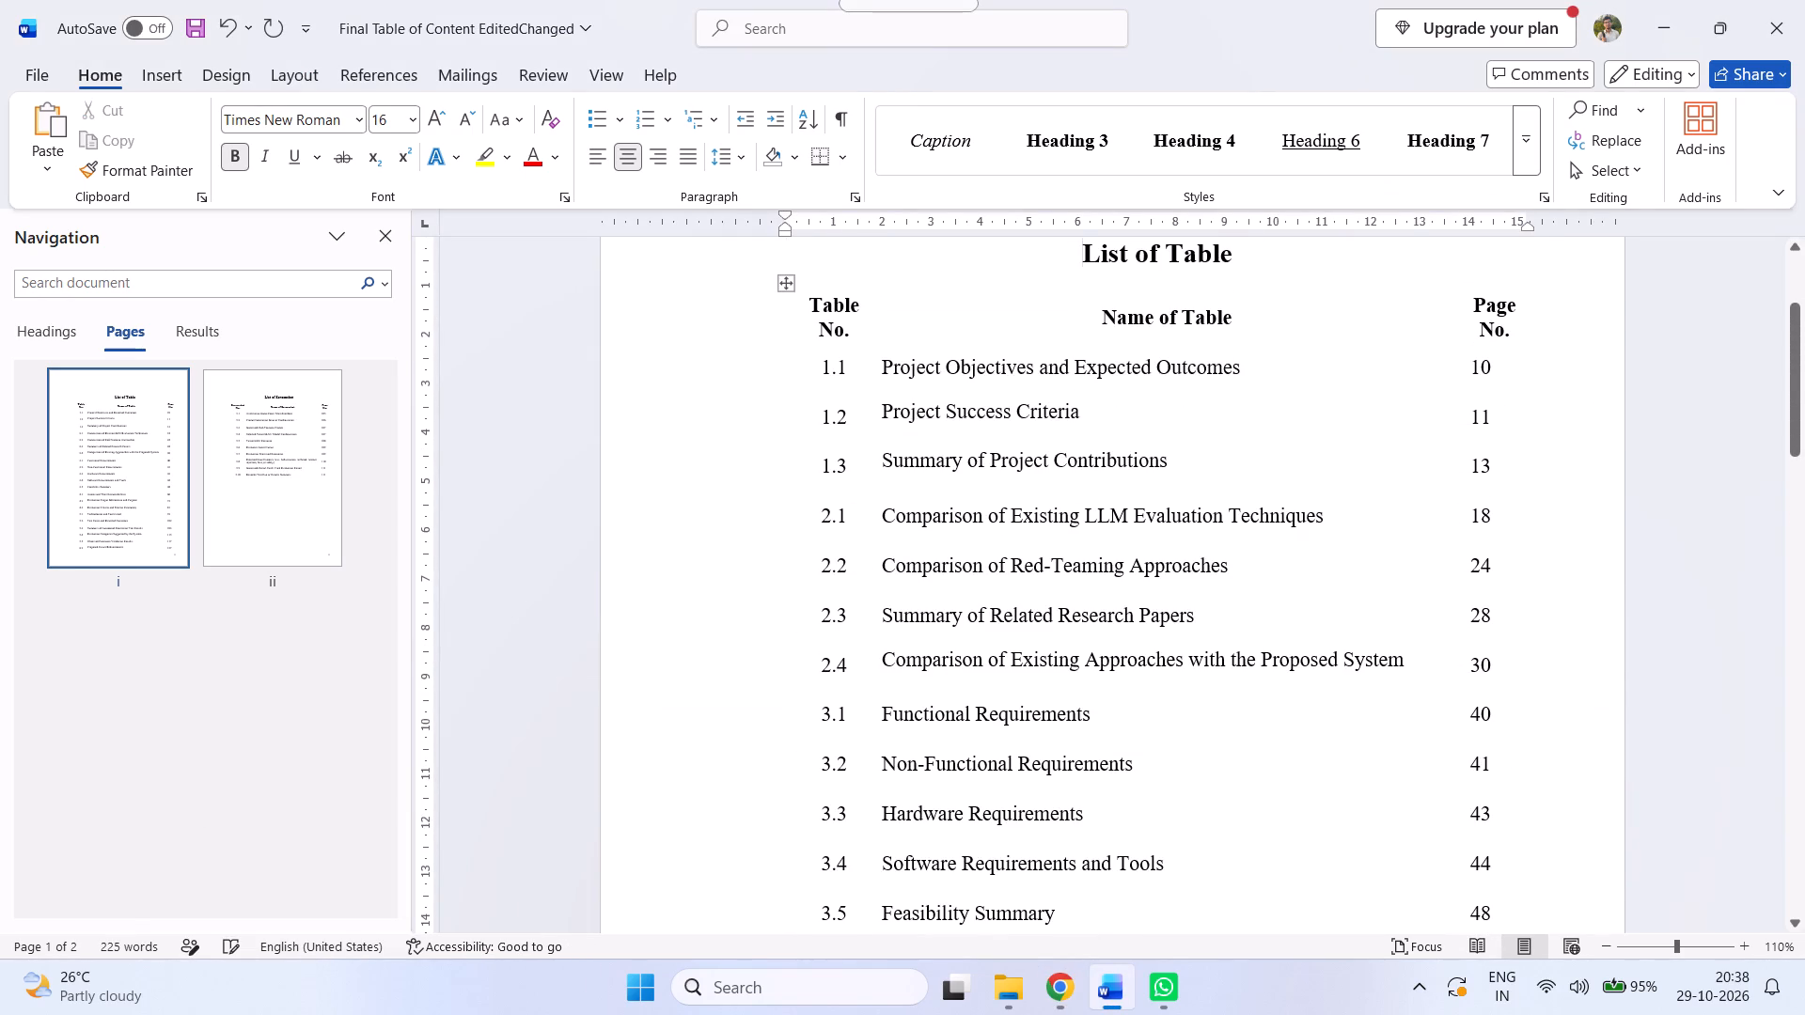
{"action": "scroll", "coordinate": [1184, 424], "scroll_direction": "down", "scroll_amount": 5}
{"action": "scroll", "coordinate": [1339, 630], "scroll_direction": "down", "scroll_amount": 6}
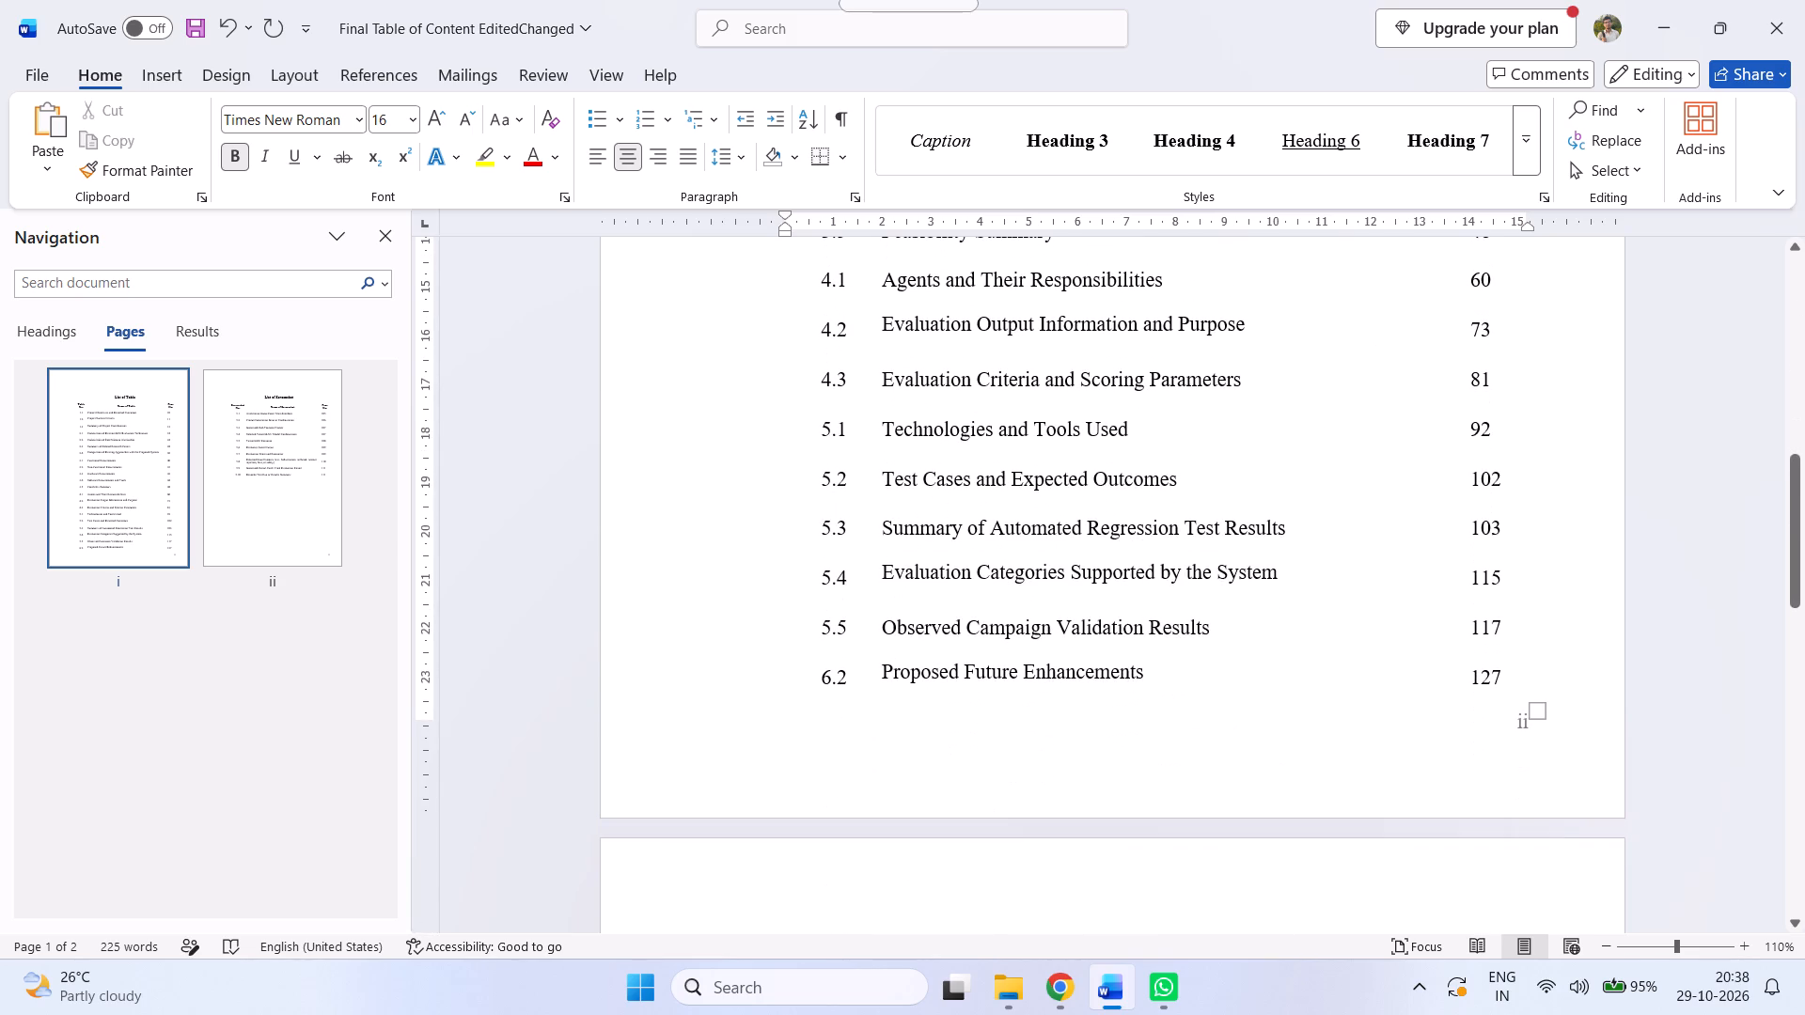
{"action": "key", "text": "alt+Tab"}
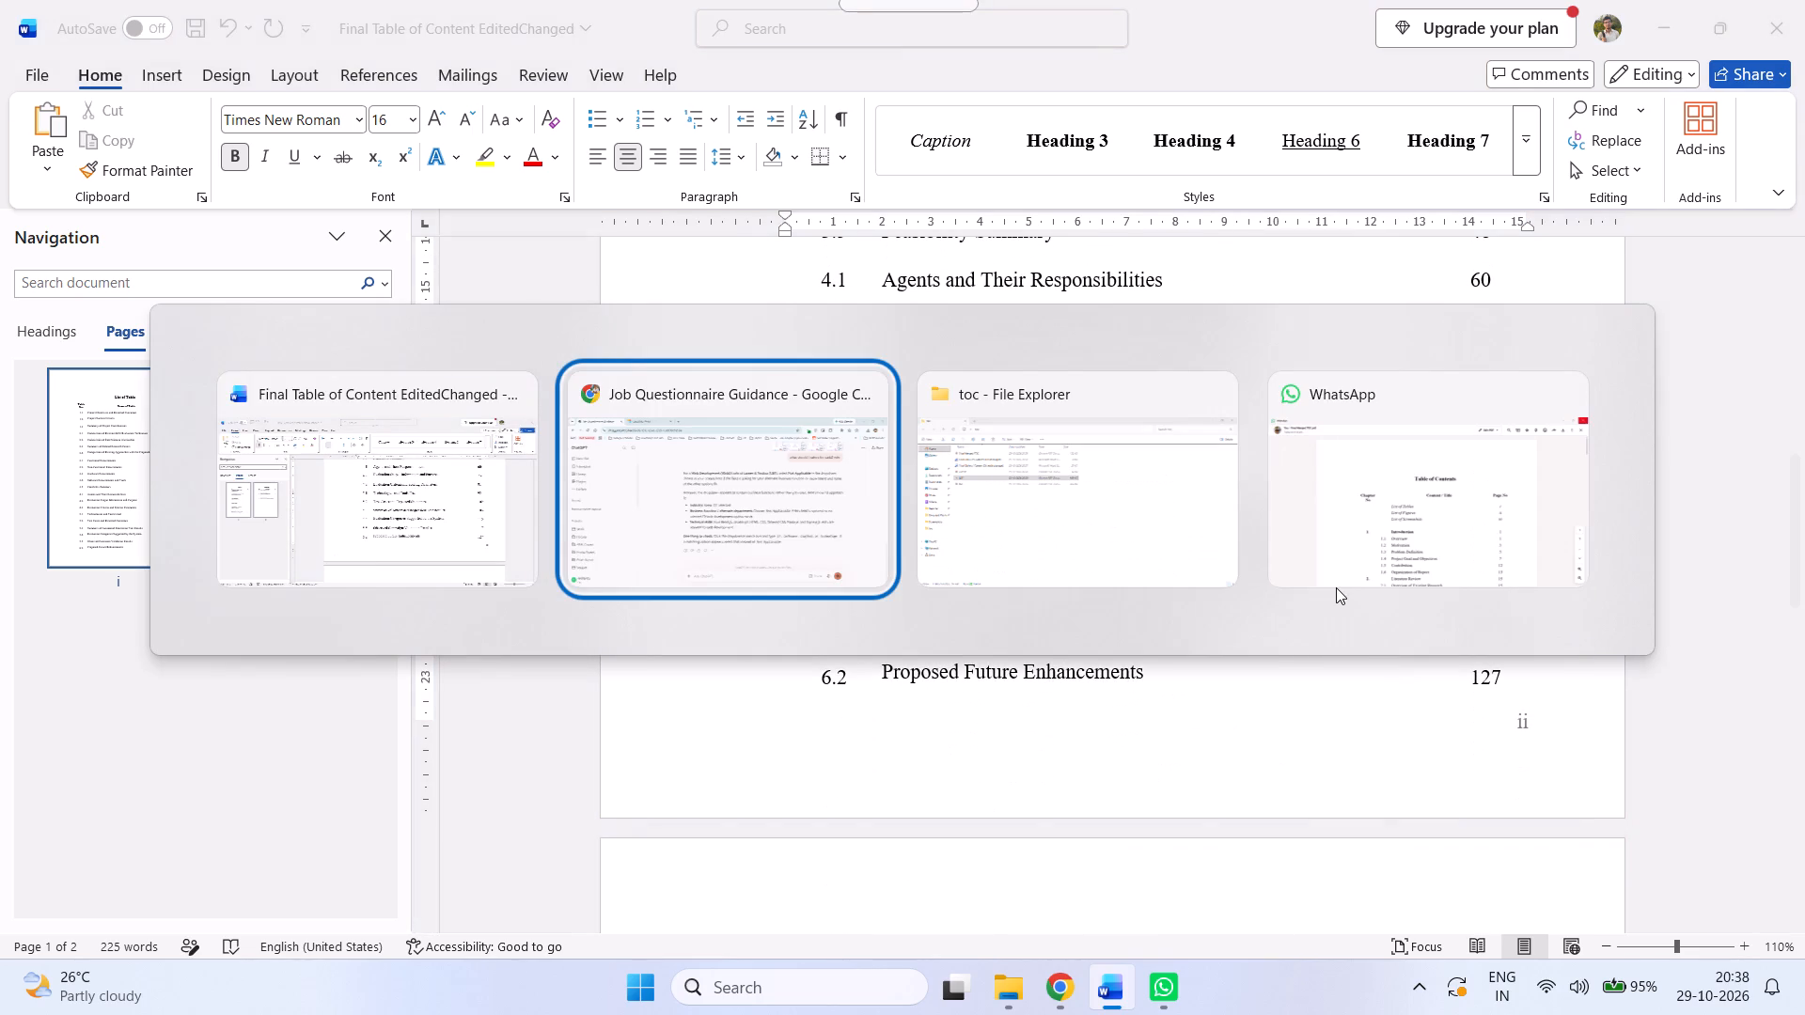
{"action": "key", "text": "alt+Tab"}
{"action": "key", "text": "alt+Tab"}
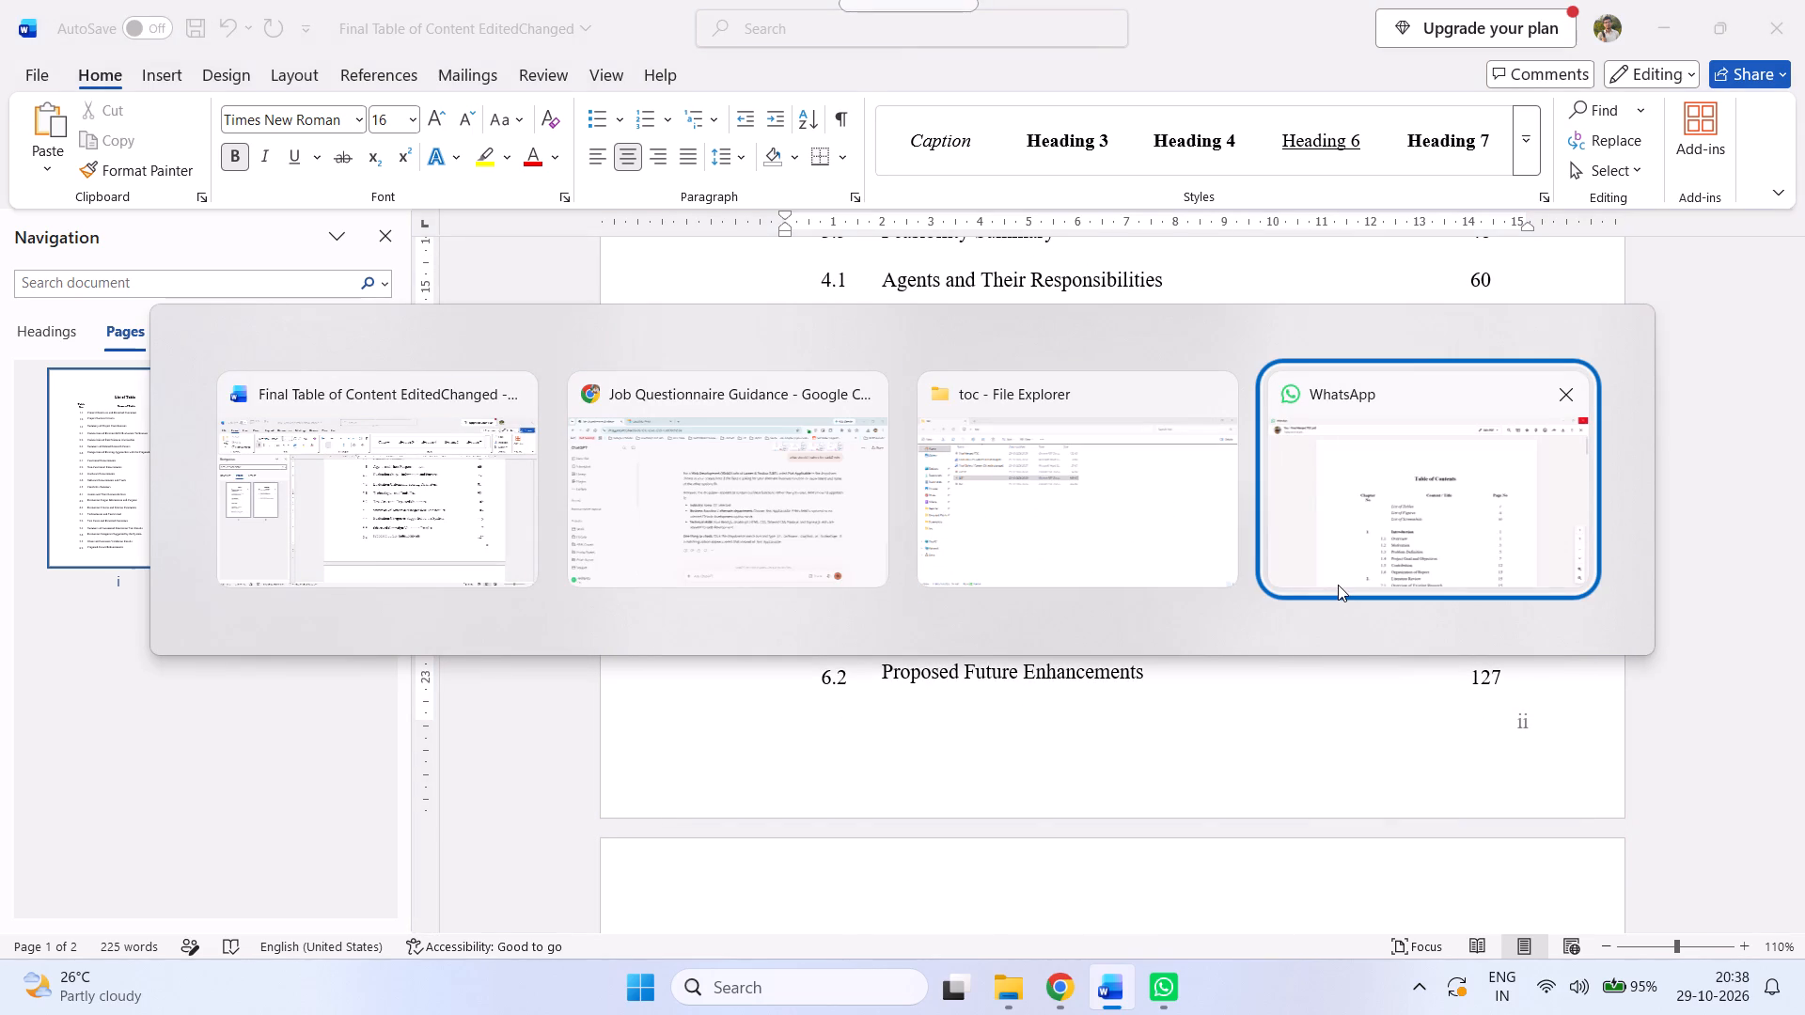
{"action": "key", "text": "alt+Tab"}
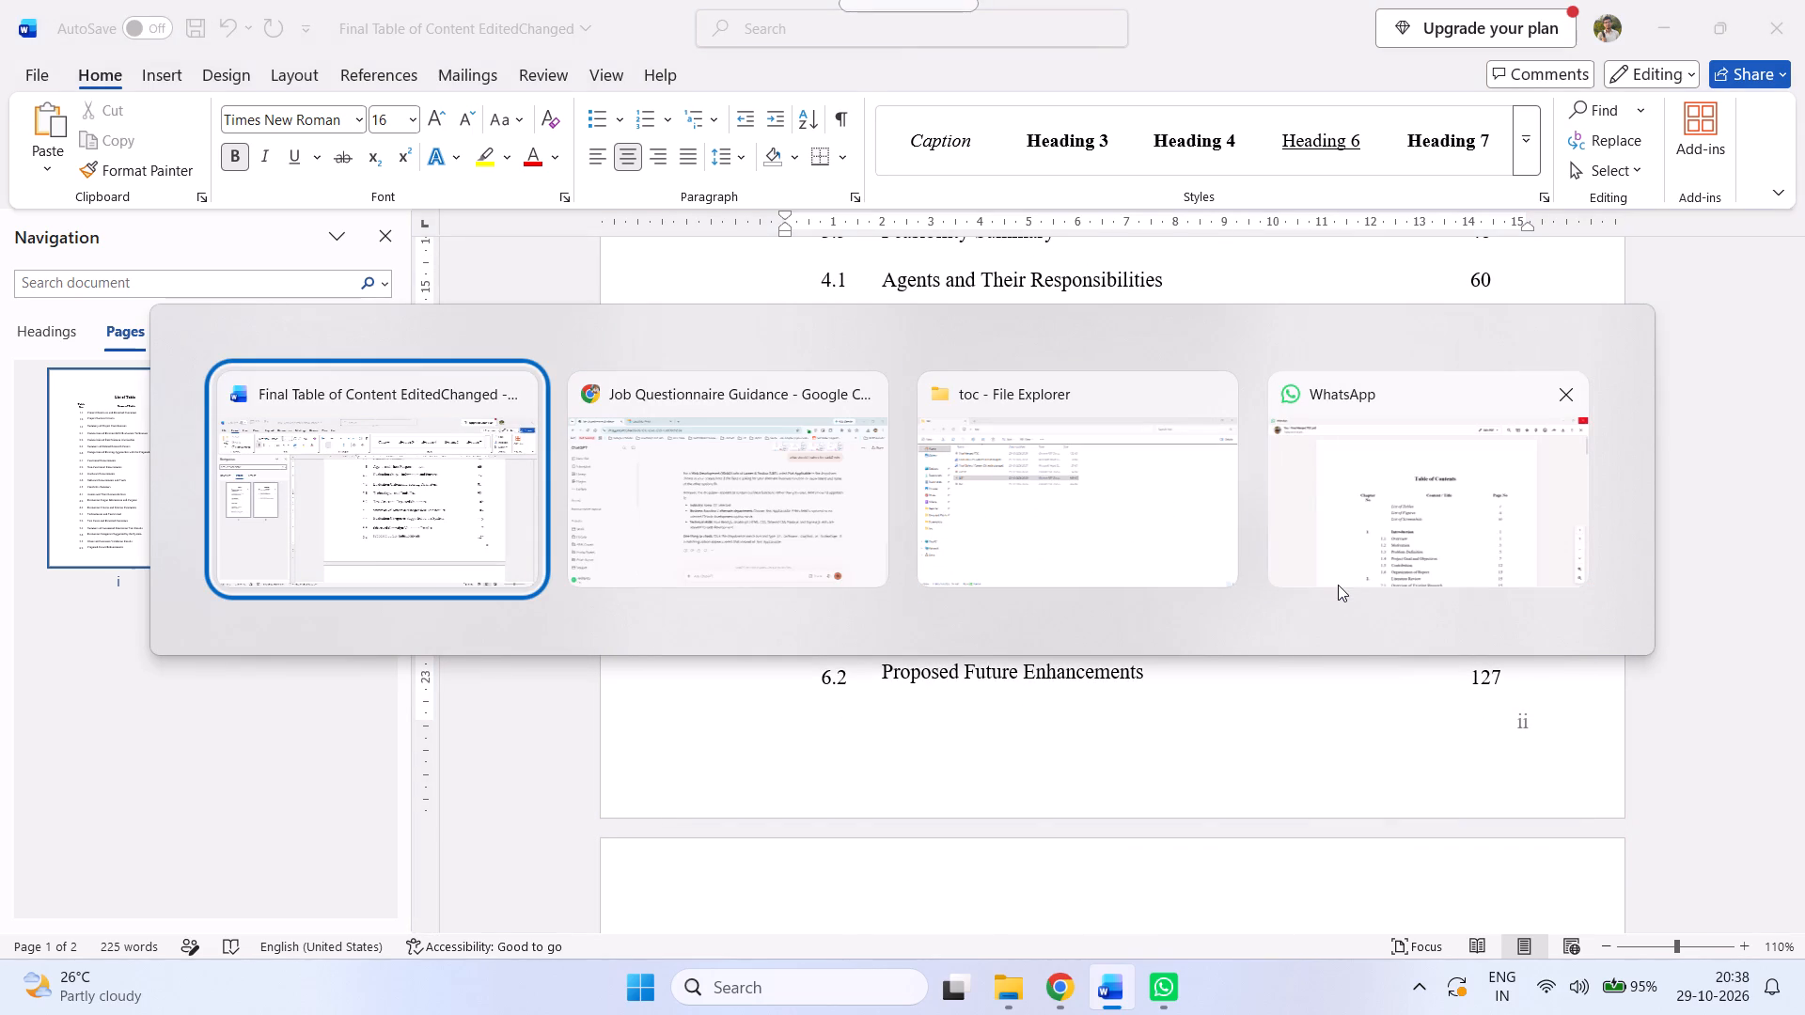
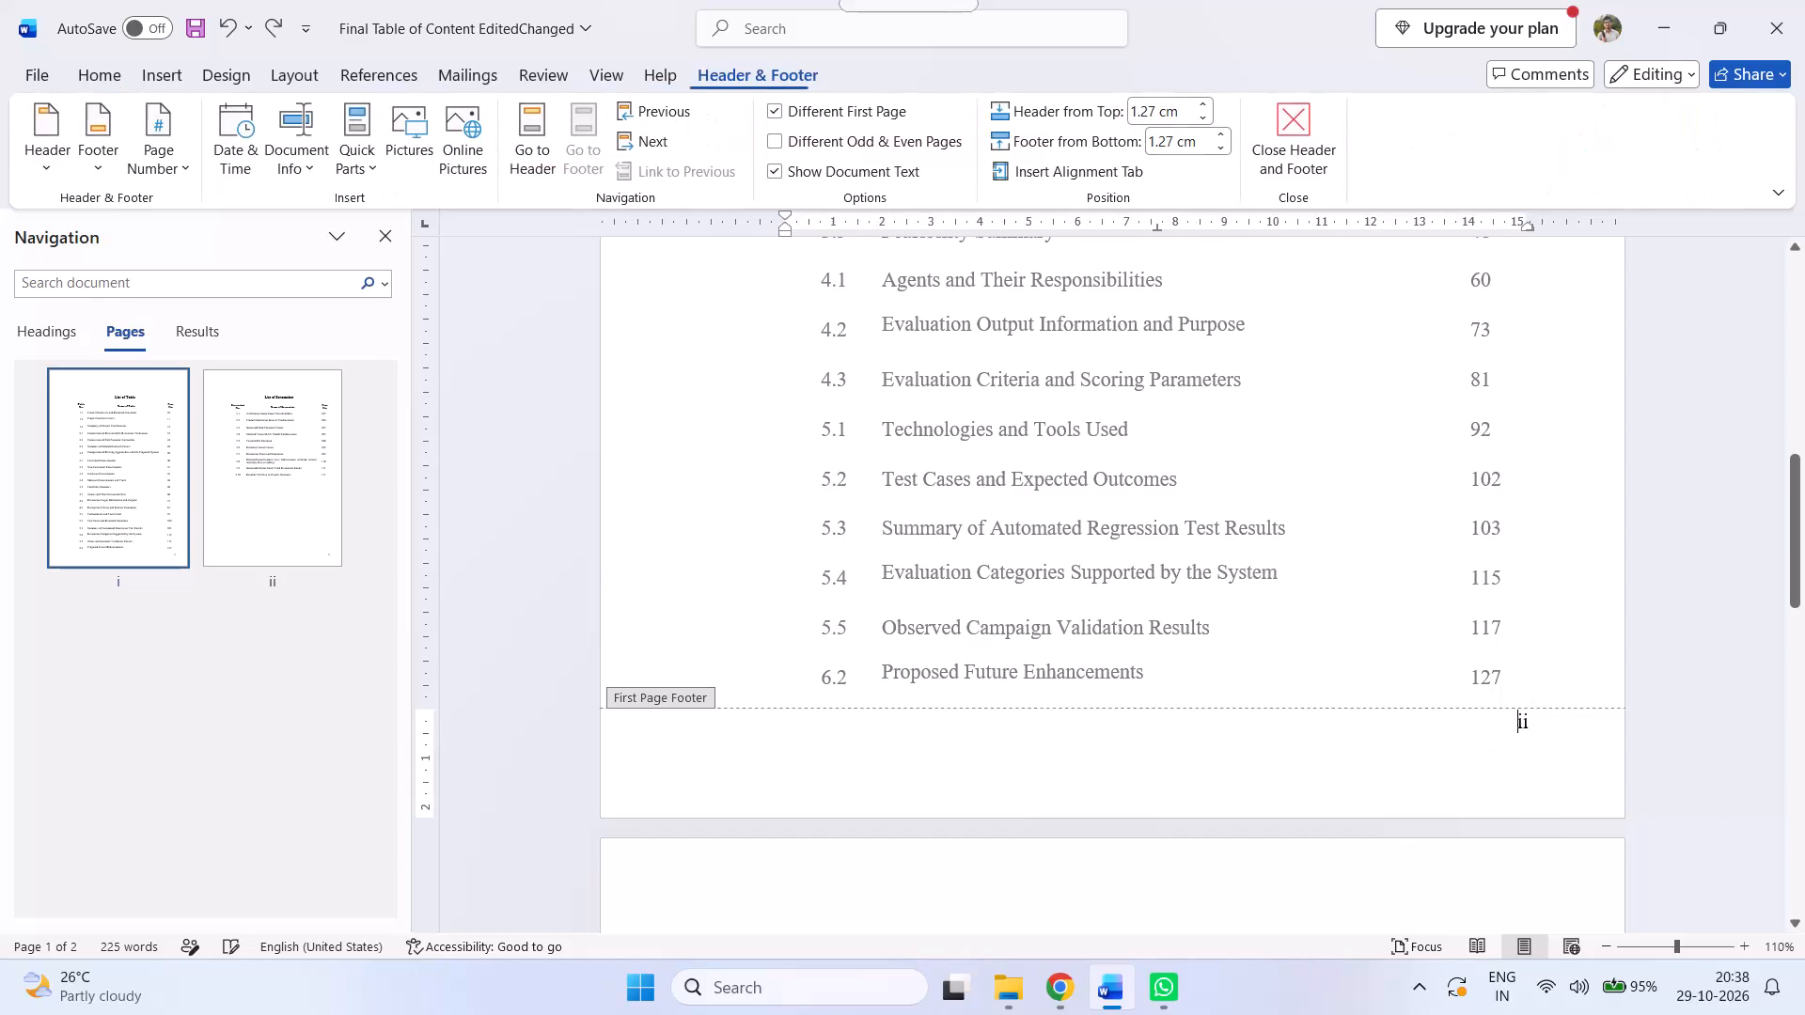
Change the first-page footer number on the List of Table page to i and return to the document body.
{"action": "left_click", "coordinate": [1538, 742]}
{"action": "scroll", "coordinate": [1362, 730], "scroll_direction": "up", "scroll_amount": 19}
{"action": "scroll", "coordinate": [1359, 728], "scroll_direction": "down", "scroll_amount": 6}
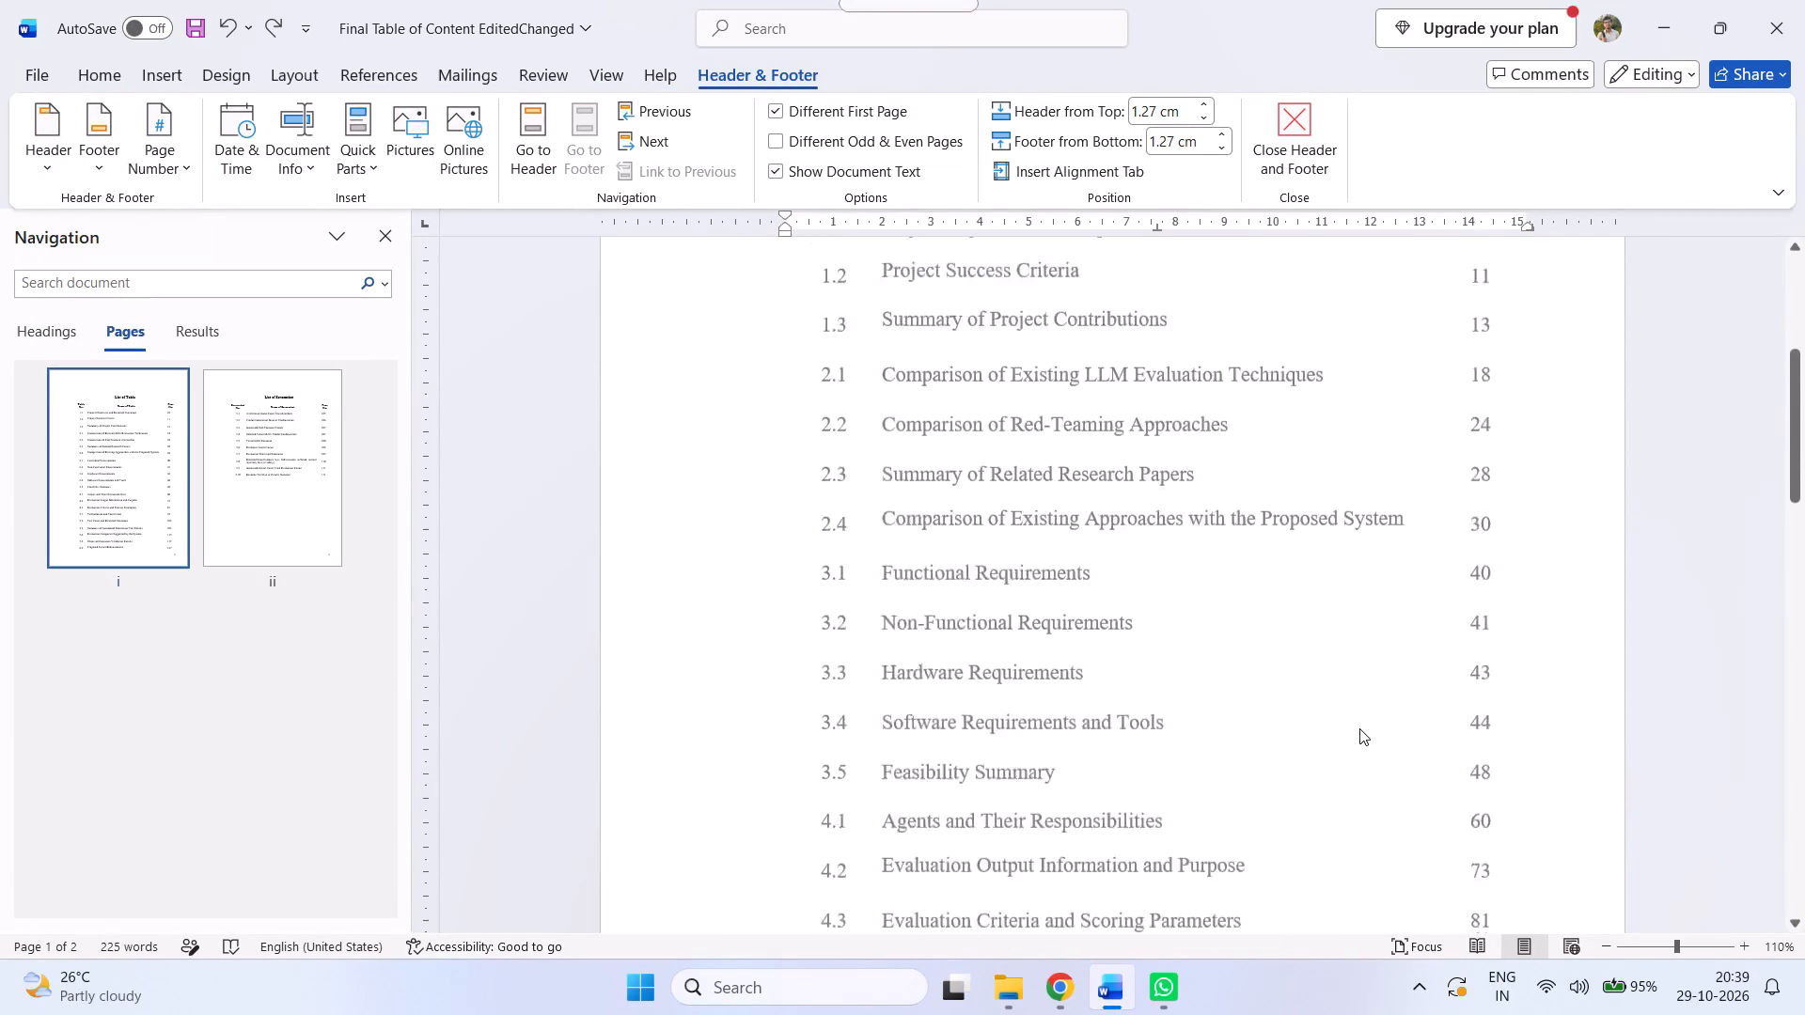
{"action": "scroll", "coordinate": [1359, 728], "scroll_direction": "down", "scroll_amount": 14}
{"action": "scroll", "coordinate": [1359, 726], "scroll_direction": "up", "scroll_amount": 5}
{"action": "left_click", "coordinate": [1544, 698]}
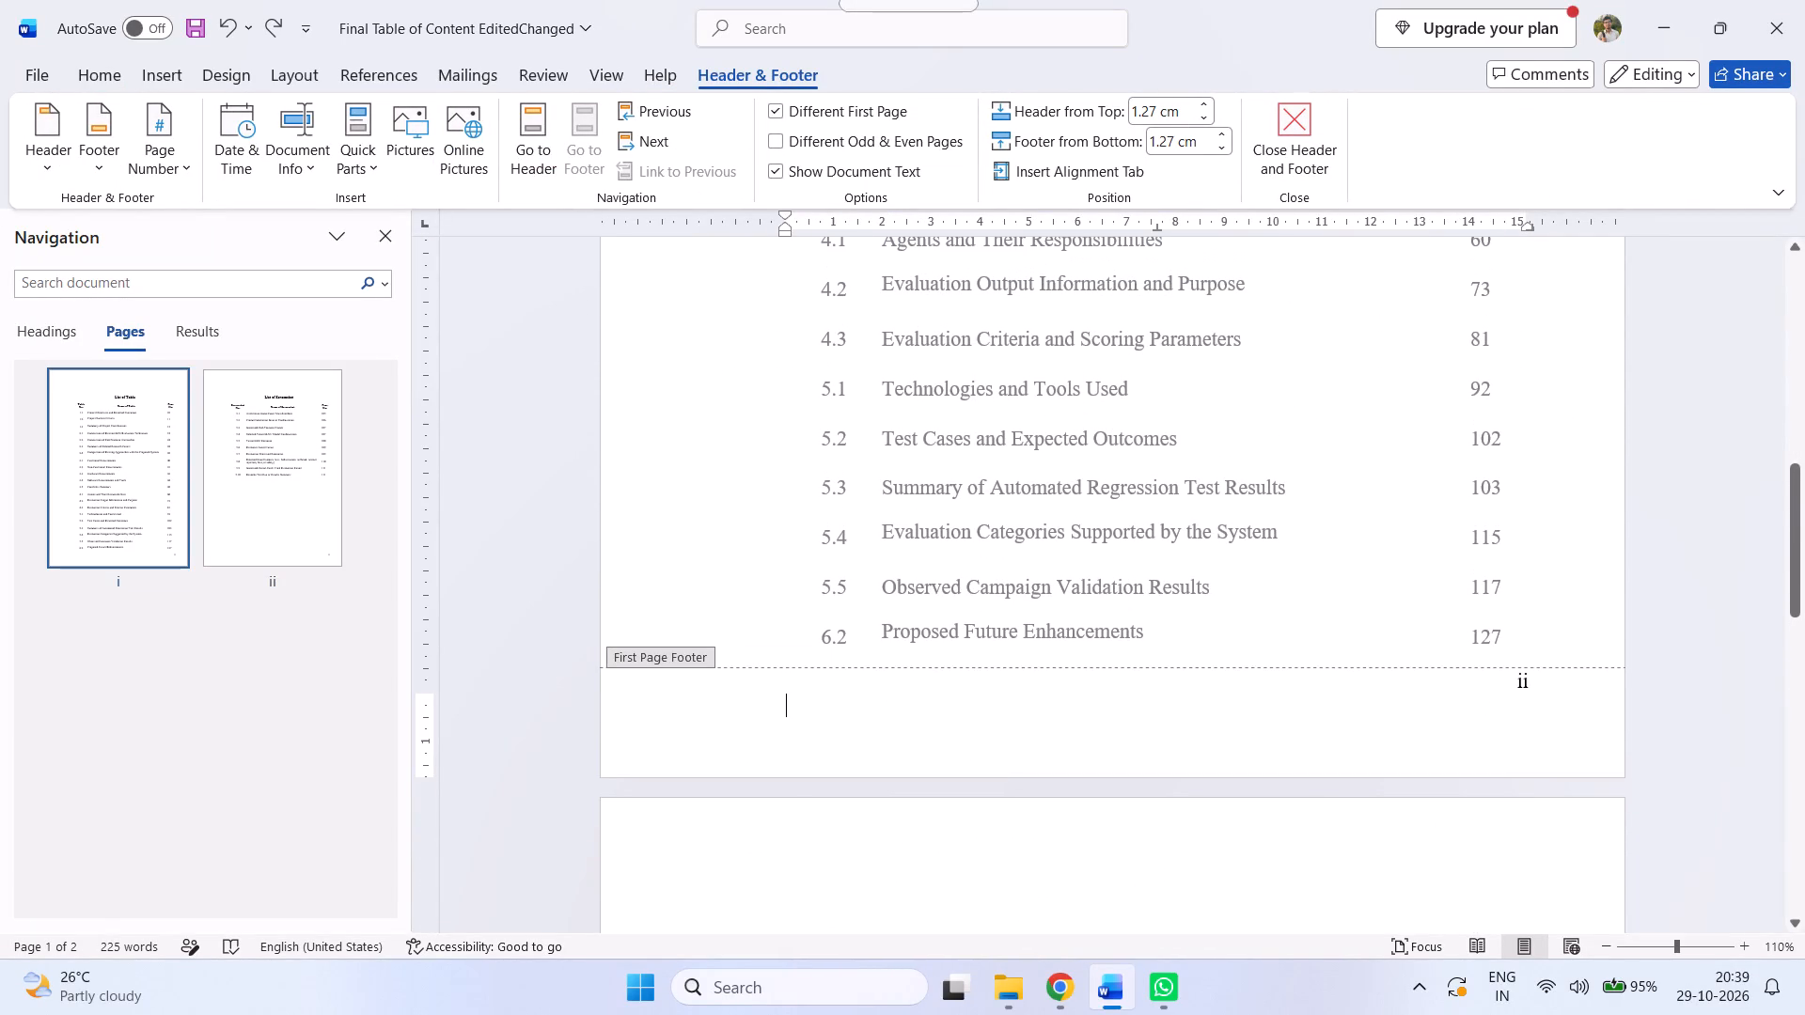
{"action": "double_click", "coordinate": [1525, 680]}
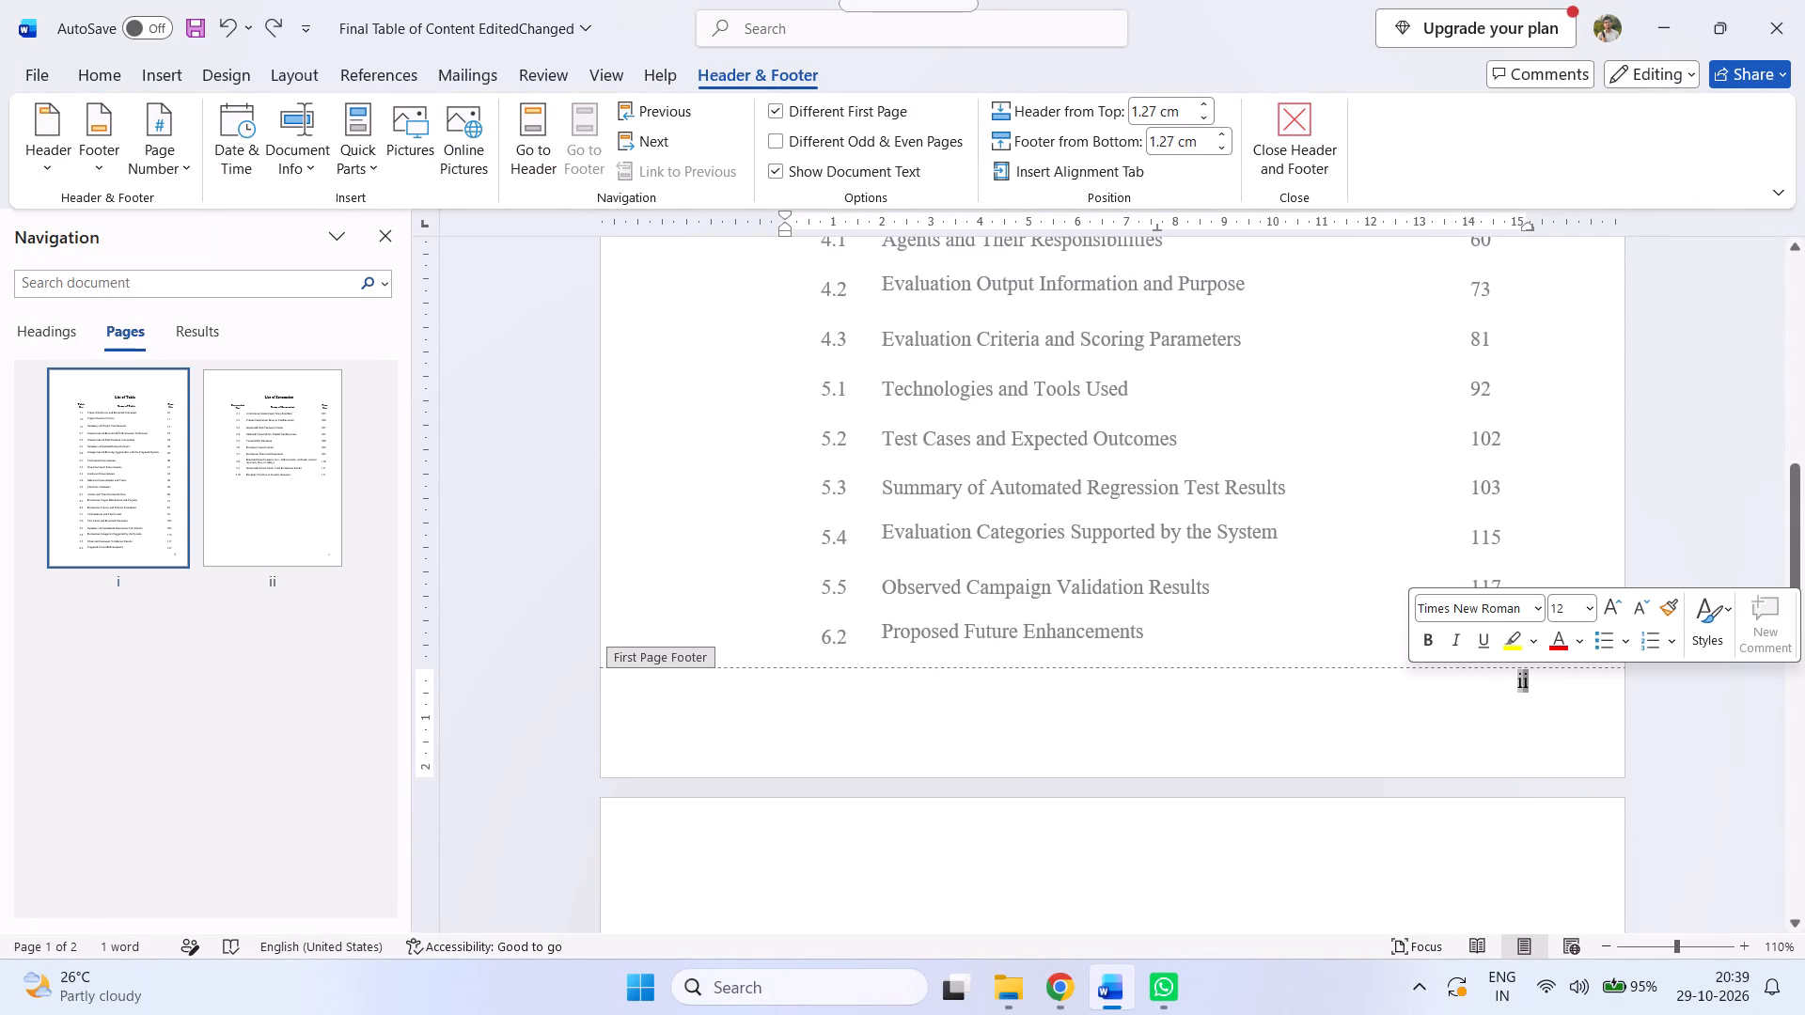
{"action": "key", "text": "BackSpace"}
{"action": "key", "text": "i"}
{"action": "double_click", "coordinate": [1679, 486]}
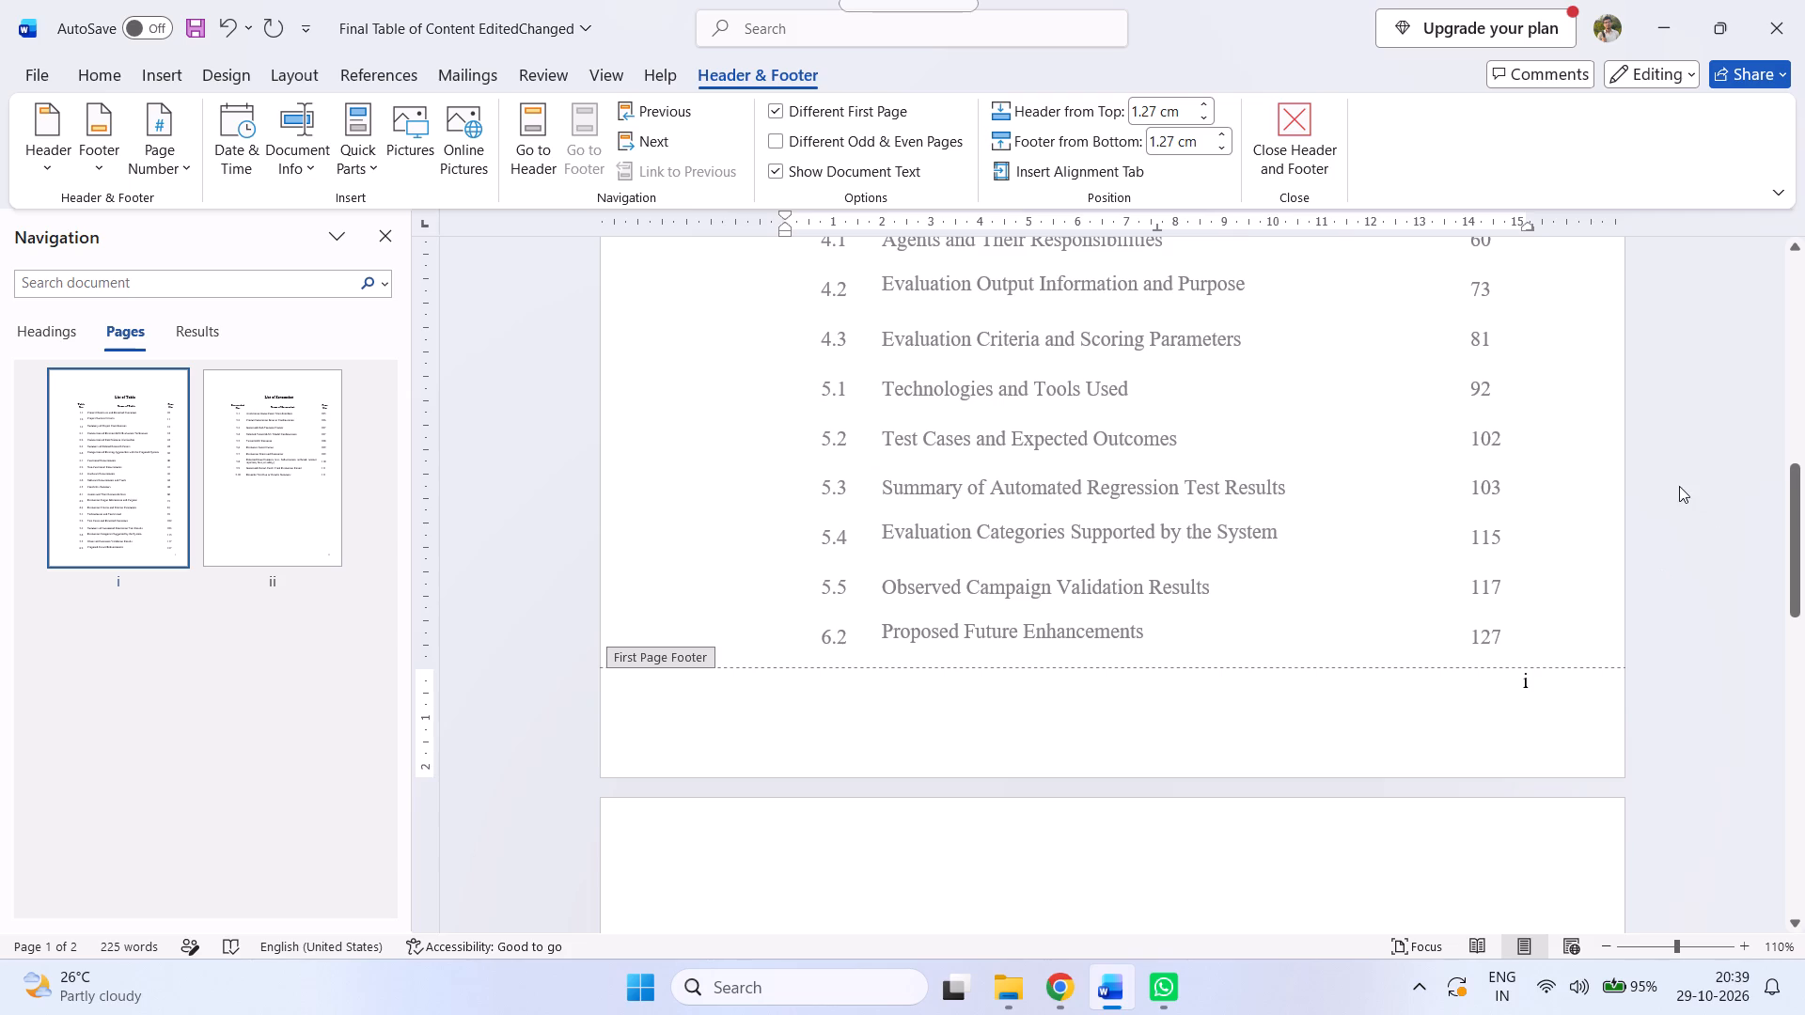
Look over the List of Table page down to its footer and print page 1 with Microsoft Print to PDF.
{"action": "scroll", "coordinate": [1658, 585], "scroll_direction": "up", "scroll_amount": 14}
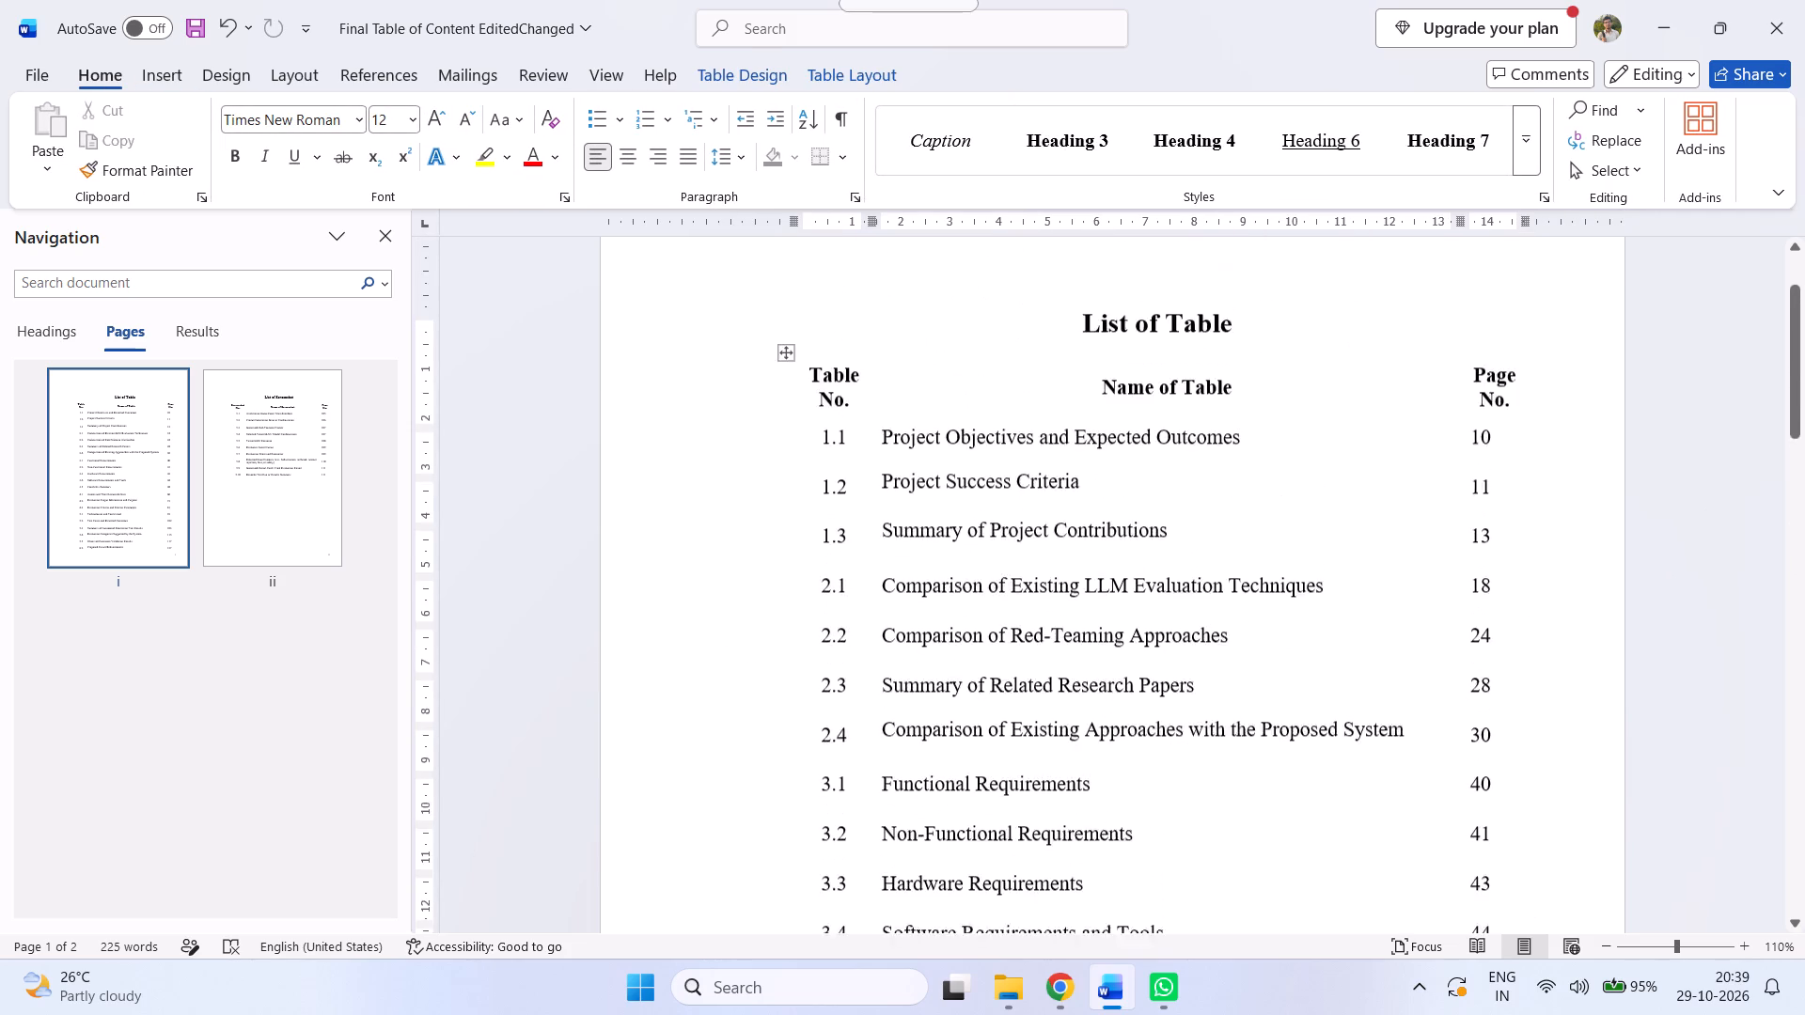
{"action": "scroll", "coordinate": [1658, 585], "scroll_direction": "up", "scroll_amount": 5}
{"action": "left_click", "coordinate": [1287, 433]}
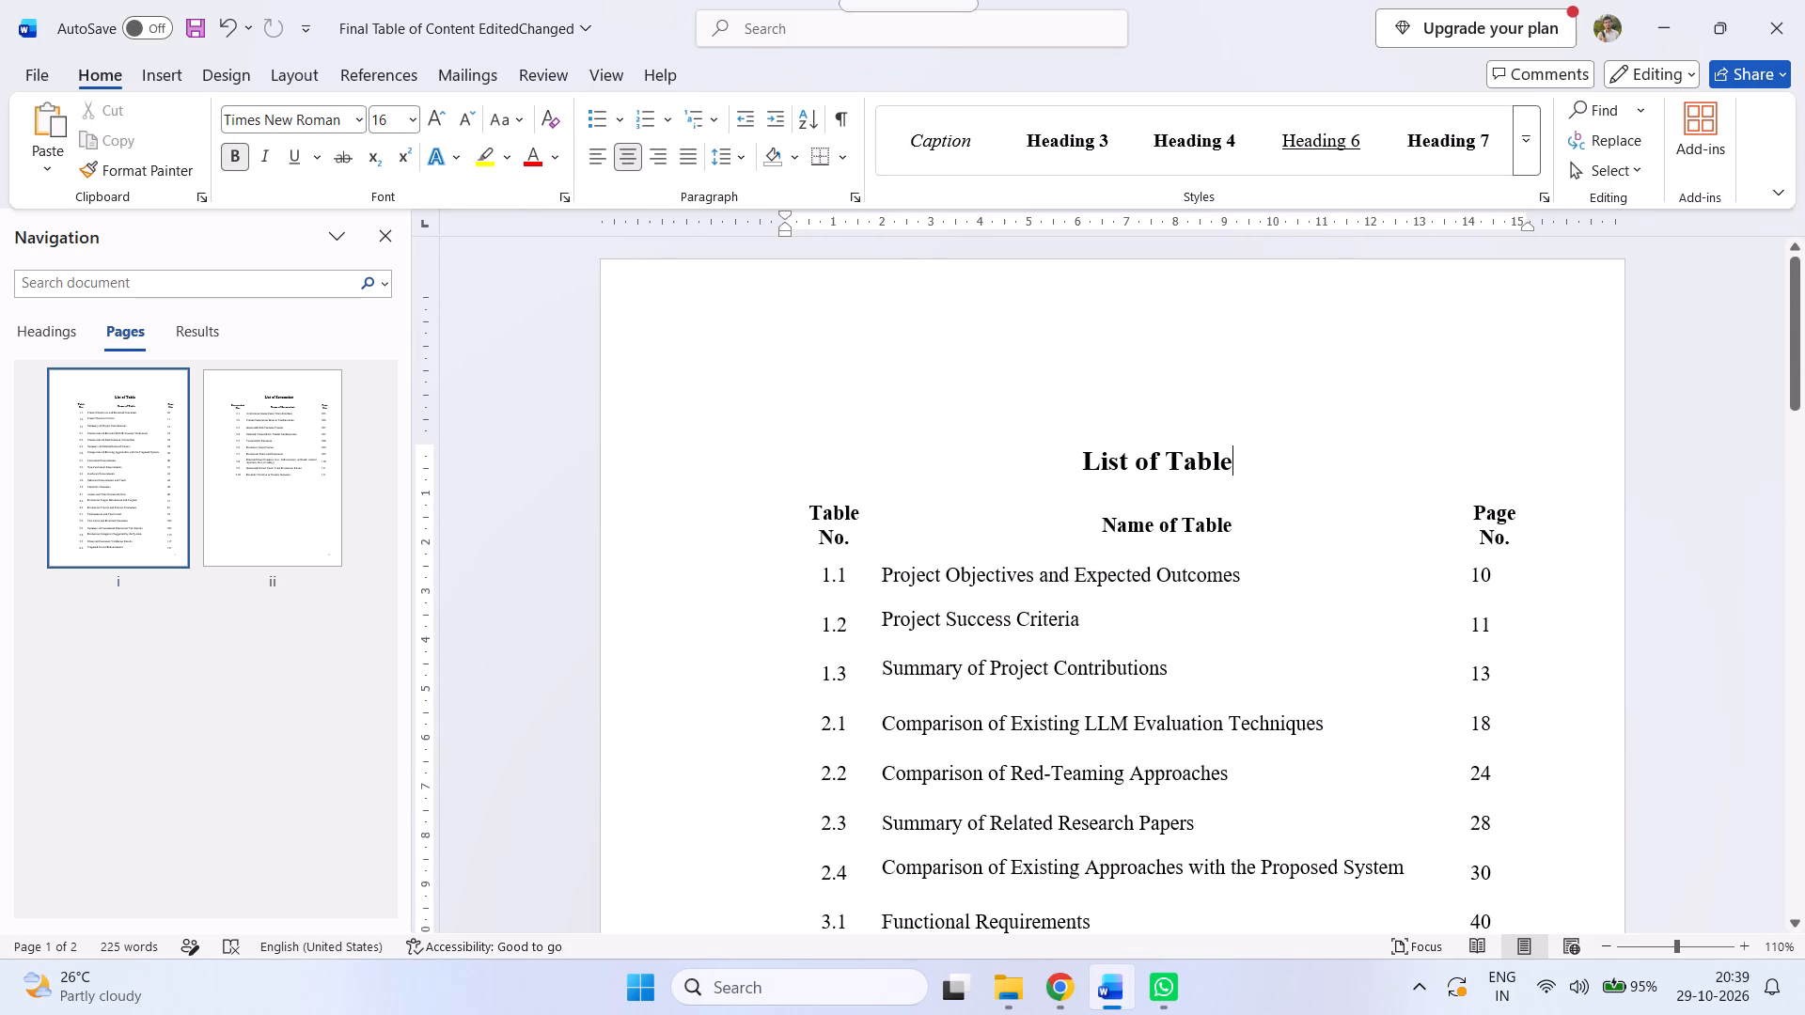
{"action": "scroll", "coordinate": [1480, 530], "scroll_direction": "down", "scroll_amount": 9}
{"action": "scroll", "coordinate": [1663, 562], "scroll_direction": "down", "scroll_amount": 6}
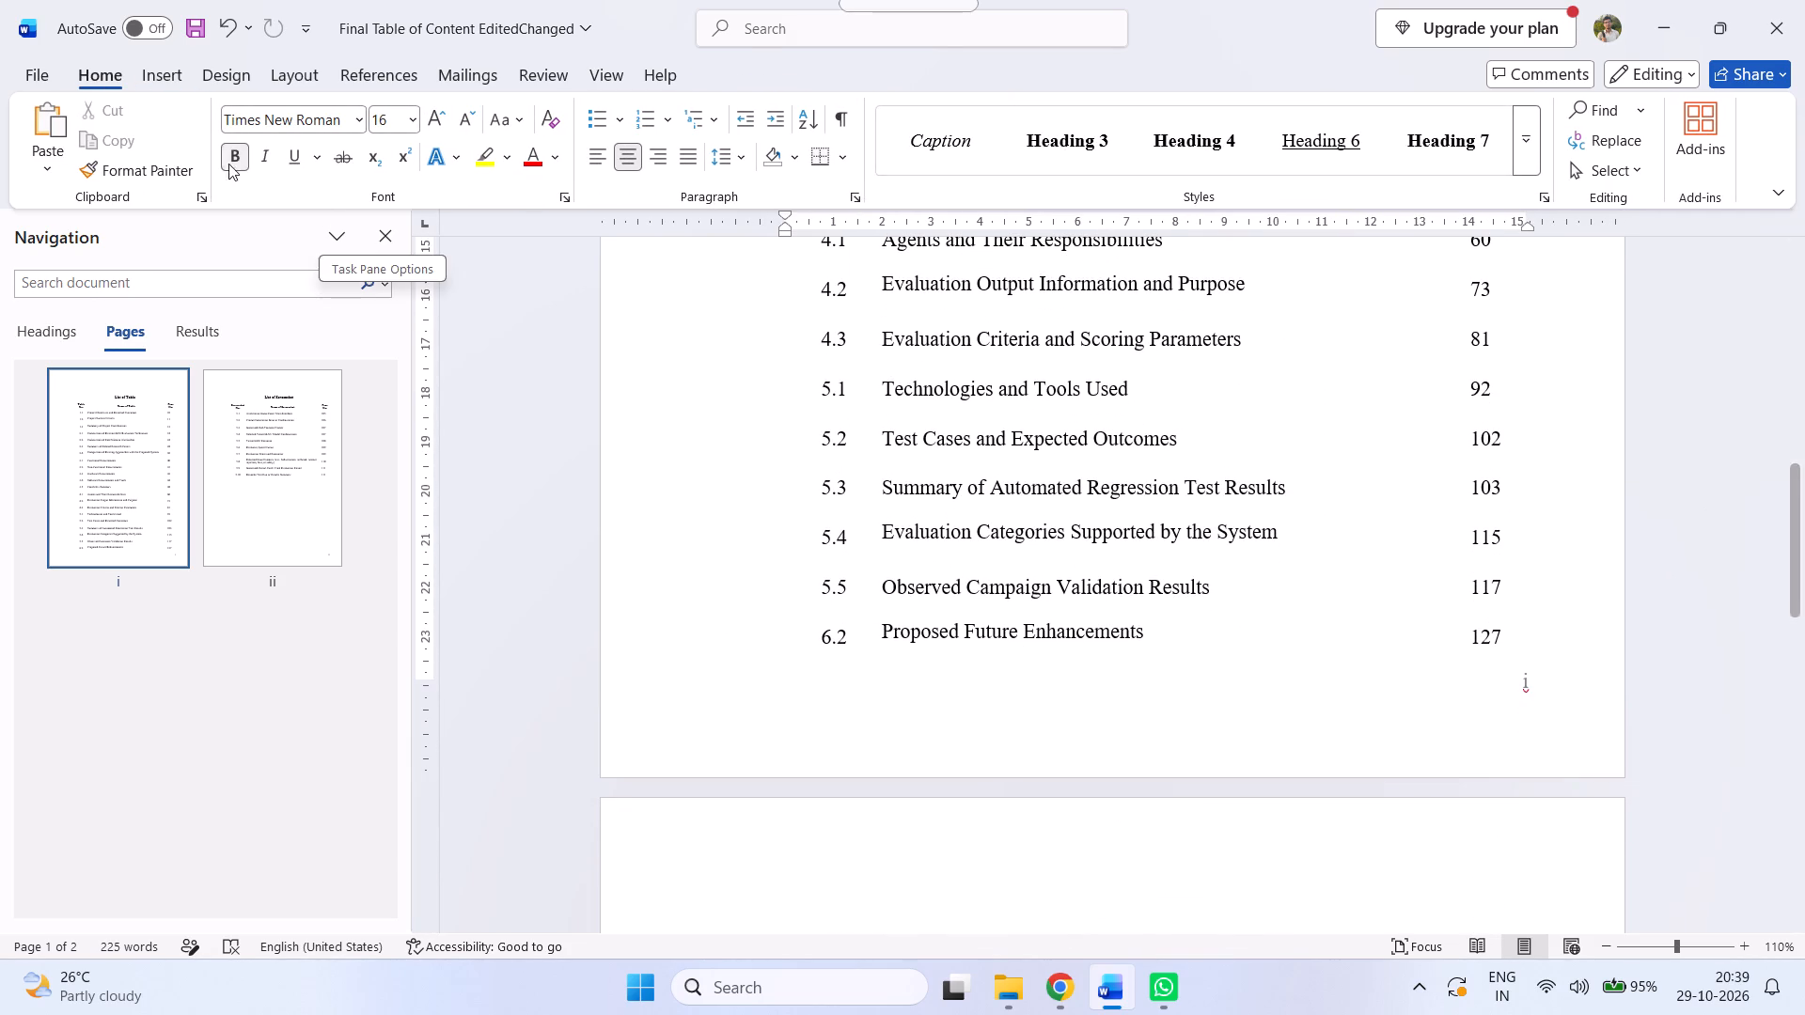
{"action": "key", "text": "ctrl+p"}
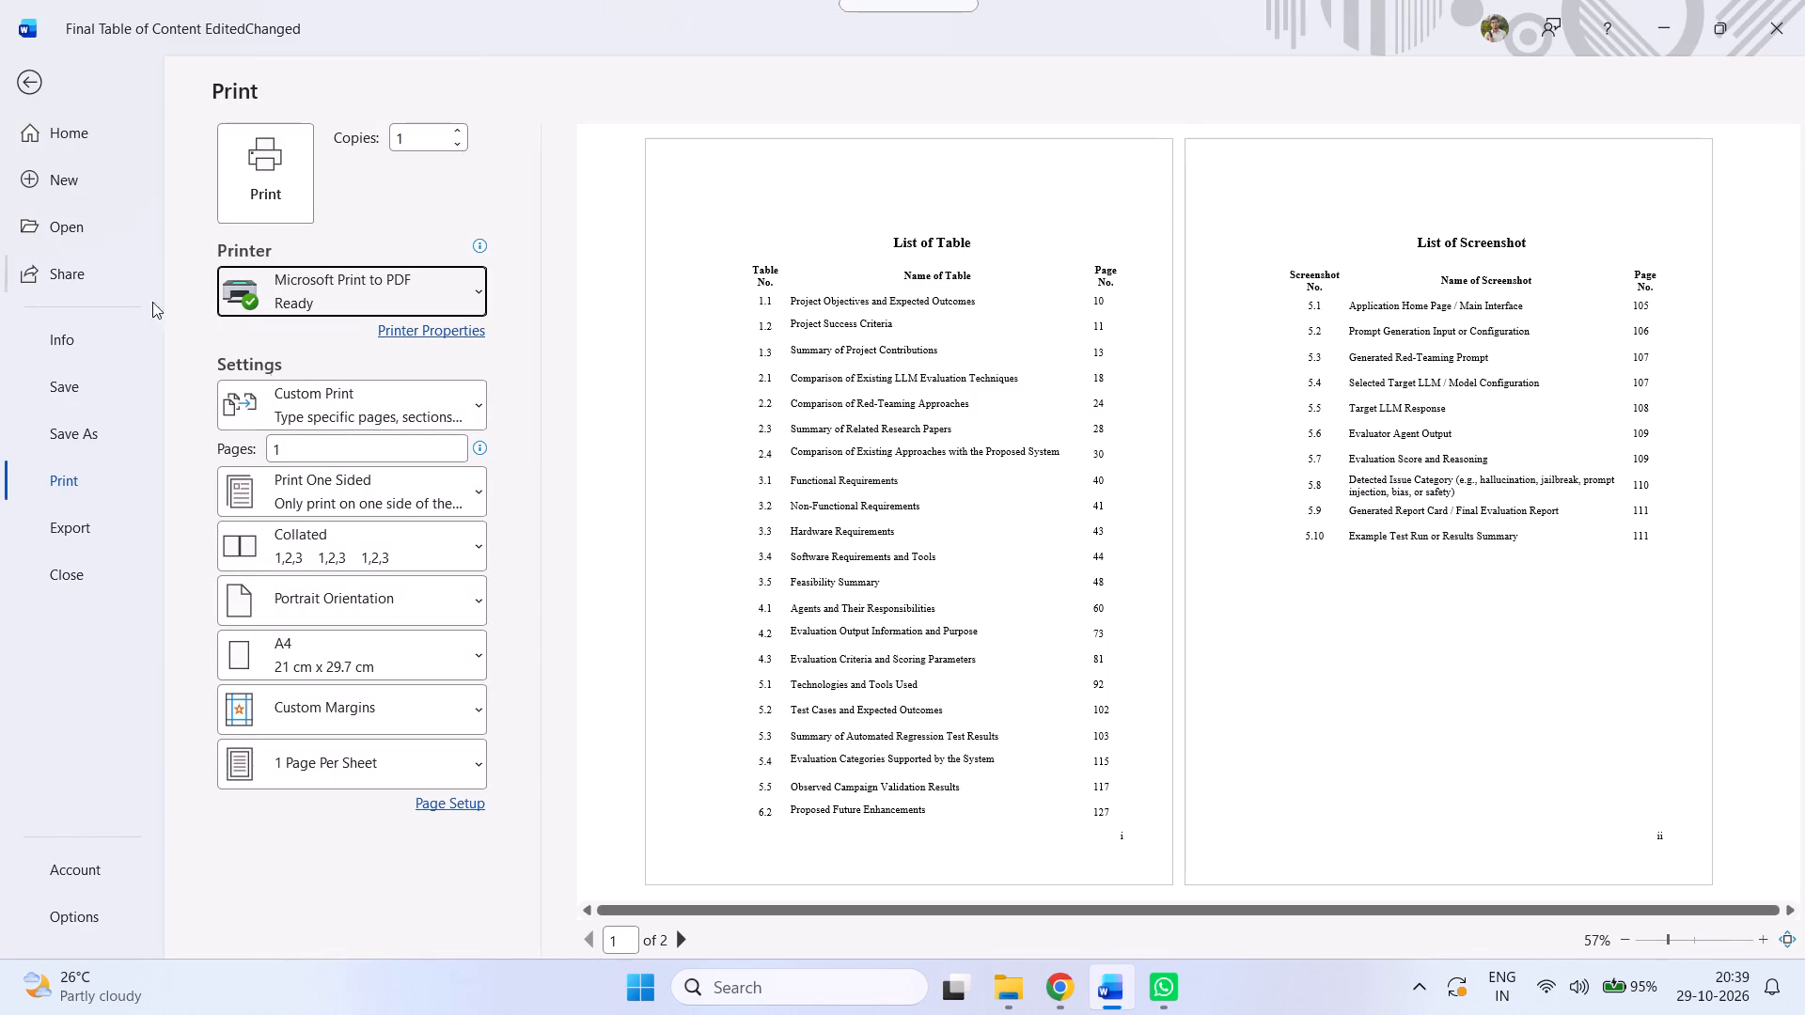
{"action": "key", "text": "Return"}
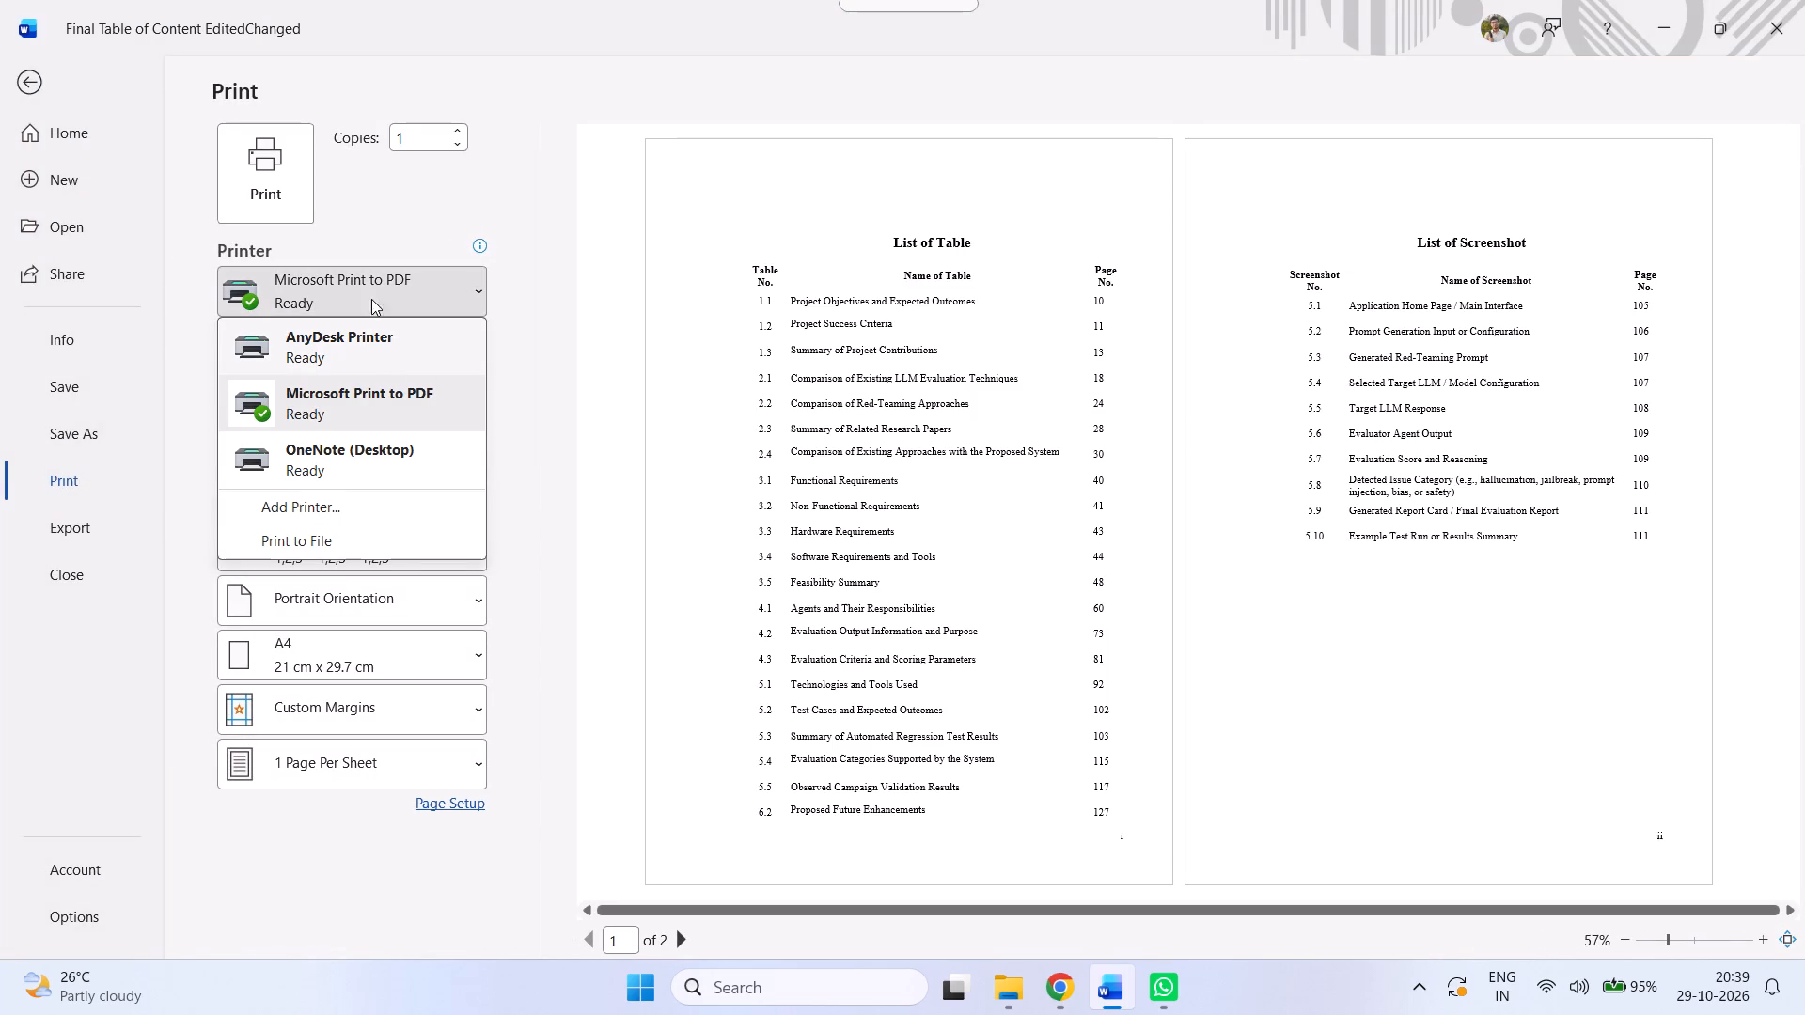
Print the List of Table page with Microsoft Print to PDF, saving it as LOT in the toc folder.
{"action": "left_click", "coordinate": [358, 273]}
{"action": "left_click", "coordinate": [284, 192]}
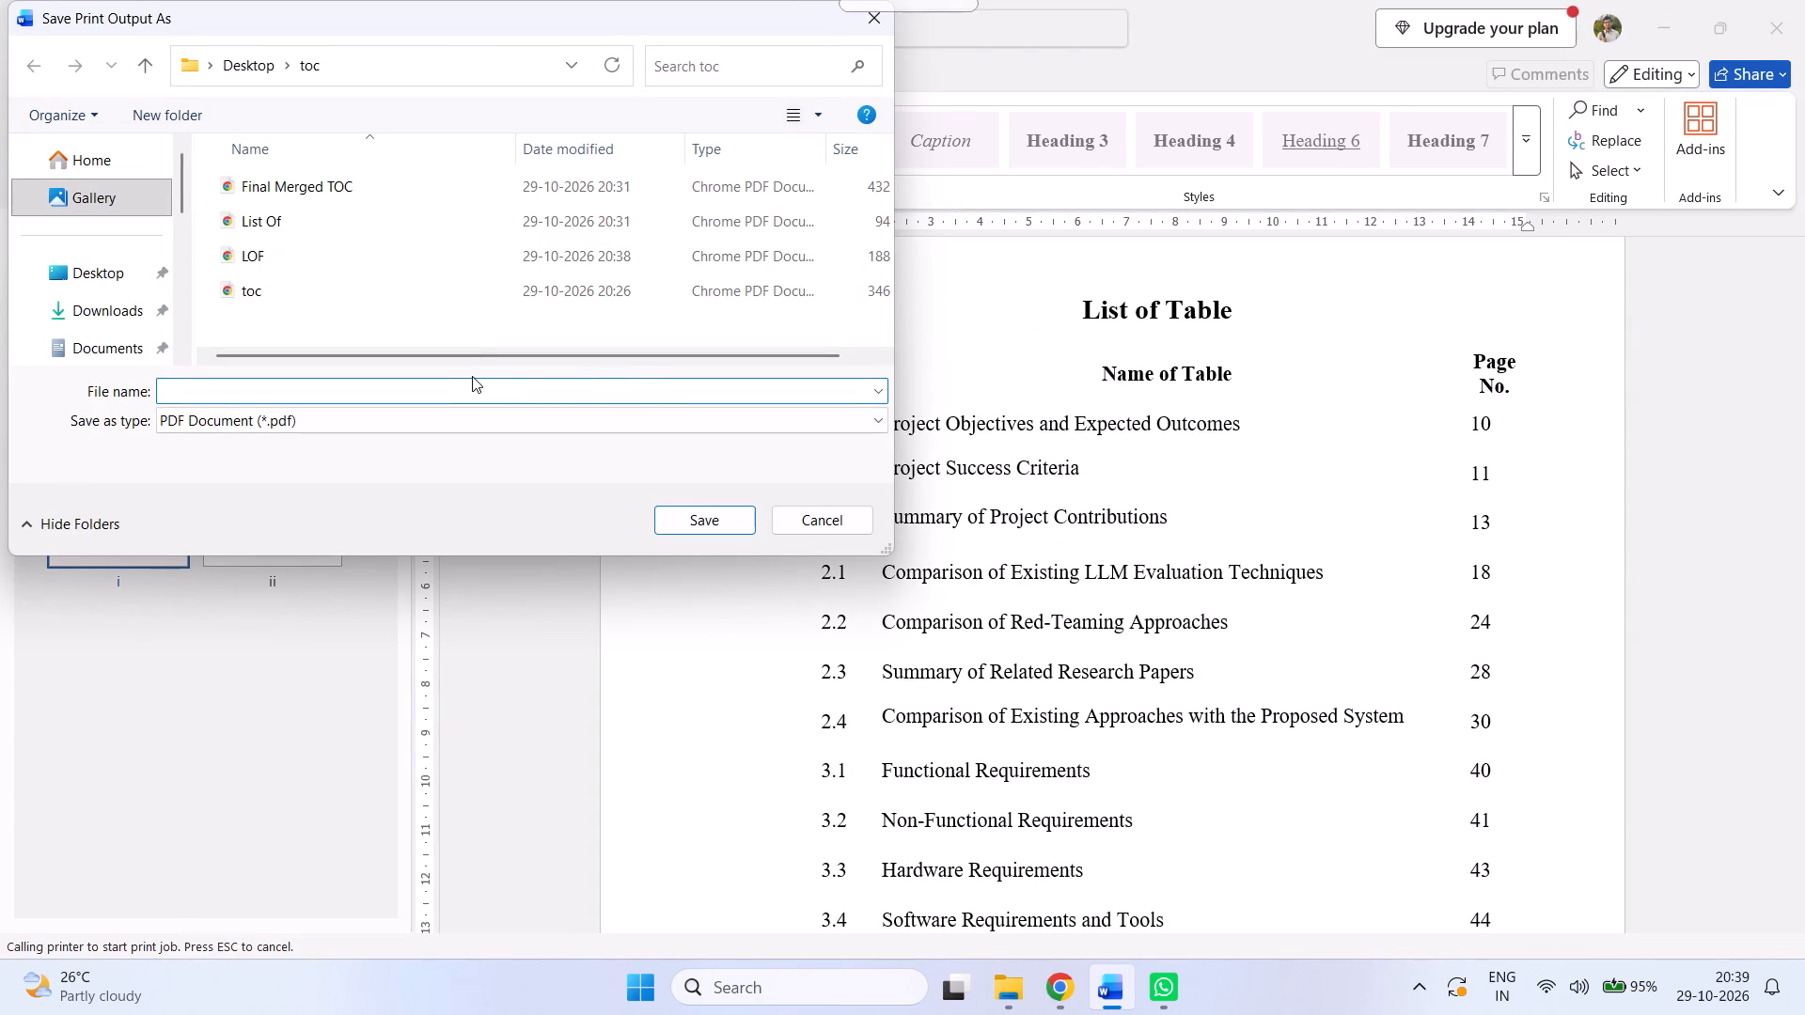
{"action": "key", "text": "shift+l"}
{"action": "key", "text": "shift+o"}
{"action": "key", "text": "shift+t"}
{"action": "left_click", "coordinate": [714, 514]}
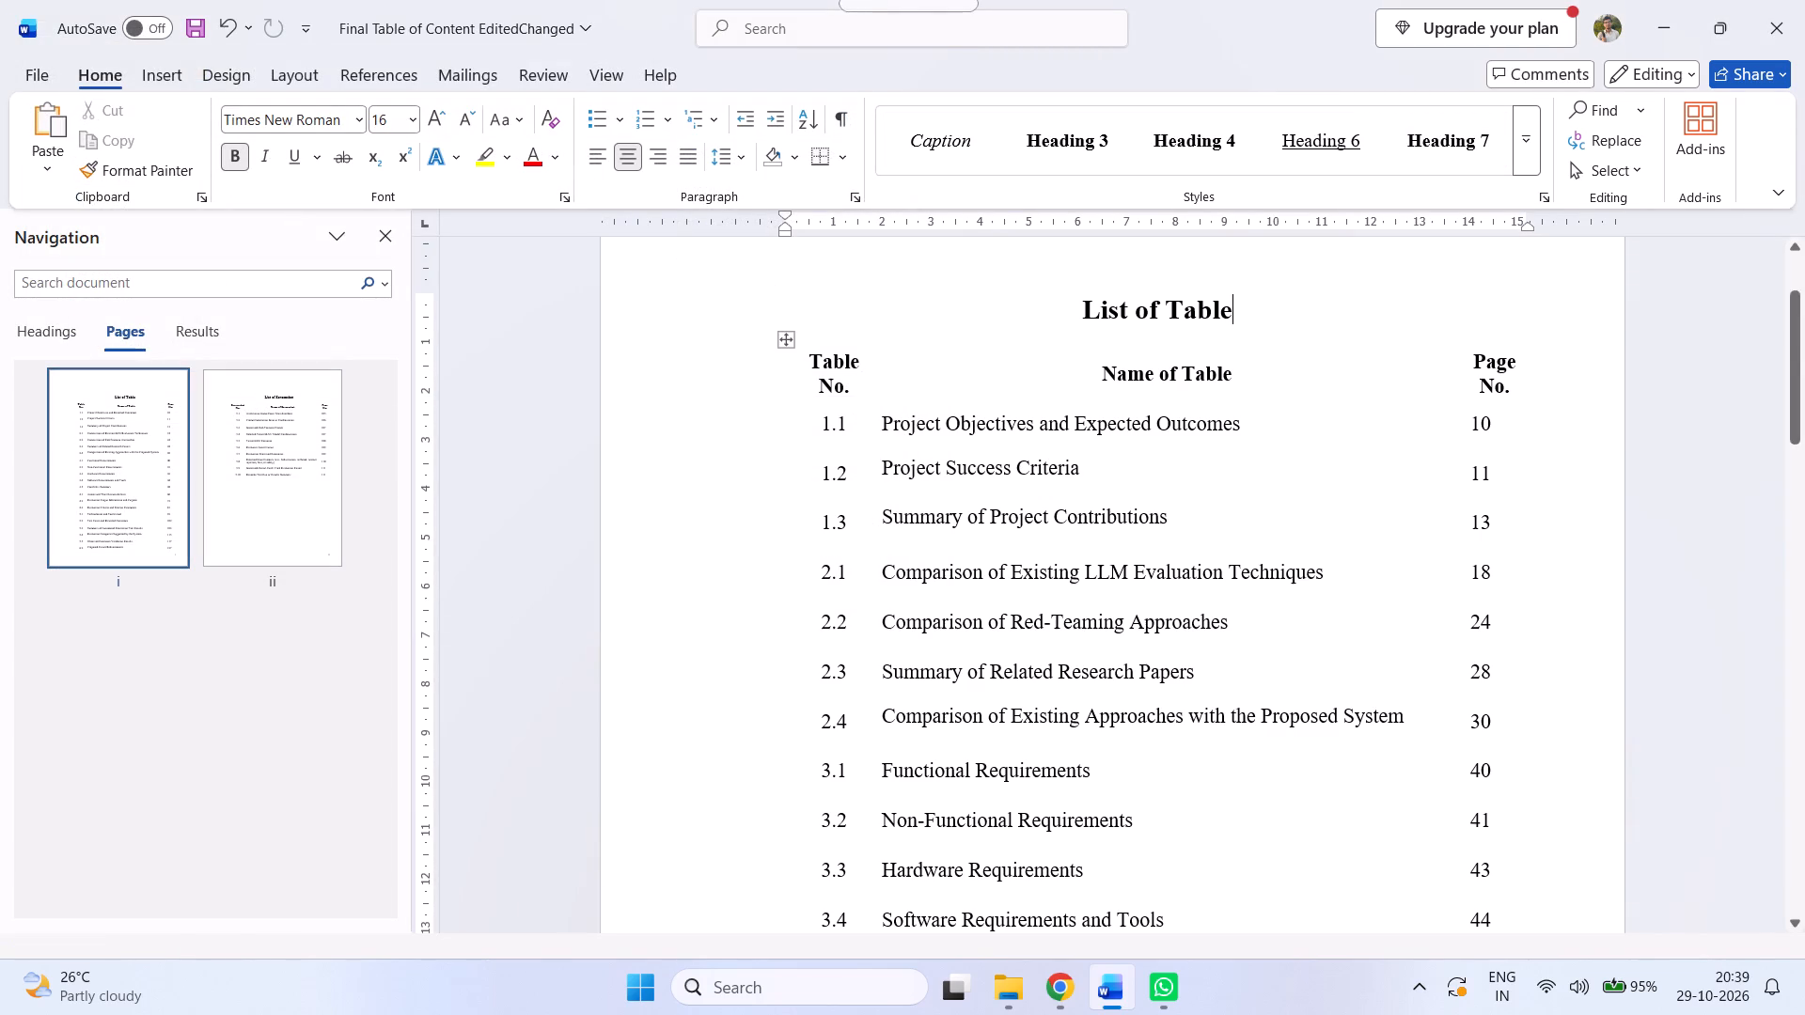
Open the LOT PDF from the toc folder and check its page down to the footer number.
{"action": "scroll", "coordinate": [1592, 601], "scroll_direction": "down", "scroll_amount": 10}
{"action": "scroll", "coordinate": [1310, 825], "scroll_direction": "down", "scroll_amount": 6}
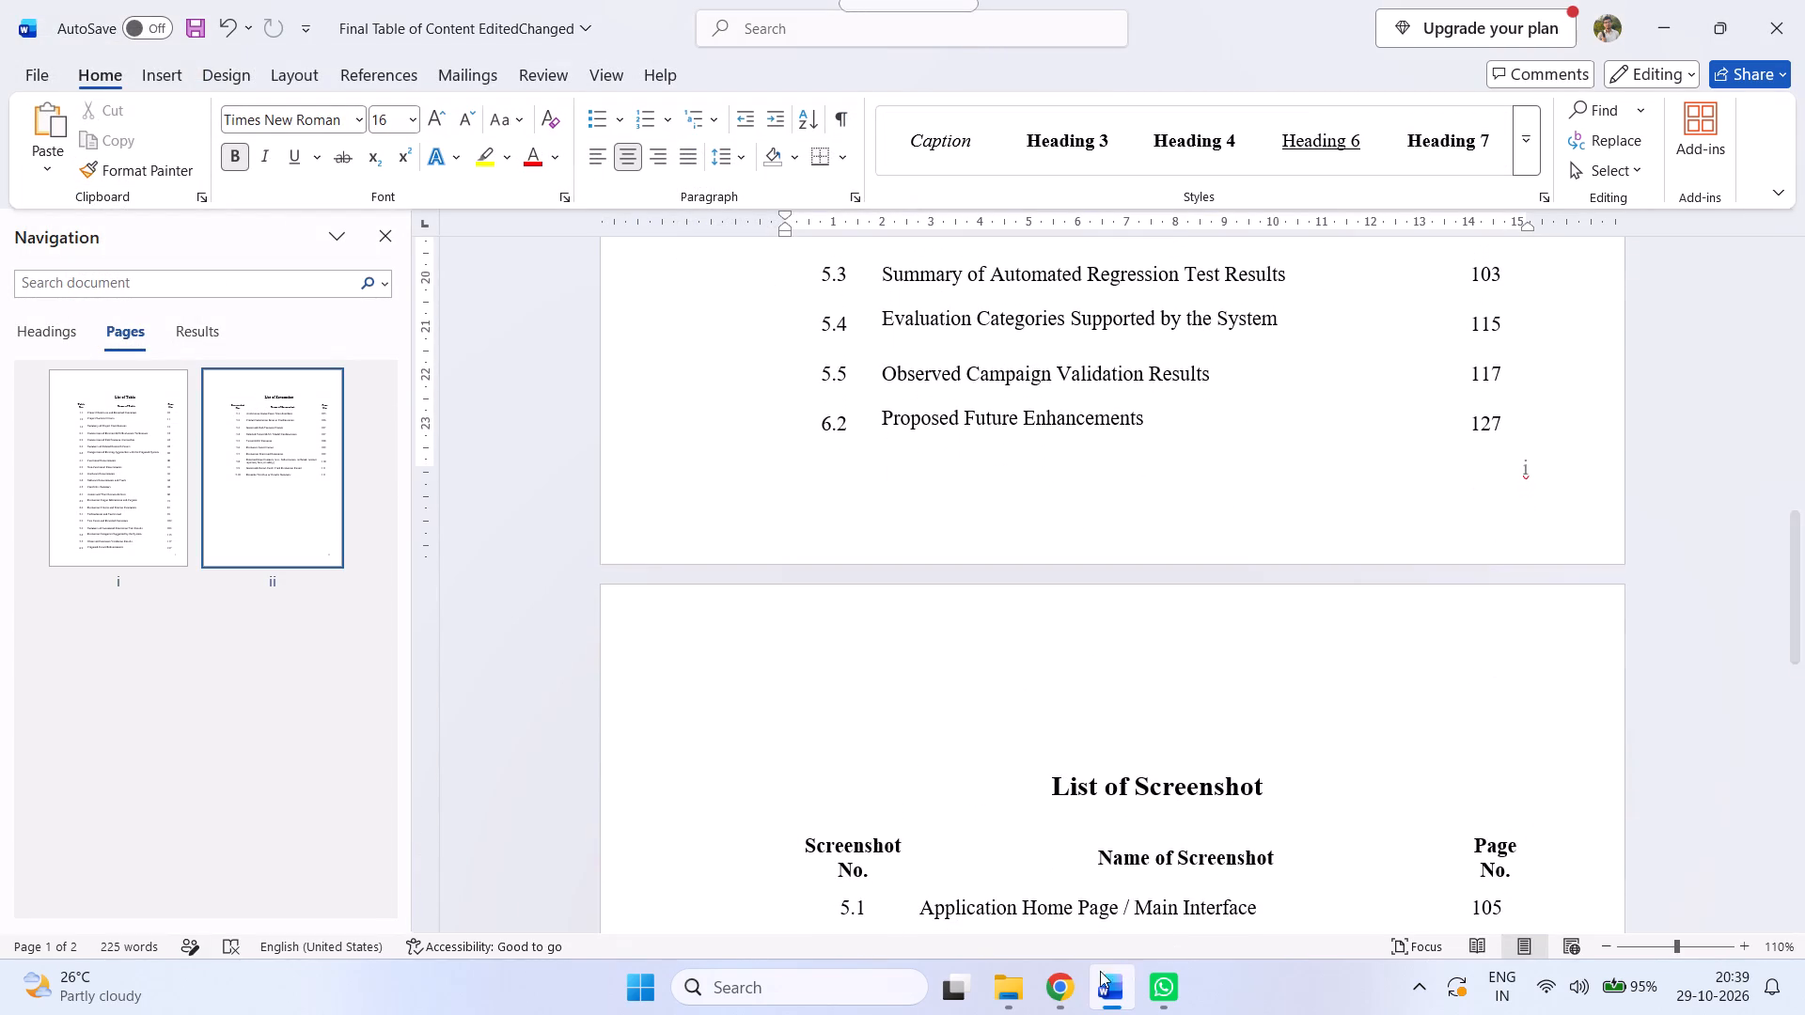
{"action": "left_click", "coordinate": [1021, 979]}
{"action": "double_click", "coordinate": [286, 388]}
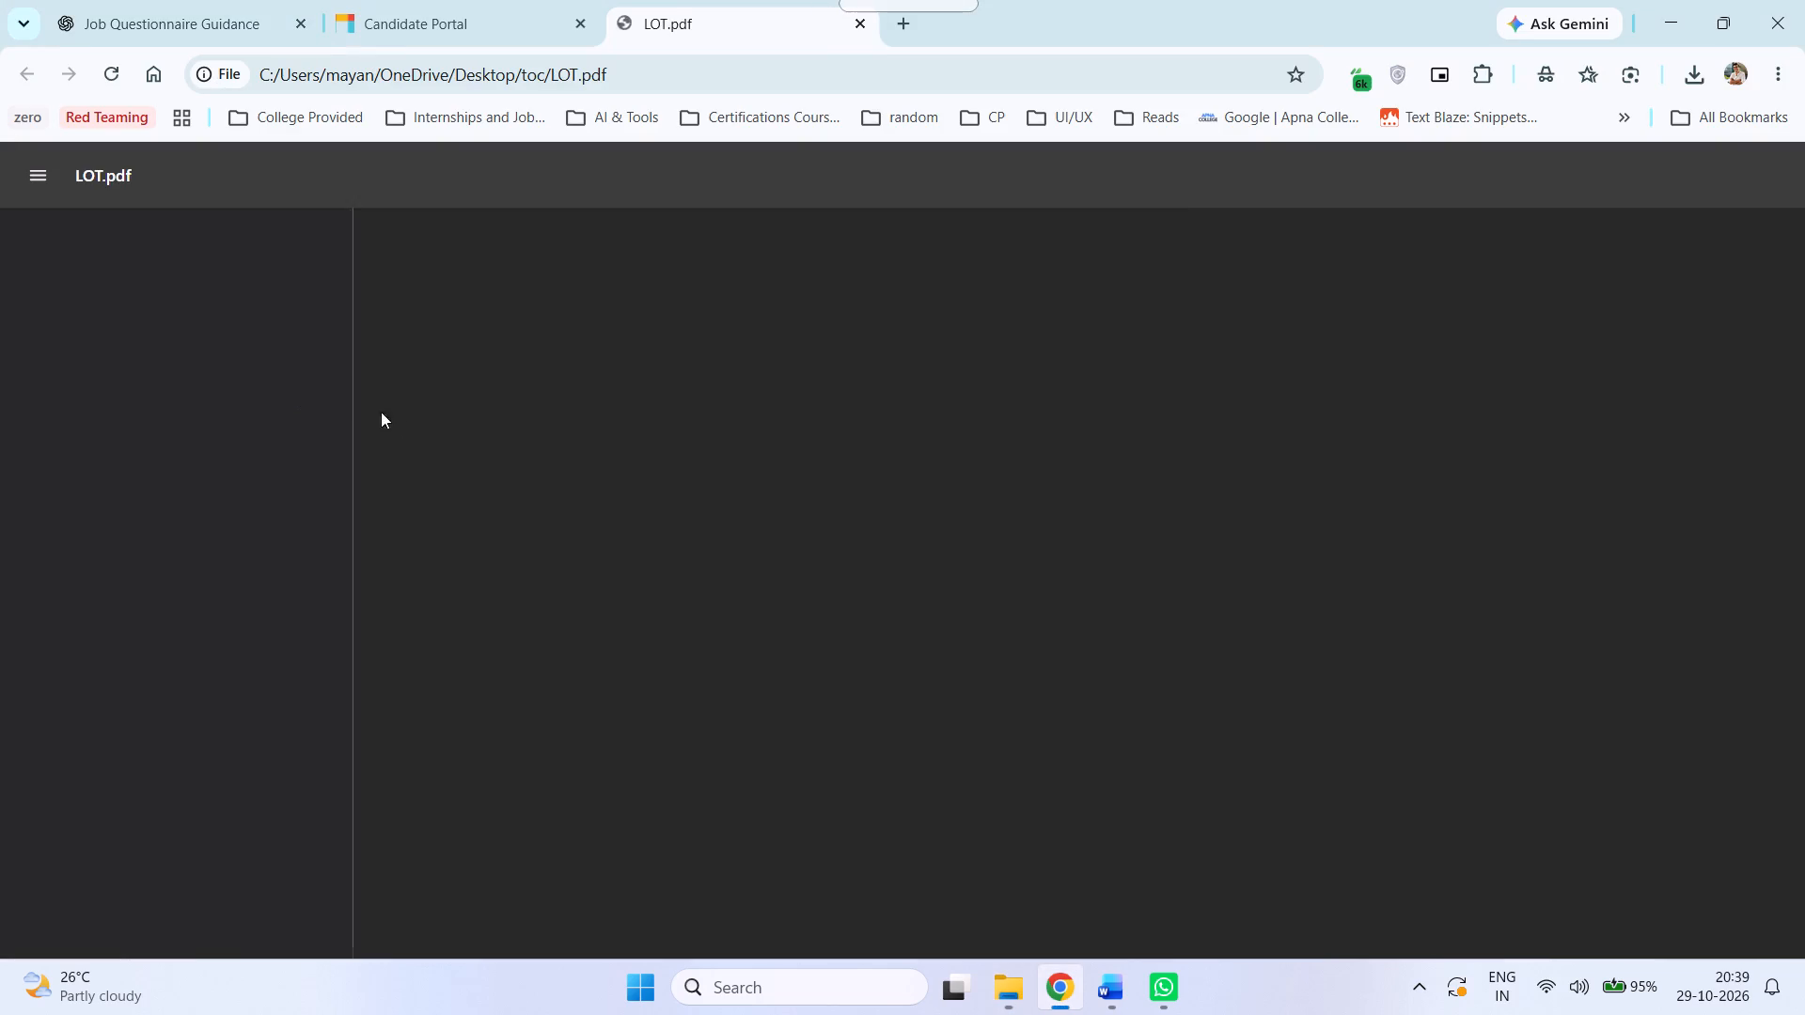
{"action": "scroll", "coordinate": [761, 594], "scroll_direction": "down", "scroll_amount": 13}
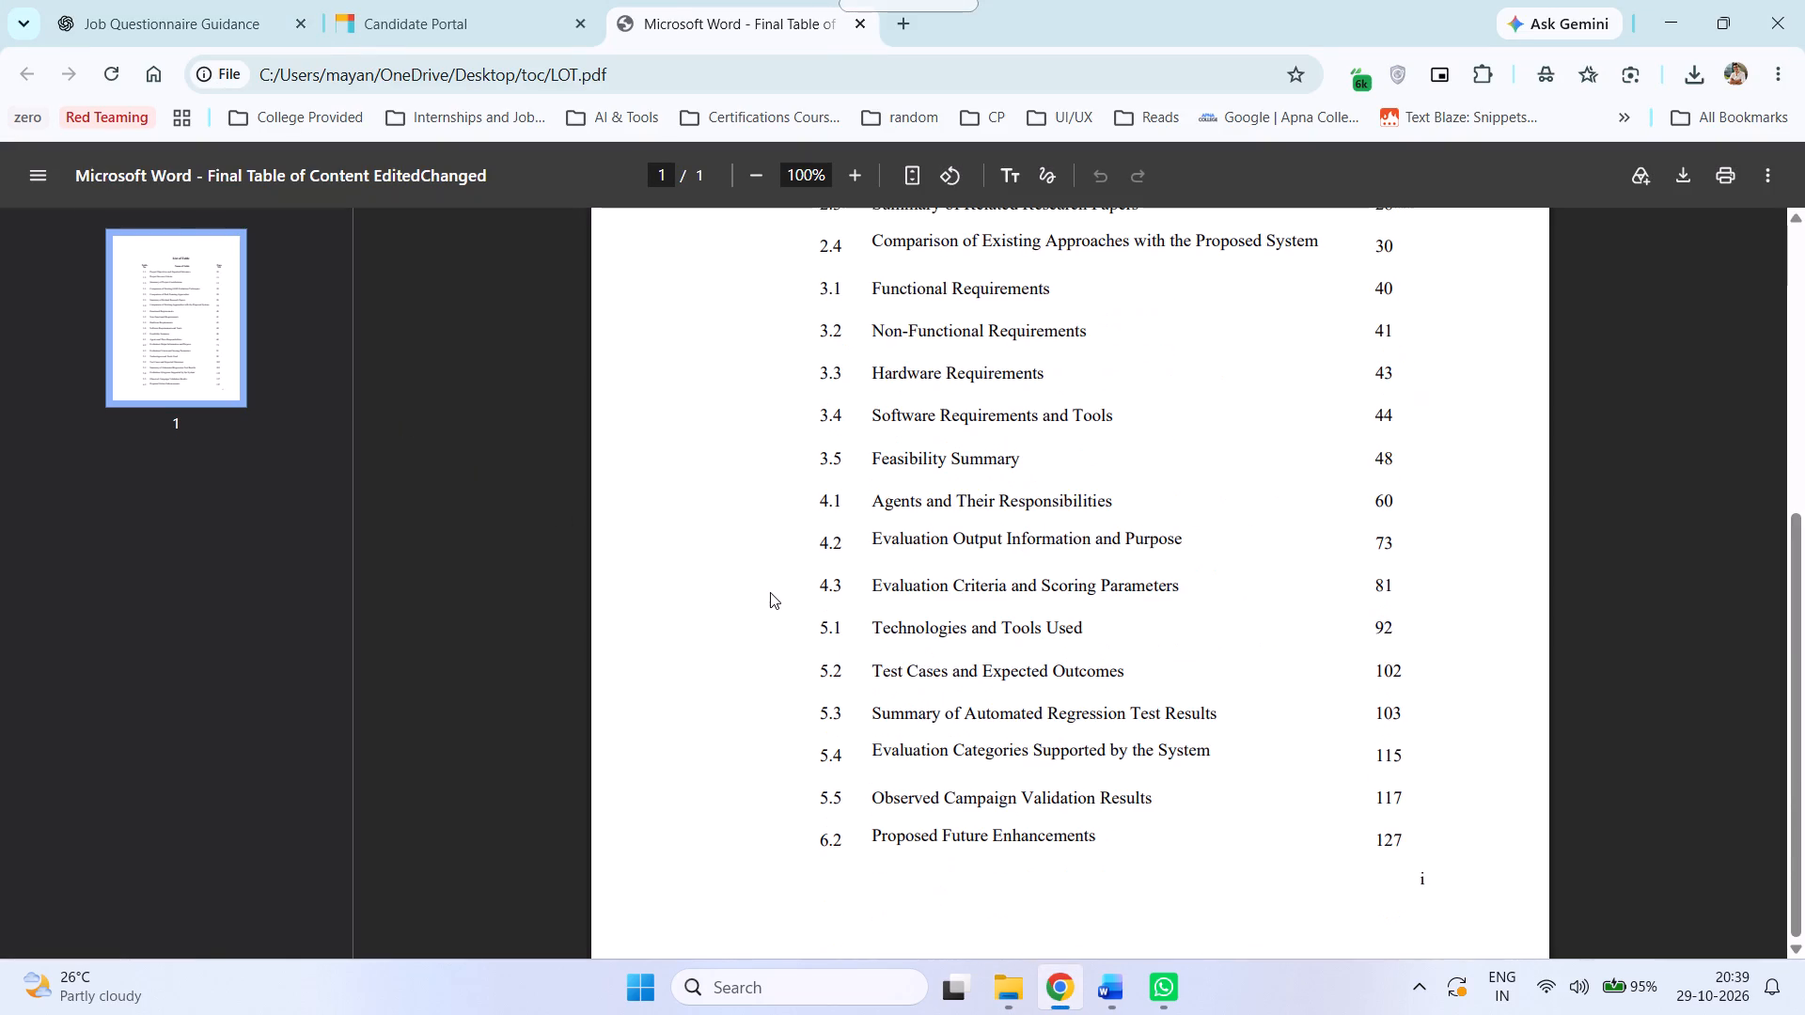
{"action": "key", "text": "alt+Tab"}
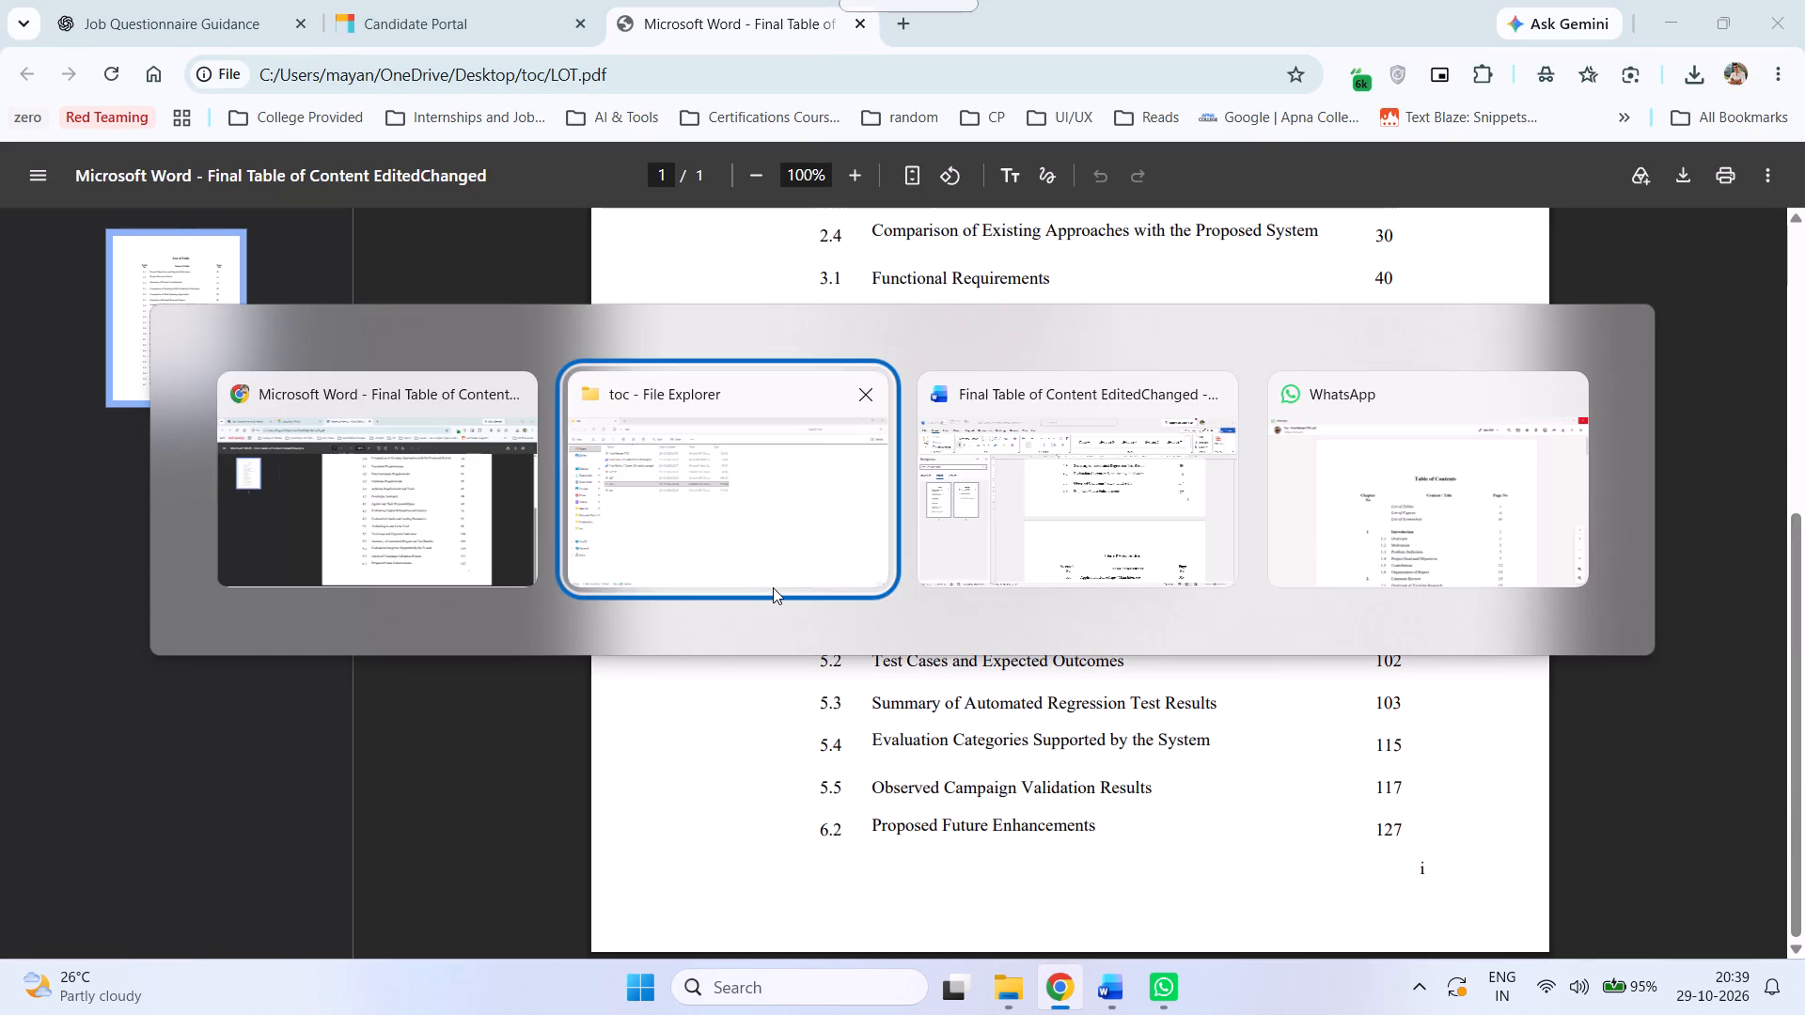
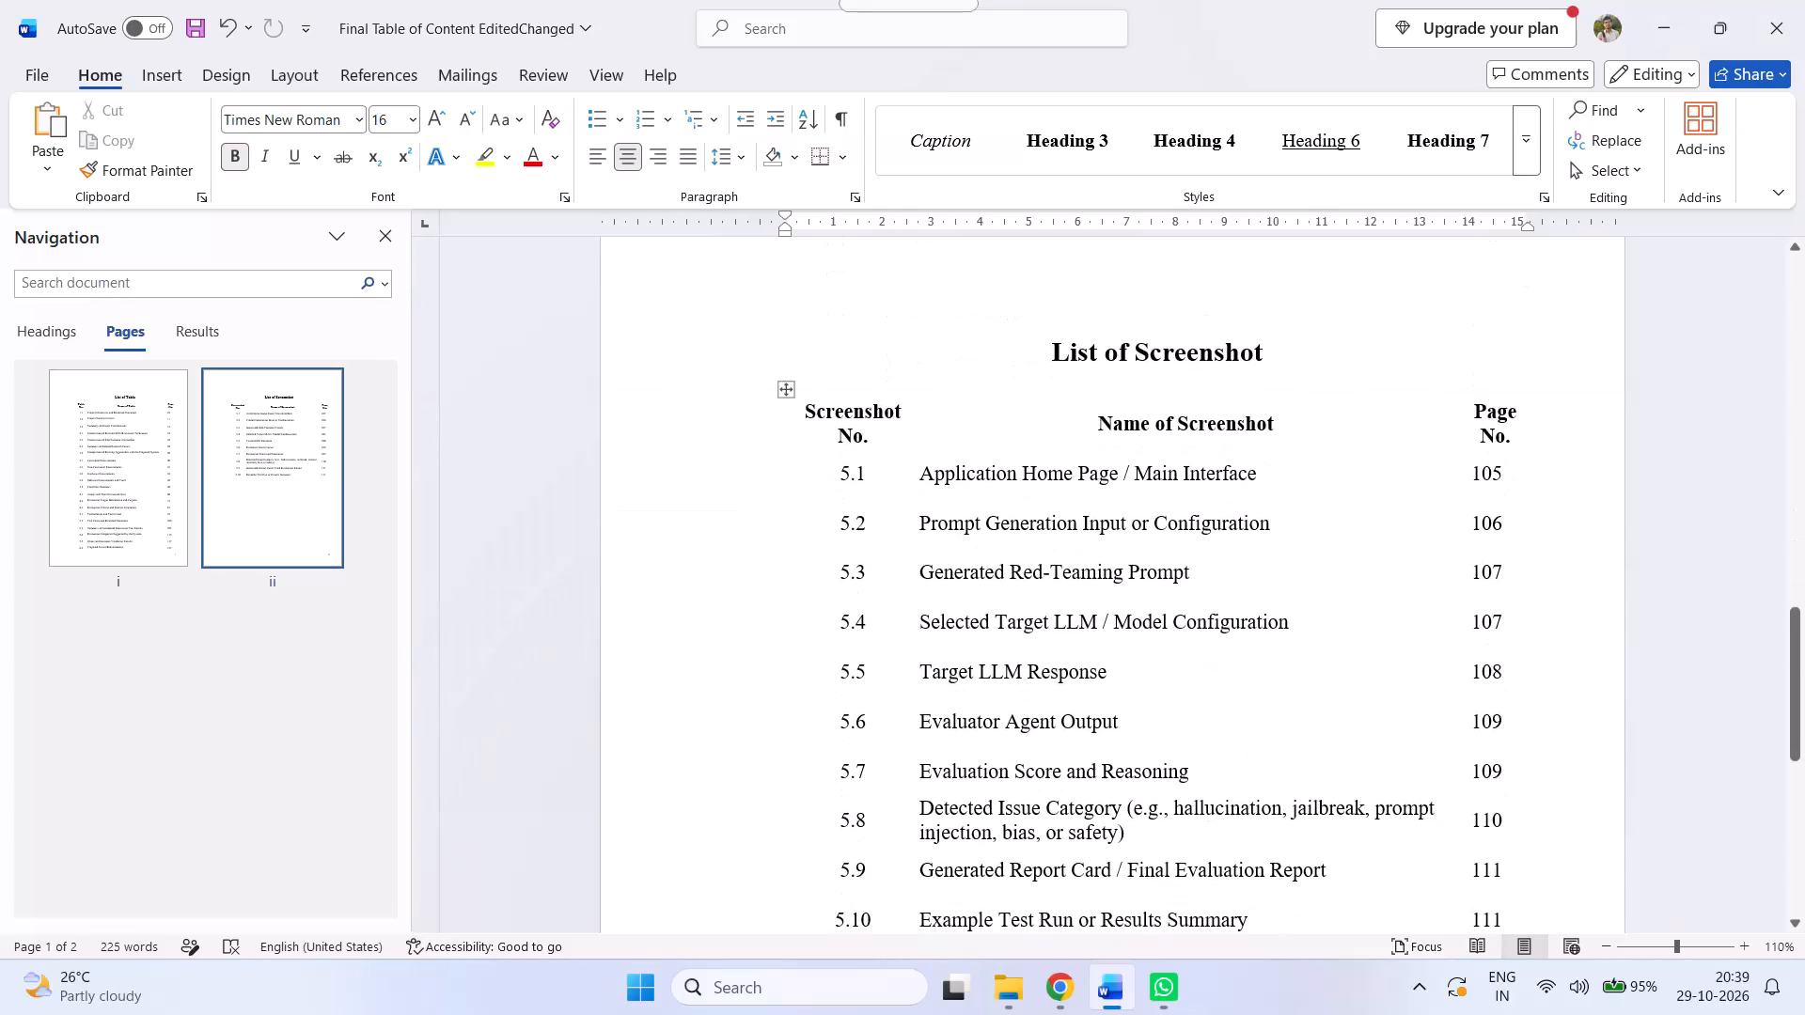
Delete the List of Table heading and its entire table so only the List of Screenshot page remains.
{"action": "scroll", "coordinate": [891, 586], "scroll_direction": "up", "scroll_amount": 10}
{"action": "left_click", "coordinate": [1278, 648]}
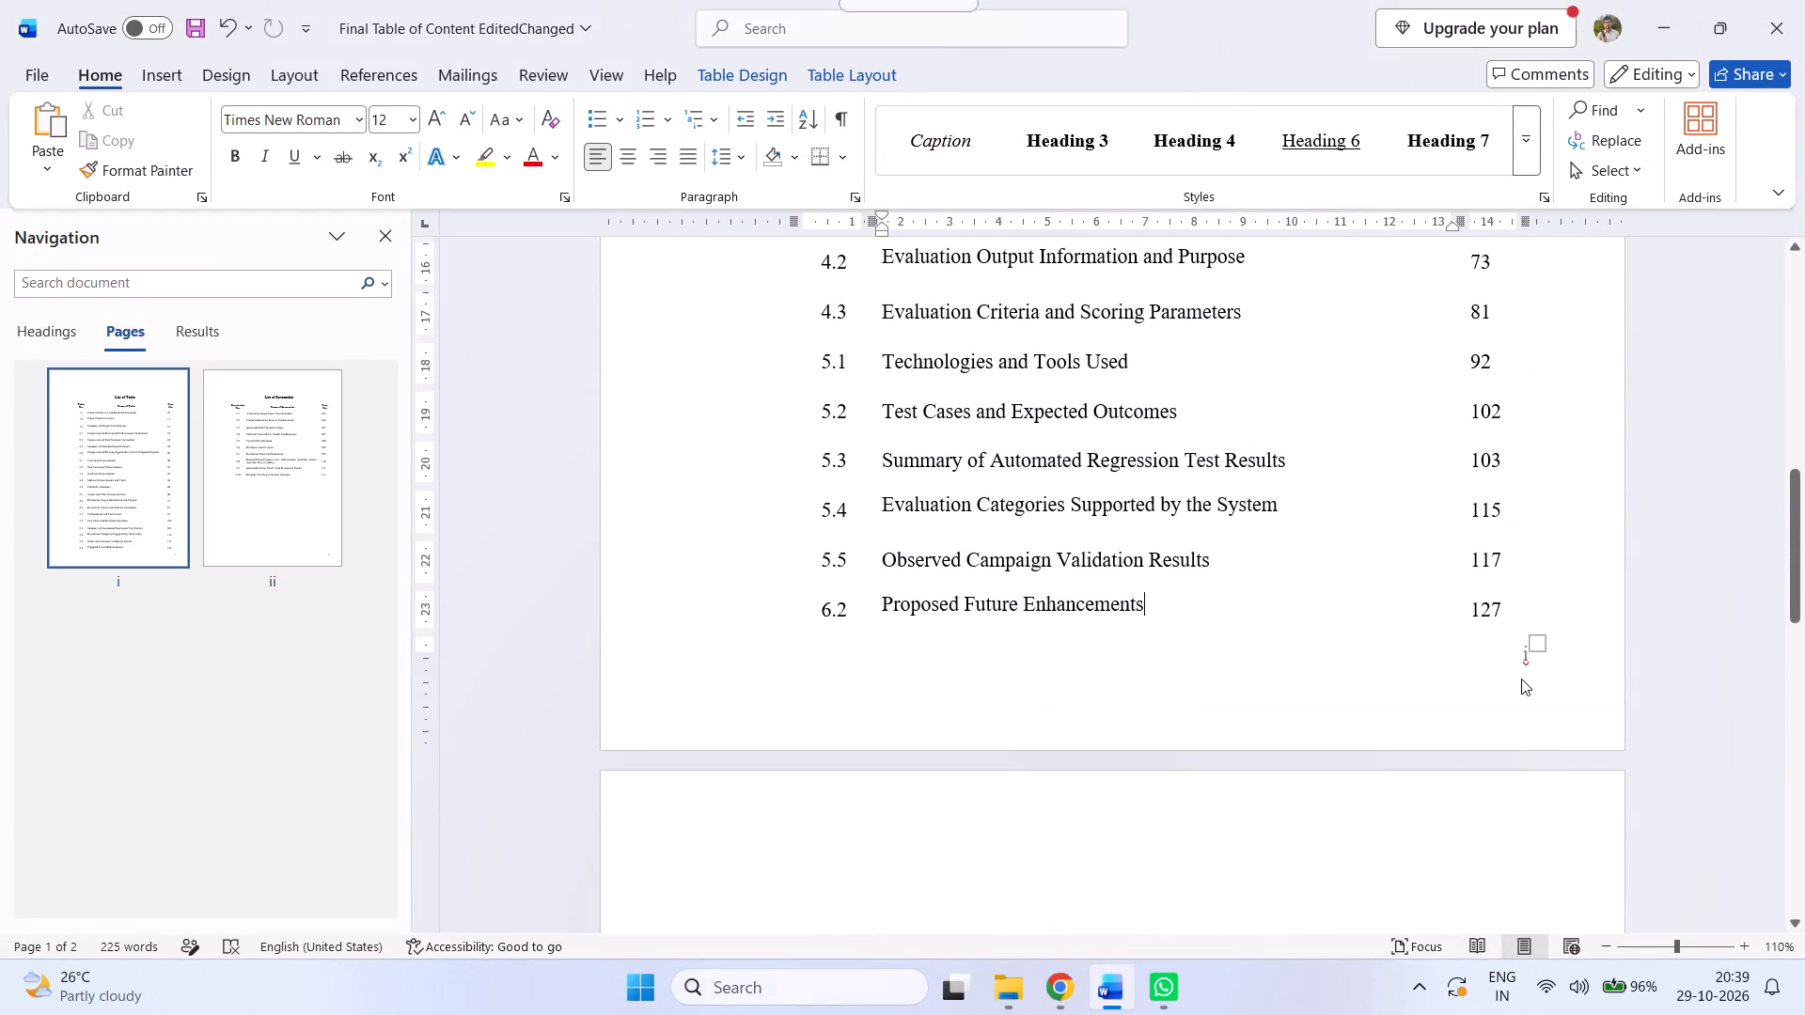
{"action": "key", "text": "shift+Up"}
{"action": "key", "text": "shift+Up"}
{"action": "key", "text": "shift+Up"}
{"action": "key", "text": "shift+Up"}
{"action": "key", "text": "shift+Up"}
{"action": "key", "text": "shift+Up"}
{"action": "key", "text": "shift+Up"}
{"action": "key", "text": "shift+Up"}
{"action": "key", "text": "shift+Up"}
{"action": "key", "text": "shift+Up"}
{"action": "key", "text": "shift+Up"}
{"action": "key", "text": "shift+Up"}
{"action": "key", "text": "shift+Up"}
{"action": "key", "text": "shift+Up"}
{"action": "key", "text": "shift+Up"}
{"action": "key", "text": "shift+Up"}
{"action": "key", "text": "shift+Up"}
{"action": "key", "text": "shift+Up"}
{"action": "key", "text": "shift+Up"}
{"action": "key", "text": "shift+Up"}
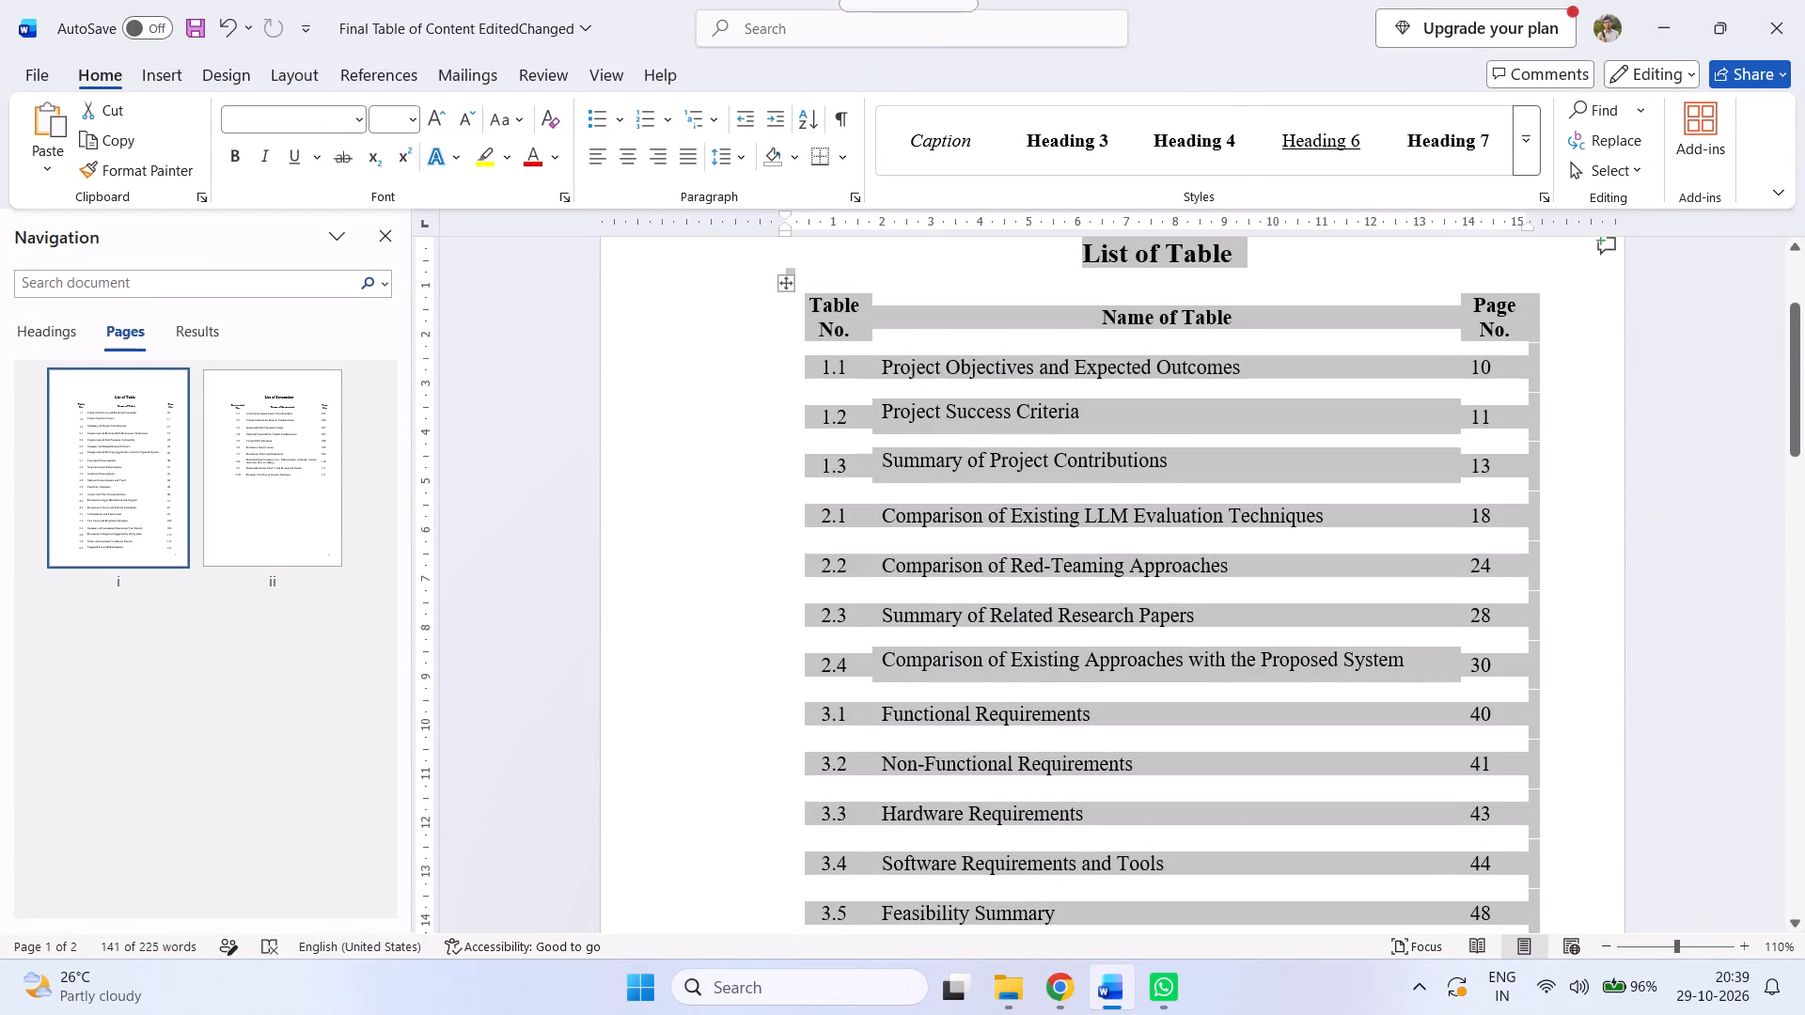
{"action": "key", "text": "Delete"}
{"action": "scroll", "coordinate": [1203, 634], "scroll_direction": "up", "scroll_amount": 13}
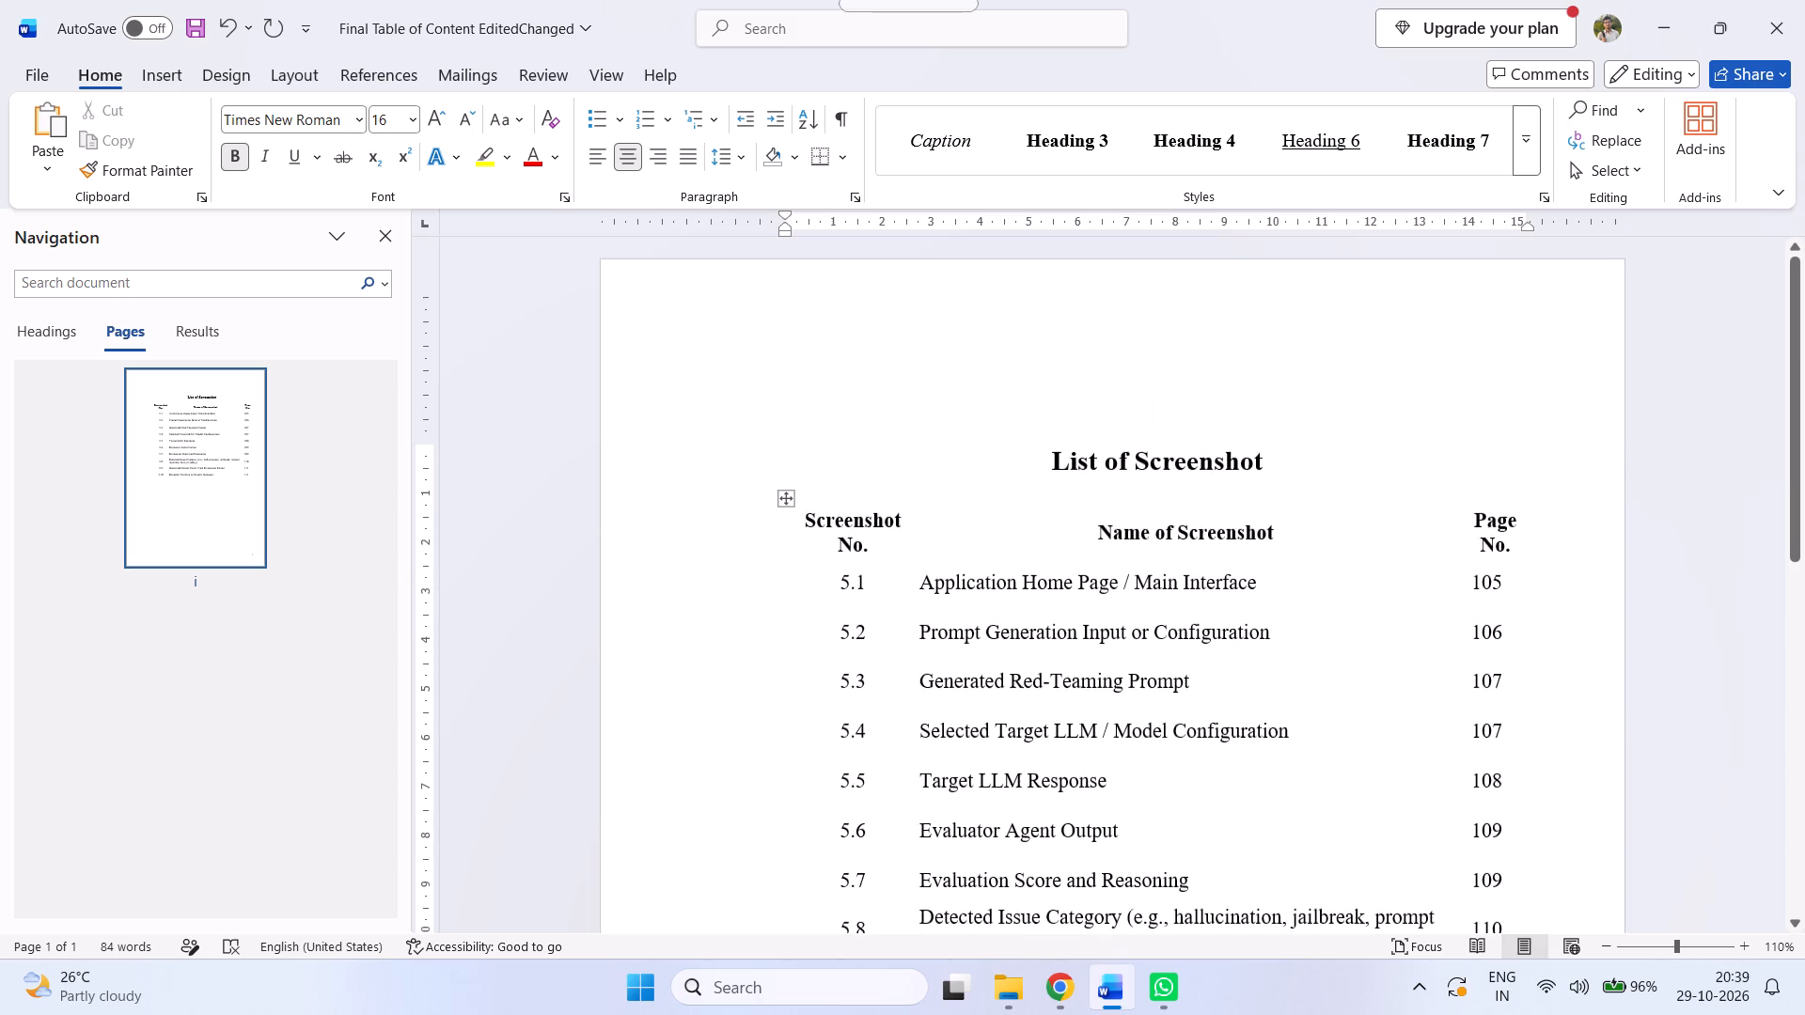
Change the footer page number on the List of Screenshot page to iii and return to the body text.
{"action": "scroll", "coordinate": [1195, 624], "scroll_direction": "down", "scroll_amount": 4}
{"action": "scroll", "coordinate": [1195, 624], "scroll_direction": "up", "scroll_amount": 4}
{"action": "scroll", "coordinate": [1086, 433], "scroll_direction": "down", "scroll_amount": 10}
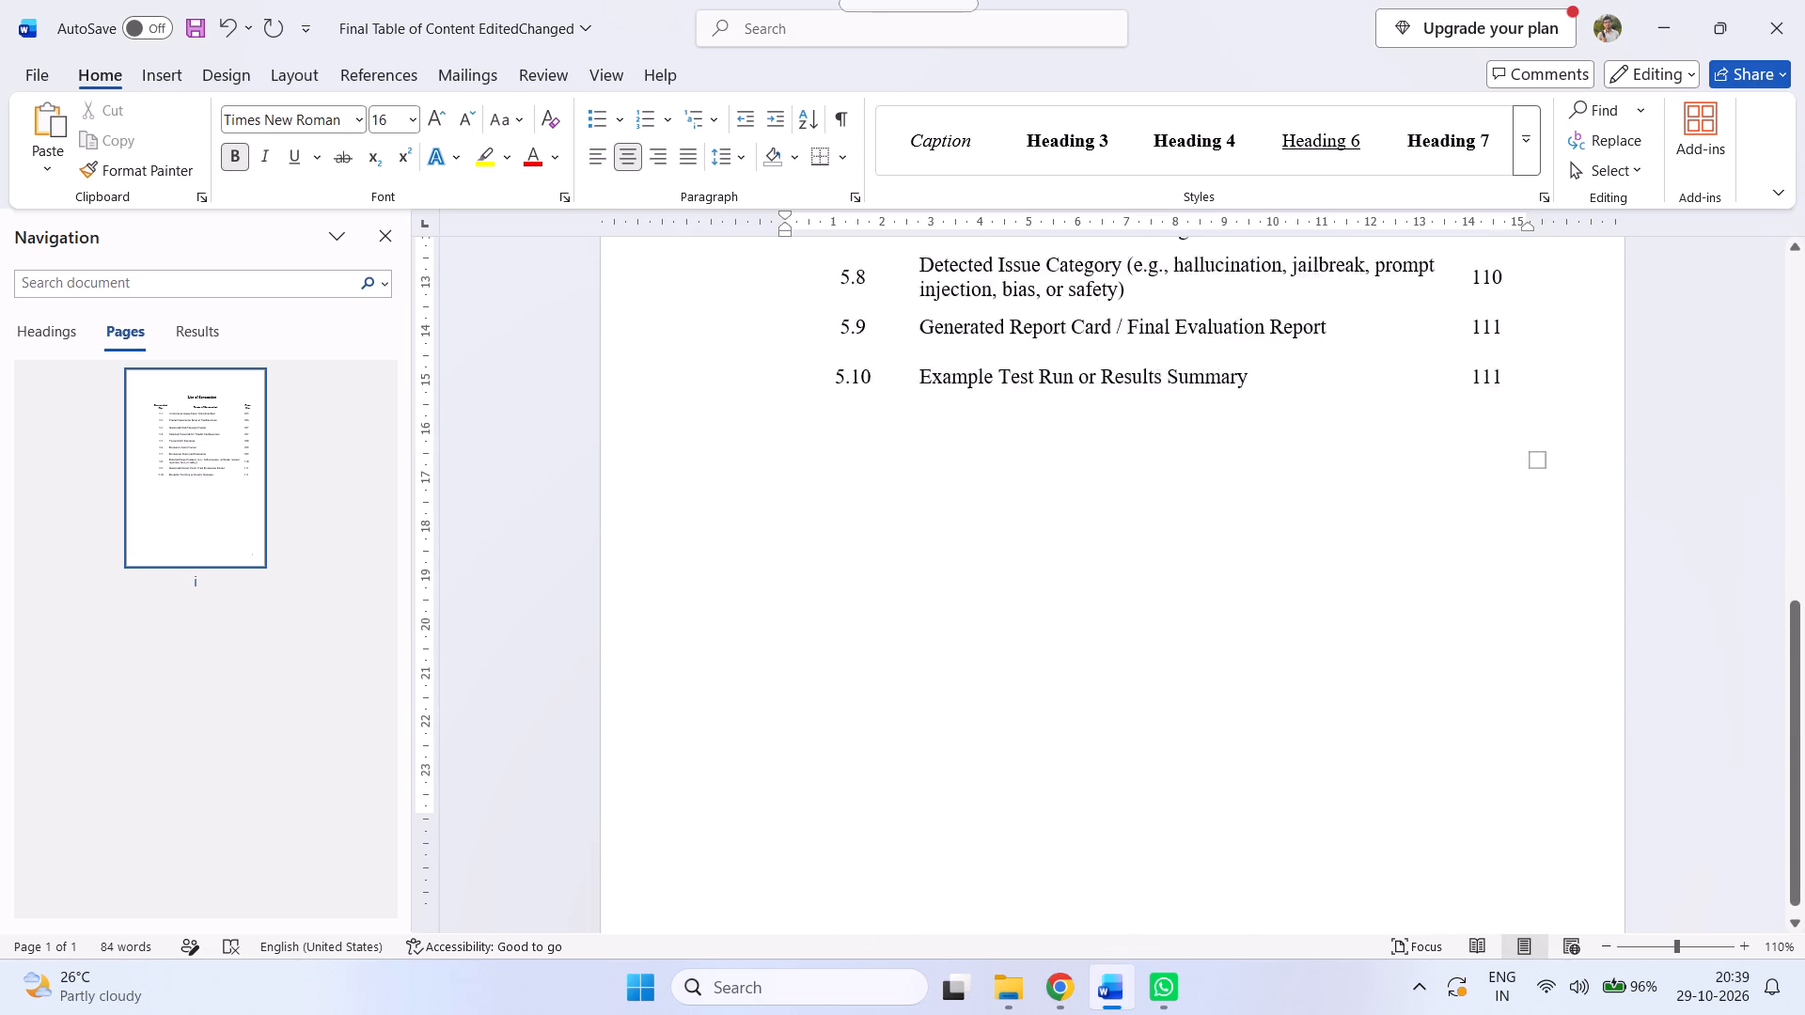
{"action": "scroll", "coordinate": [1085, 434], "scroll_direction": "down", "scroll_amount": 7}
{"action": "double_click", "coordinate": [1552, 803]}
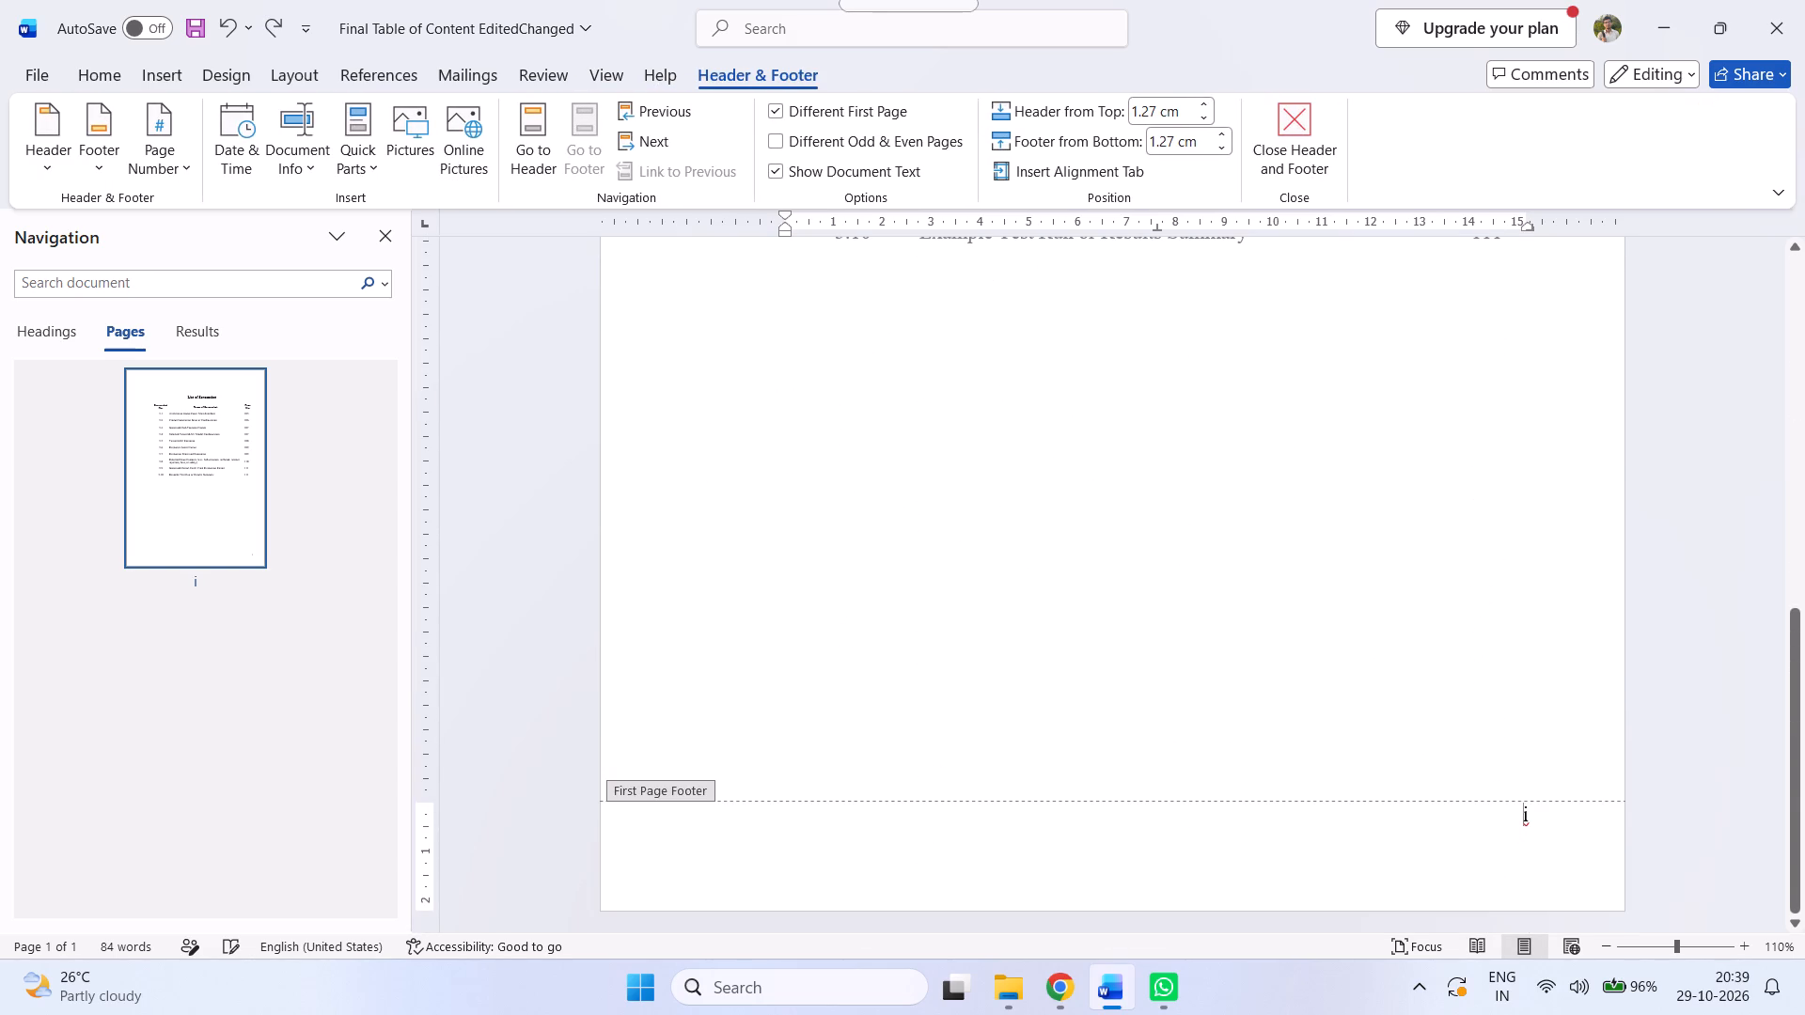
{"action": "double_click", "coordinate": [1546, 816]}
{"action": "key", "text": "BackSpace"}
{"action": "type", "text": "iii"}
{"action": "key", "text": "BackSpace"}
{"action": "double_click", "coordinate": [1687, 421]}
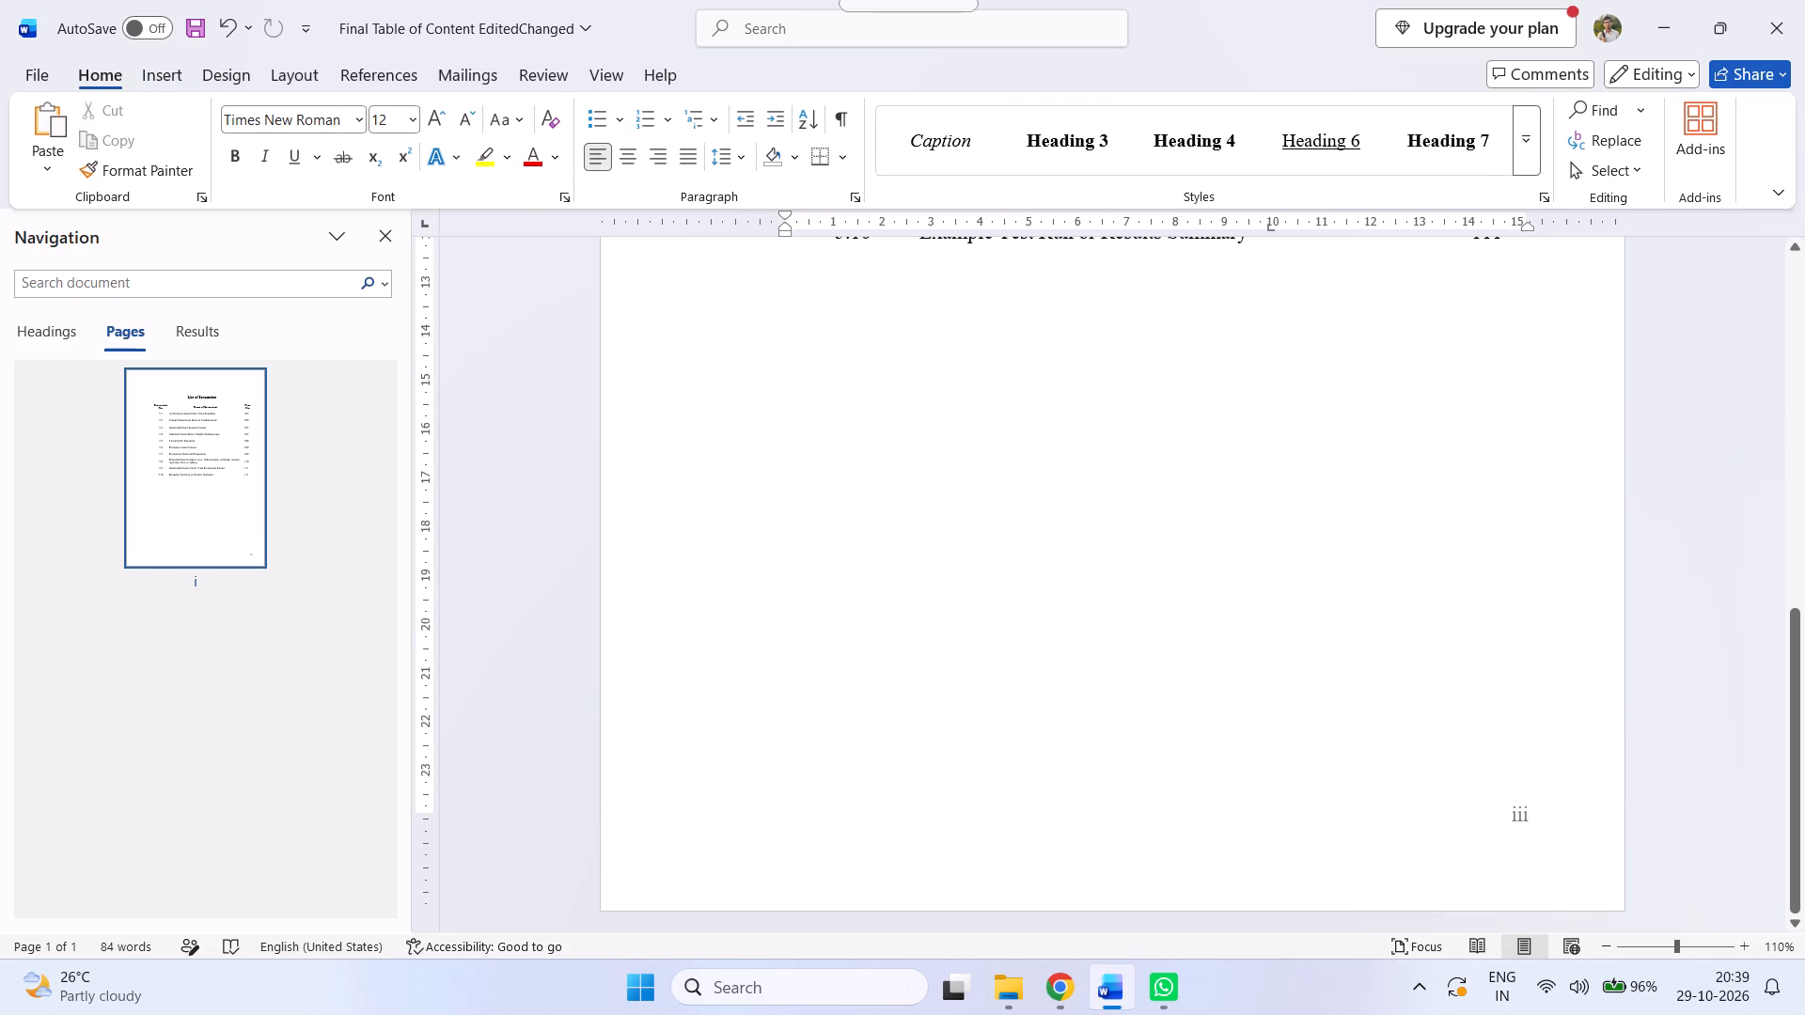
Print the List of Screenshot page with Microsoft Print to PDF, saving it as LOS in the toc folder.
{"action": "scroll", "coordinate": [1498, 520], "scroll_direction": "up", "scroll_amount": 20}
{"action": "scroll", "coordinate": [1498, 520], "scroll_direction": "up", "scroll_amount": 2}
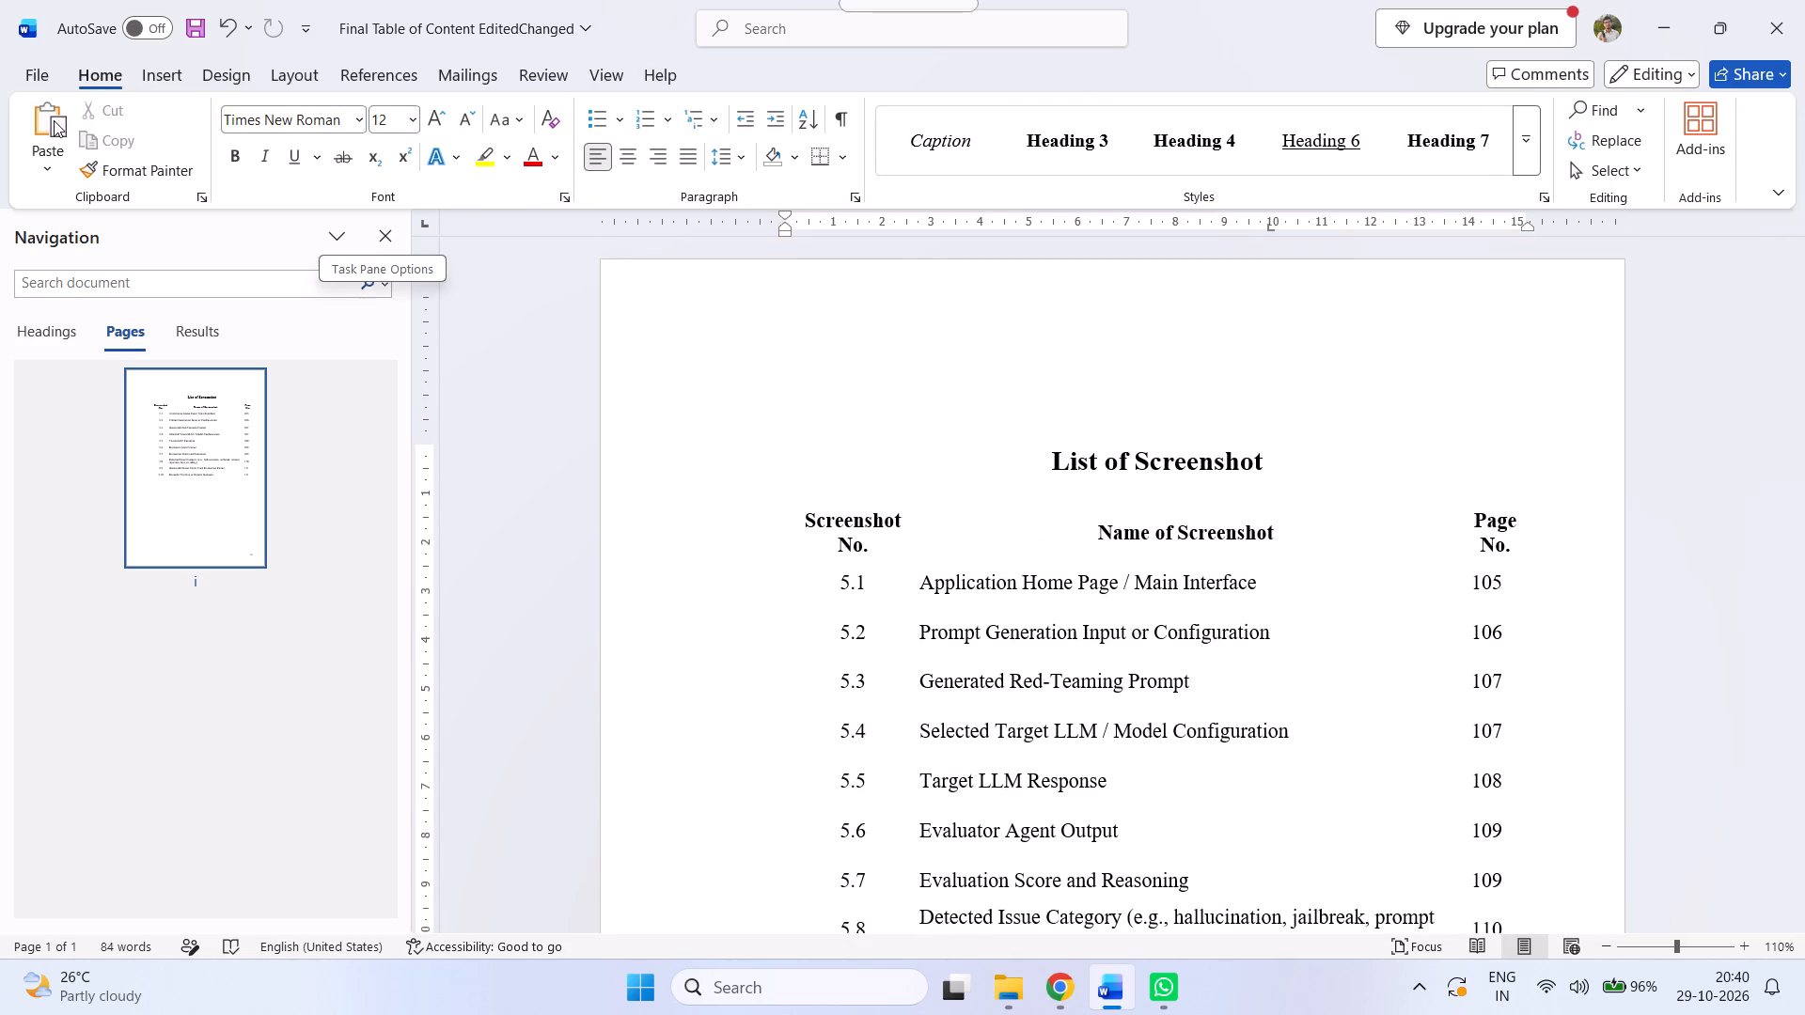
{"action": "left_click", "coordinate": [47, 76]}
{"action": "left_click", "coordinate": [27, 75]}
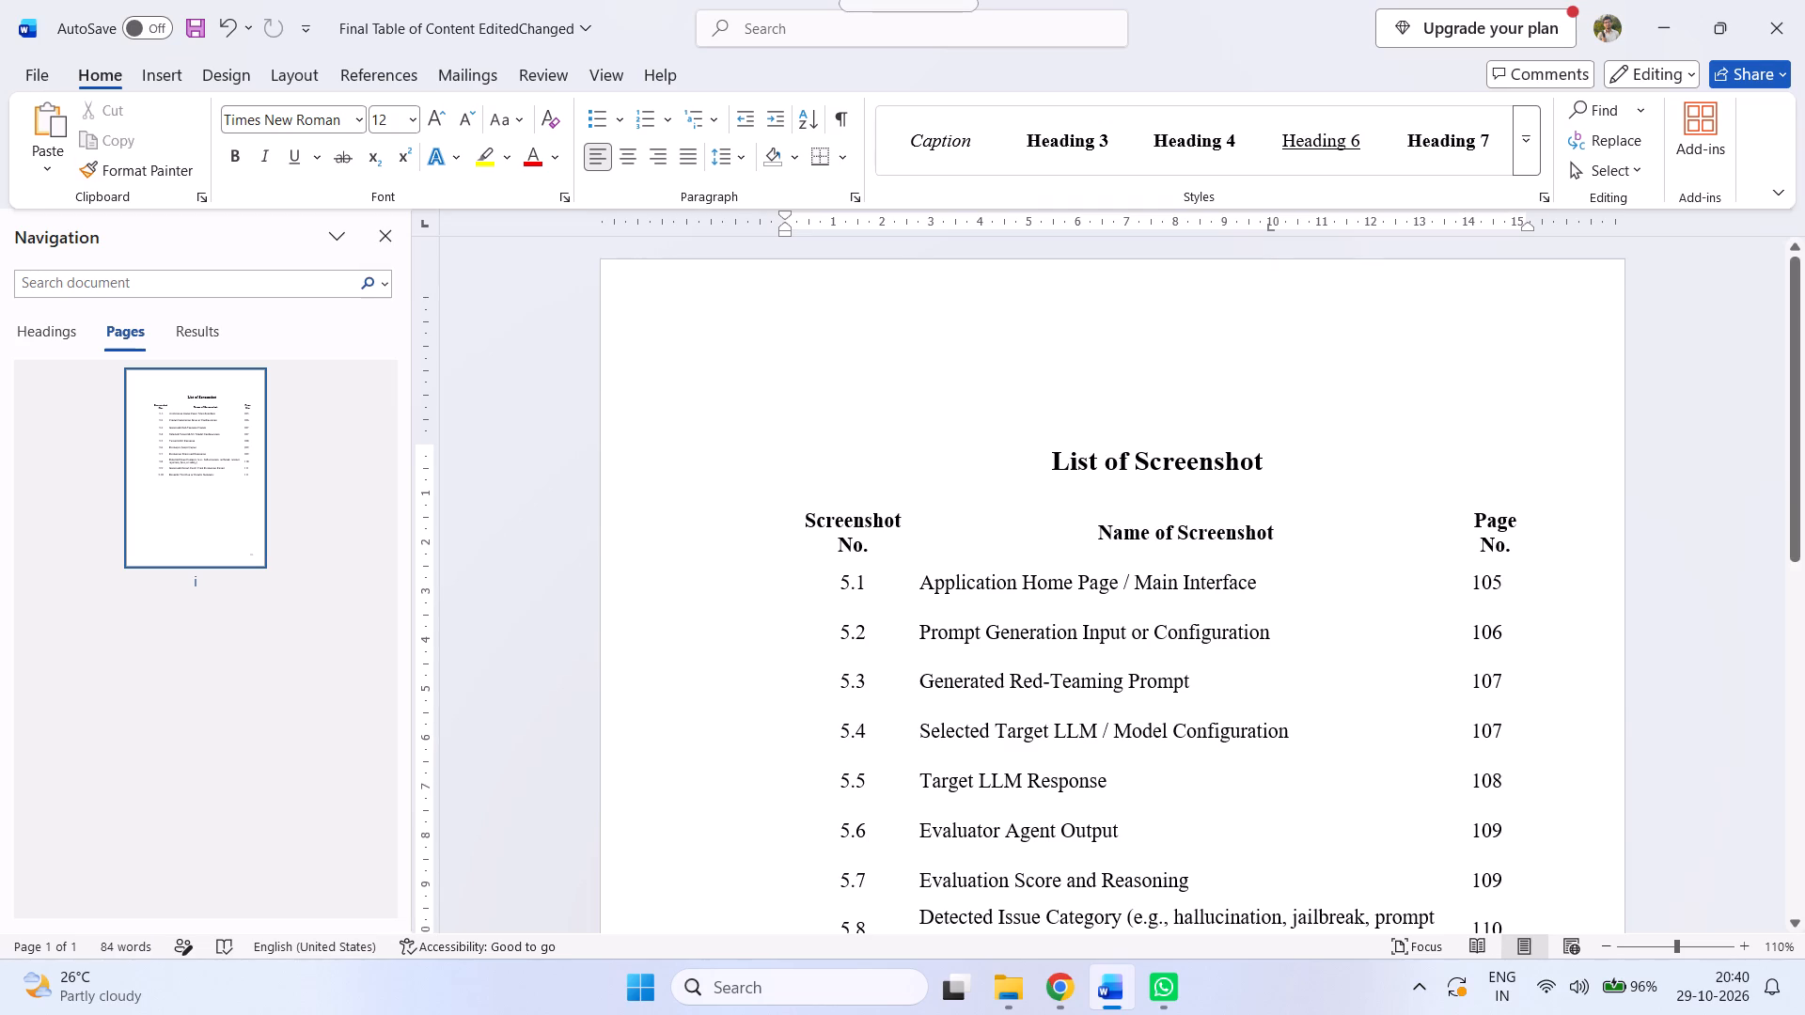
{"action": "key", "text": "ctrl+p"}
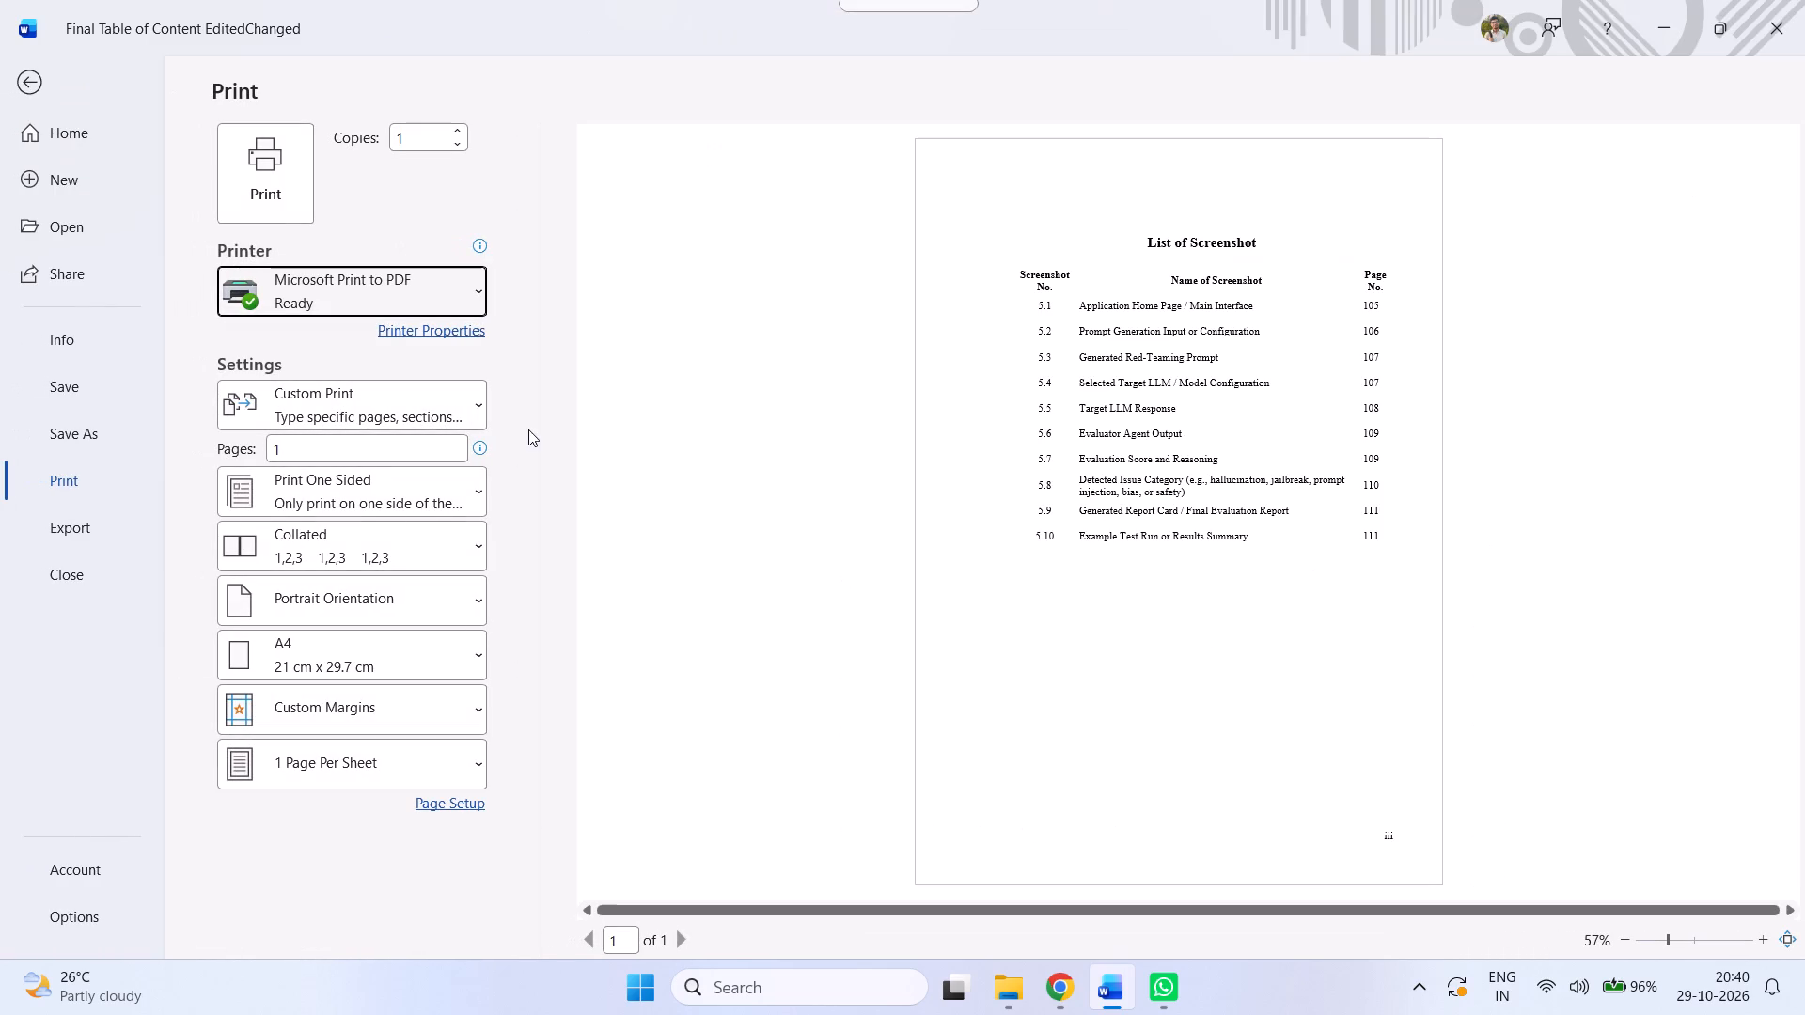
{"action": "left_click", "coordinate": [269, 191]}
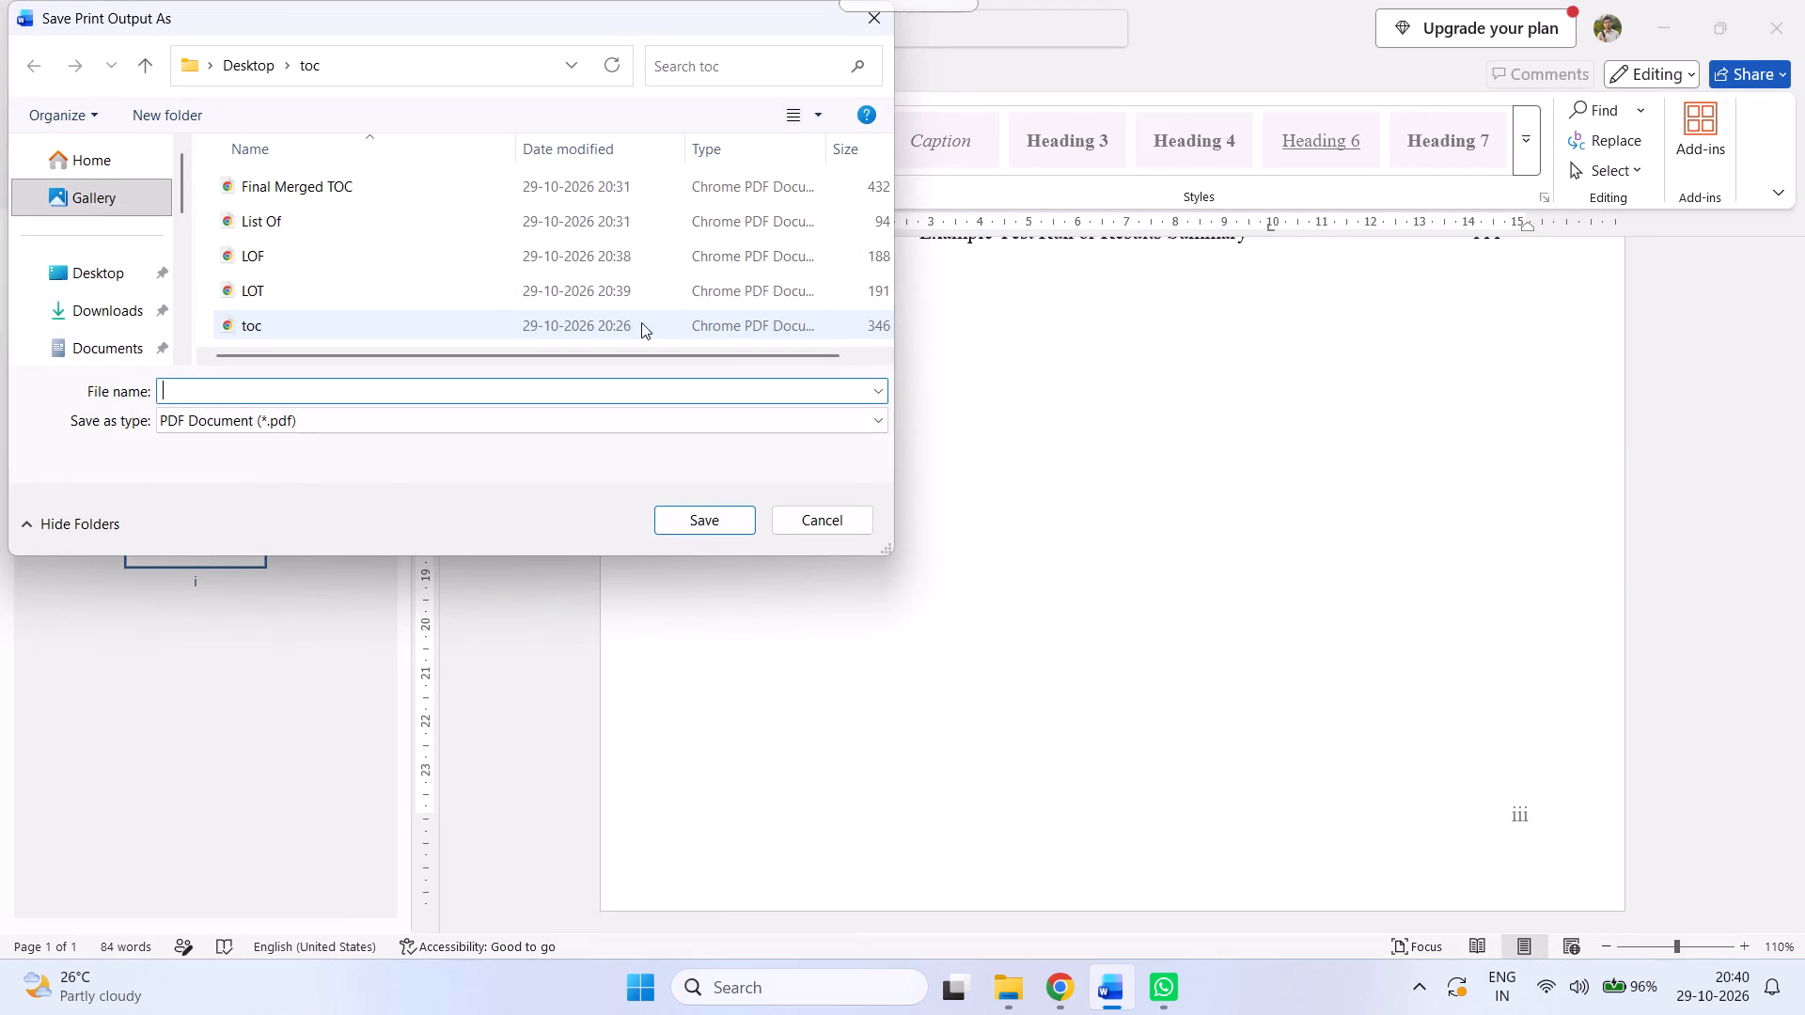
{"action": "scroll", "coordinate": [1062, 506], "scroll_direction": "up", "scroll_amount": 6}
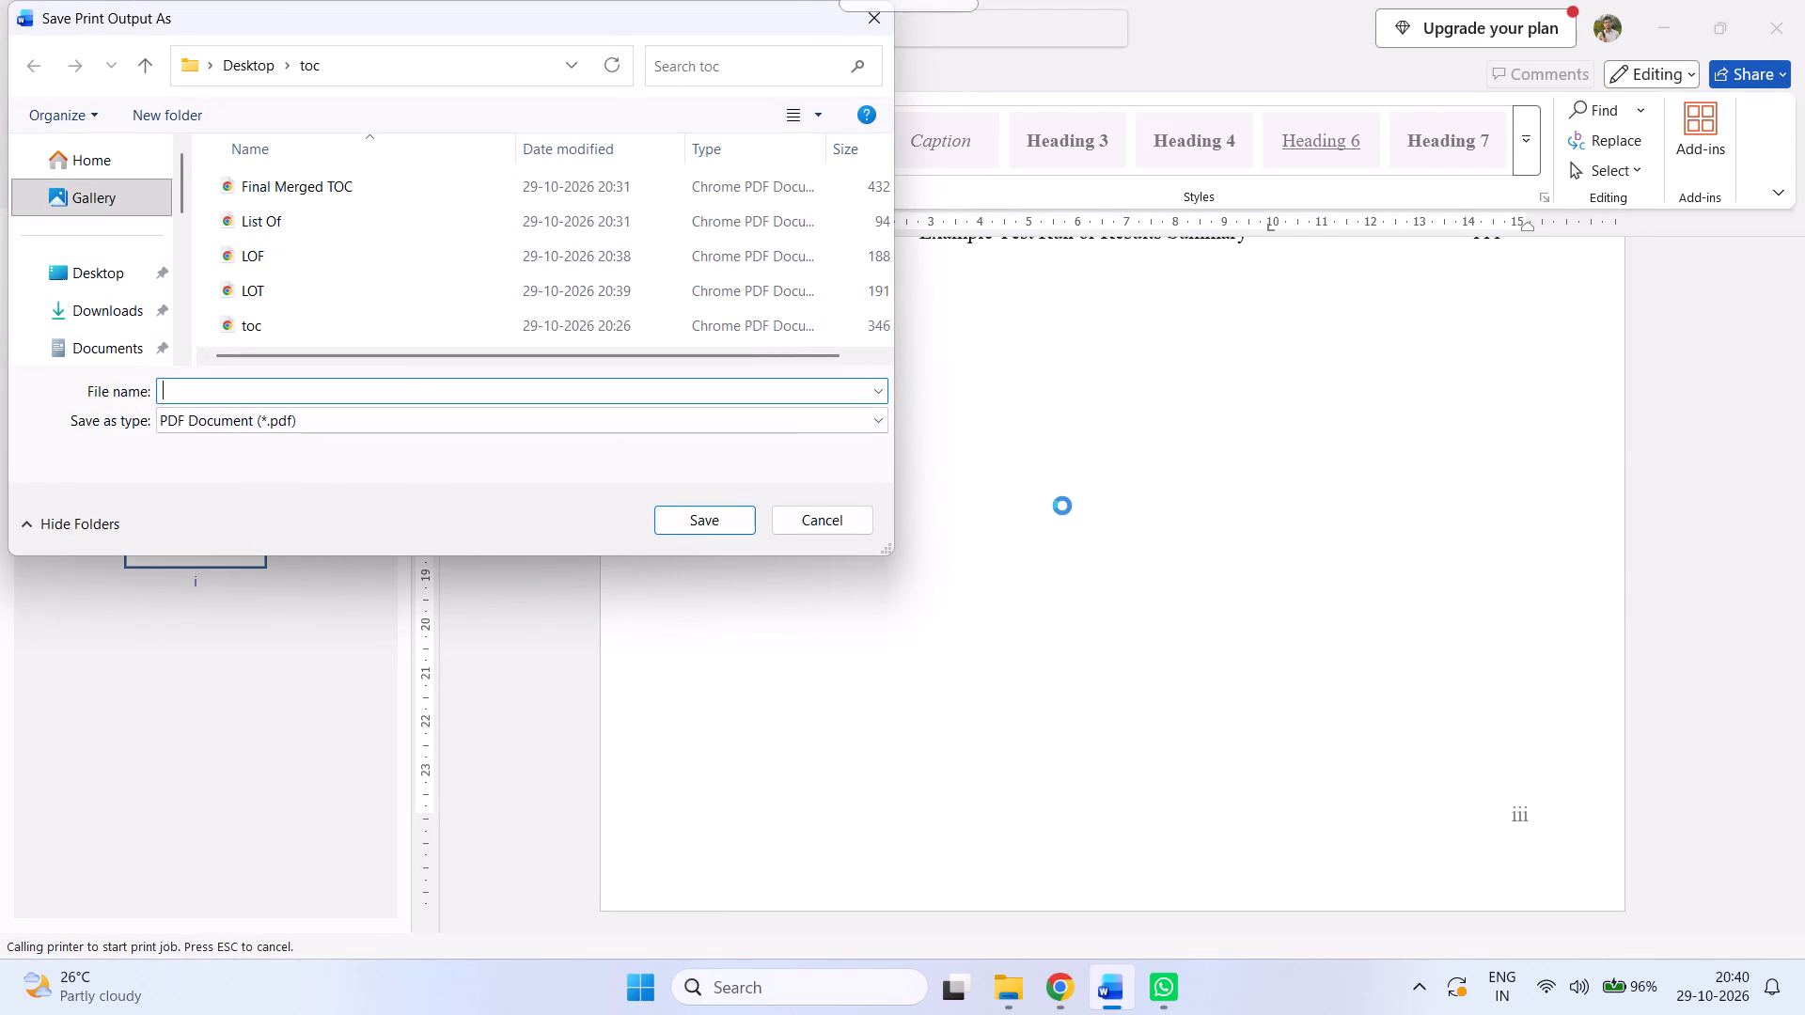
{"action": "type", "text": "LOS"}
{"action": "left_click", "coordinate": [689, 523]}
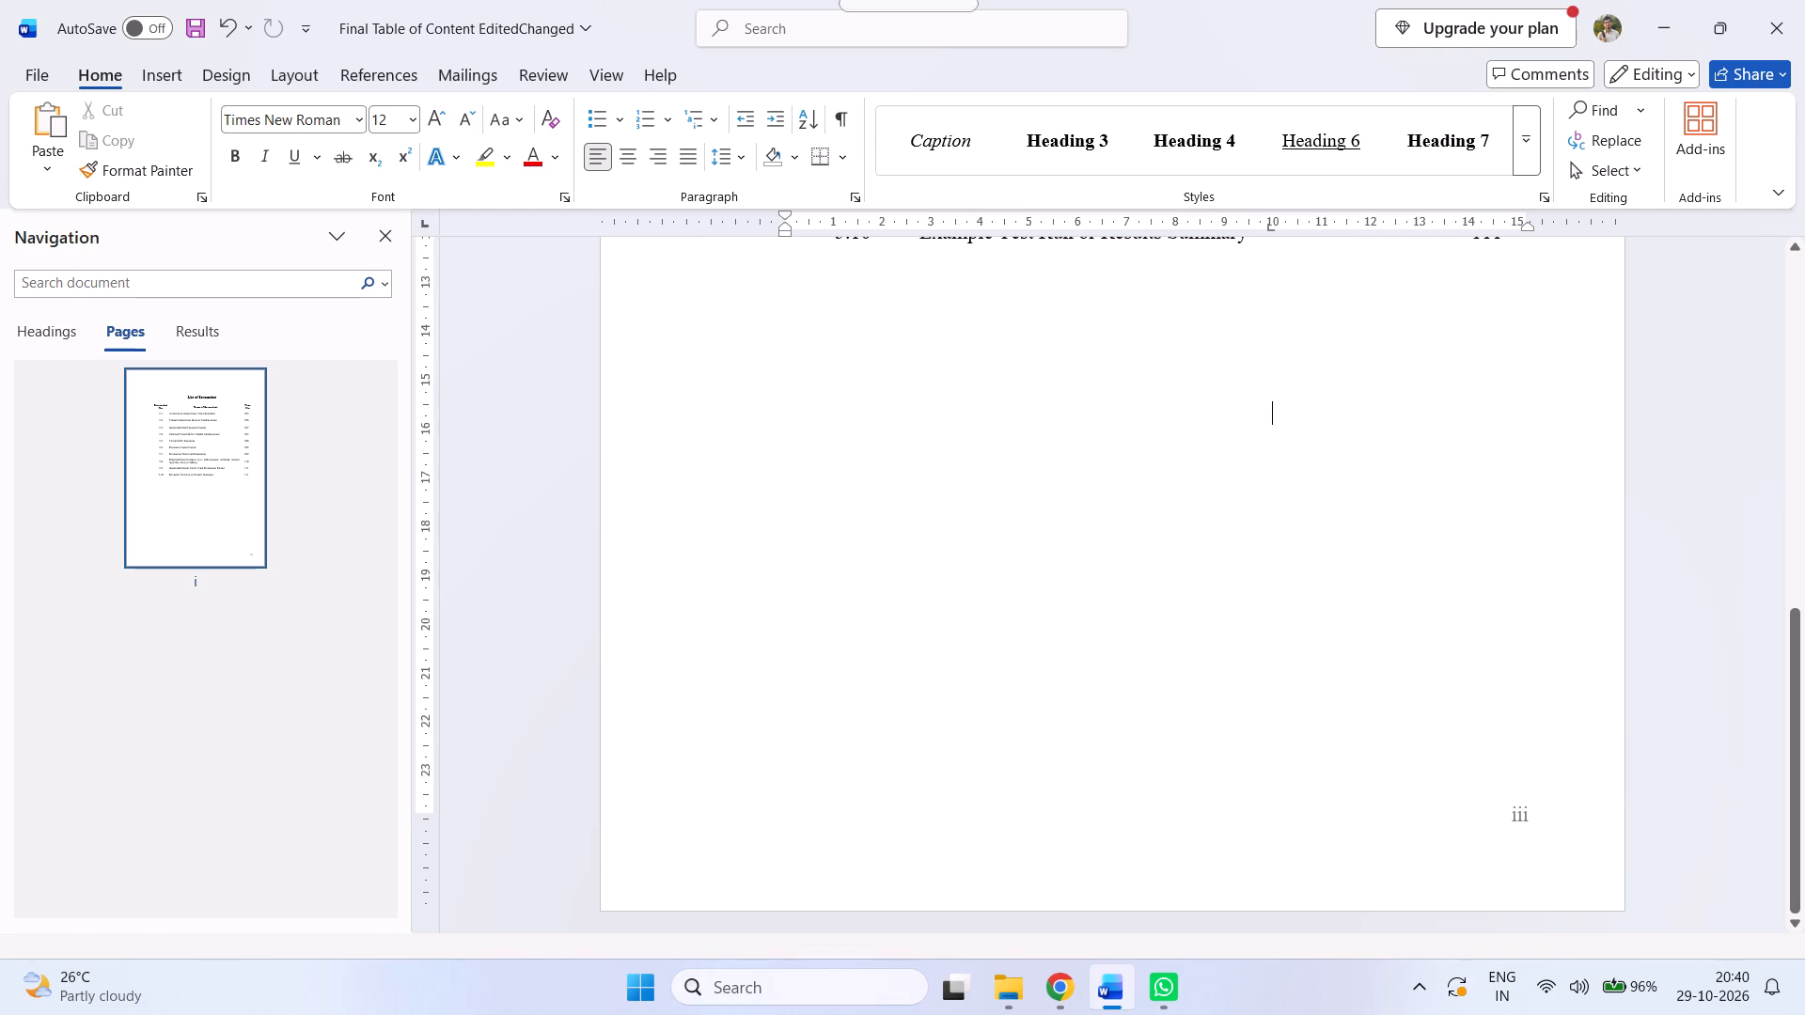
Save the Final Table of Content EditedChanged document.
{"action": "scroll", "coordinate": [1216, 598], "scroll_direction": "up", "scroll_amount": 20}
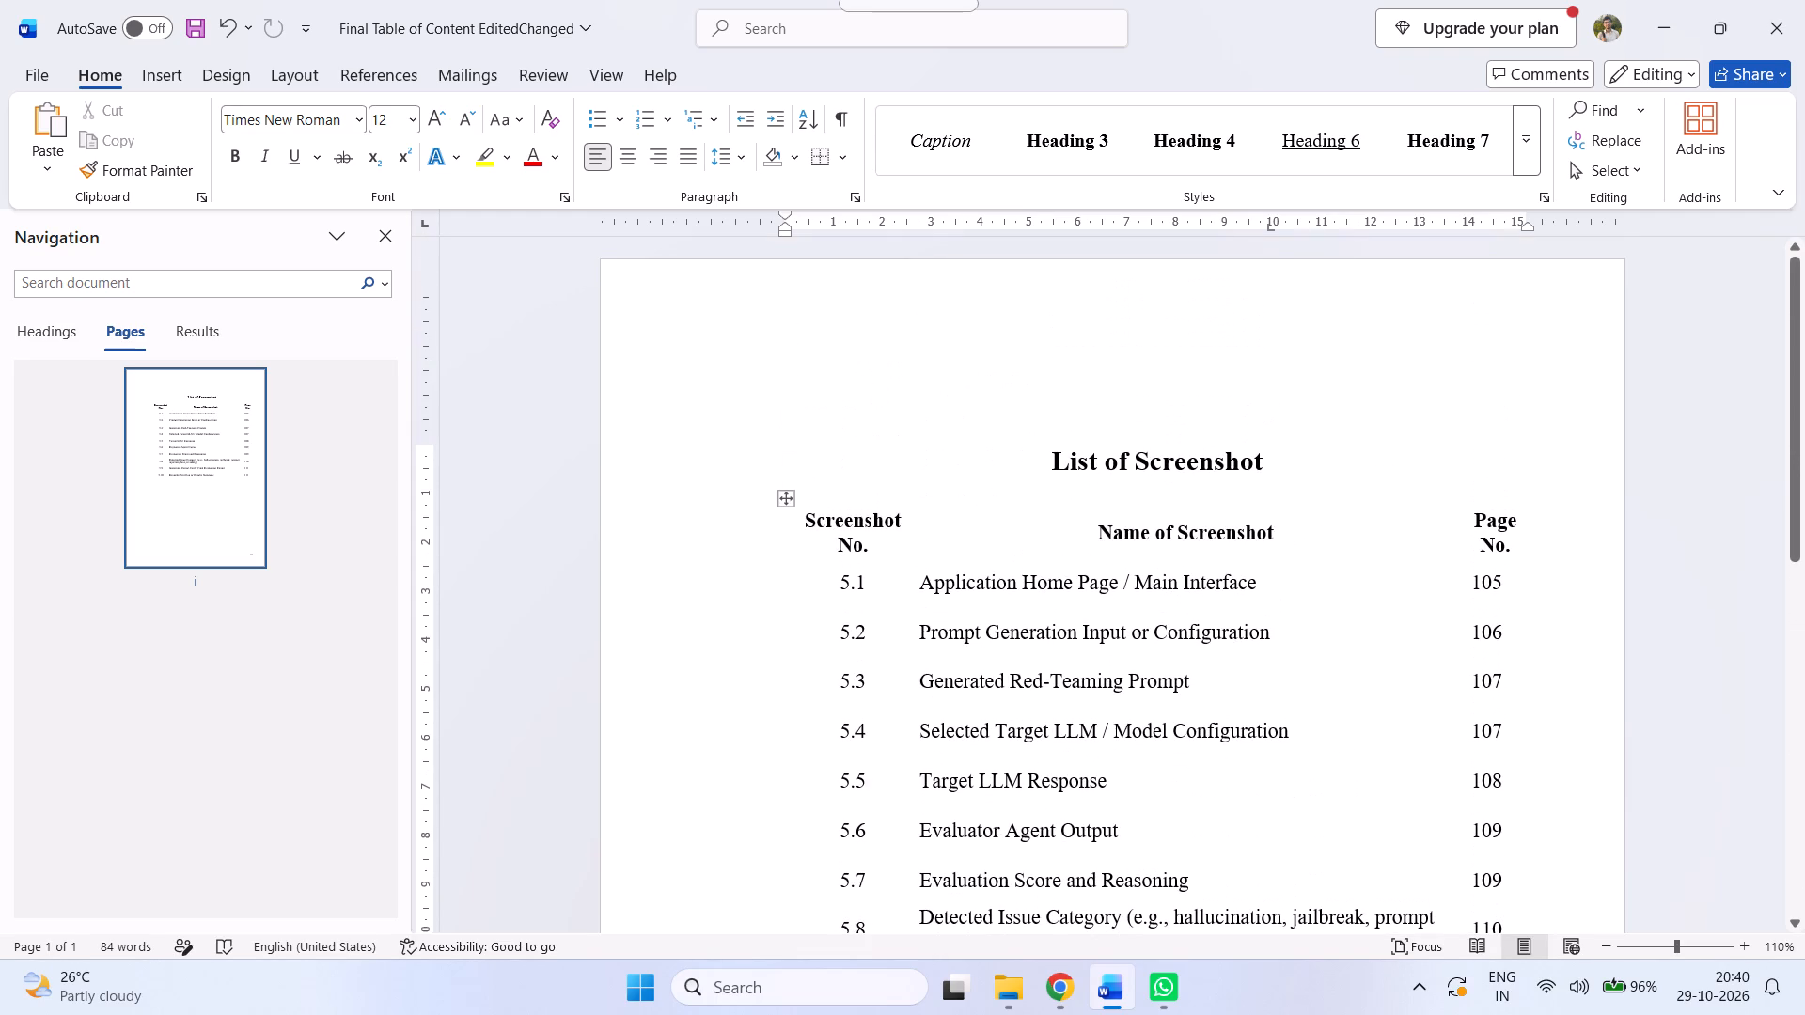
{"action": "key", "text": "ctrl+s"}
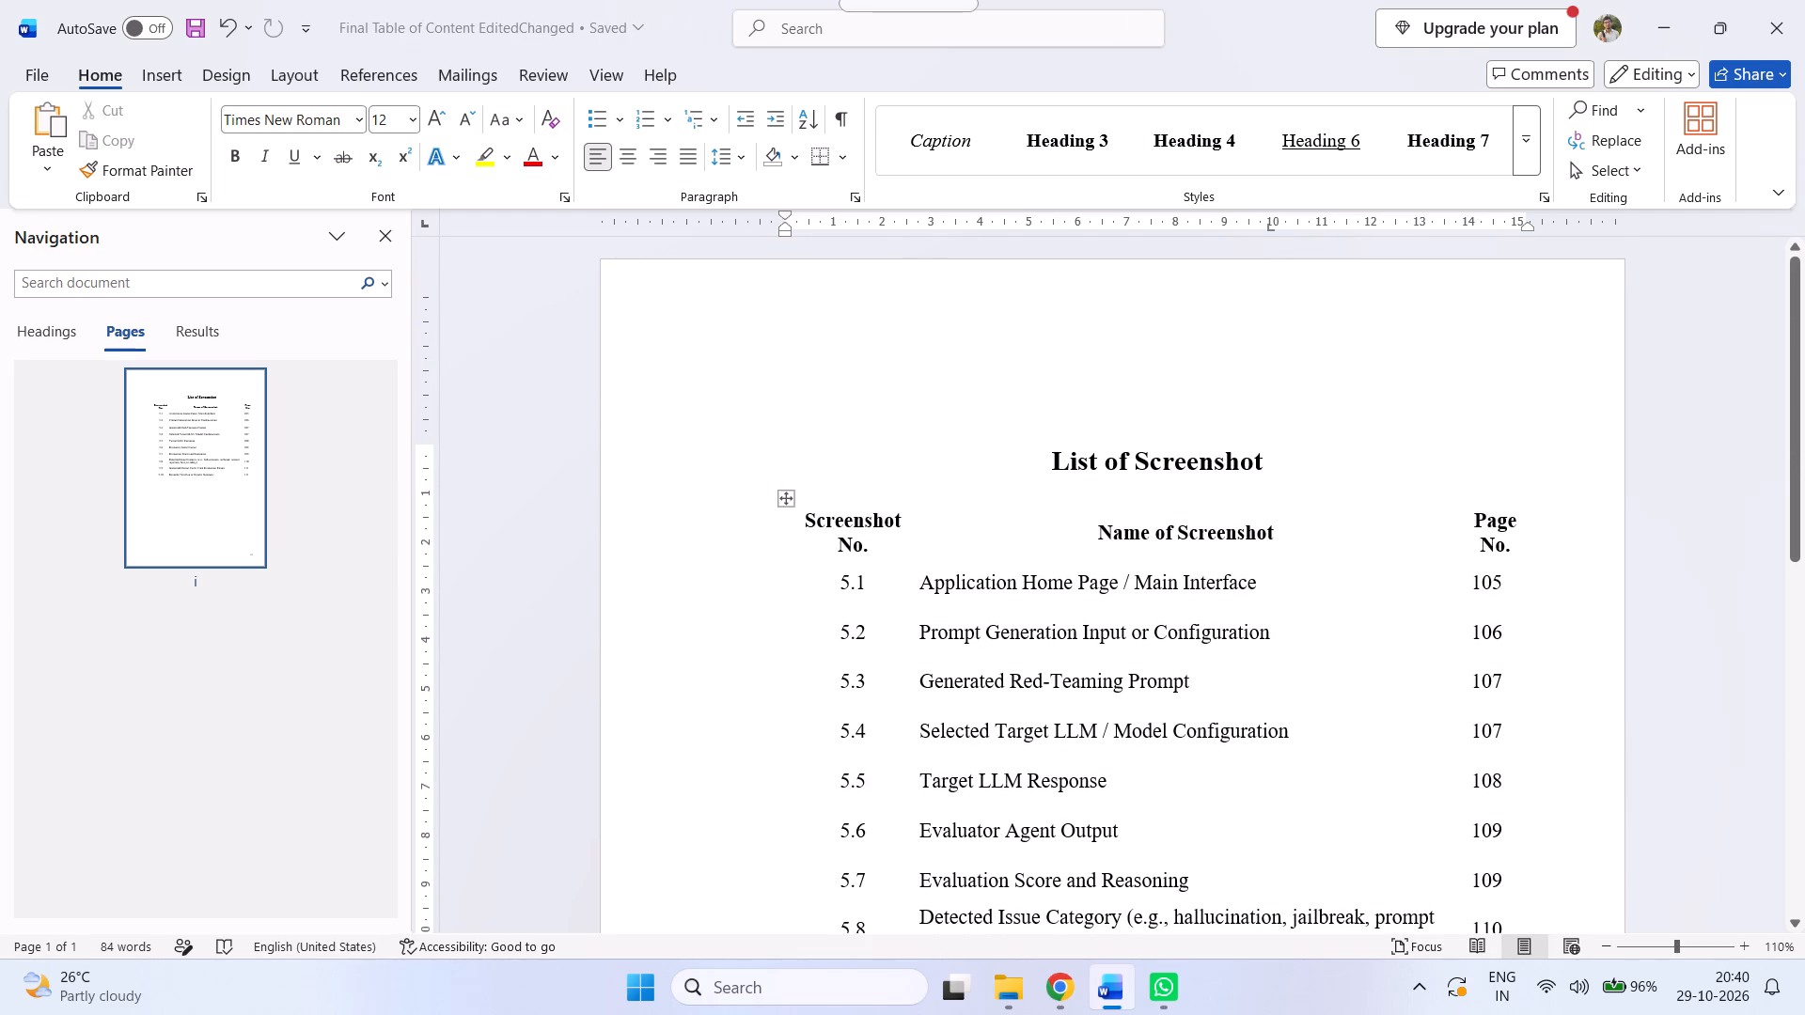
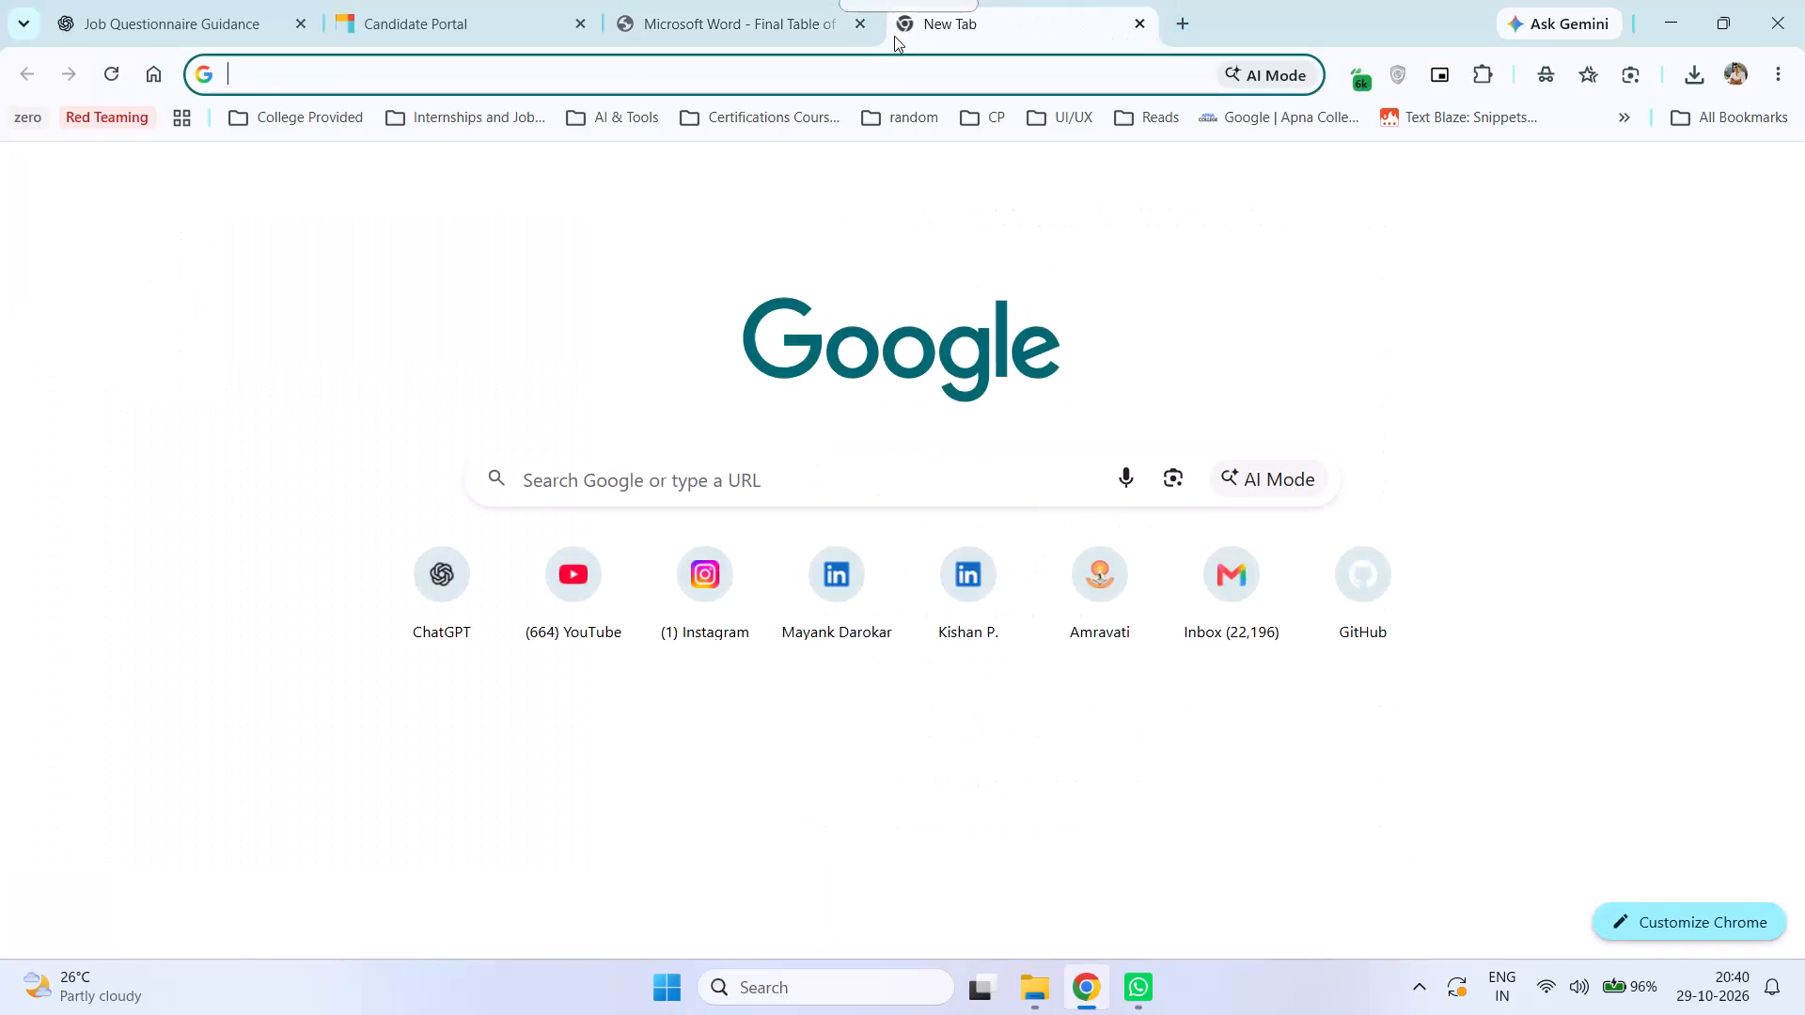
Search the web for pdf merge and open the iLovePDF Merge PDF tool.
{"action": "type", "text": "pdf"}
{"action": "key", "text": "Return"}
{"action": "left_click", "coordinate": [573, 444]}
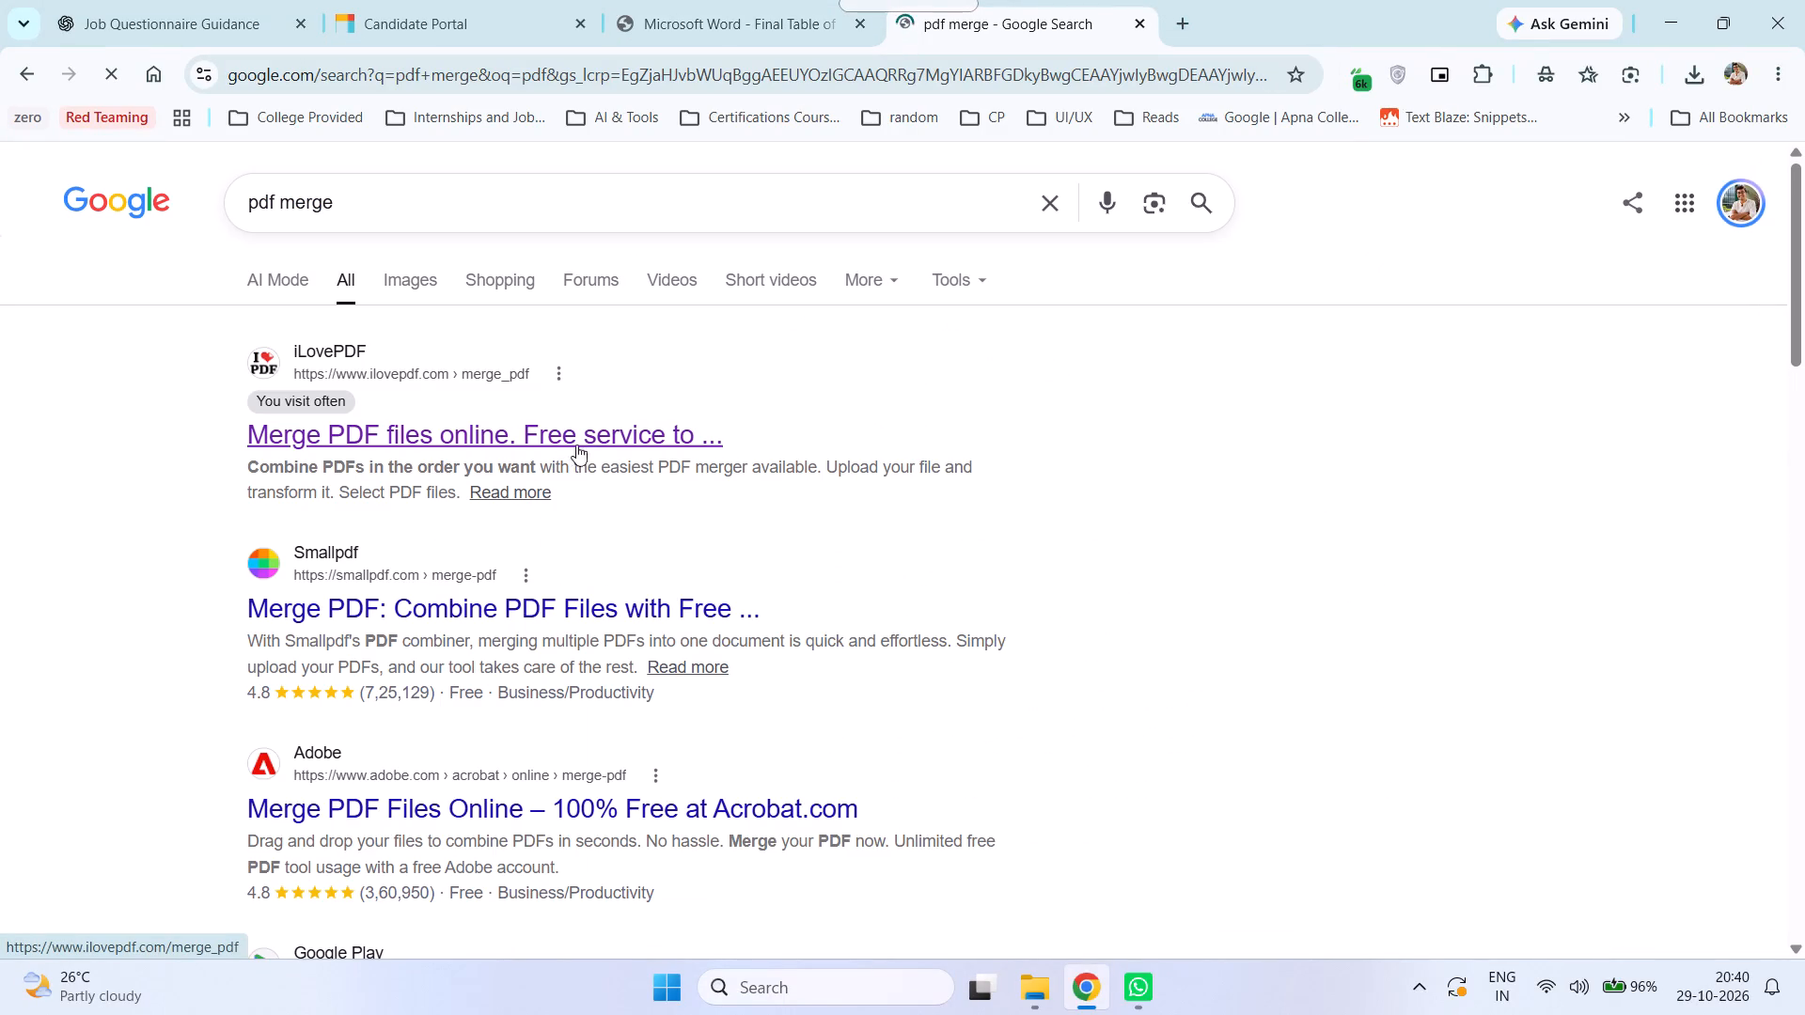
Add the LOF, LOT and LOS PDFs from the toc folder to the merge.
{"action": "left_click", "coordinate": [858, 383]}
{"action": "left_click", "coordinate": [864, 445]}
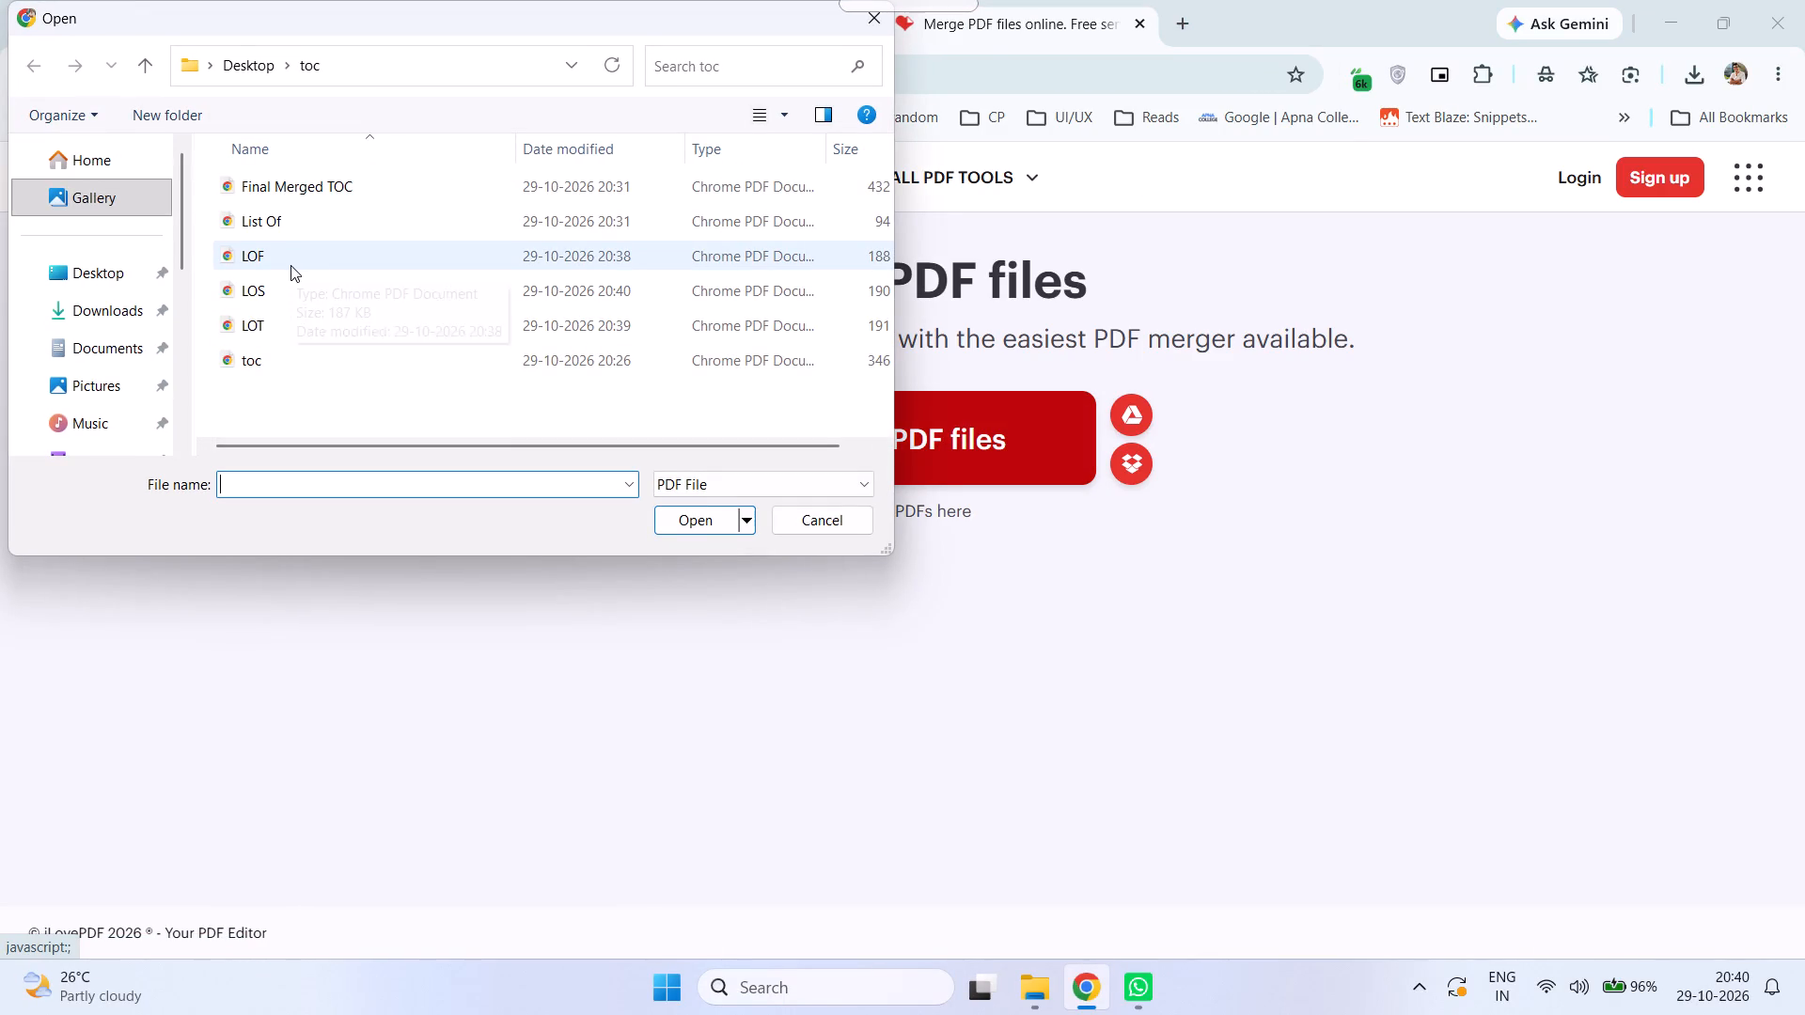
{"action": "left_click", "coordinate": [290, 265]}
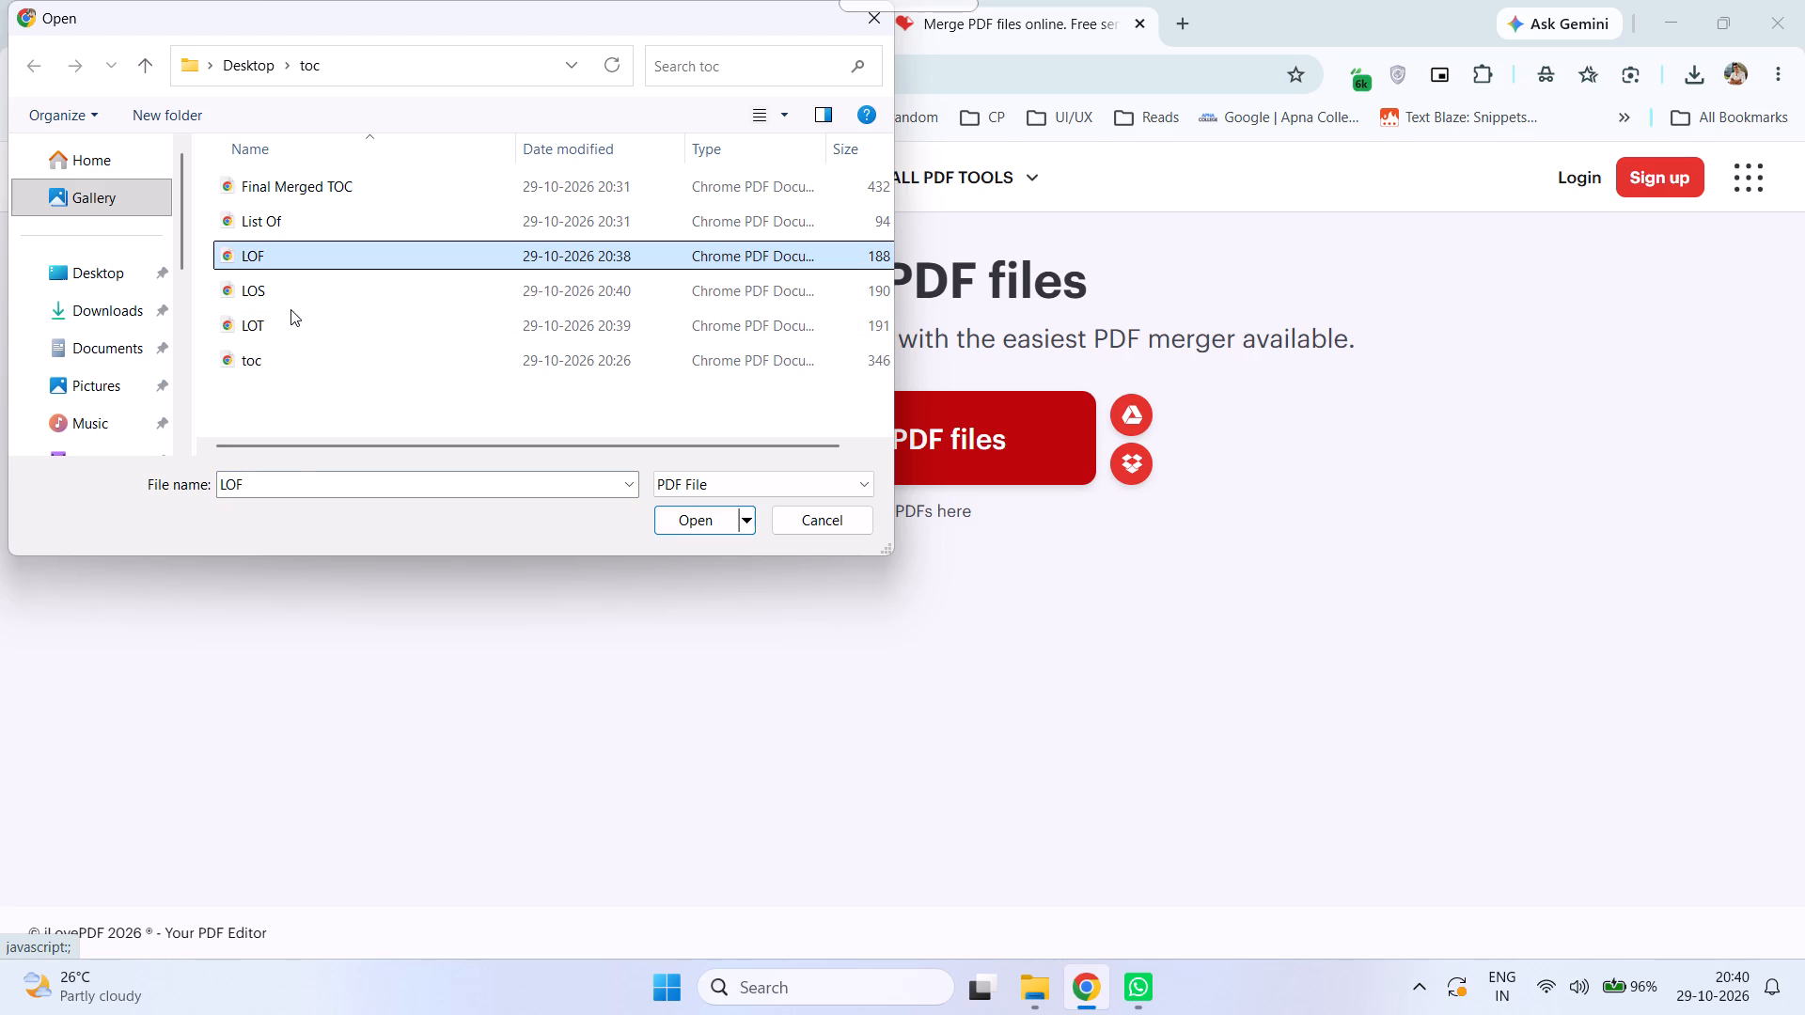
{"action": "left_click", "coordinate": [294, 398]}
{"action": "left_click", "coordinate": [285, 324]}
{"action": "left_click", "coordinate": [283, 253], "text": "ctrl"}
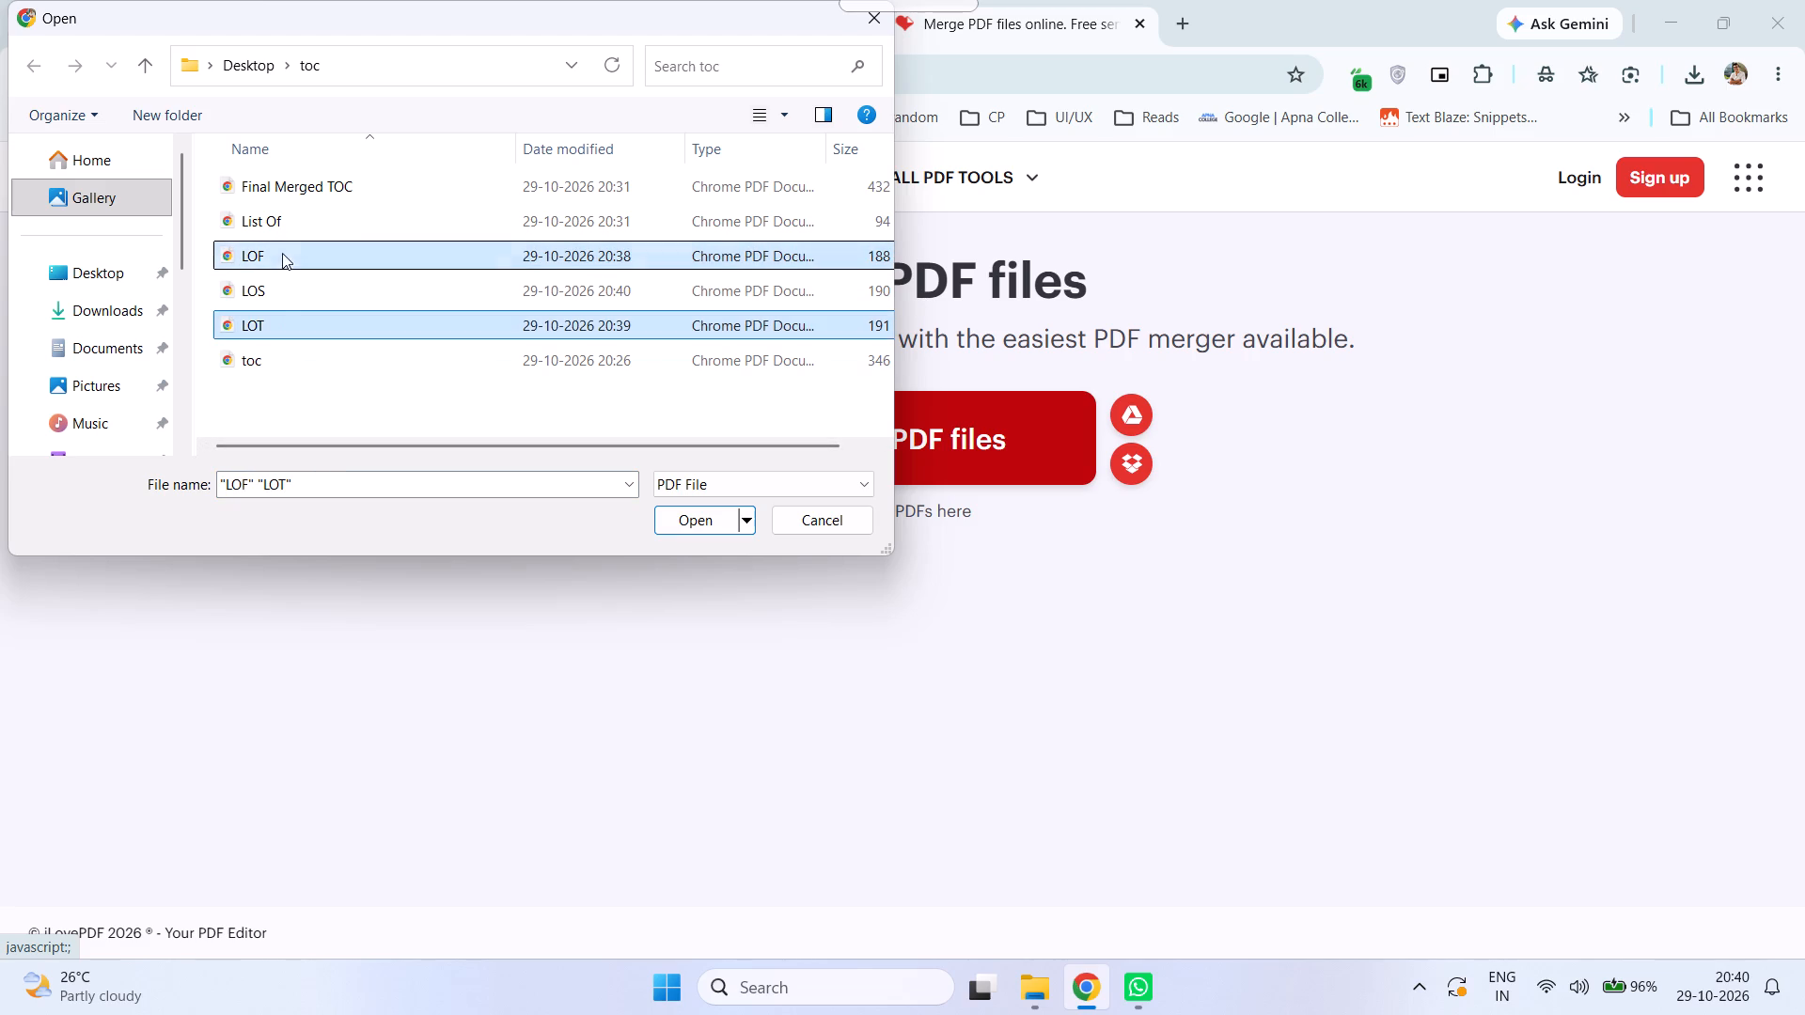
{"action": "left_click", "coordinate": [278, 289], "text": "ctrl"}
{"action": "left_click", "coordinate": [700, 516]}
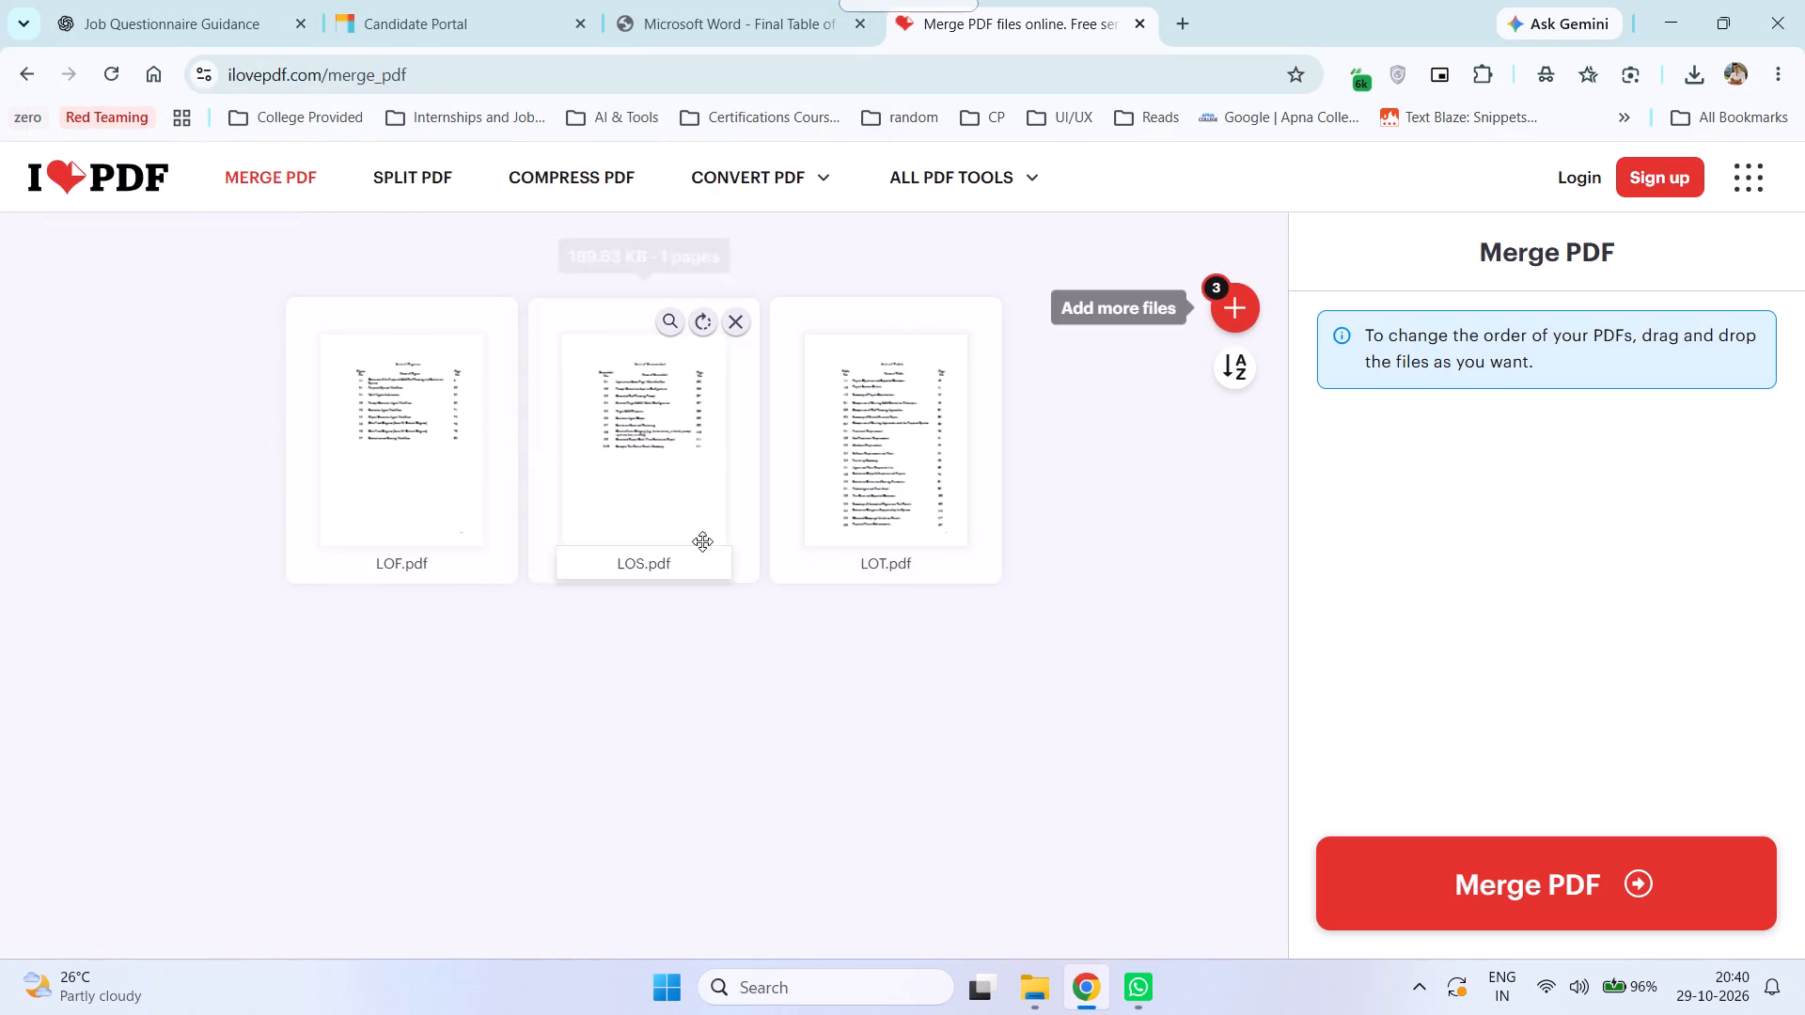
Reorder the files so LOT comes first, before LOF and LOS, and merge them.
{"action": "left_click_drag", "start_coordinate": [853, 490], "coordinate": [400, 462]}
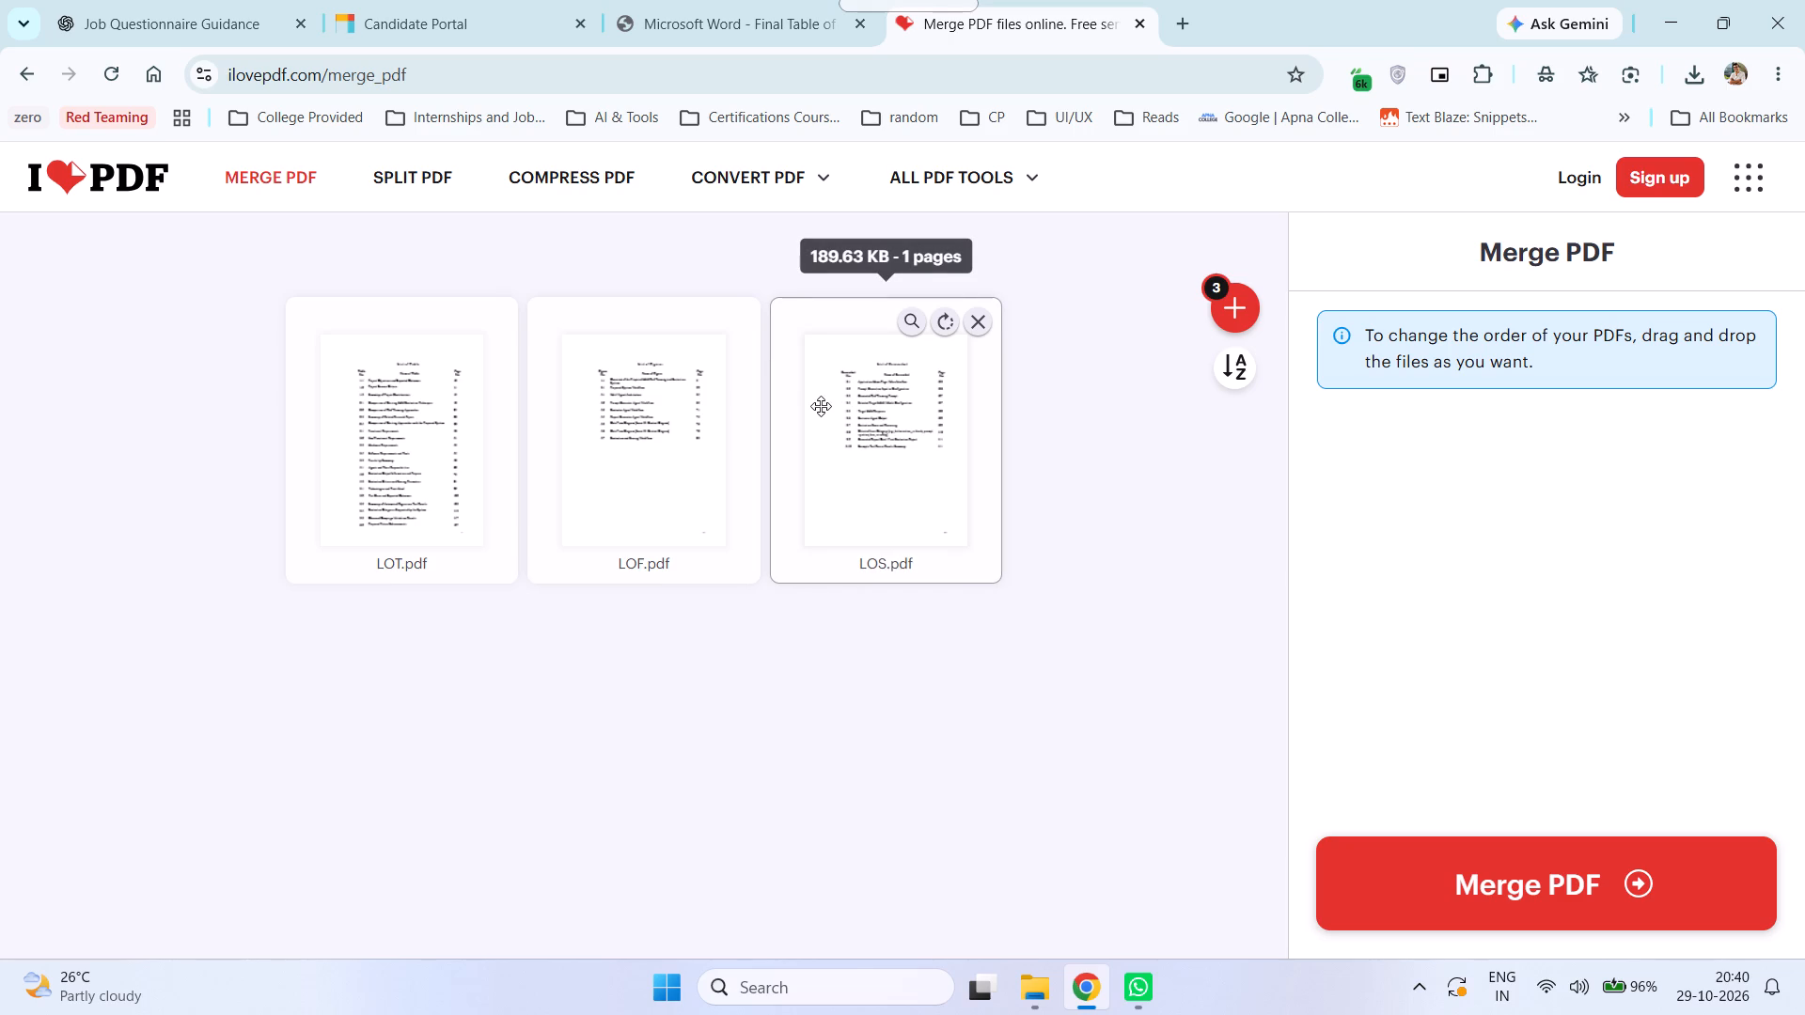
{"action": "left_click", "coordinate": [1458, 872]}
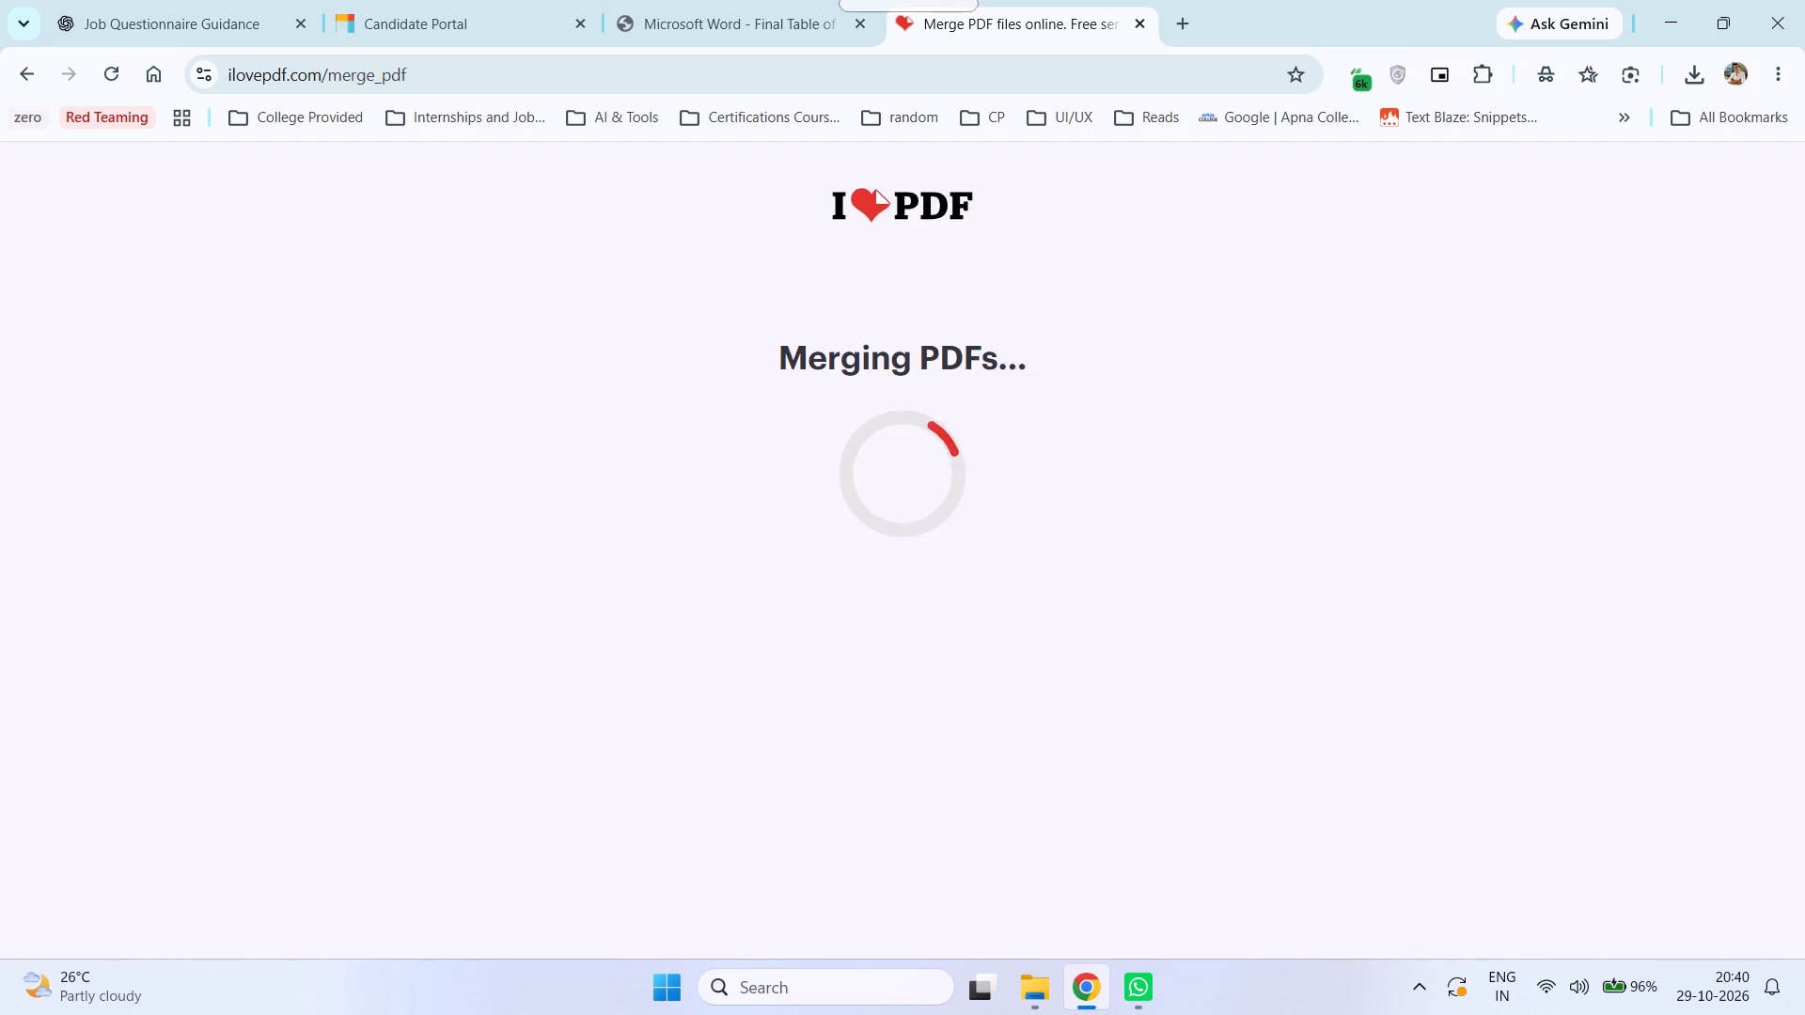
{"action": "left_click", "coordinate": [805, 363]}
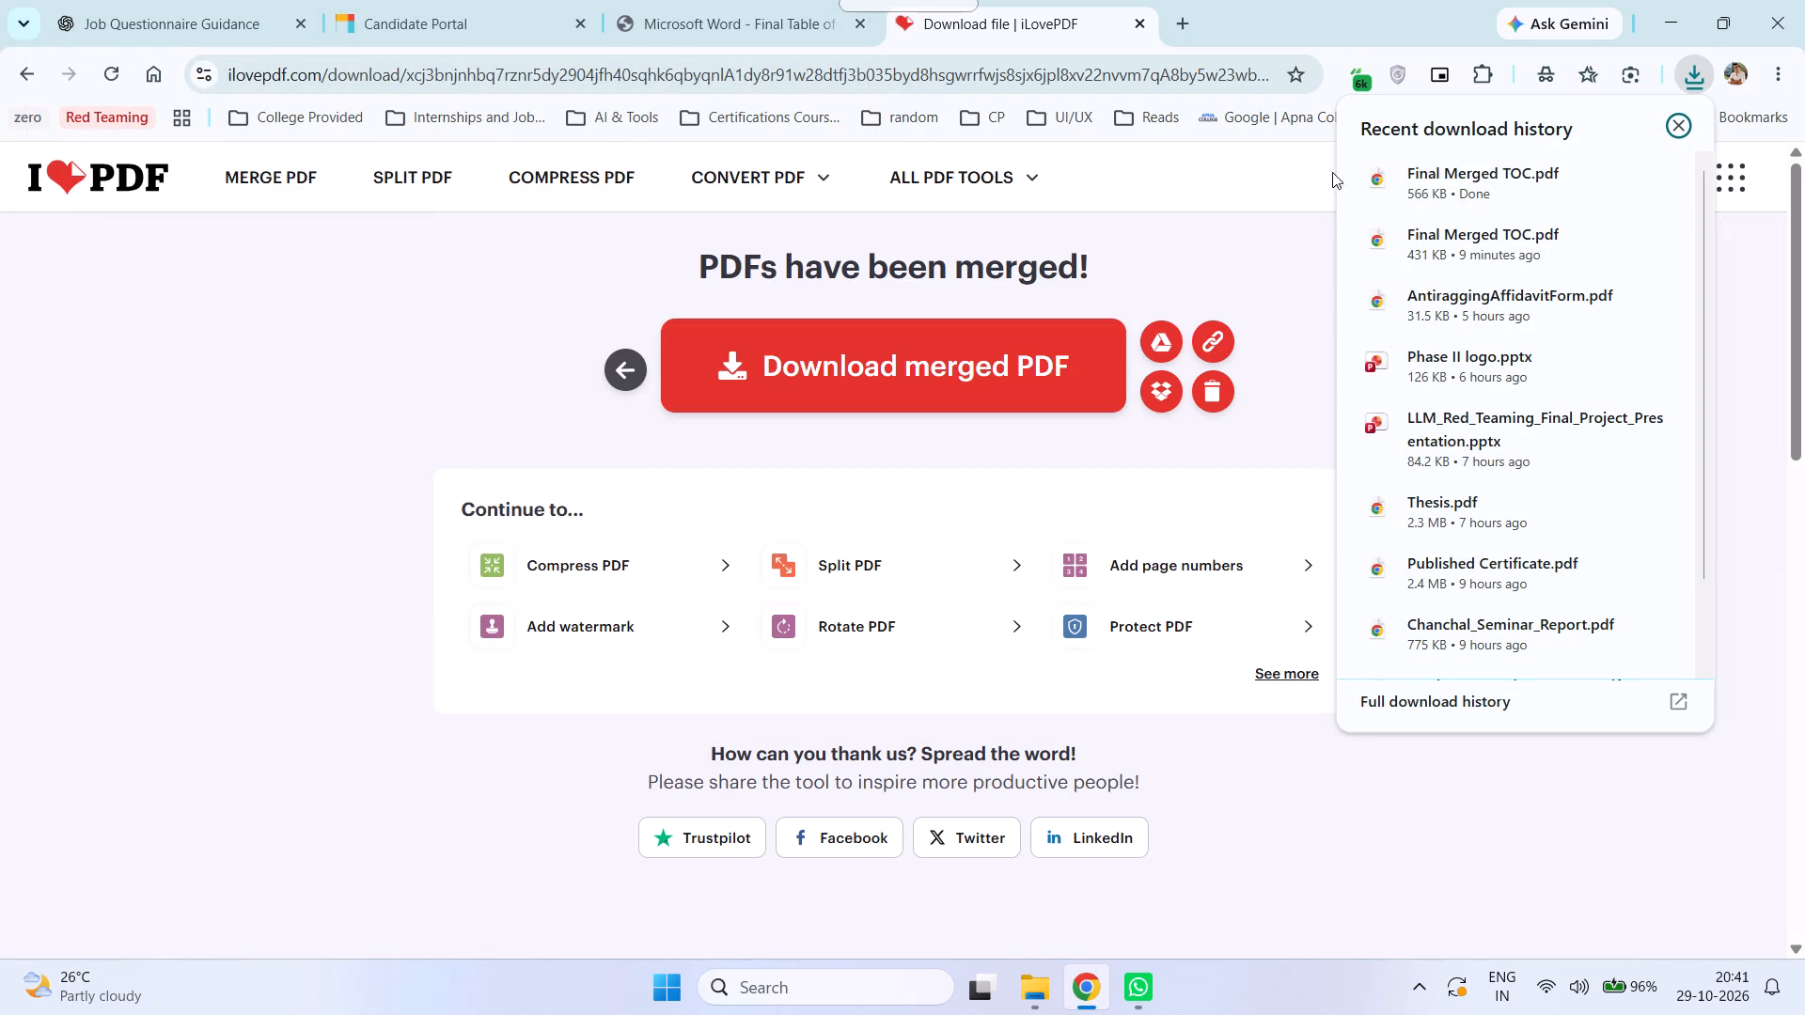
{"action": "left_click", "coordinate": [1382, 169]}
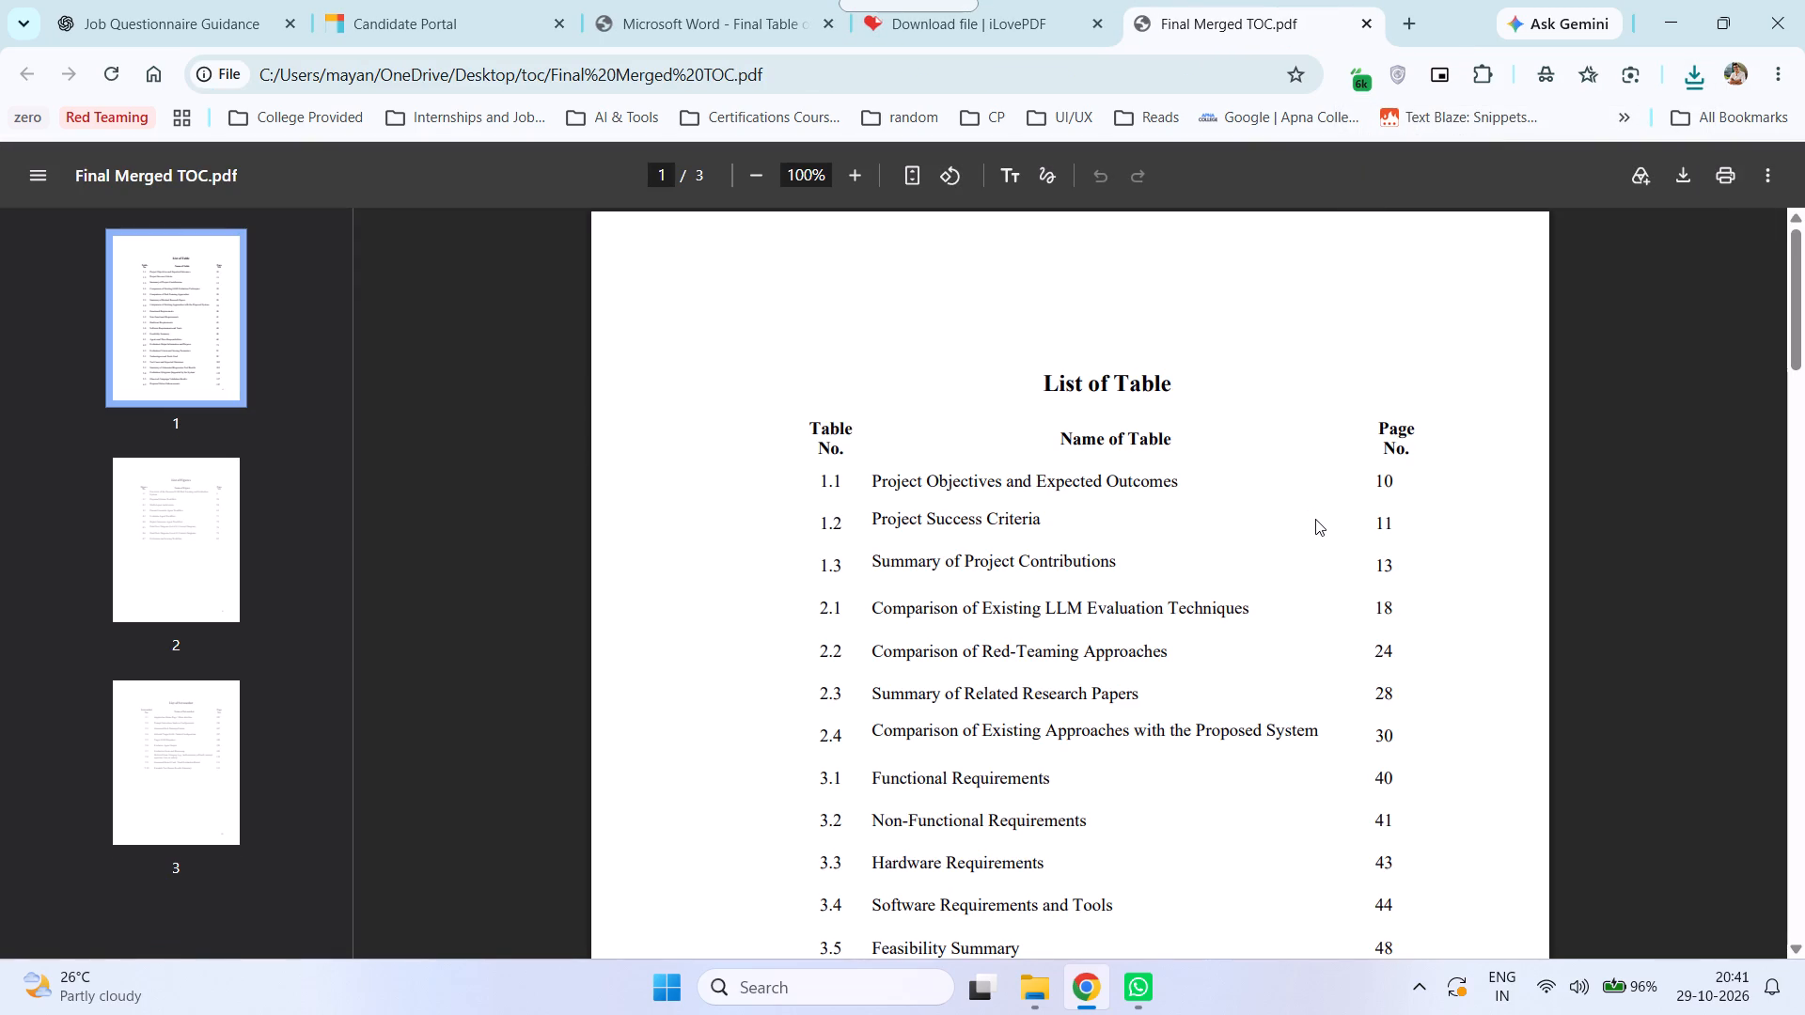
{"action": "scroll", "coordinate": [1316, 520], "scroll_direction": "down", "scroll_amount": 9}
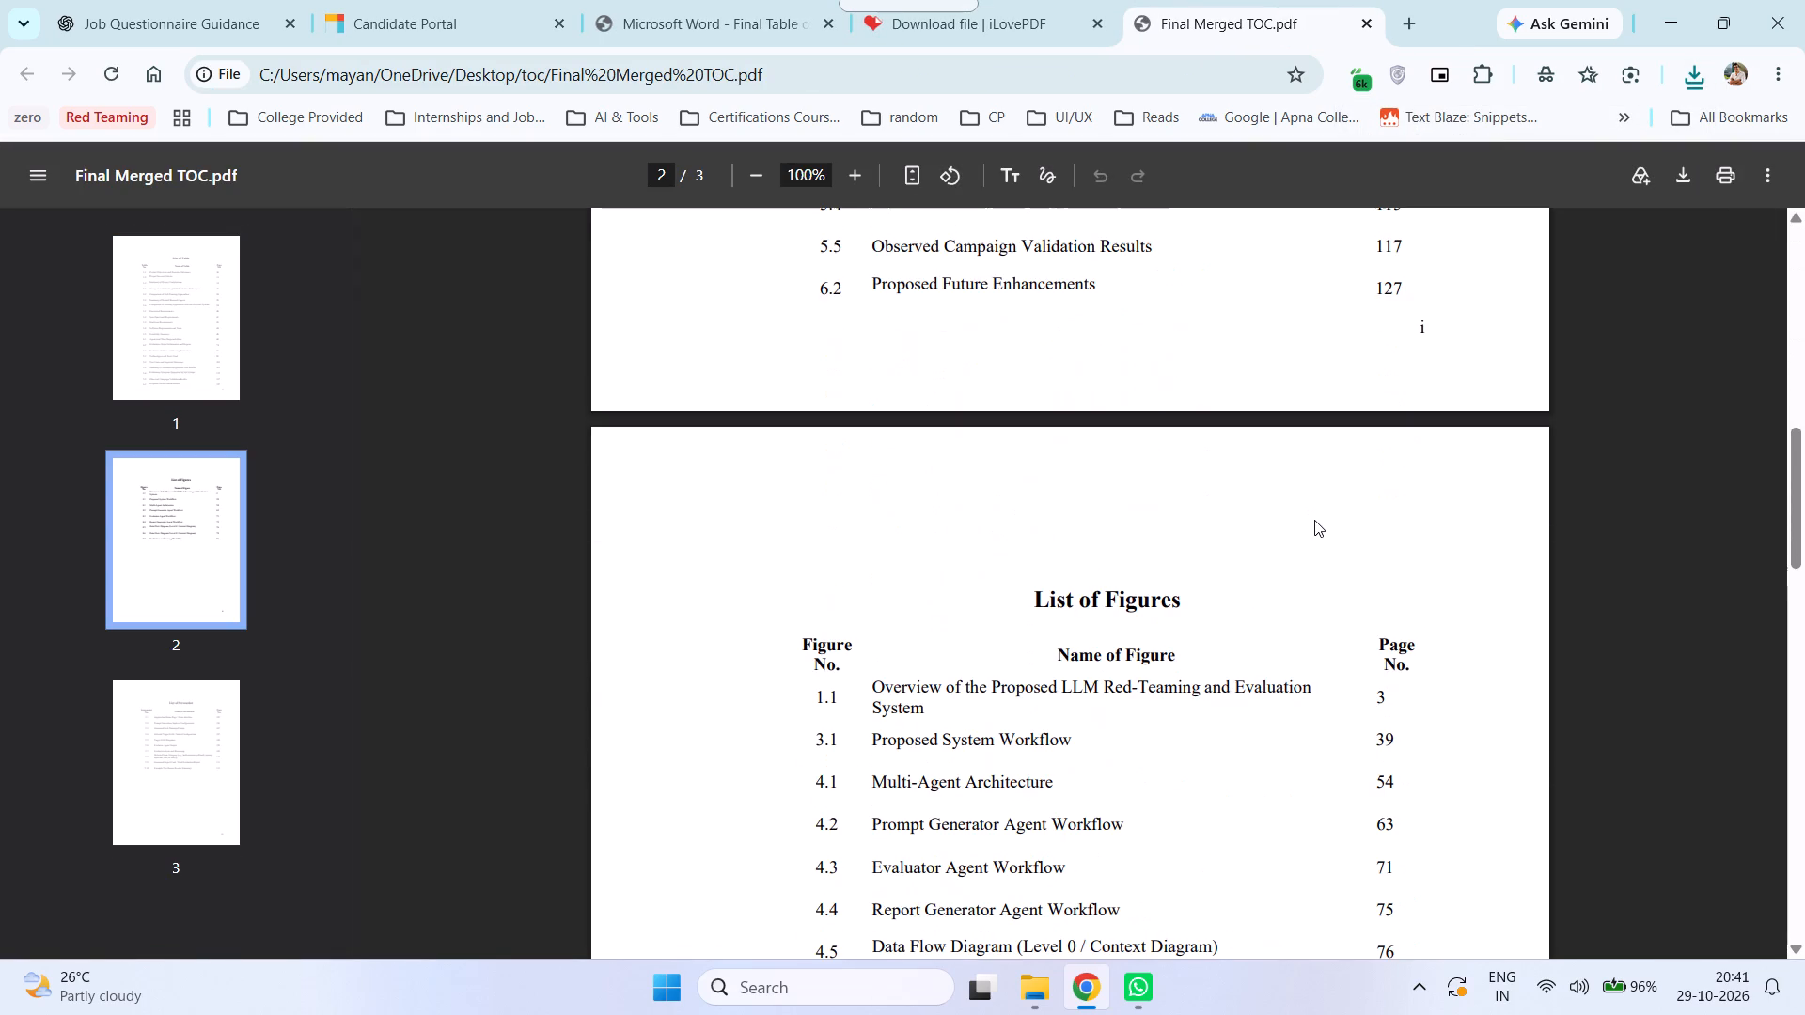
{"action": "scroll", "coordinate": [1314, 520], "scroll_direction": "down", "scroll_amount": 6}
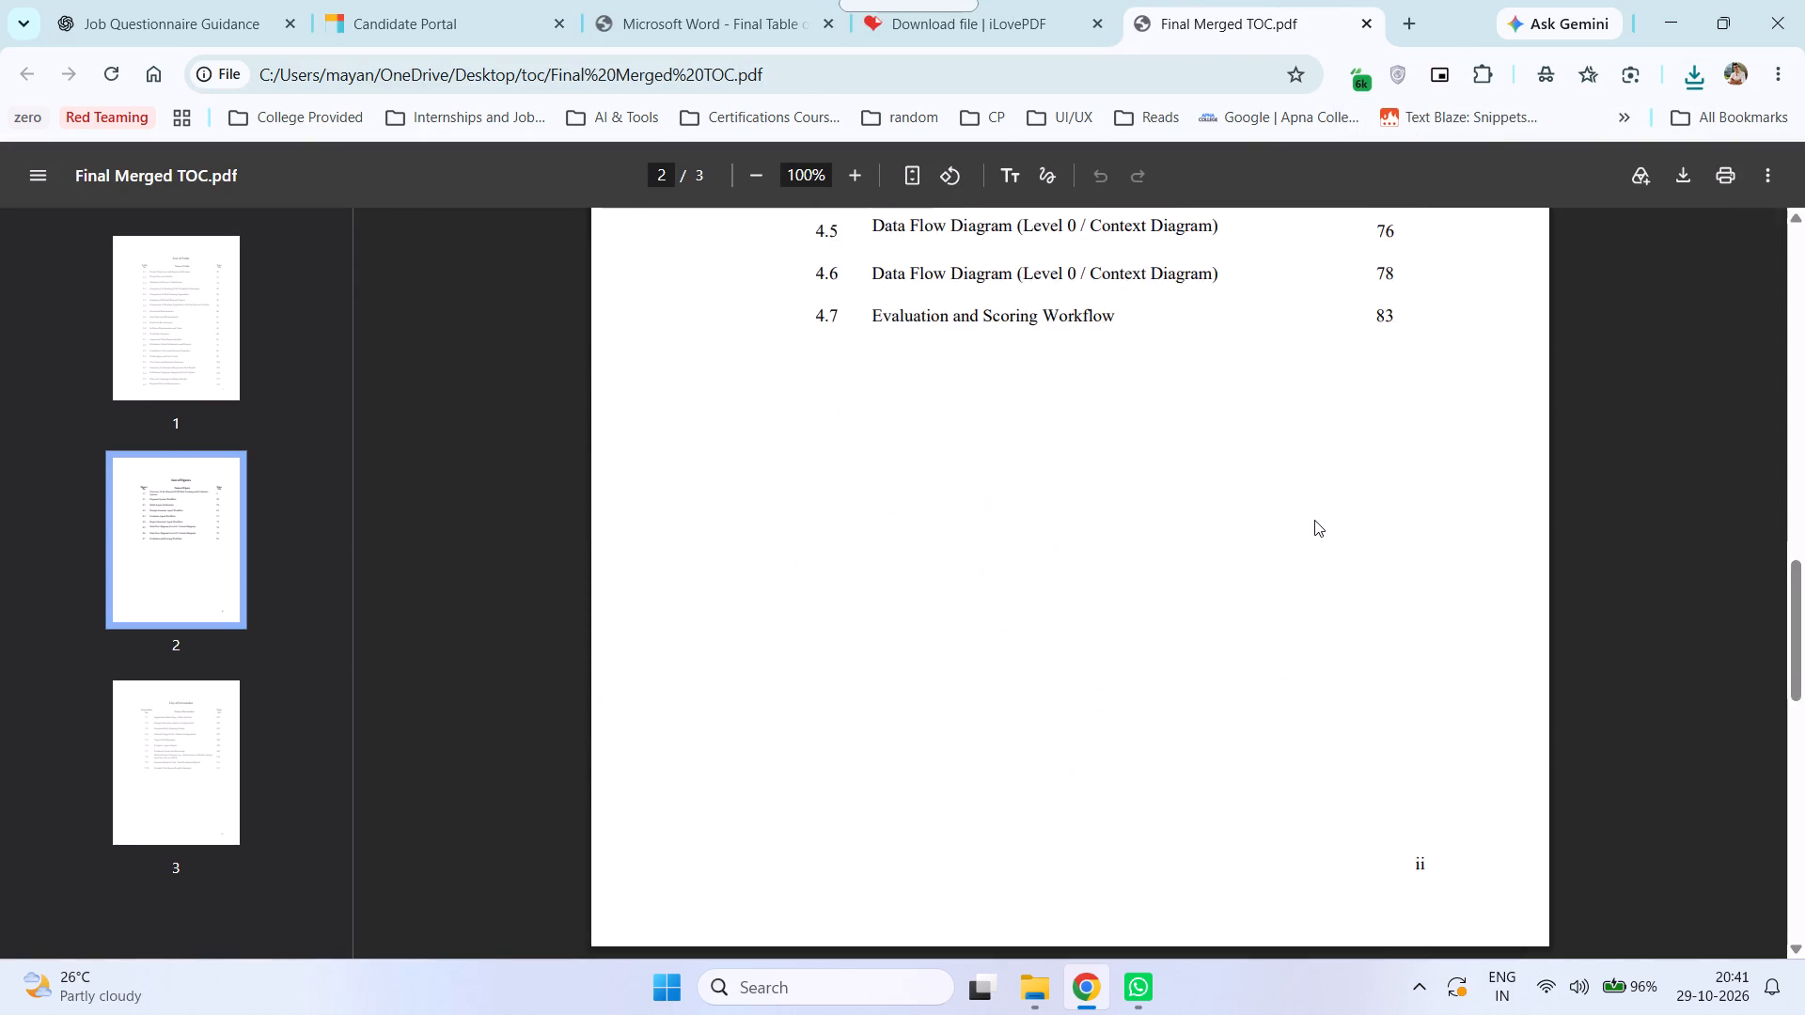
{"action": "scroll", "coordinate": [1314, 520], "scroll_direction": "down", "scroll_amount": 14}
{"action": "scroll", "coordinate": [1314, 520], "scroll_direction": "up", "scroll_amount": 2}
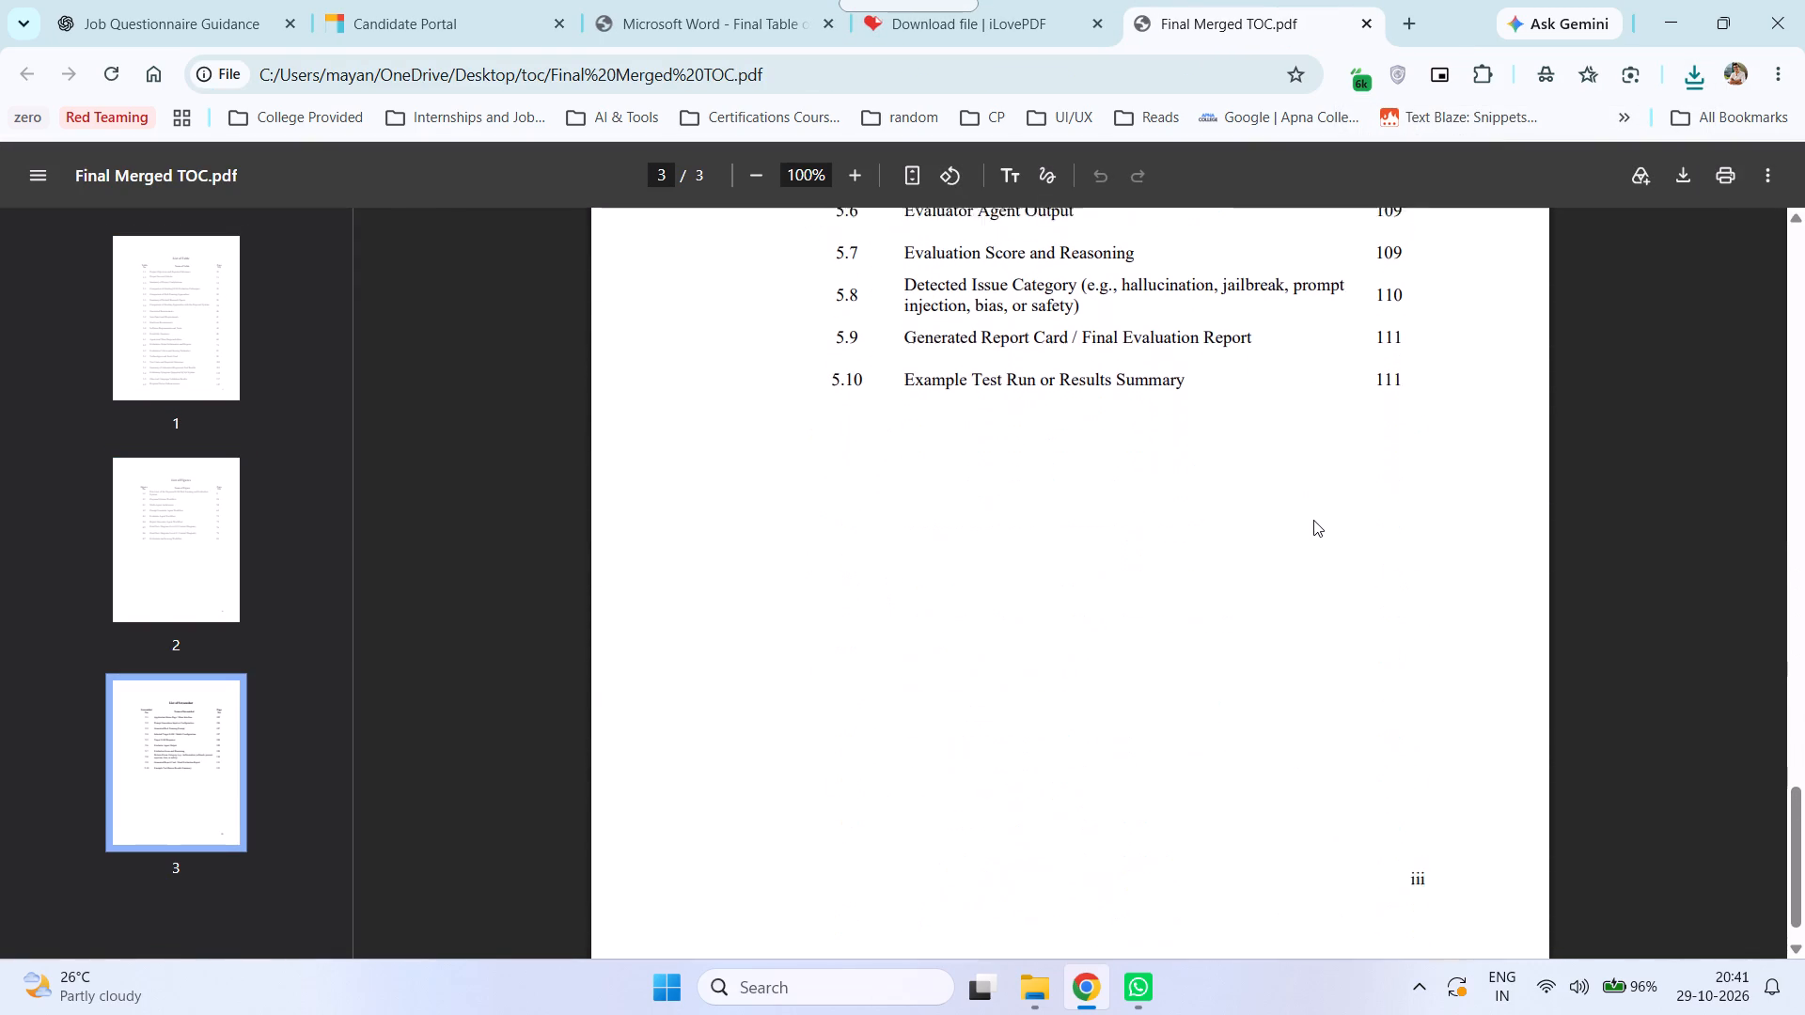
{"action": "scroll", "coordinate": [1313, 520], "scroll_direction": "up", "scroll_amount": 7}
{"action": "scroll", "coordinate": [1313, 520], "scroll_direction": "up", "scroll_amount": 20}
{"action": "scroll", "coordinate": [1313, 520], "scroll_direction": "up", "scroll_amount": 4}
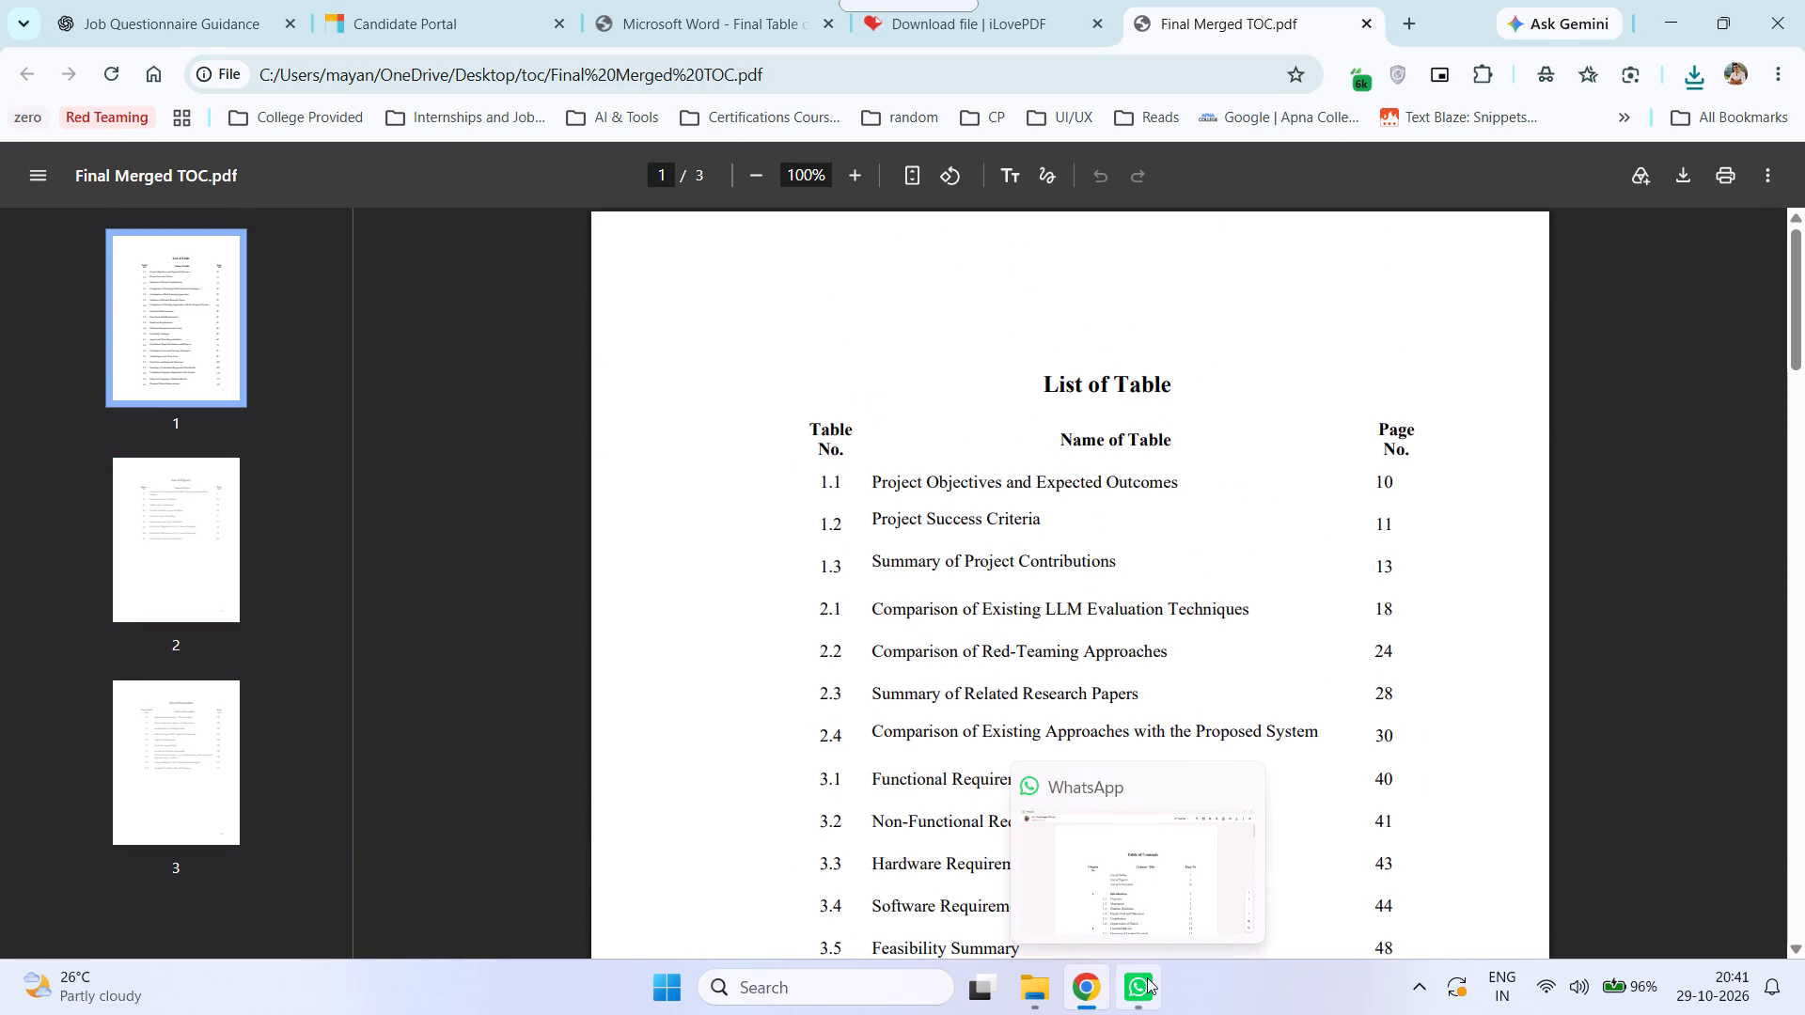
Open the toc PDF from the toc folder, look through the table of contents, and close it.
{"action": "left_click", "coordinate": [1037, 978]}
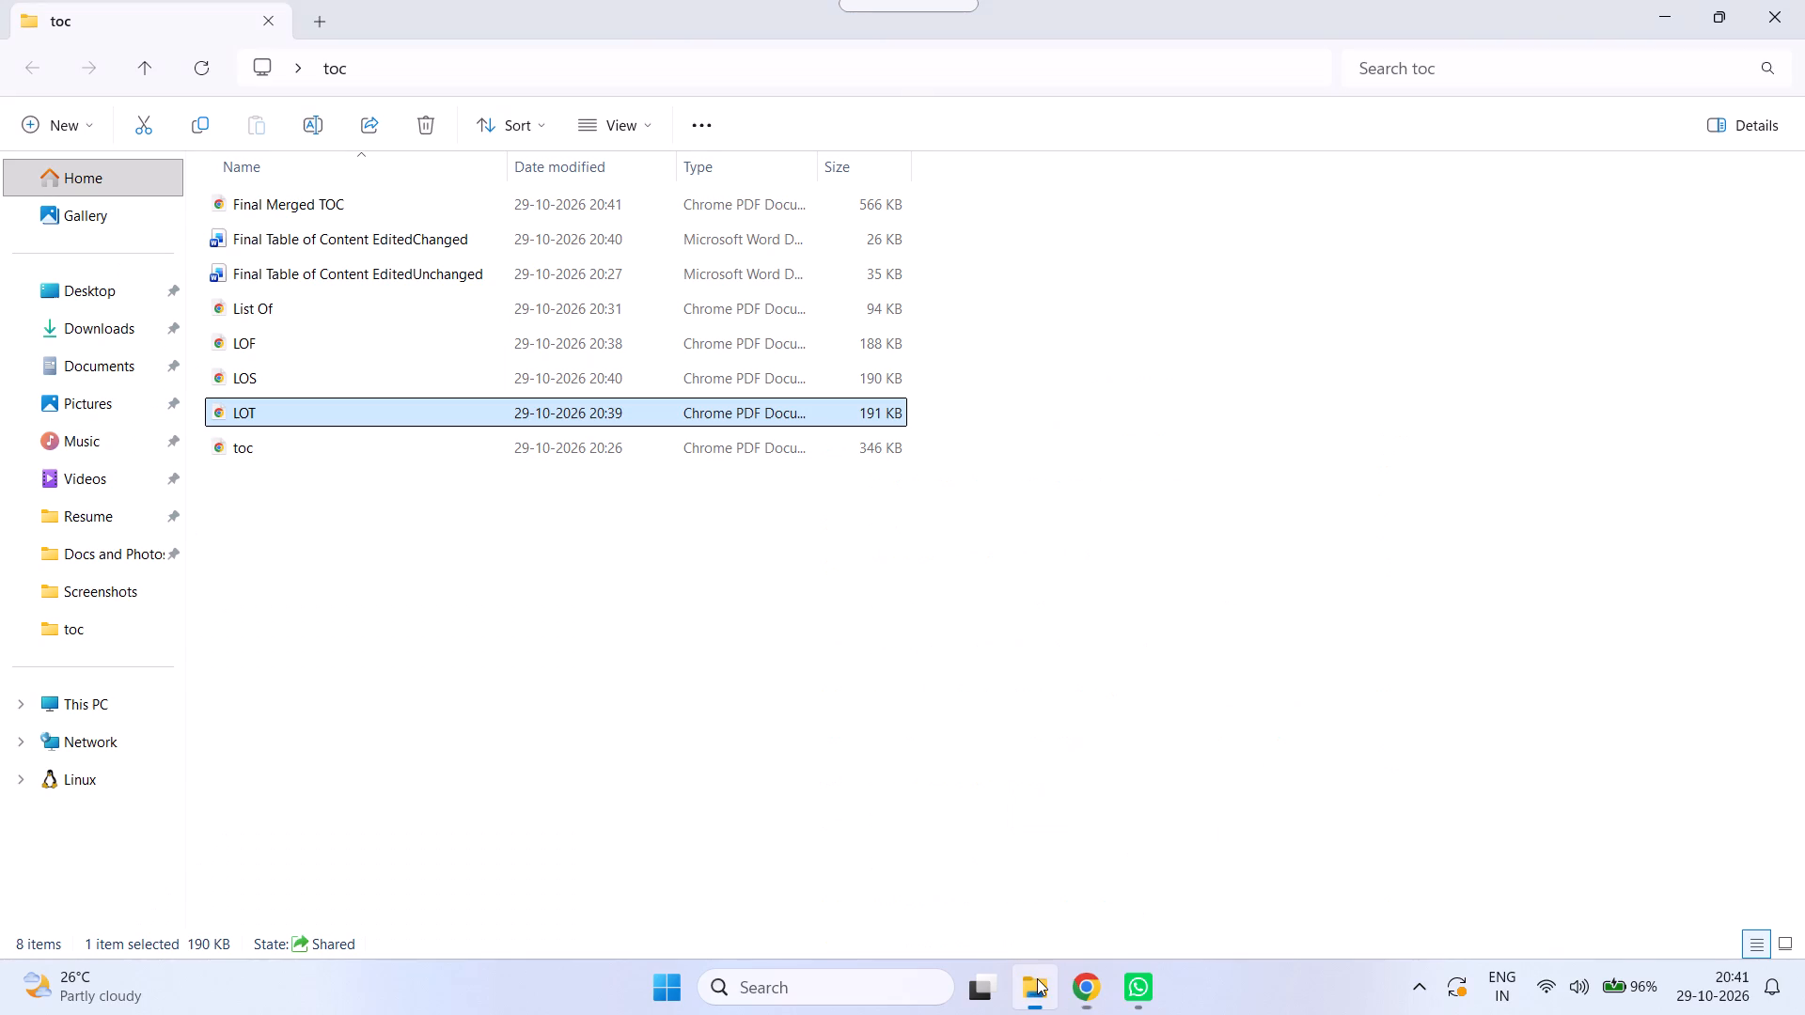
{"action": "left_click", "coordinate": [398, 582]}
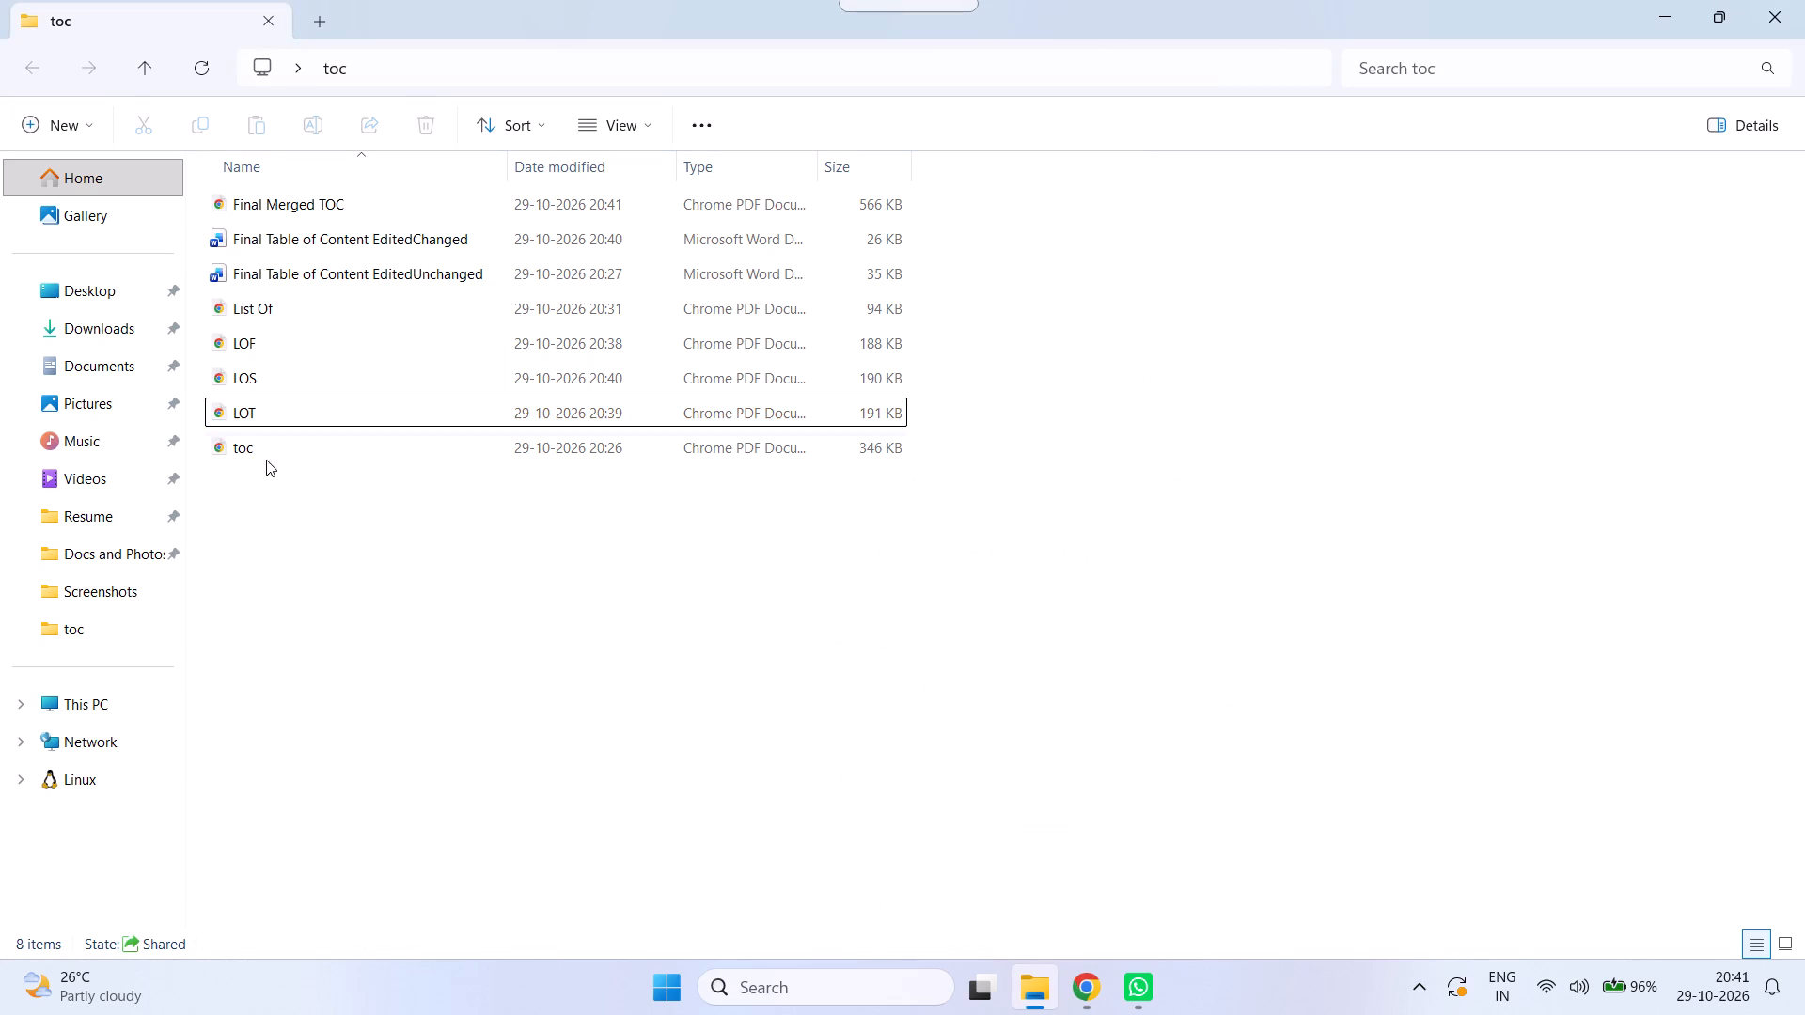
{"action": "double_click", "coordinate": [265, 457]}
{"action": "scroll", "coordinate": [969, 677], "scroll_direction": "down", "scroll_amount": 7}
{"action": "scroll", "coordinate": [974, 669], "scroll_direction": "up", "scroll_amount": 2}
{"action": "scroll", "coordinate": [974, 669], "scroll_direction": "down", "scroll_amount": 4}
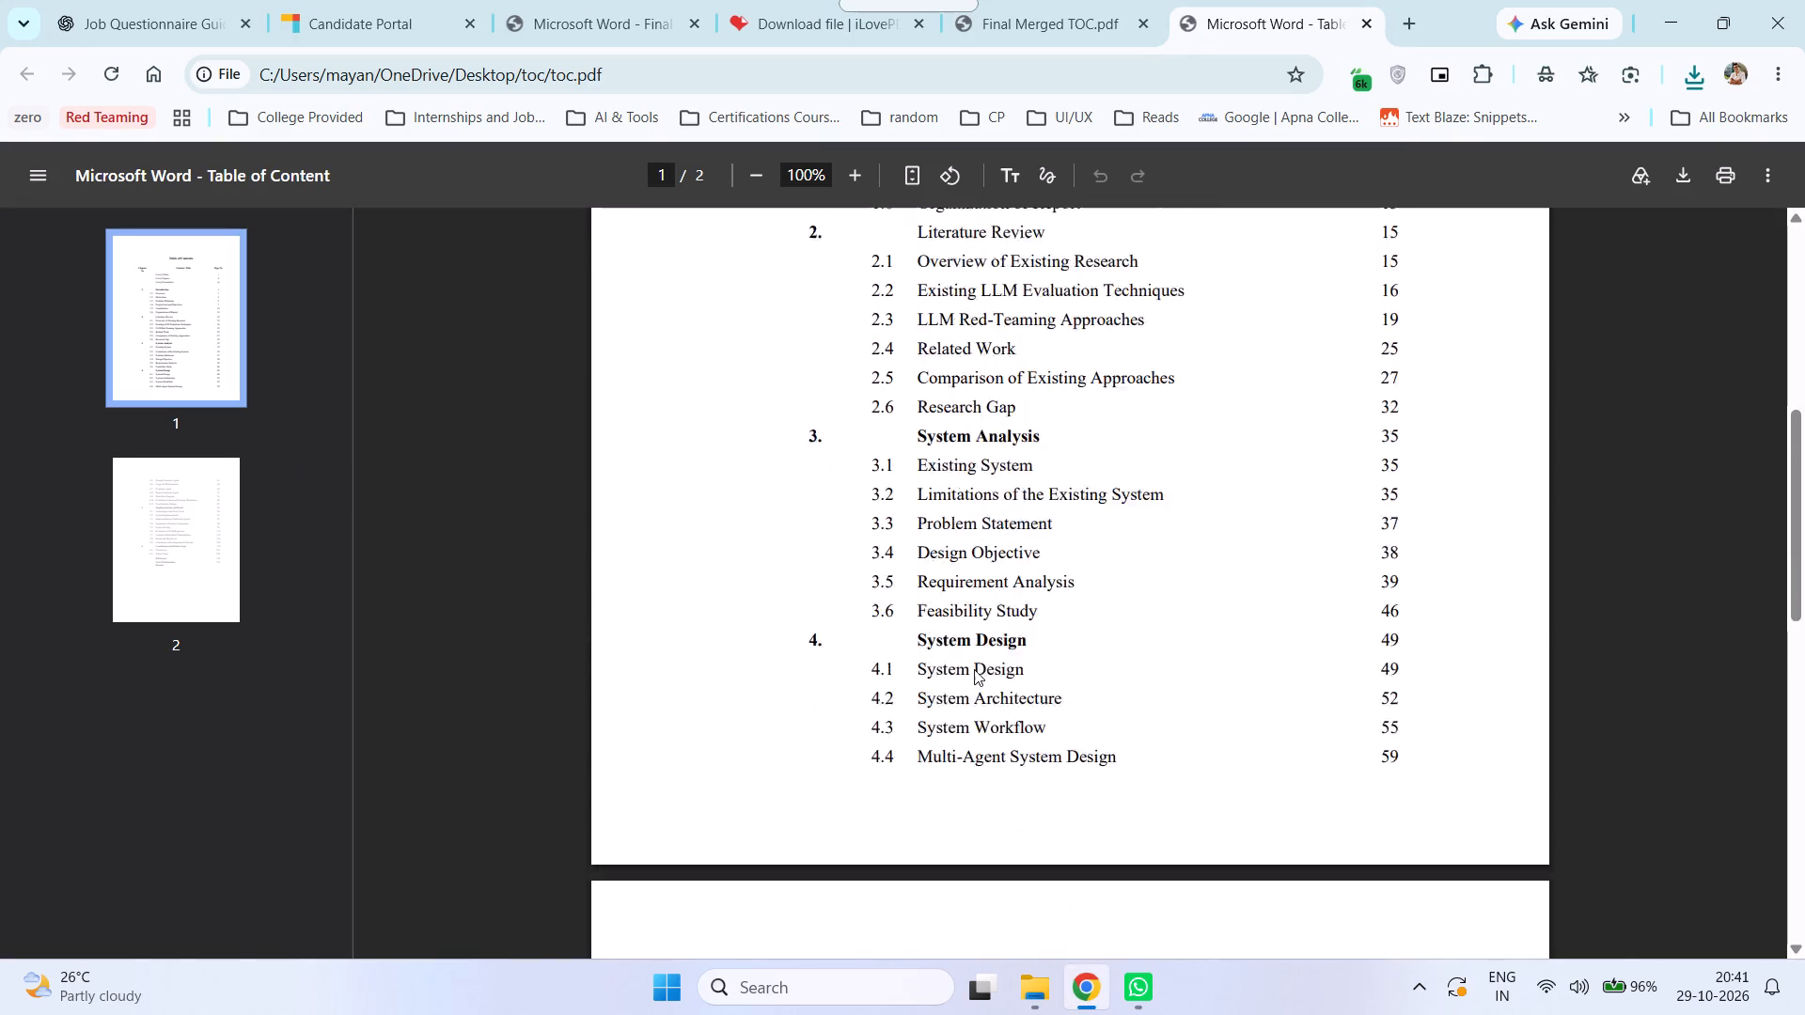
{"action": "scroll", "coordinate": [974, 669], "scroll_direction": "down", "scroll_amount": 16}
{"action": "left_click", "coordinate": [1370, 29]}
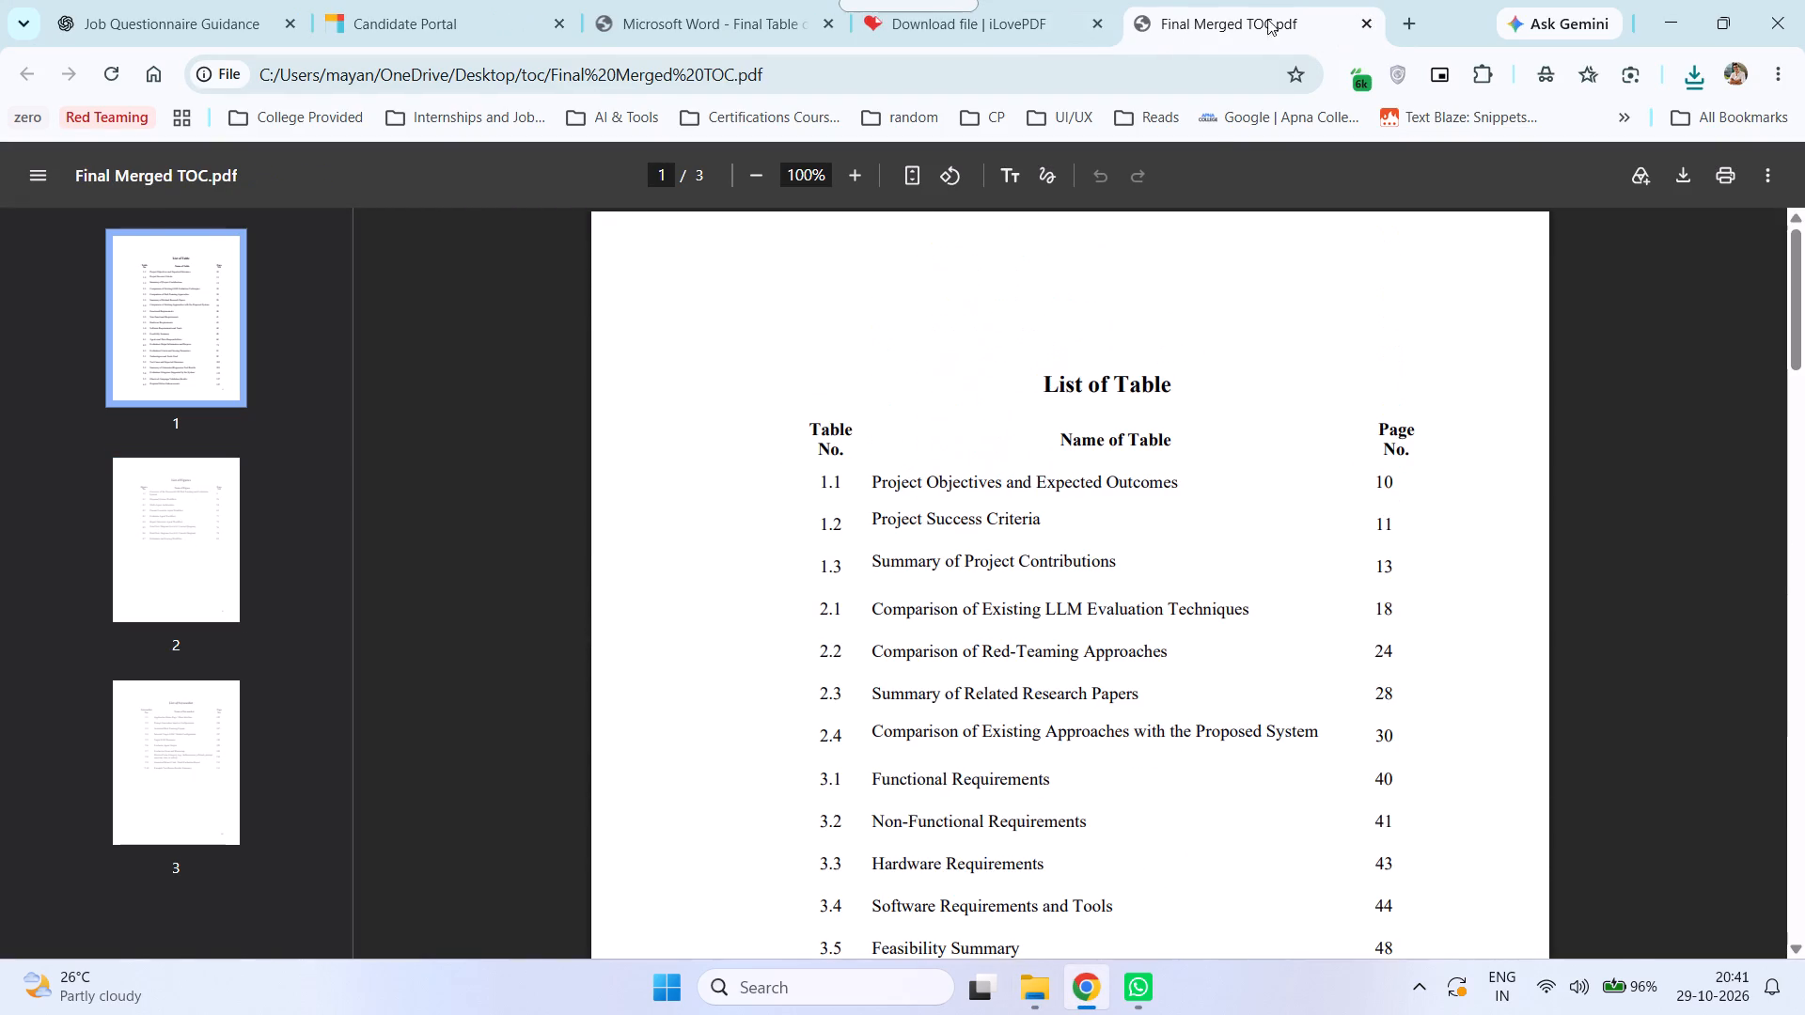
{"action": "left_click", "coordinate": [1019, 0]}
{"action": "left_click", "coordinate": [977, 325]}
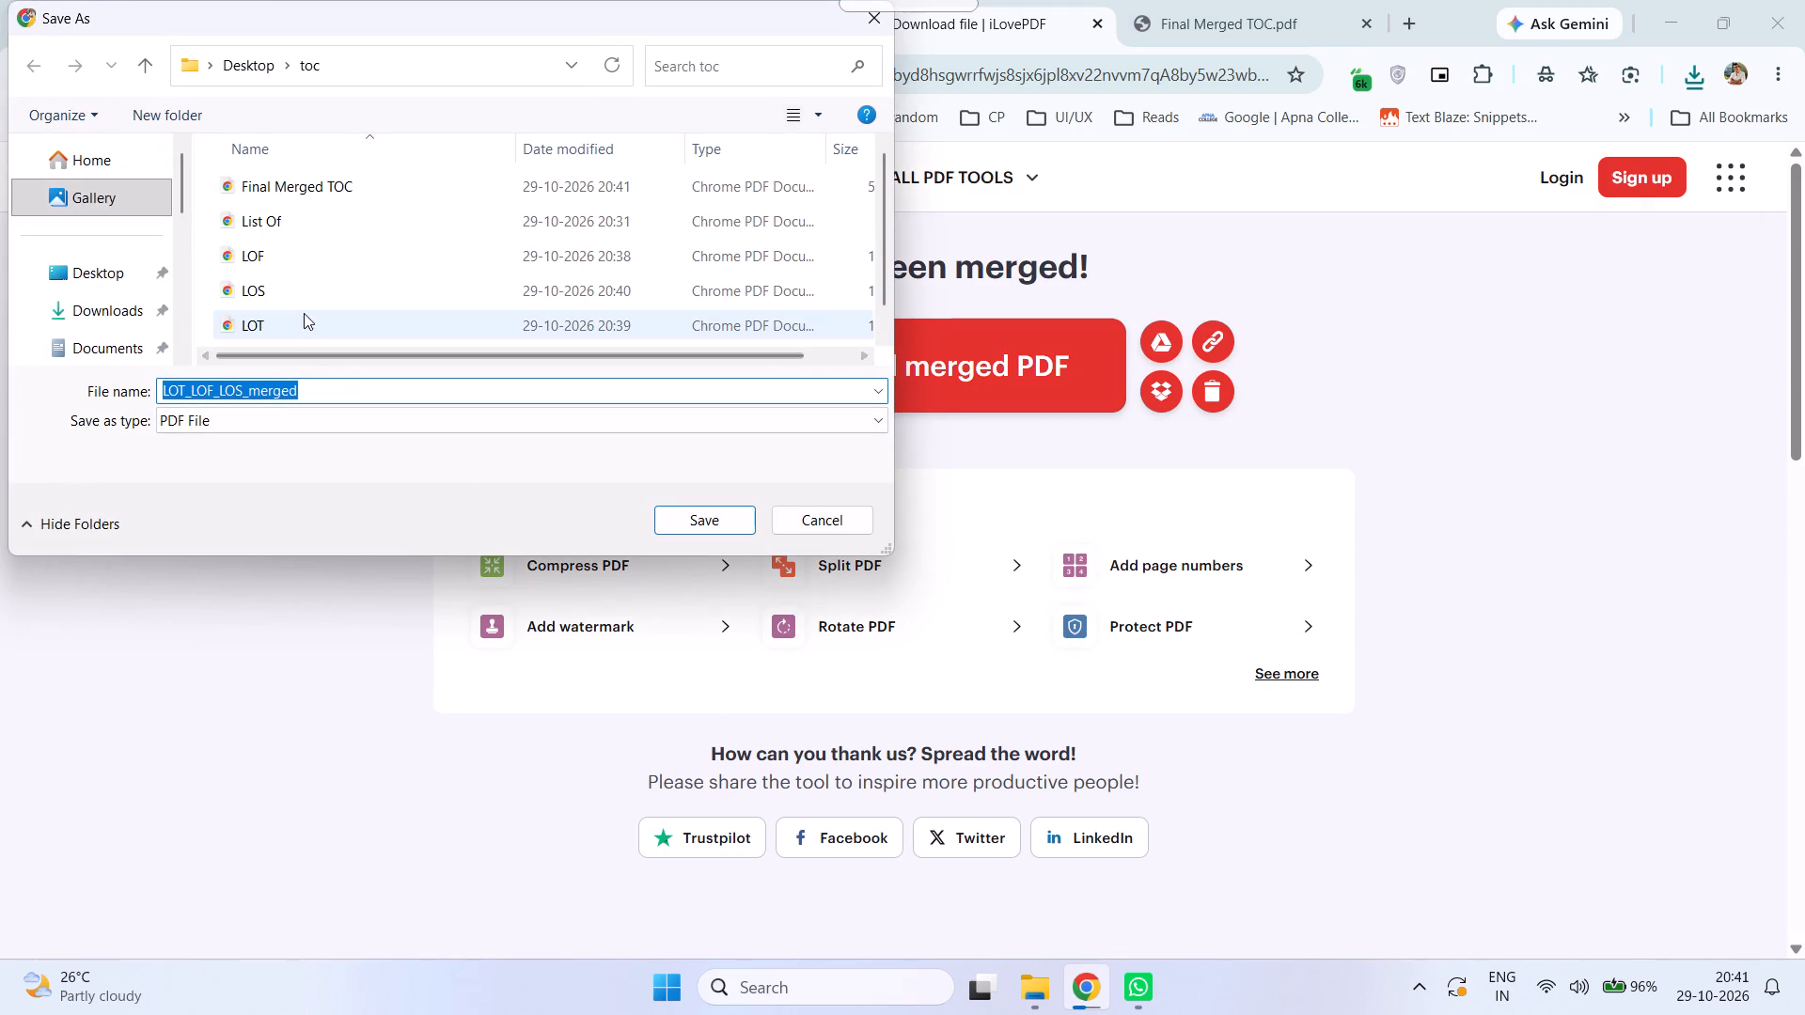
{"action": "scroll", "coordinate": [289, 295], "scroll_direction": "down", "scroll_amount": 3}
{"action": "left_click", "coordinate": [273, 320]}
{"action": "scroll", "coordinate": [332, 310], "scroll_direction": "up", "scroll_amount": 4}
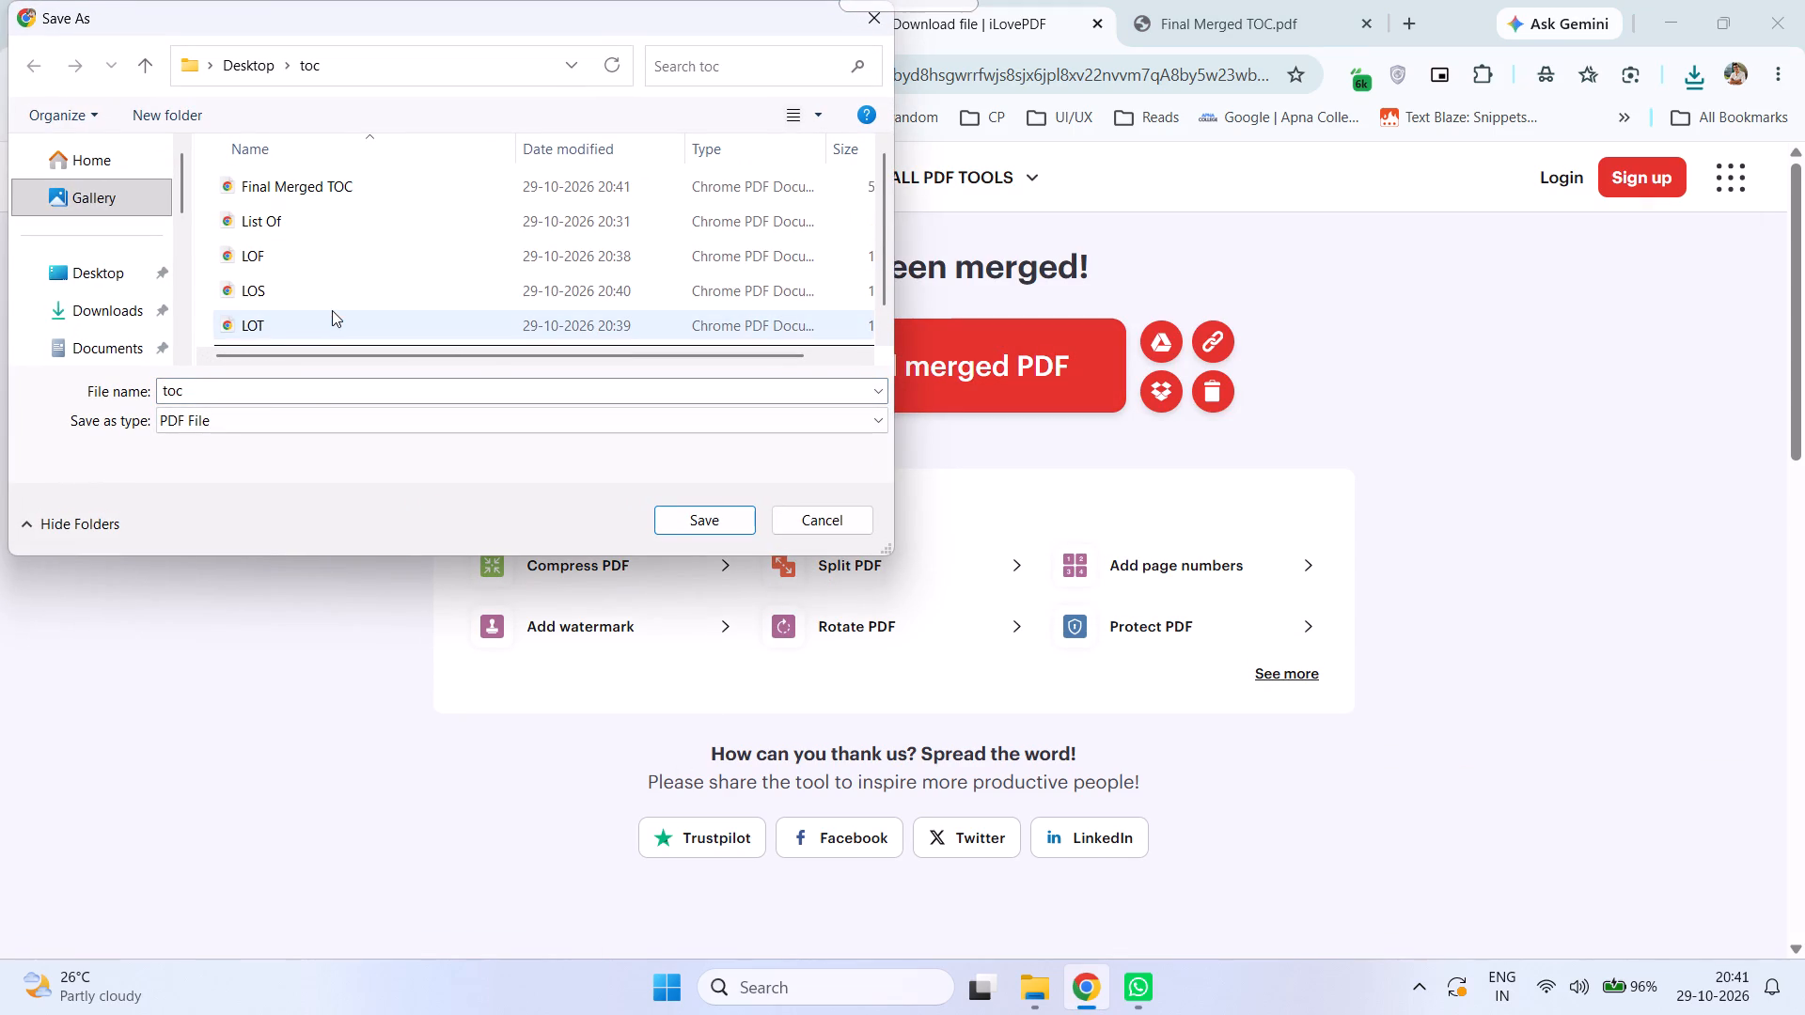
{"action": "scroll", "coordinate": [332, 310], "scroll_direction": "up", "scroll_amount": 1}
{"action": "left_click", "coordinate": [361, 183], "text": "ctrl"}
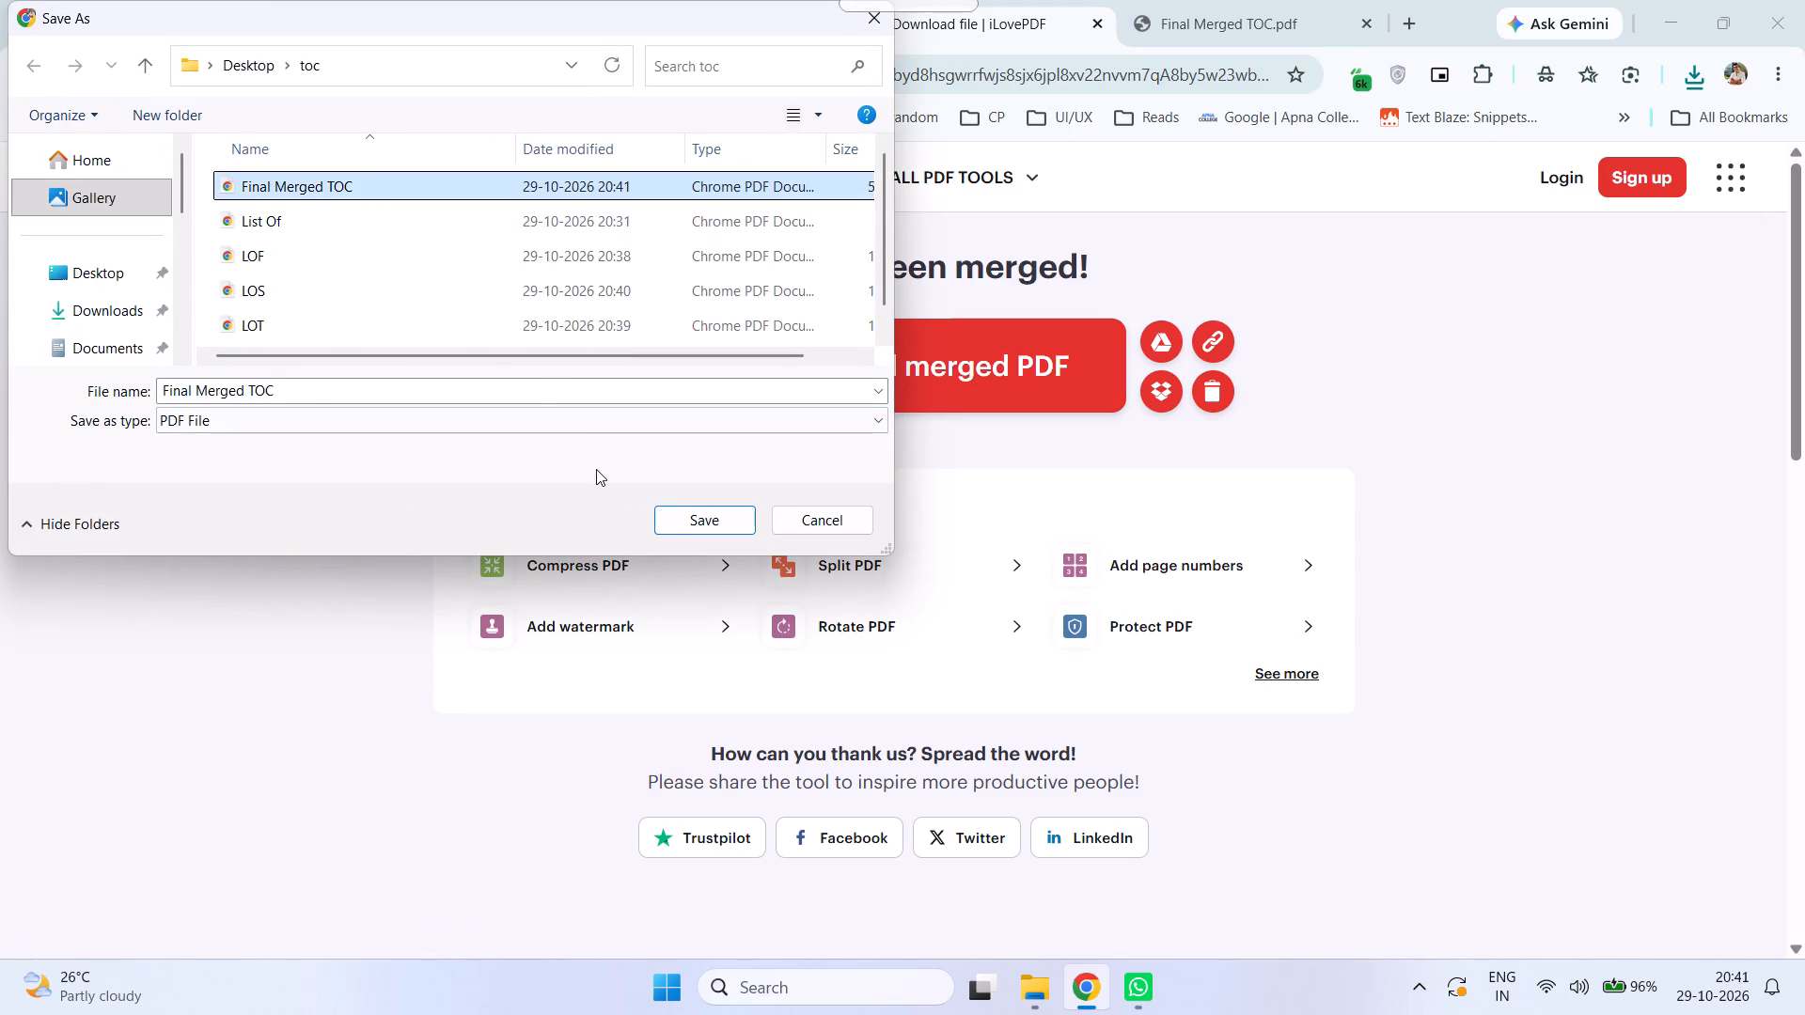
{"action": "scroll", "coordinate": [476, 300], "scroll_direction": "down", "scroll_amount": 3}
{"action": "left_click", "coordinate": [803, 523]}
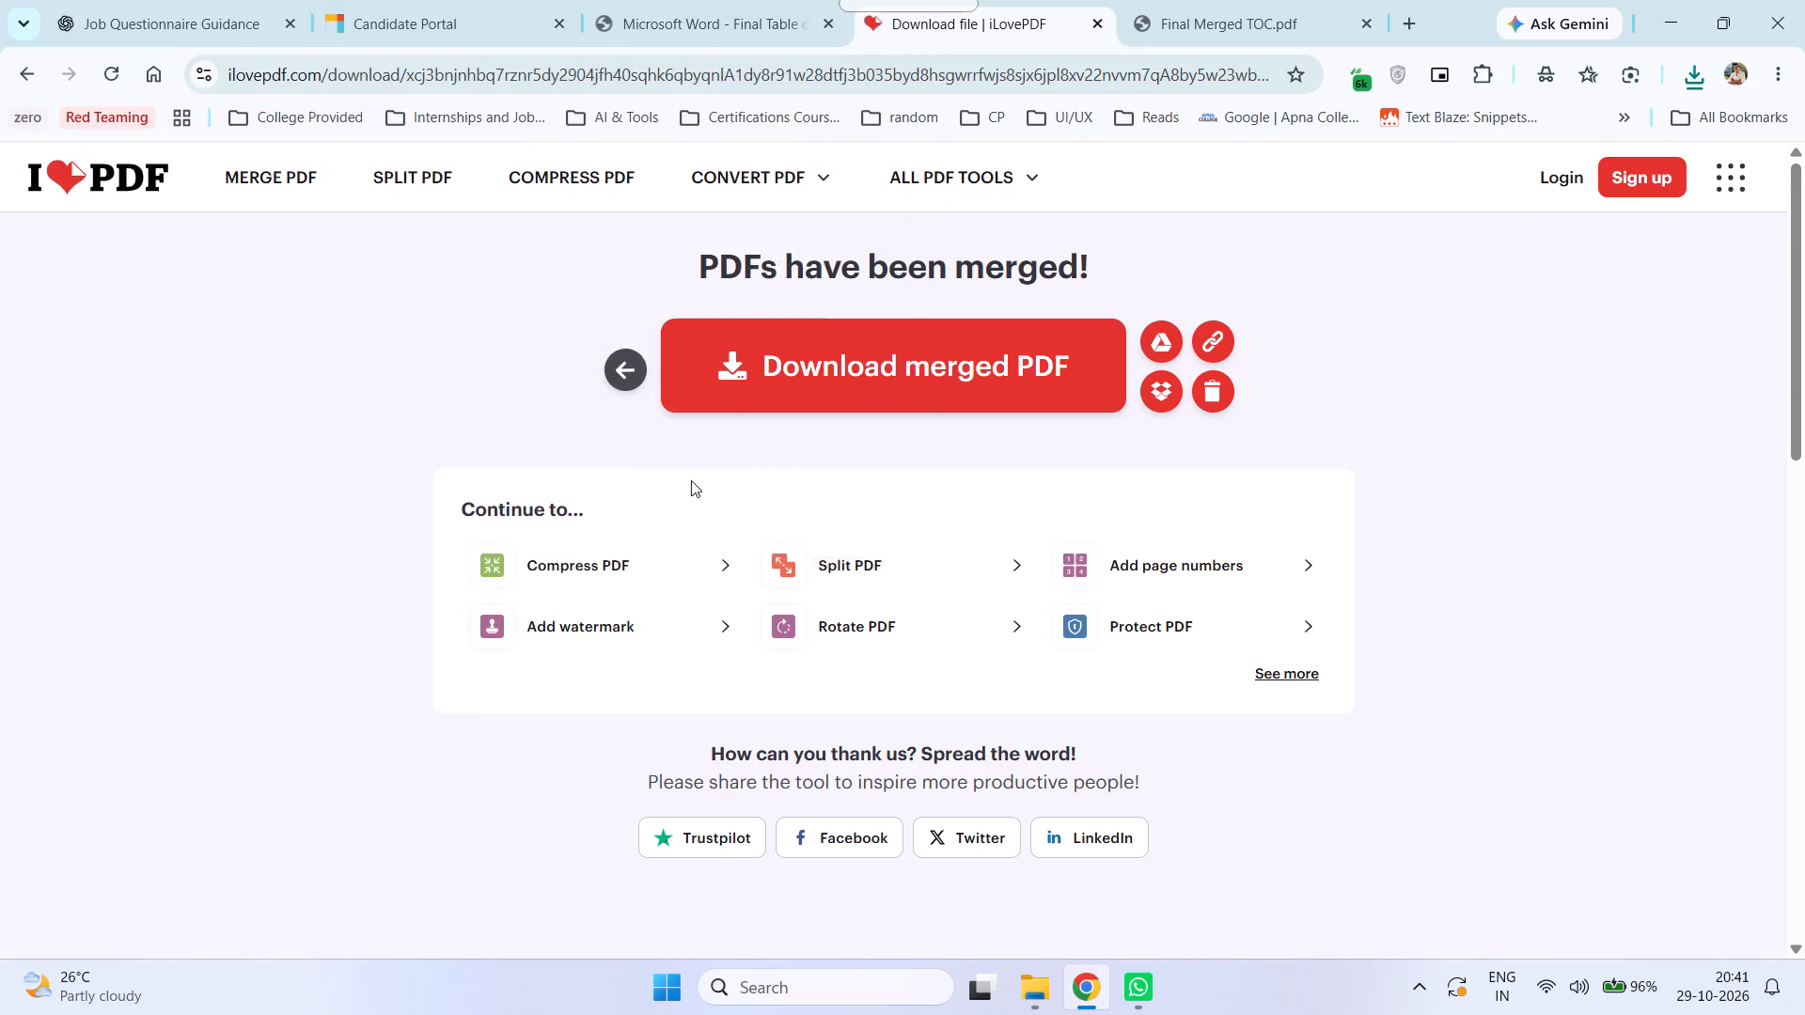
Return to the Merge PDF tool and select the toc PDF from the toc folder for a new merge.
{"action": "left_click", "coordinate": [615, 360]}
{"action": "left_click", "coordinate": [845, 429]}
{"action": "scroll", "coordinate": [475, 308], "scroll_direction": "down", "scroll_amount": 5}
{"action": "scroll", "coordinate": [339, 358], "scroll_direction": "up", "scroll_amount": 4}
{"action": "left_click", "coordinate": [337, 359]}
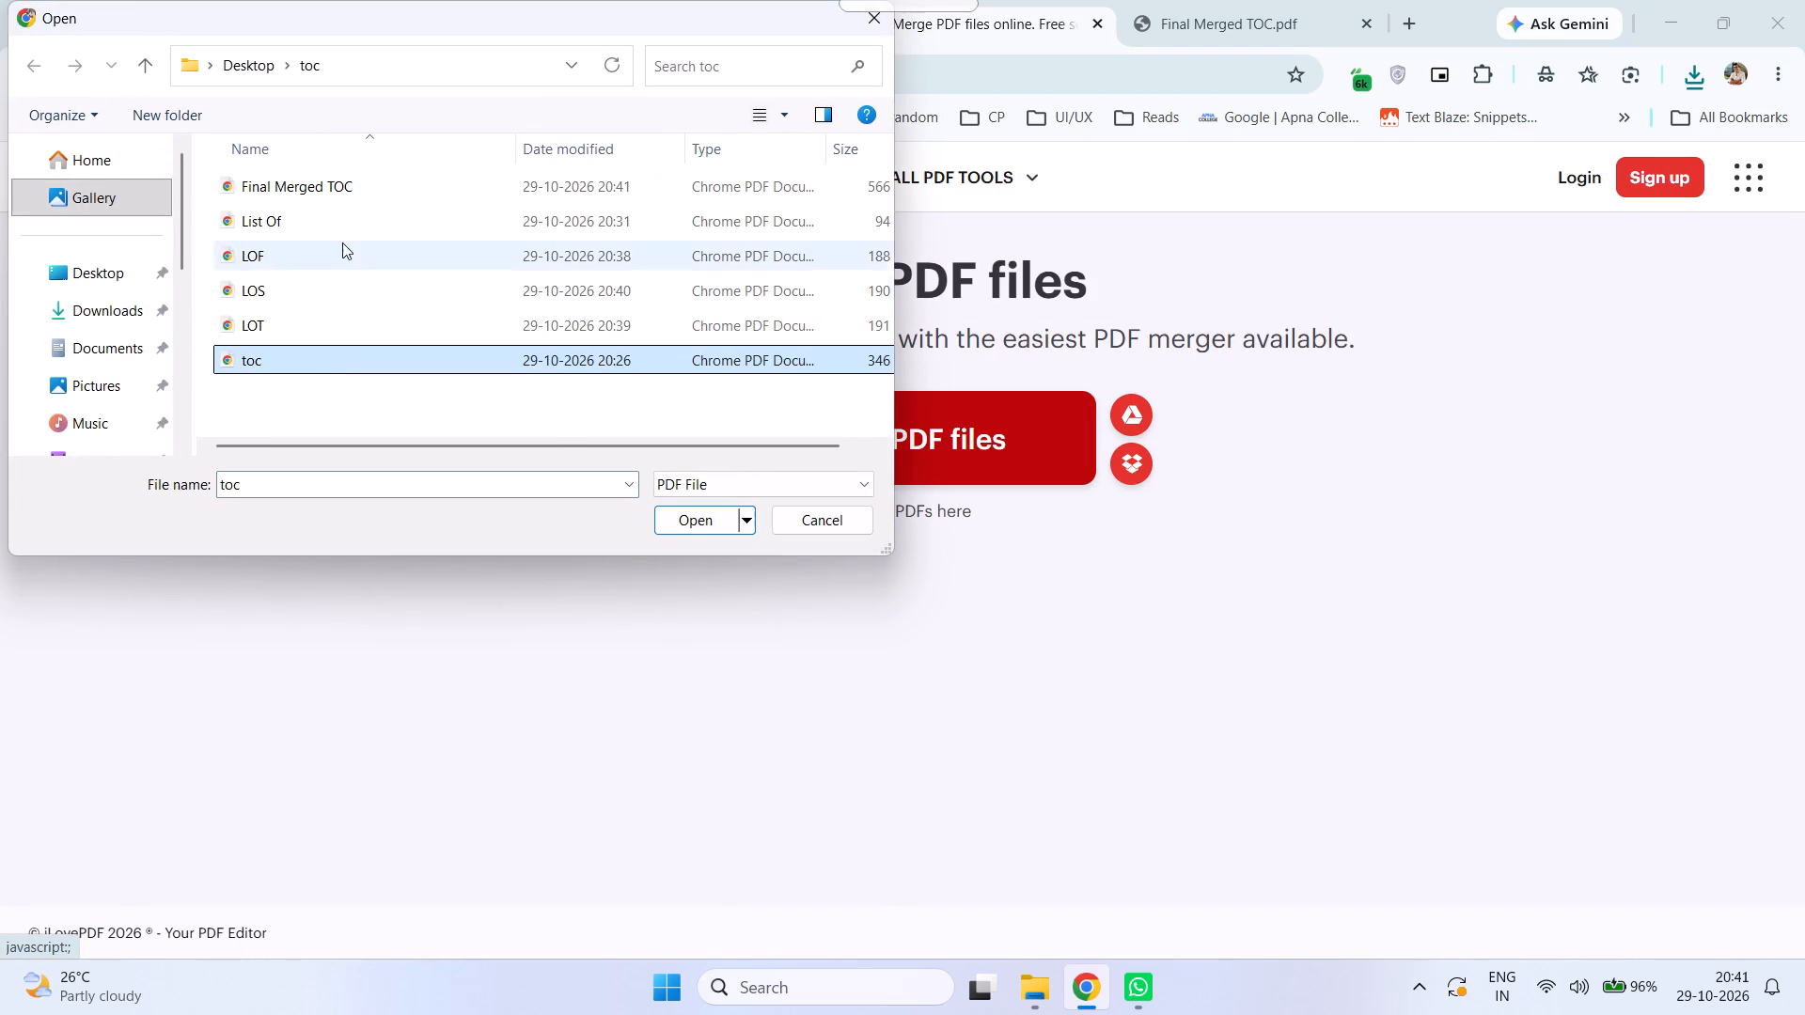
Add Final Merged TOC to the toc PDF selection, place toc.pdf before it, and merge the two files.
{"action": "left_click", "coordinate": [345, 195], "text": "ctrl"}
{"action": "left_click", "coordinate": [675, 514]}
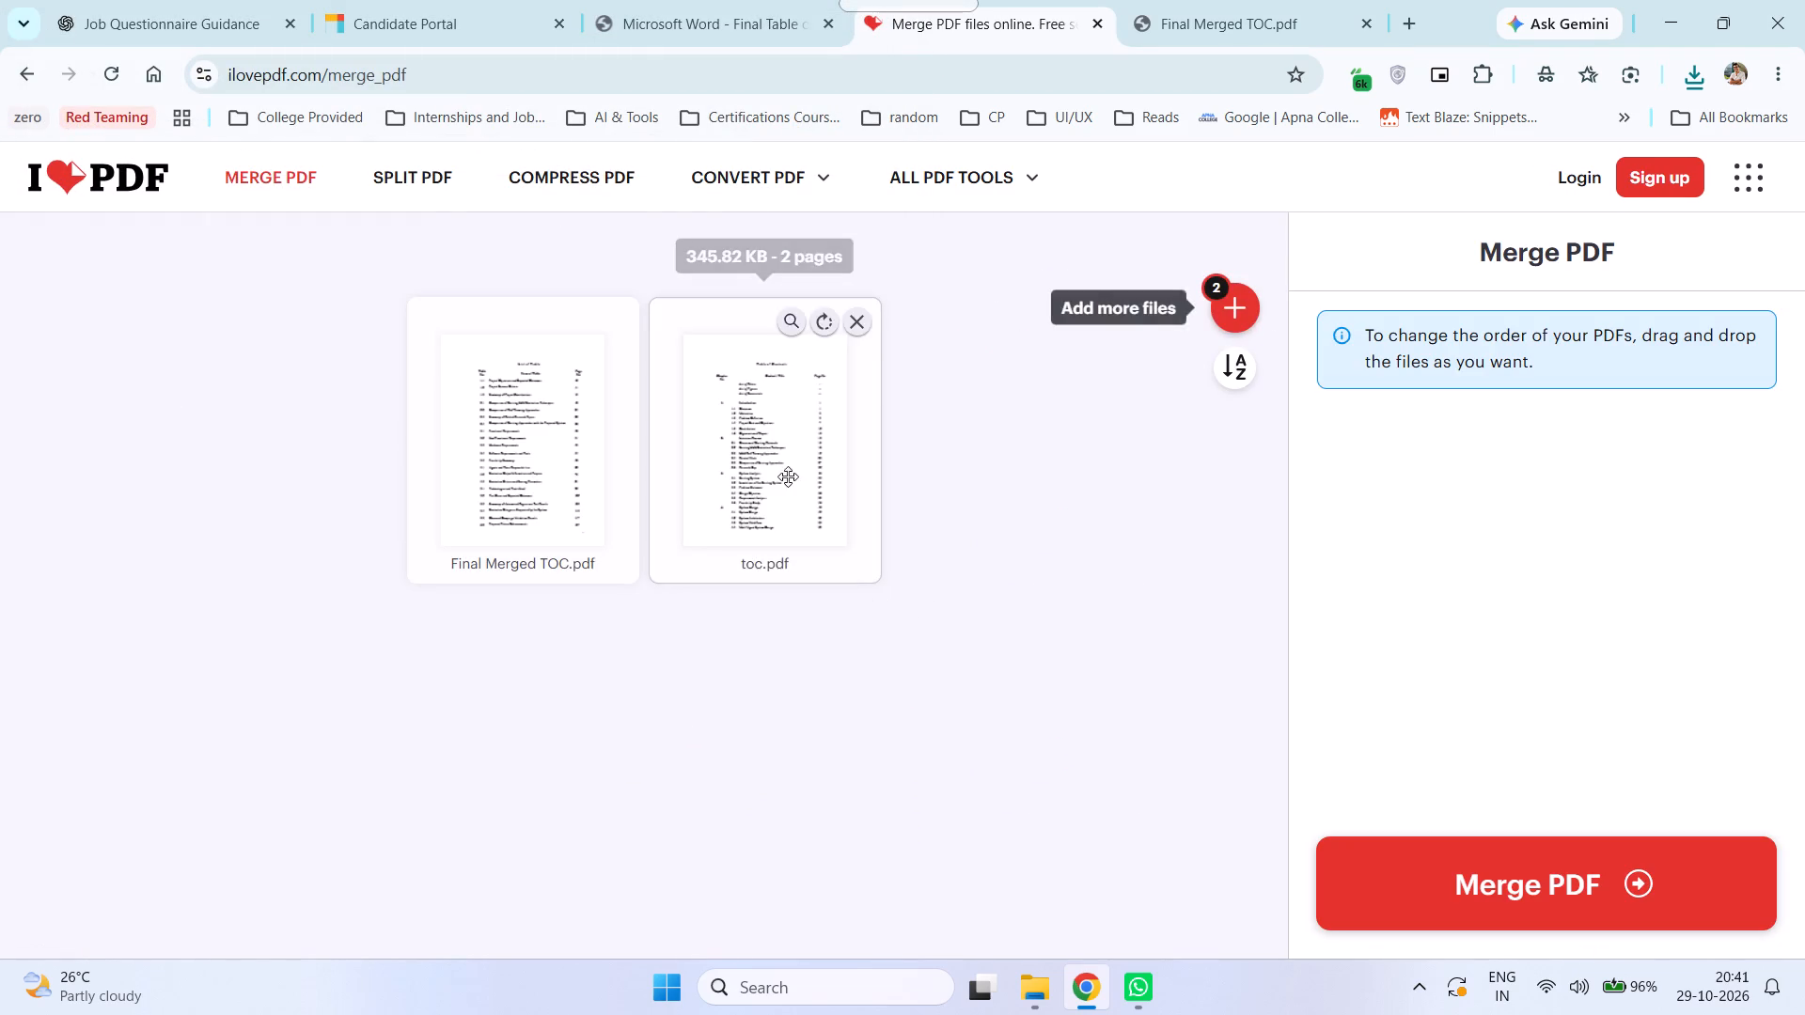
{"action": "left_click_drag", "start_coordinate": [782, 443], "coordinate": [518, 419]}
{"action": "left_click", "coordinate": [1464, 866]}
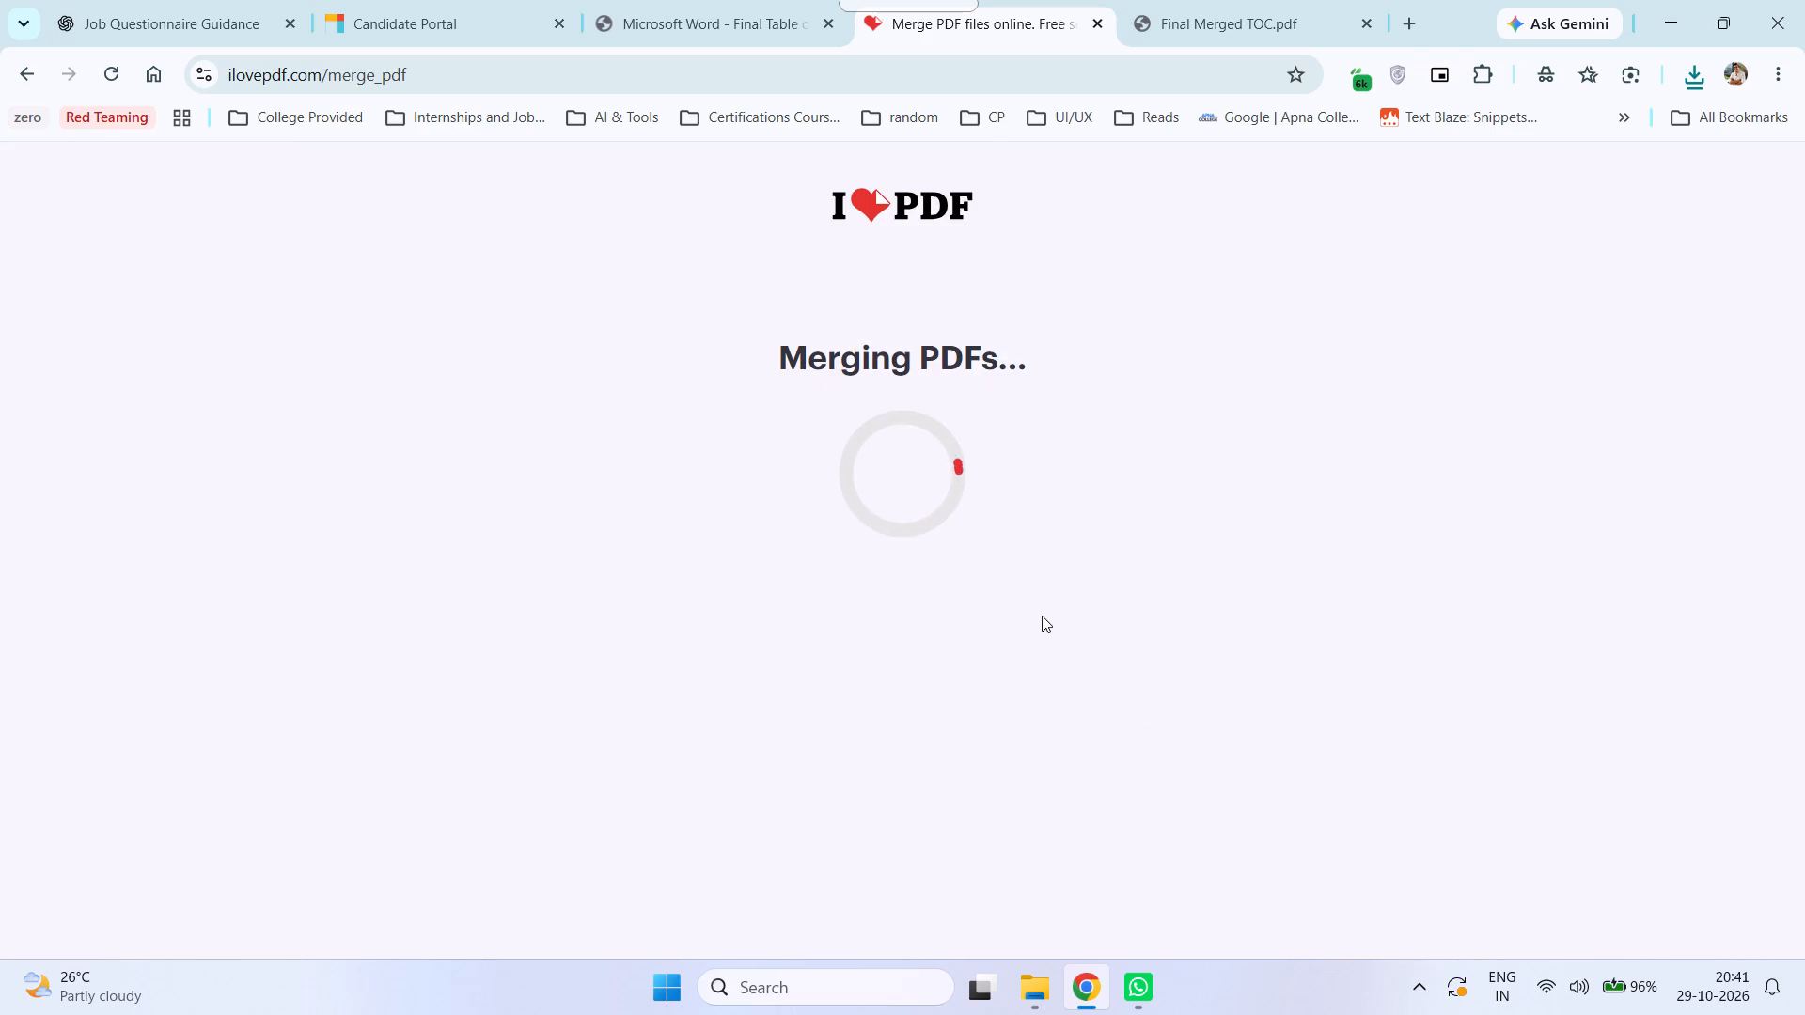